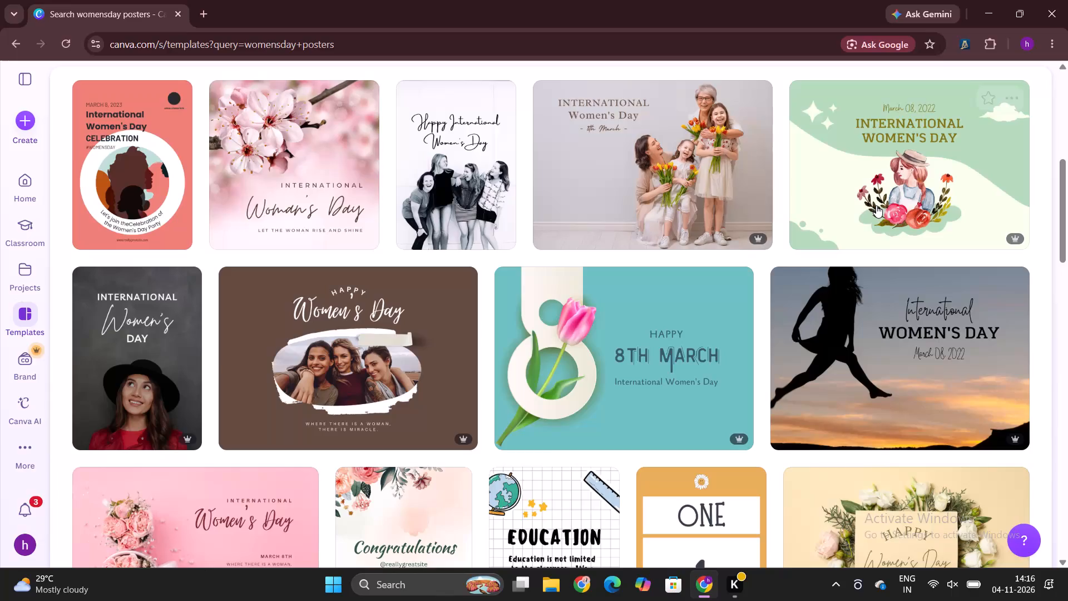
# Browse the template results for womensday posters to look for a suitable design.
pyautogui.scroll(-7, 876, 205)
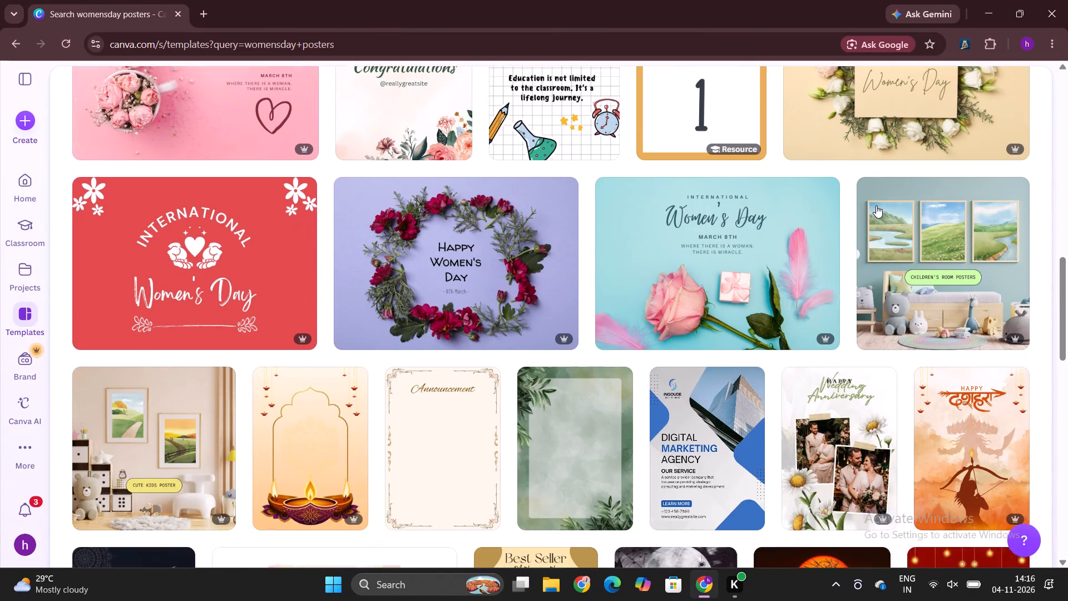
pyautogui.scroll(-6, 876, 205)
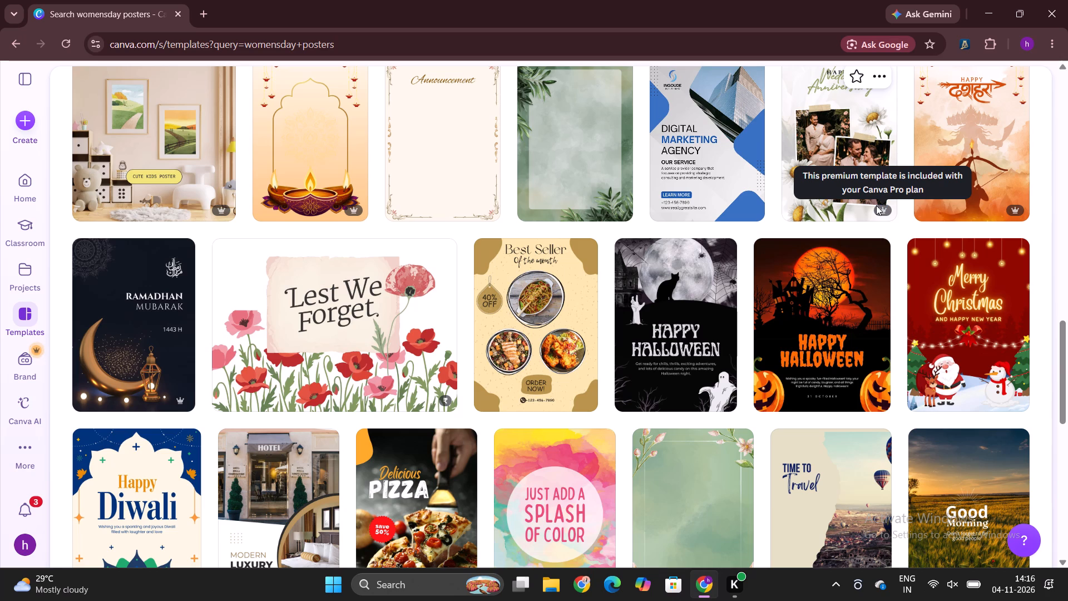
pyautogui.scroll(-4, 876, 205)
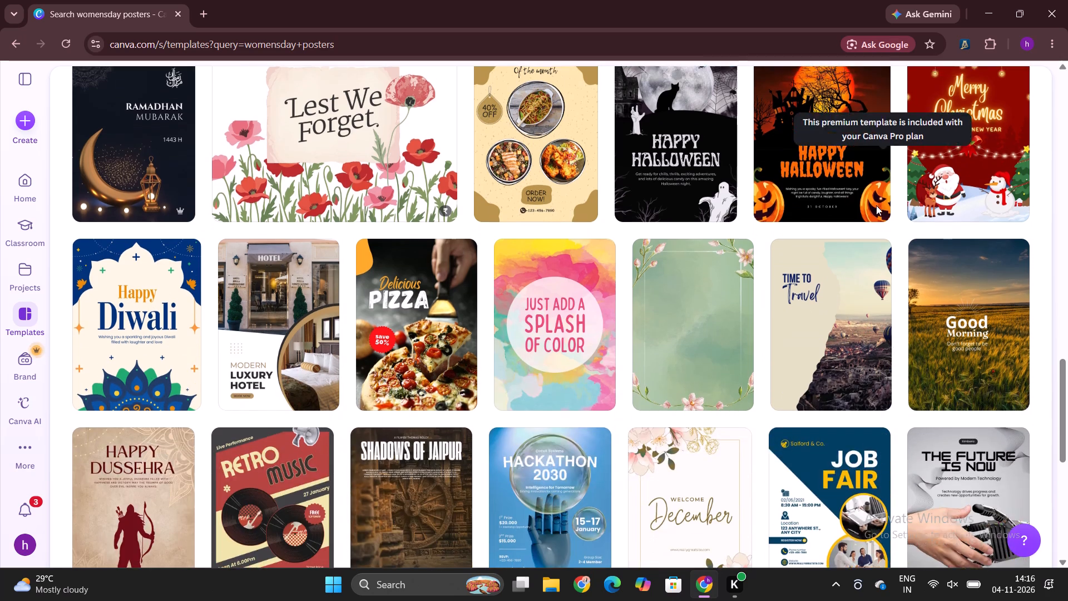
pyautogui.scroll(-5, 876, 205)
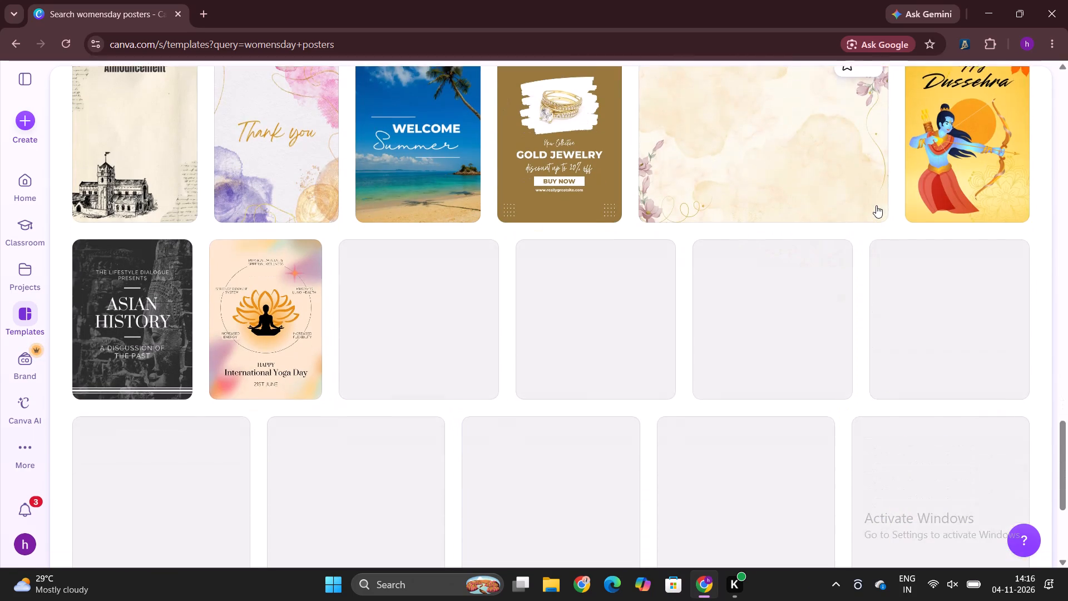
pyautogui.scroll(-7, 876, 205)
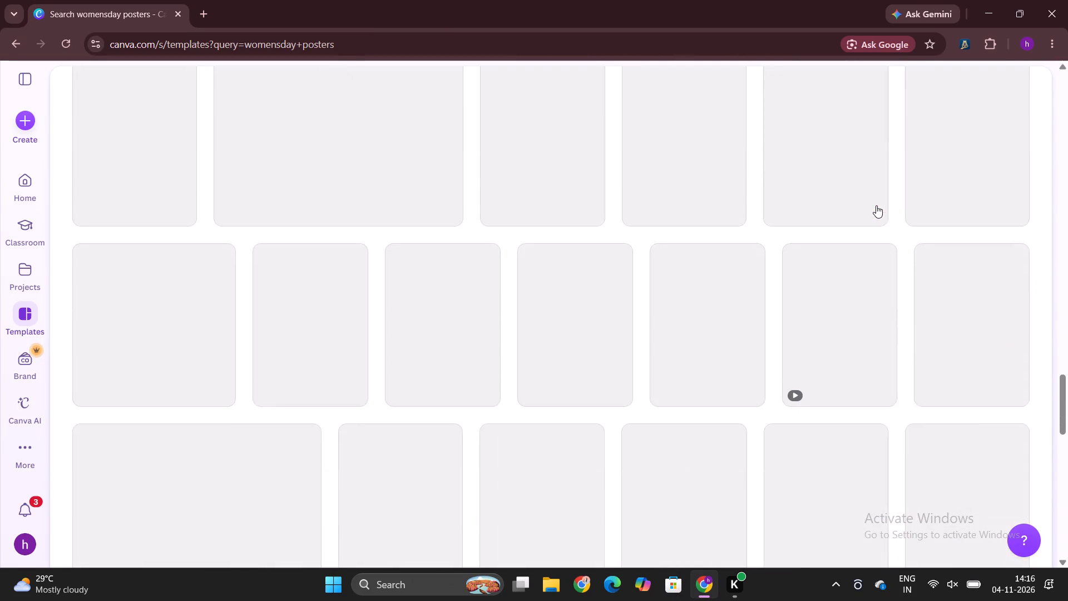
pyautogui.scroll(-1, 876, 205)
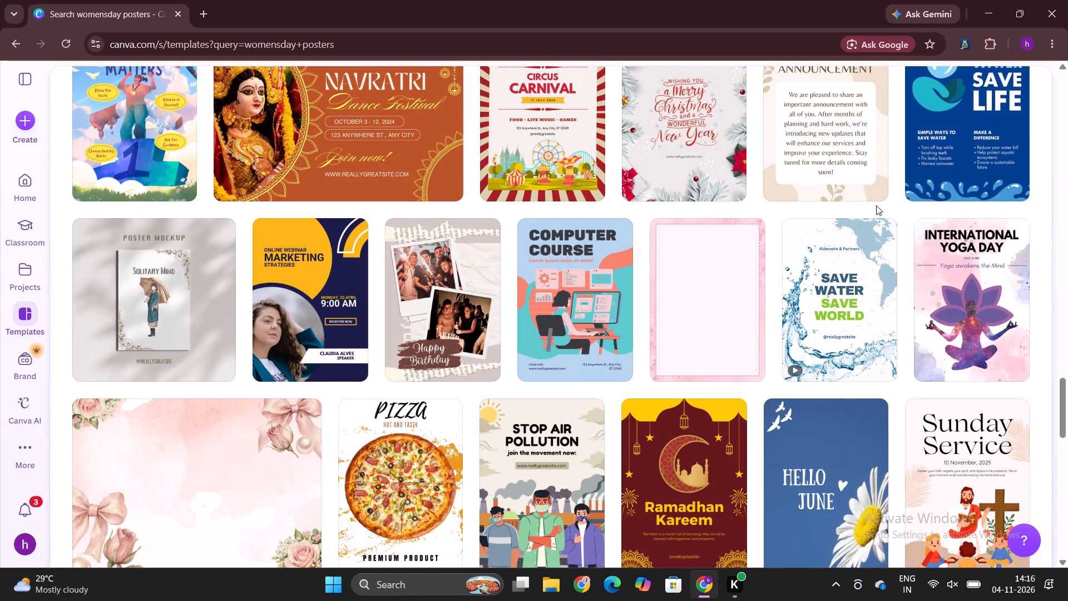
pyautogui.scroll(-6, 876, 205)
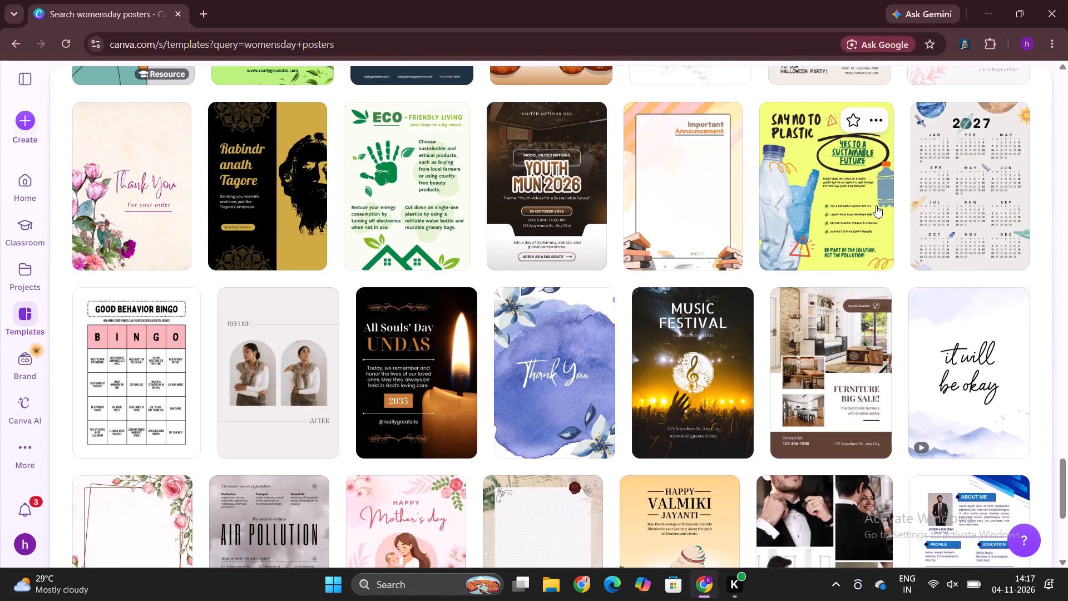
pyautogui.scroll(-7, 876, 205)
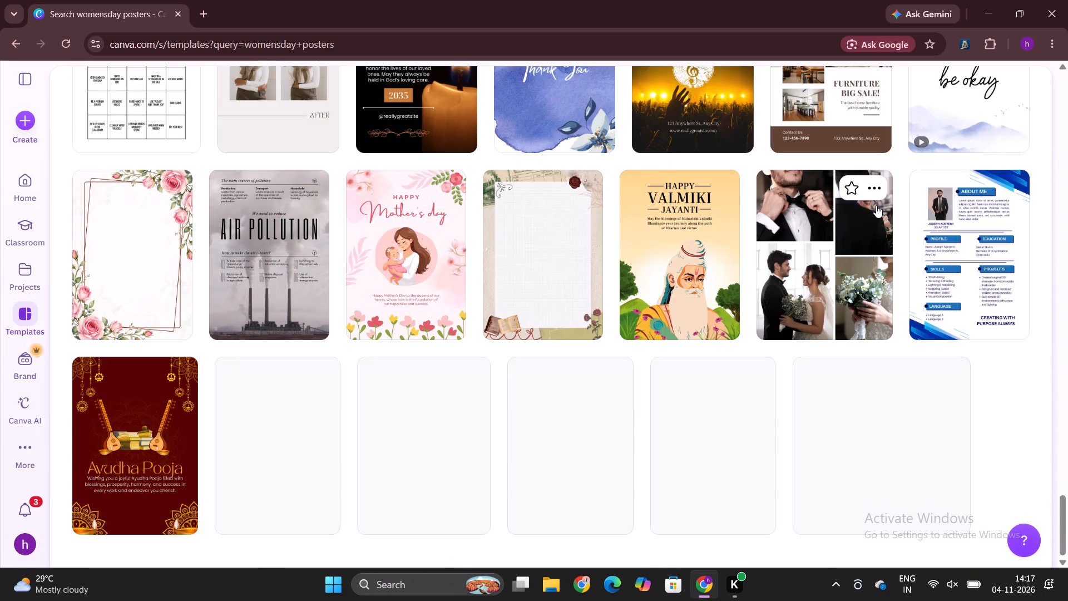
pyautogui.scroll(-7, 876, 205)
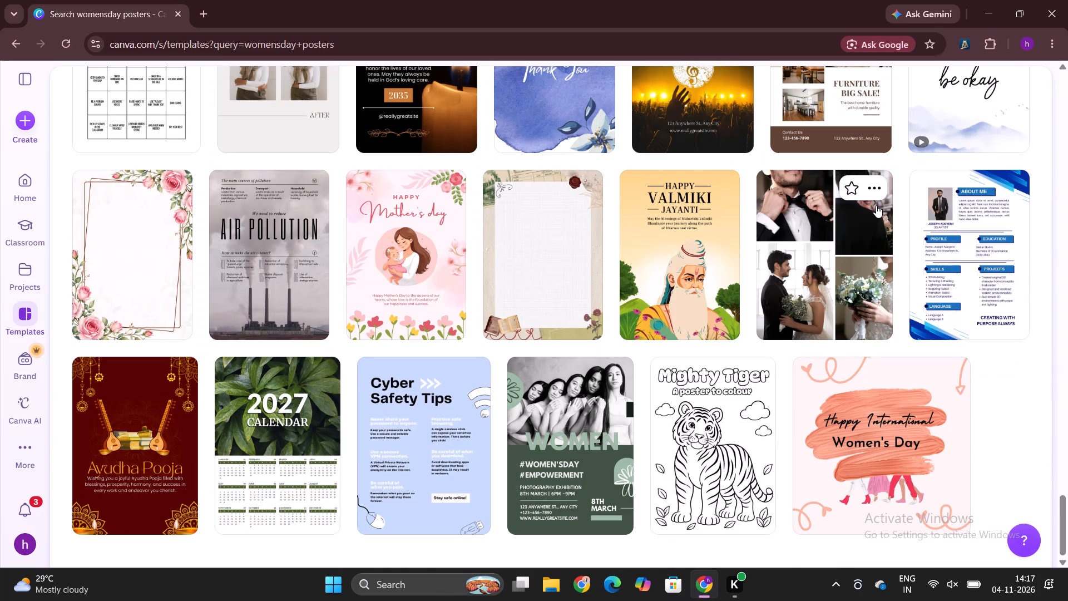
pyautogui.scroll(-2, 876, 205)
pyautogui.scroll(9, 563, 218)
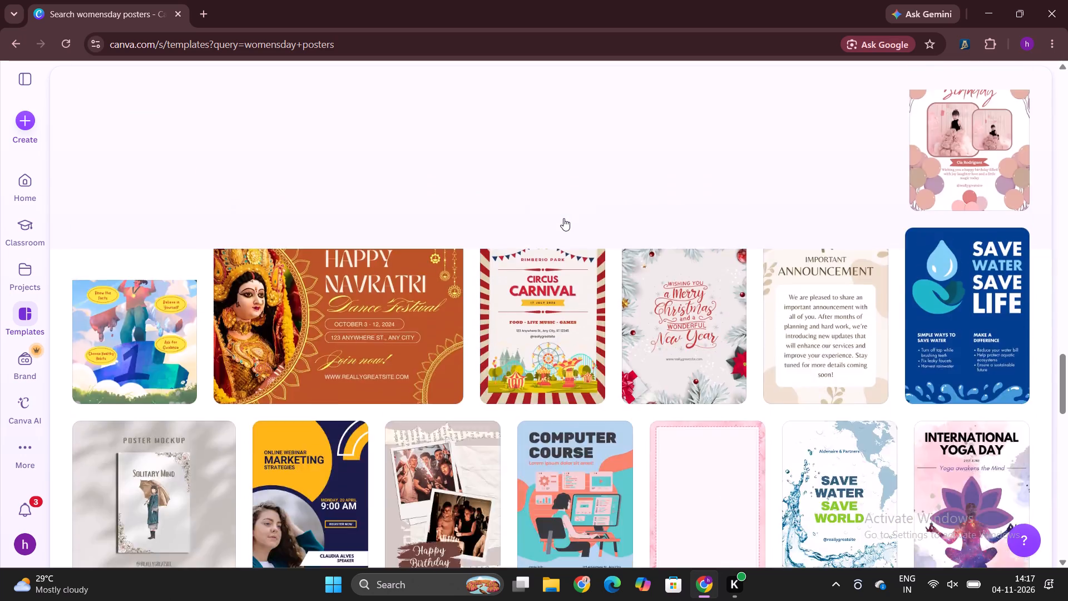
pyautogui.scroll(19, 563, 218)
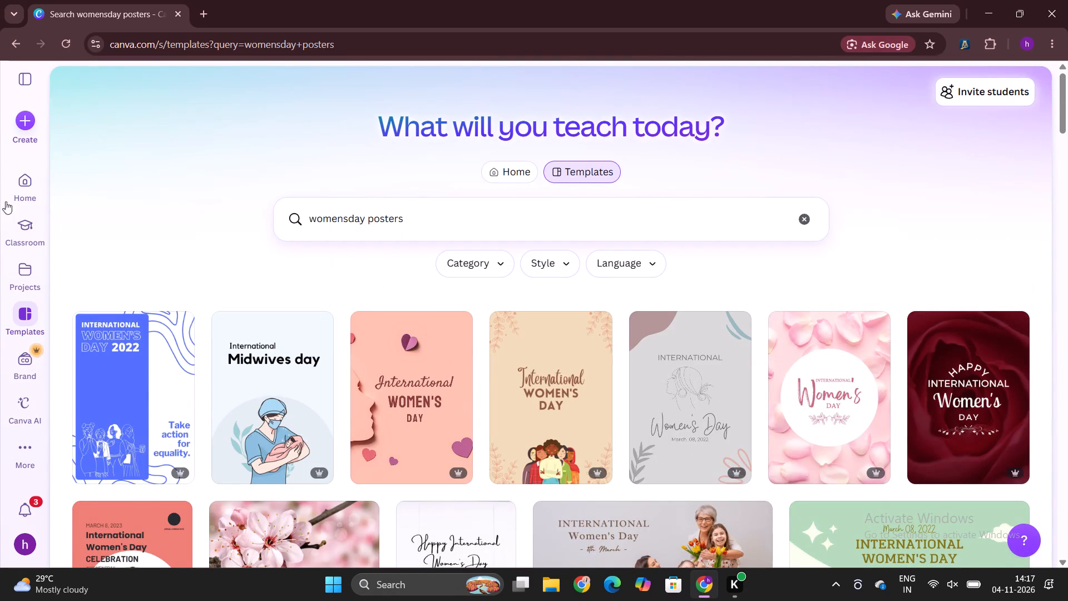
# Replace the womensday posters query and search the templates for "portfolio".
pyautogui.tripleClick(382, 217)
pyautogui.click(382, 217)
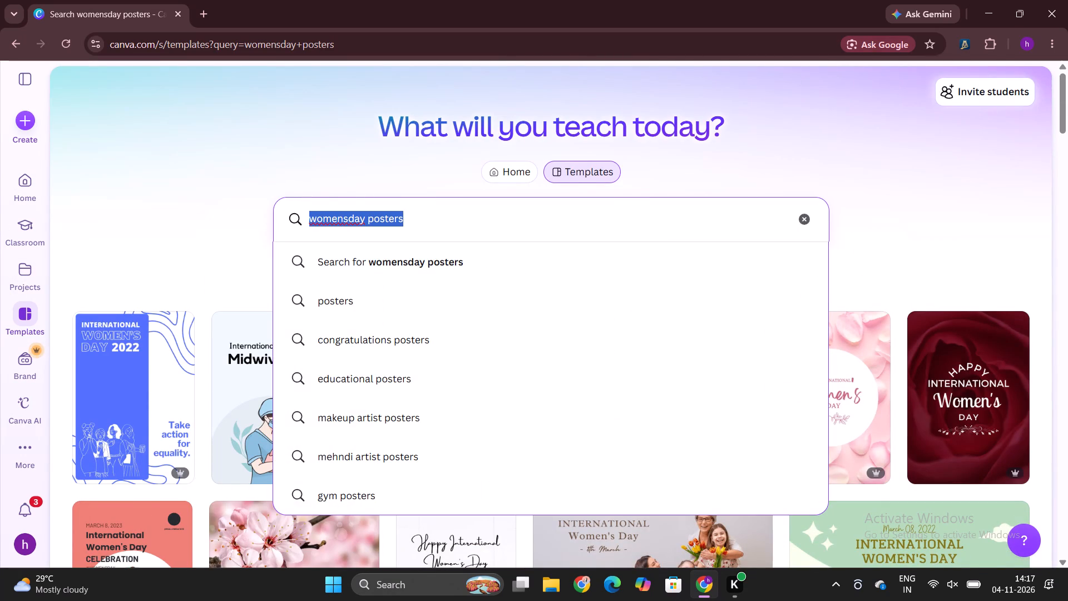
pyautogui.press('BackSpace')
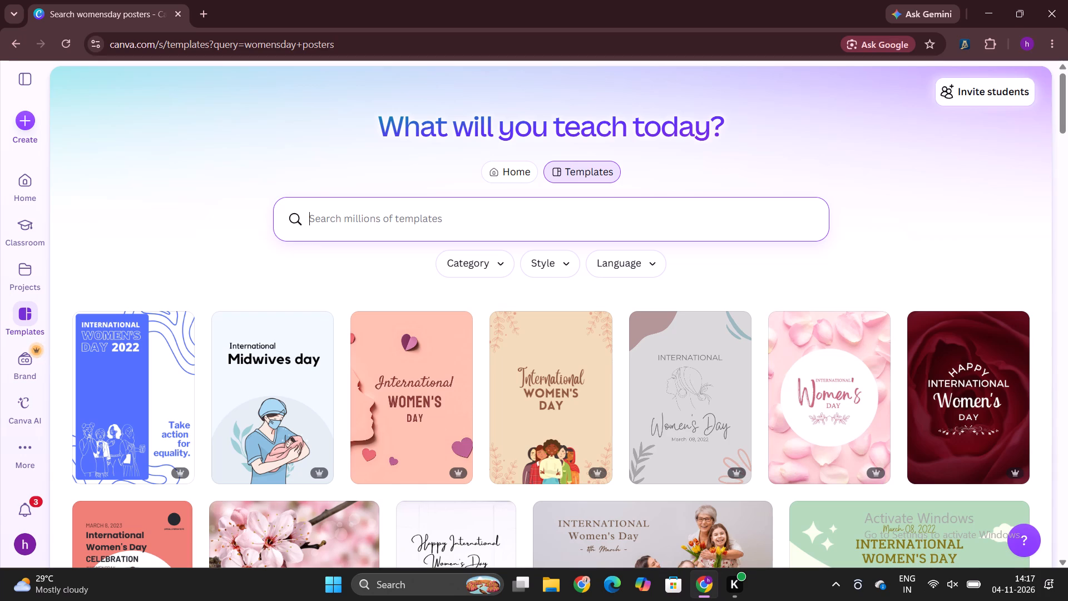
pyautogui.write('gy')
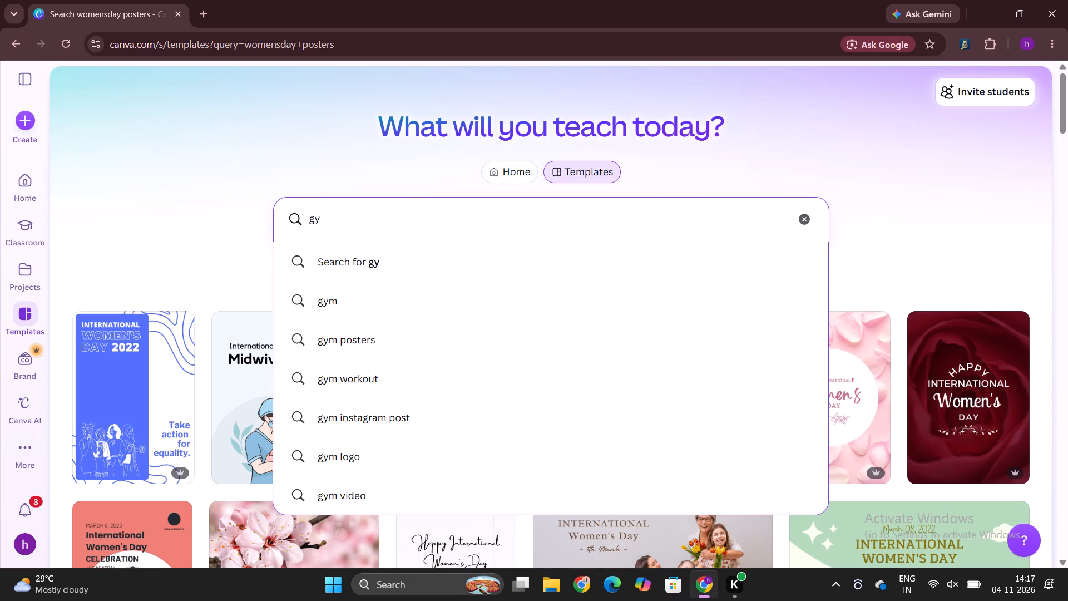
pyautogui.press('BackSpace')
pyautogui.press('BackSpace')
pyautogui.press('BackSpace')
pyautogui.write('port')
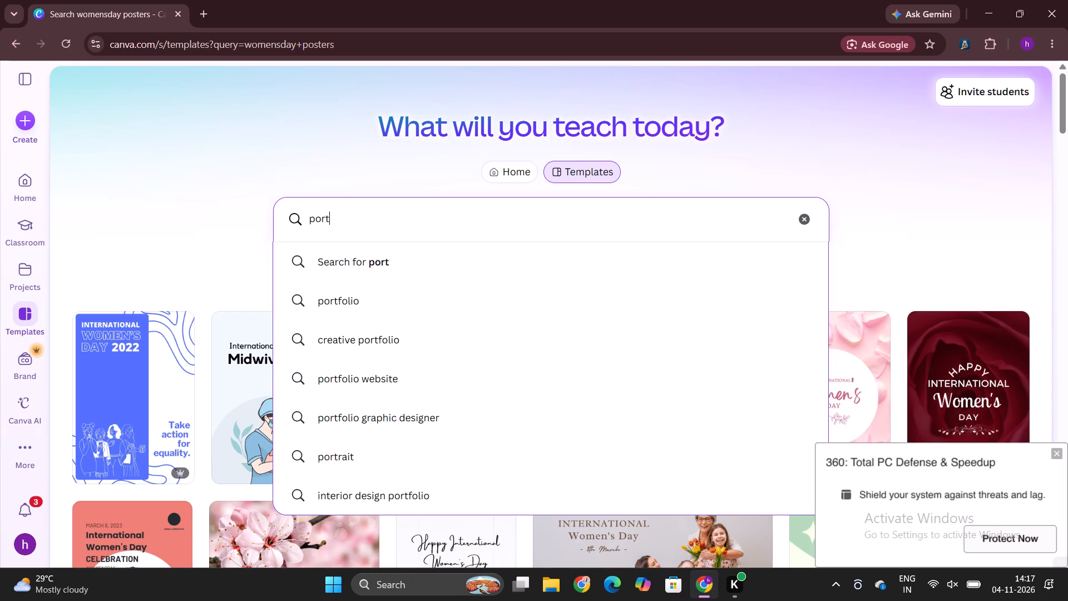
pyautogui.write('folio')
pyautogui.press('Return')
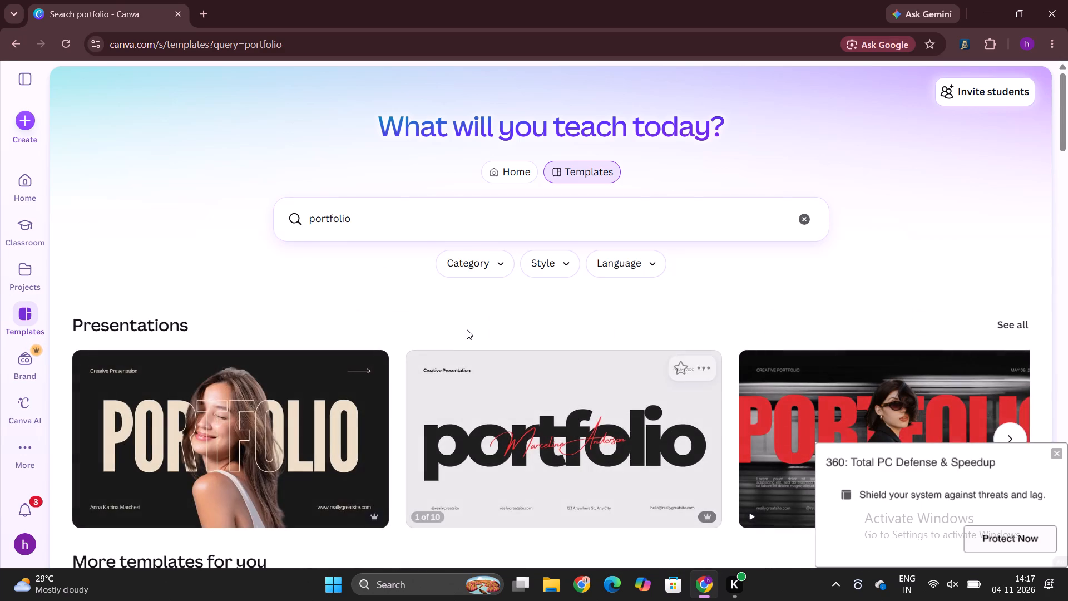
# Dismiss the 360 Total PC Defense & Speedup pop-up covering the portfolio results.
pyautogui.scroll(-2, 467, 329)
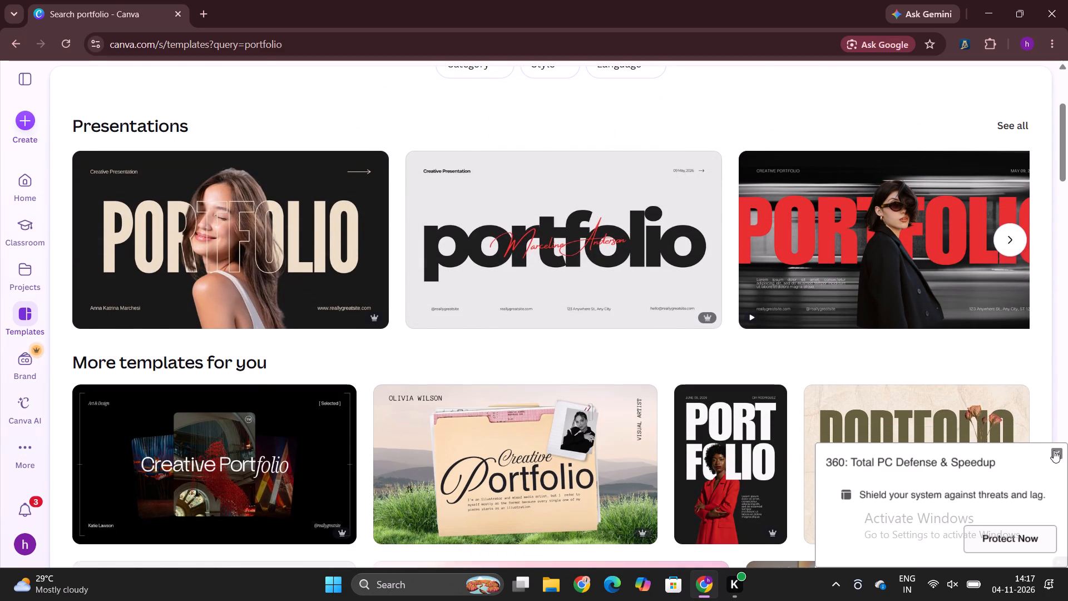
pyautogui.click(1056, 454)
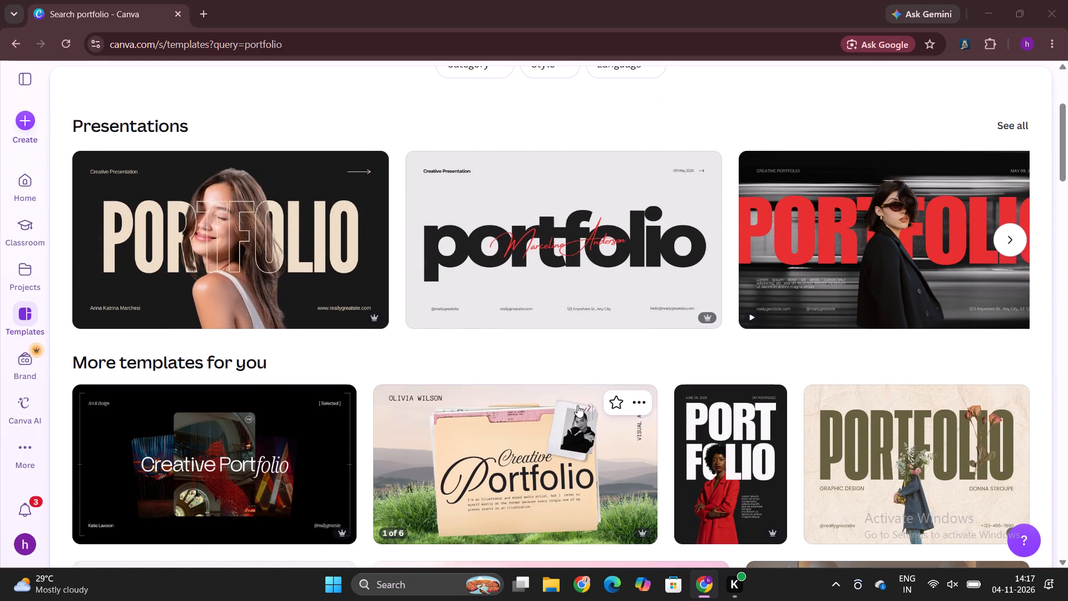
# Examine the portfolio template results, including the presentation designs and the suggested templates below them.
pyautogui.scroll(-5, 577, 405)
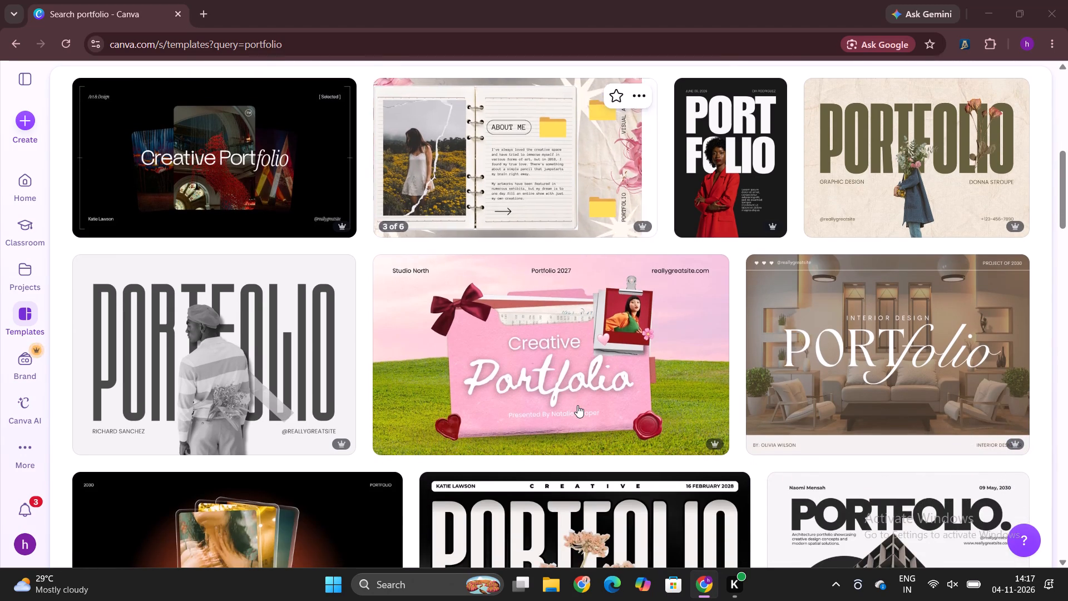
pyautogui.scroll(-1, 577, 405)
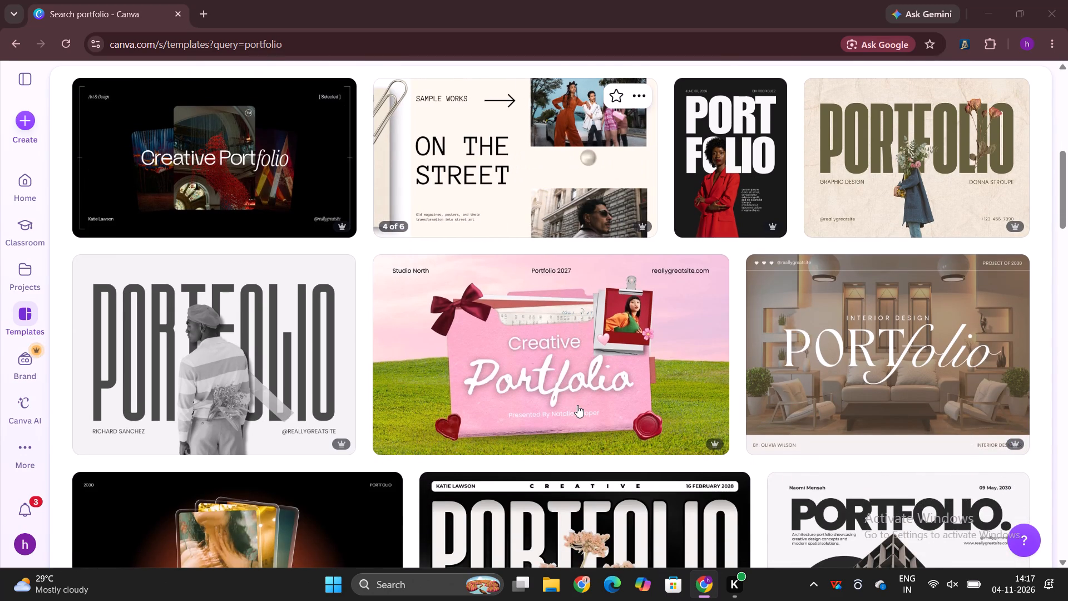
pyautogui.scroll(-1, 577, 405)
pyautogui.scroll(3, 577, 405)
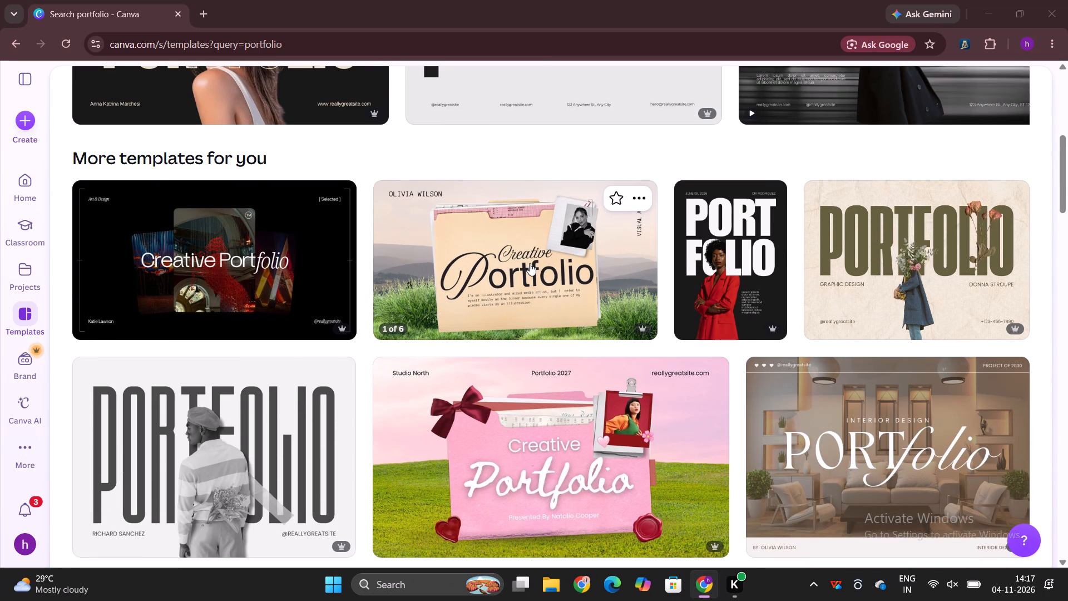
pyautogui.scroll(-6, 530, 263)
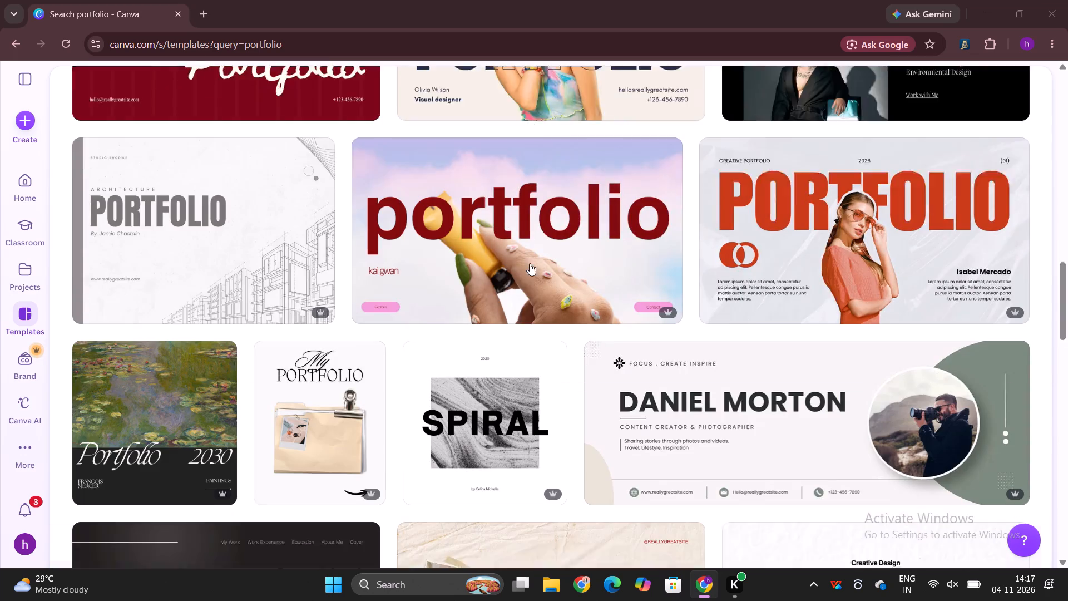
pyautogui.scroll(-6, 530, 263)
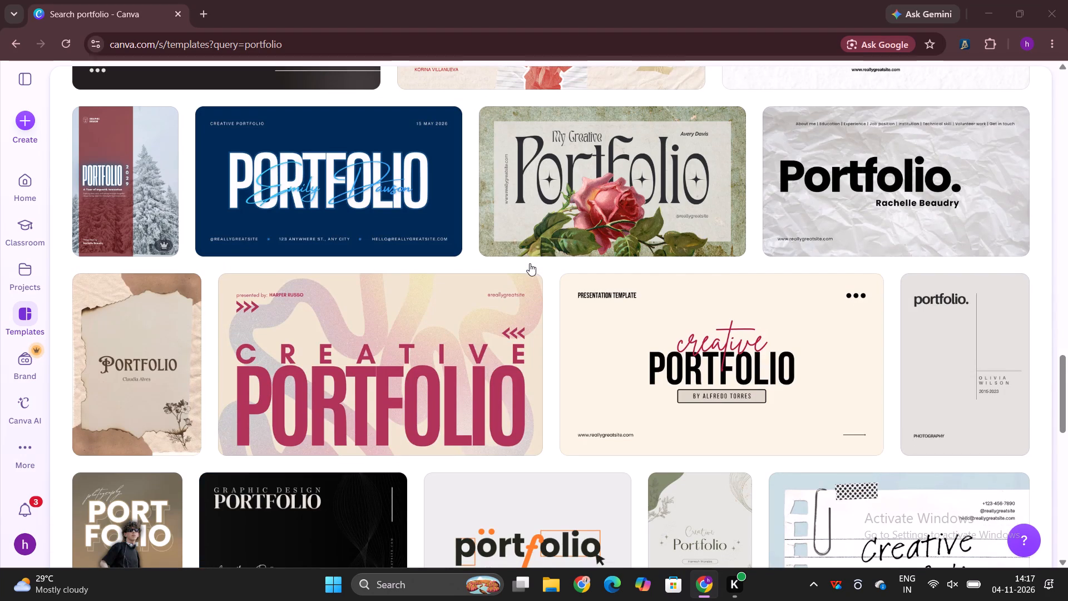
pyautogui.scroll(-4, 530, 263)
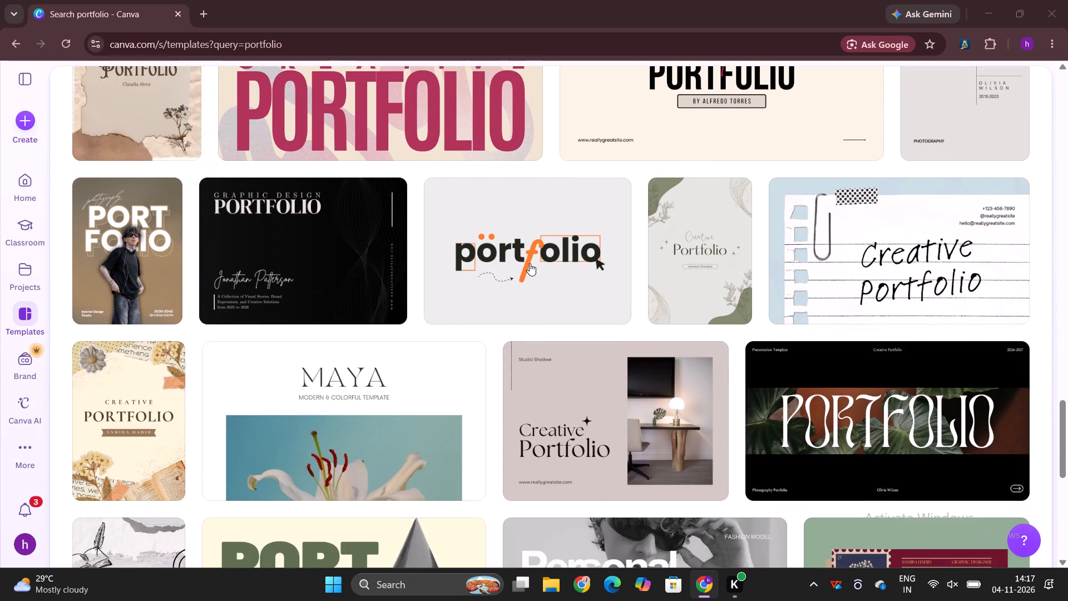
pyautogui.scroll(-6, 530, 263)
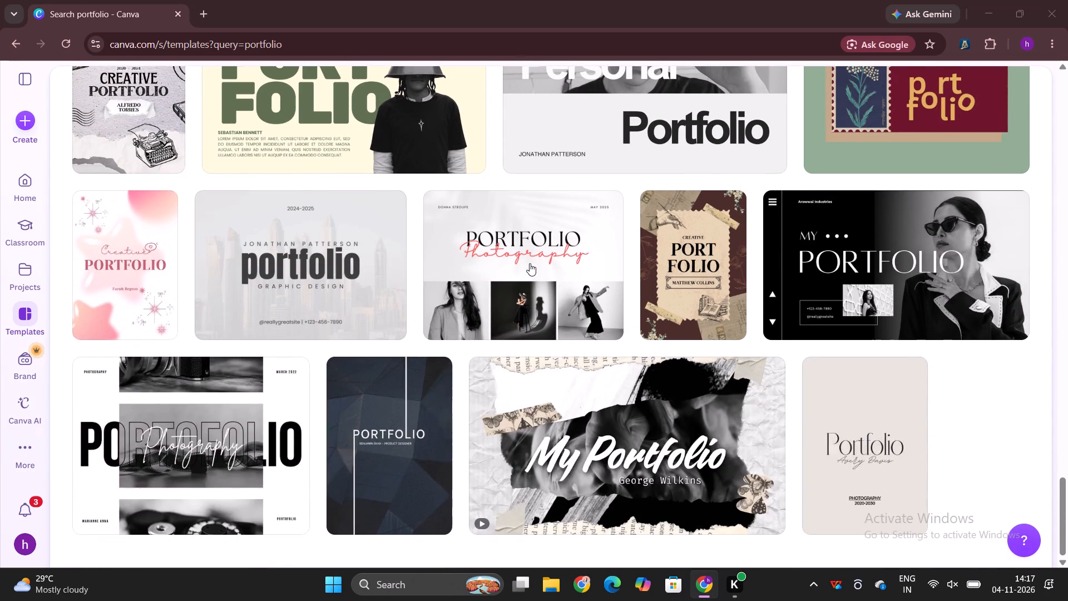
pyautogui.scroll(-3, 530, 263)
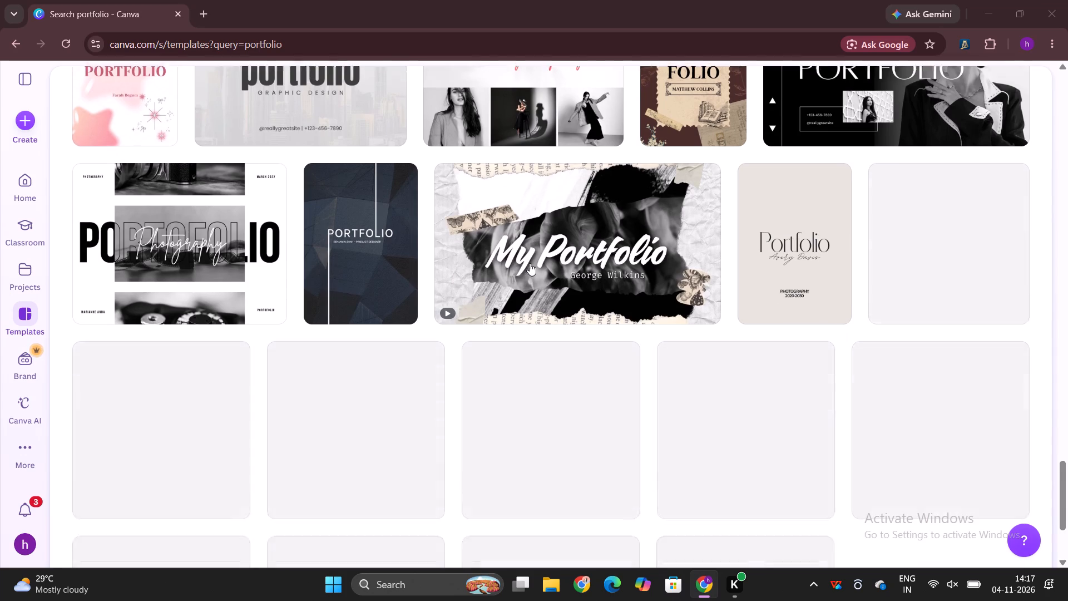
pyautogui.scroll(-2, 530, 263)
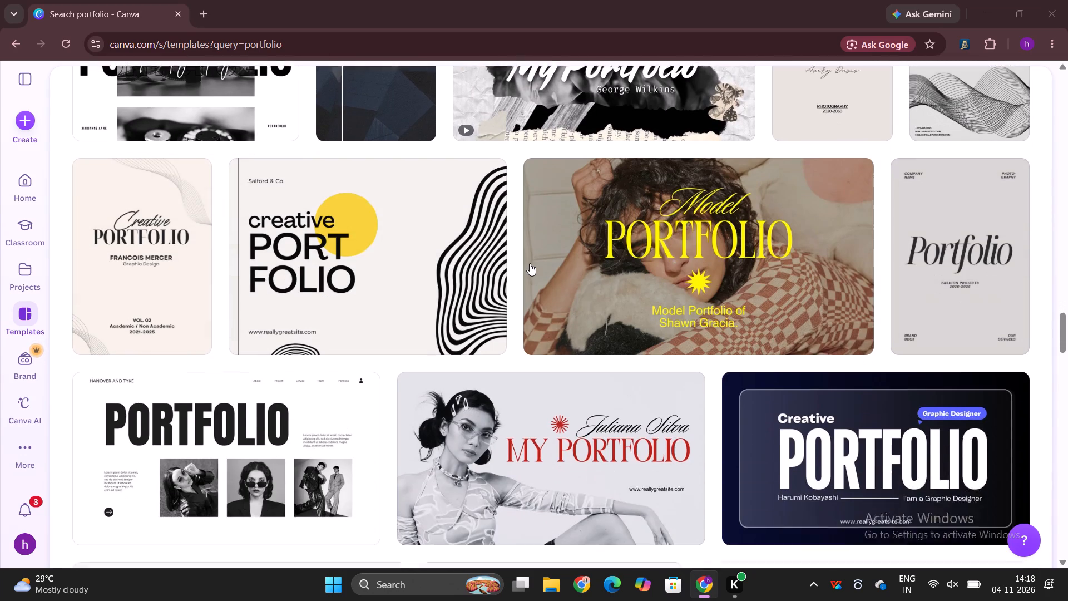
pyautogui.scroll(-7, 530, 263)
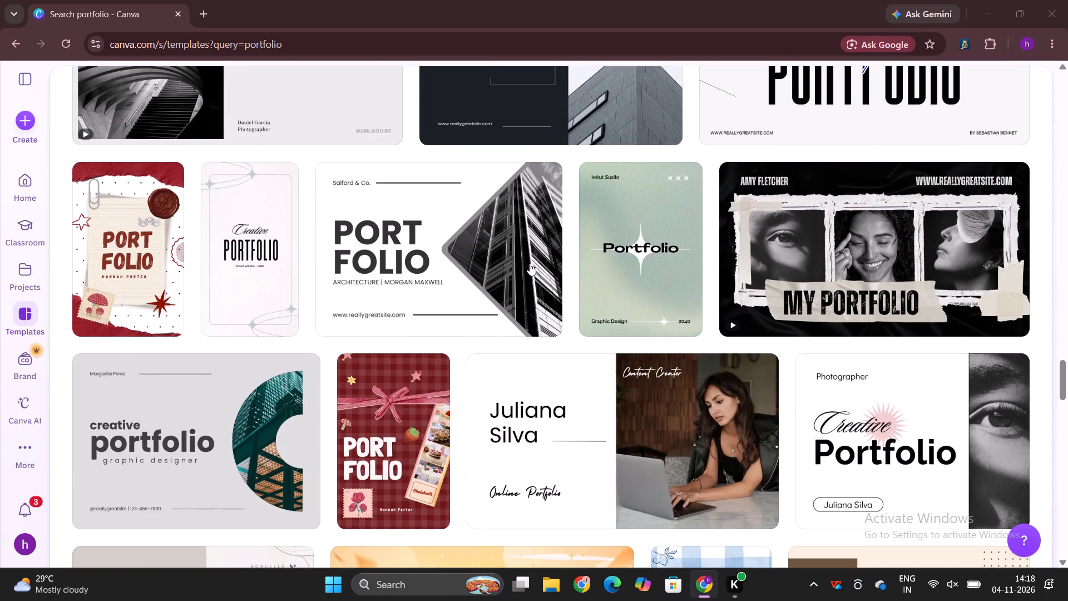
pyautogui.scroll(-6, 530, 263)
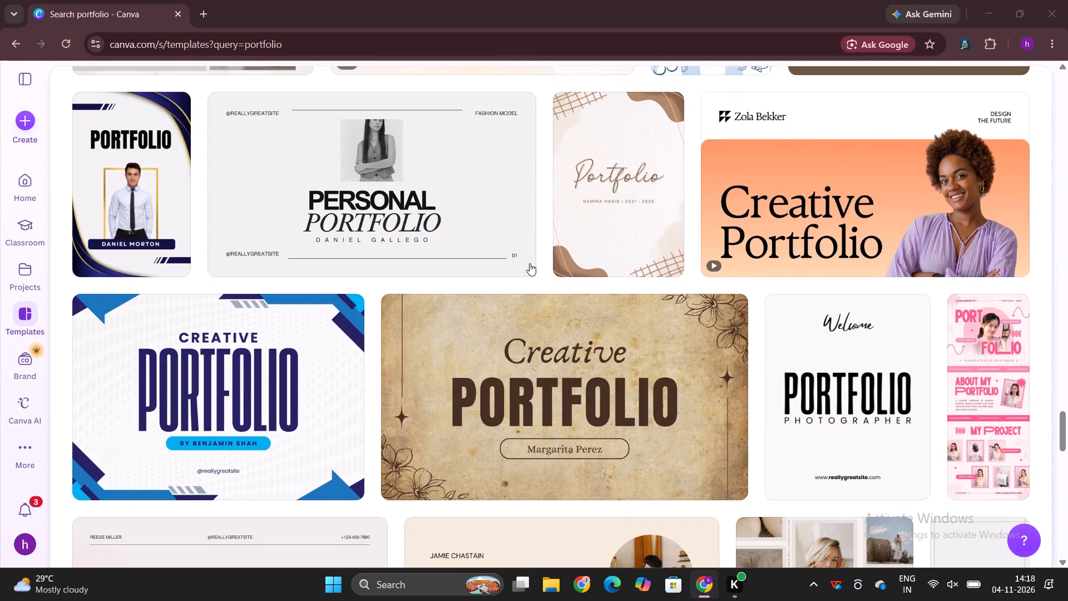
pyautogui.scroll(-8, 530, 263)
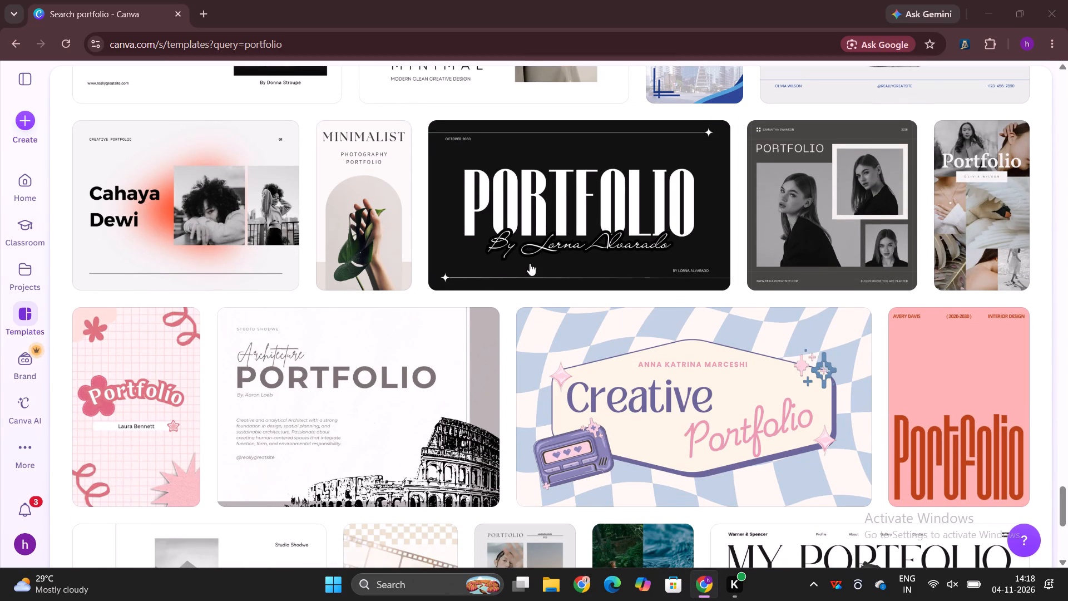
pyautogui.scroll(-4, 530, 263)
pyautogui.scroll(11, 530, 263)
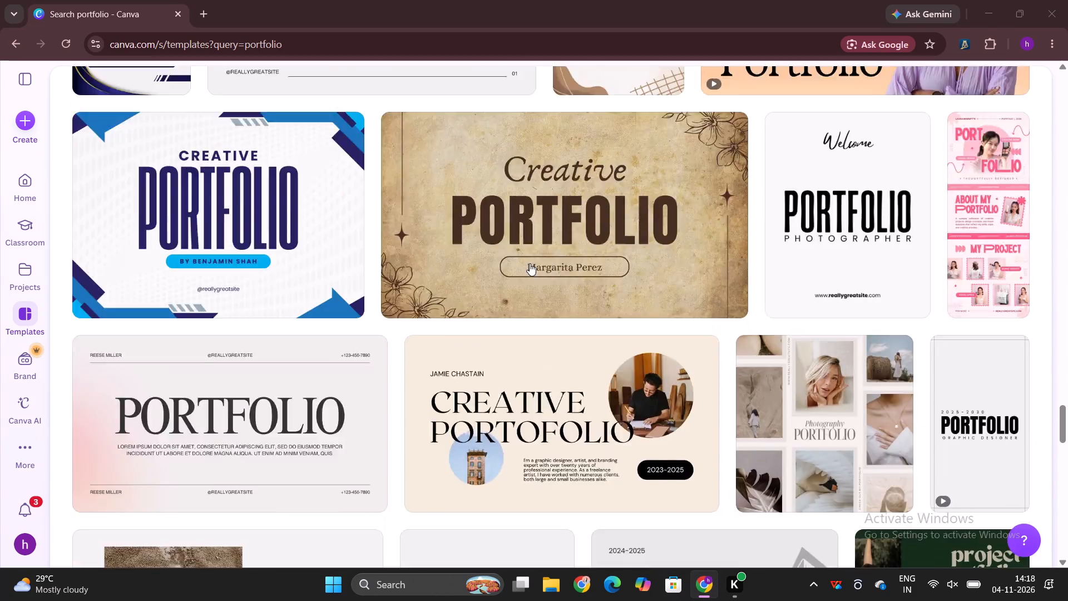
pyautogui.scroll(13, 530, 263)
pyautogui.scroll(10, 530, 263)
pyautogui.scroll(15, 530, 263)
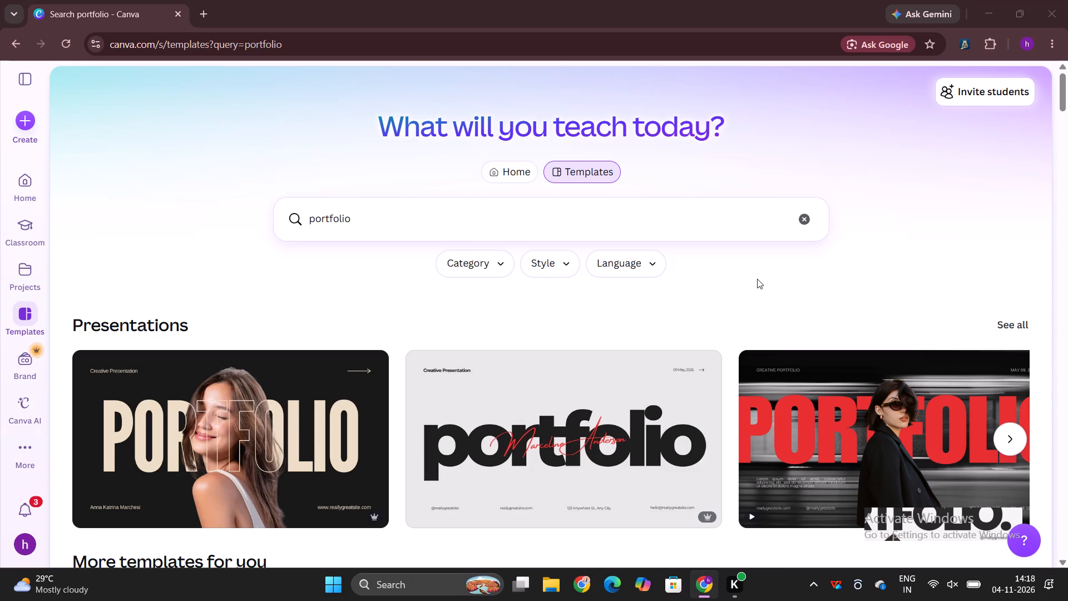
pyautogui.scroll(-6, 757, 279)
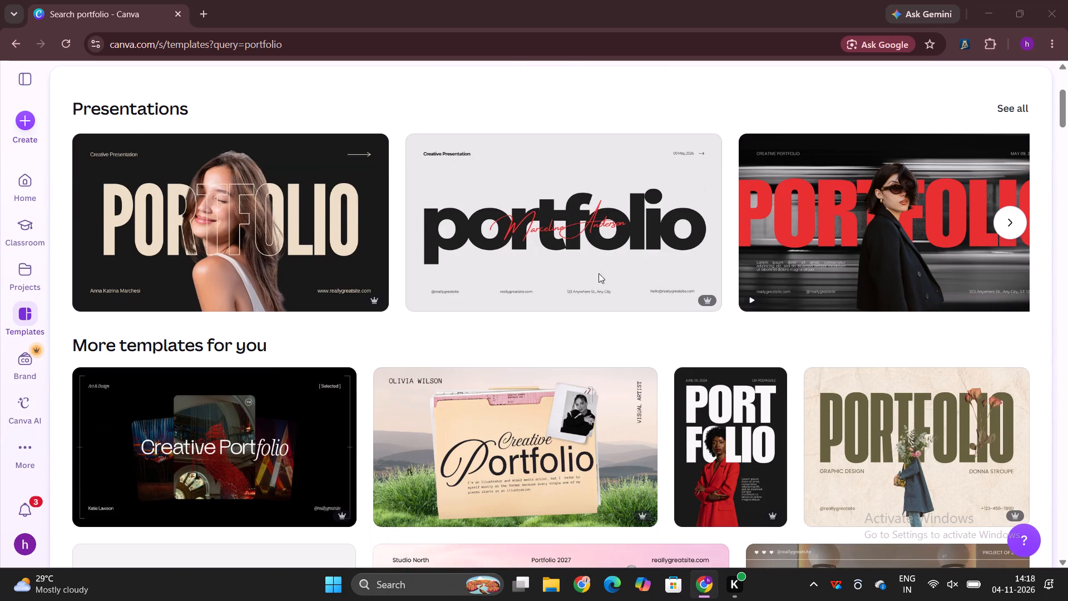
pyautogui.scroll(9, 495, 358)
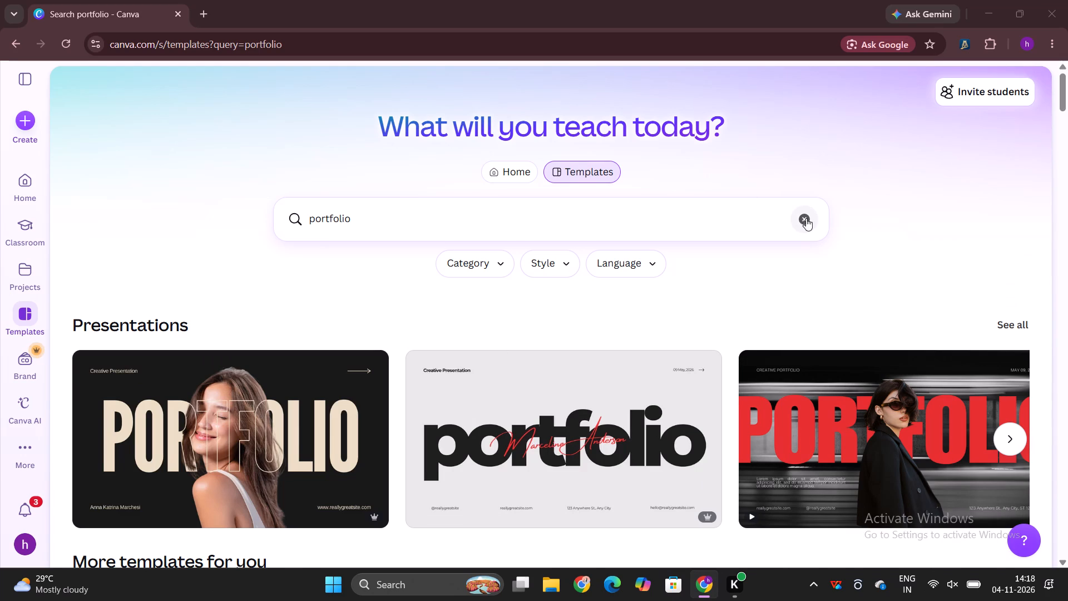
# Clear the portfolio search to return to the main templates page.
pyautogui.click(802, 216)
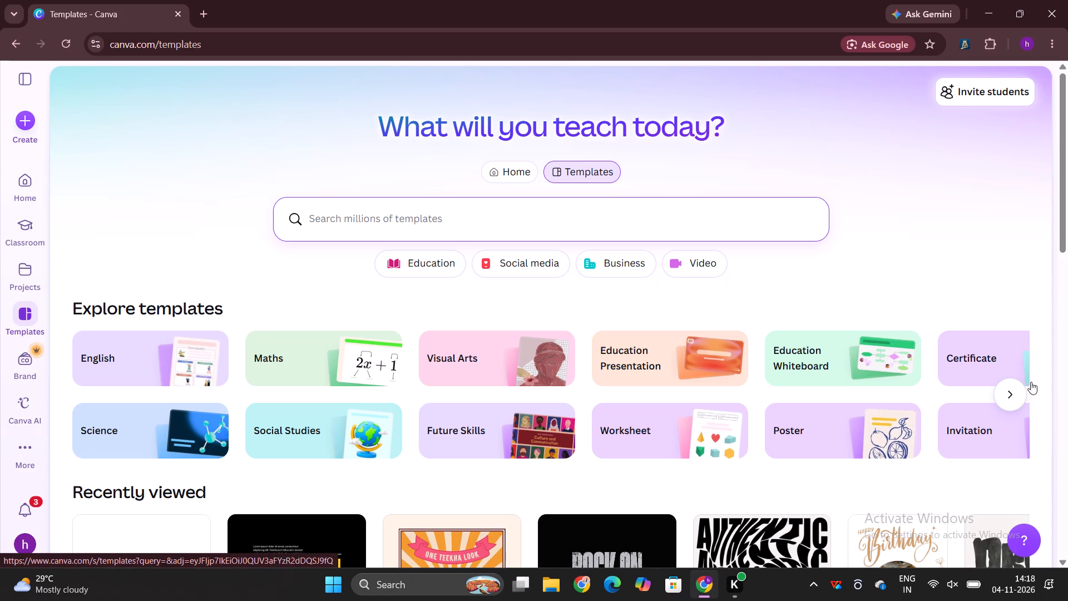
# Browse the Explore templates categories and open the Worksheet category.
pyautogui.click(1013, 389)
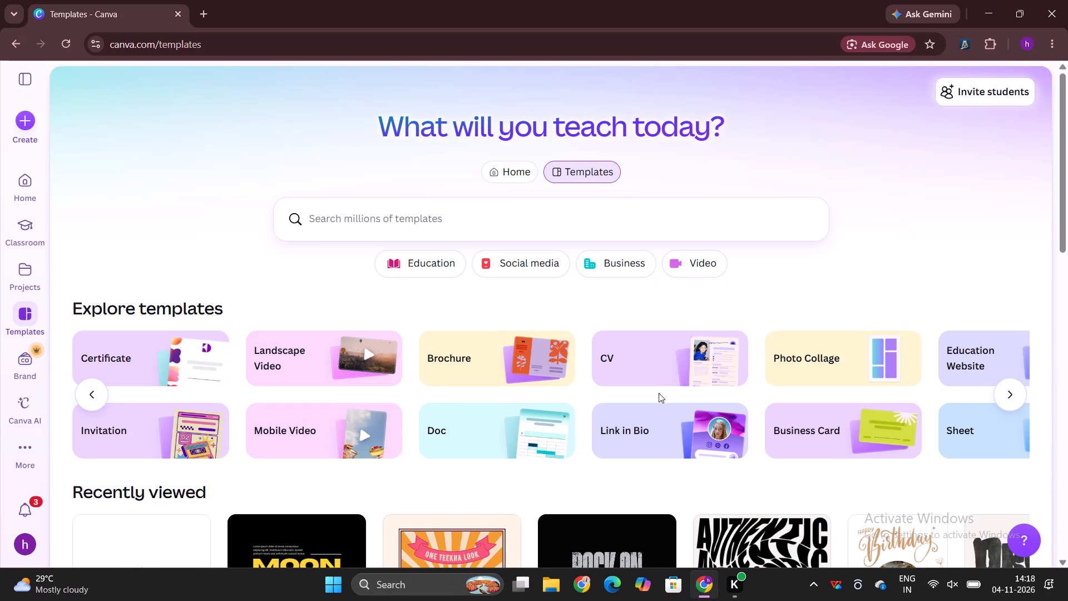
pyautogui.click(1021, 404)
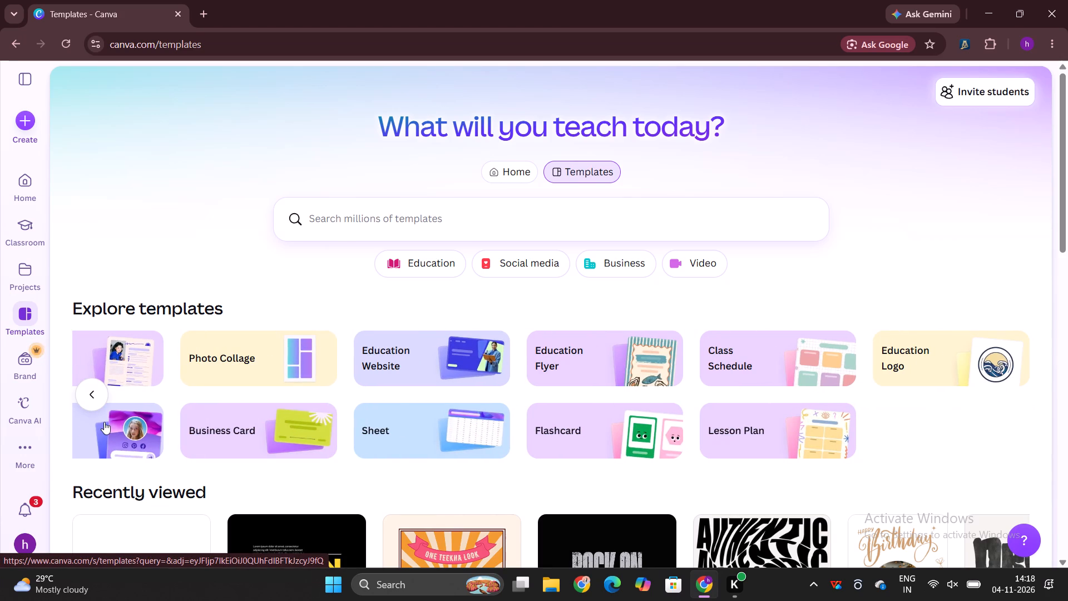
pyautogui.click(93, 400)
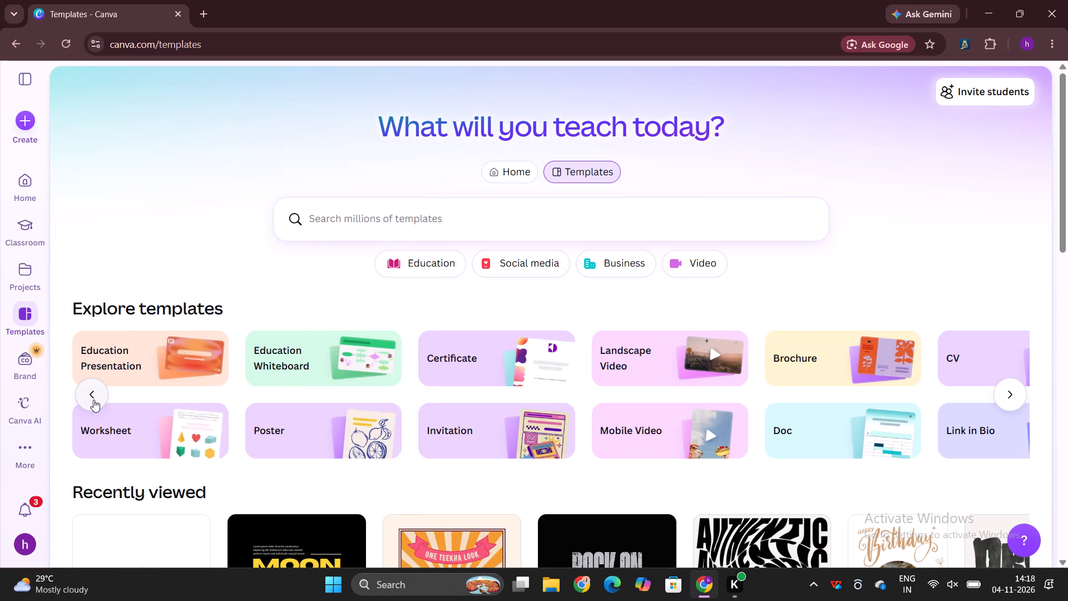
pyautogui.doubleClick(174, 452)
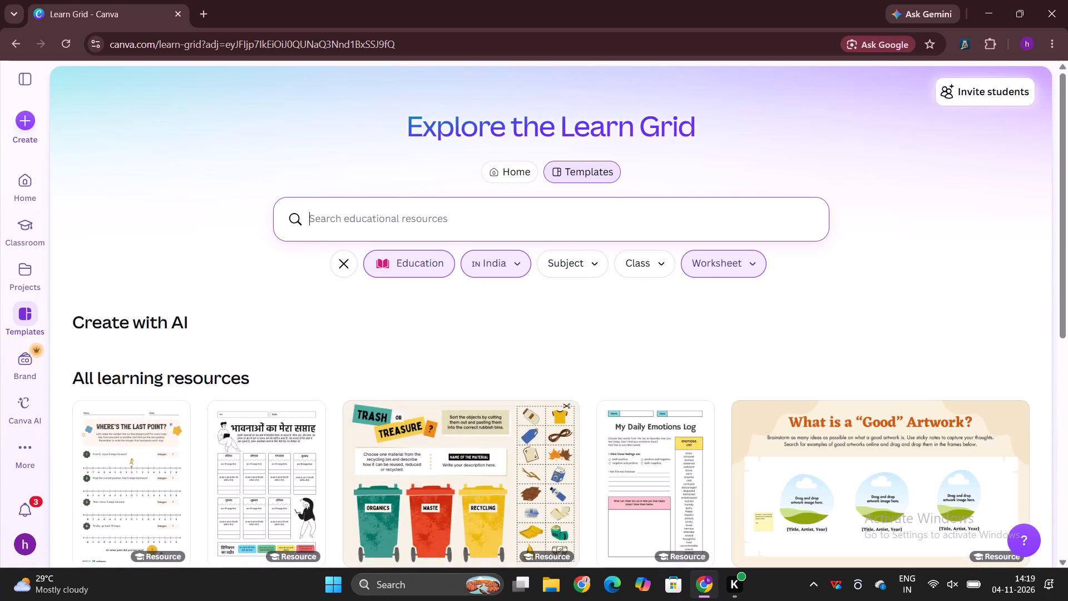
# Examine the worksheet templates listed under All learning resources.
pyautogui.scroll(-3, 660, 327)
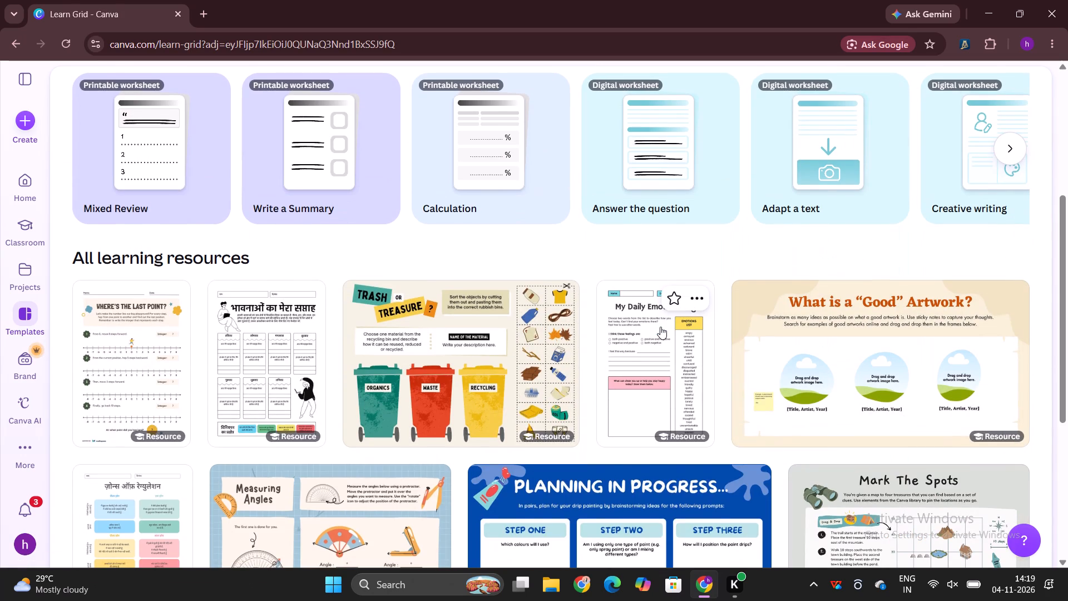
pyautogui.scroll(-1, 660, 327)
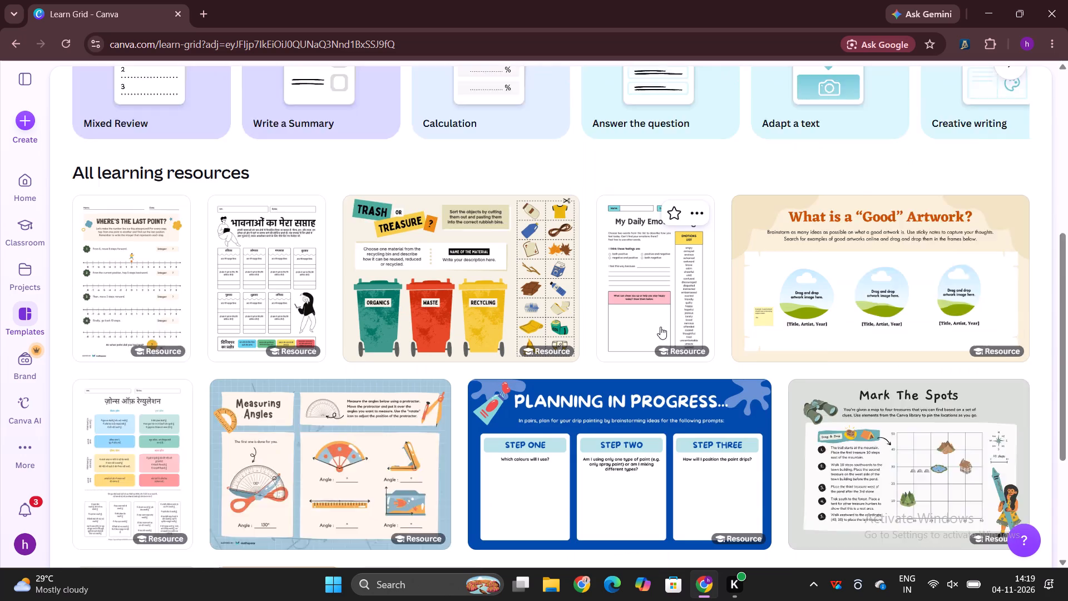
pyautogui.scroll(-5, 660, 327)
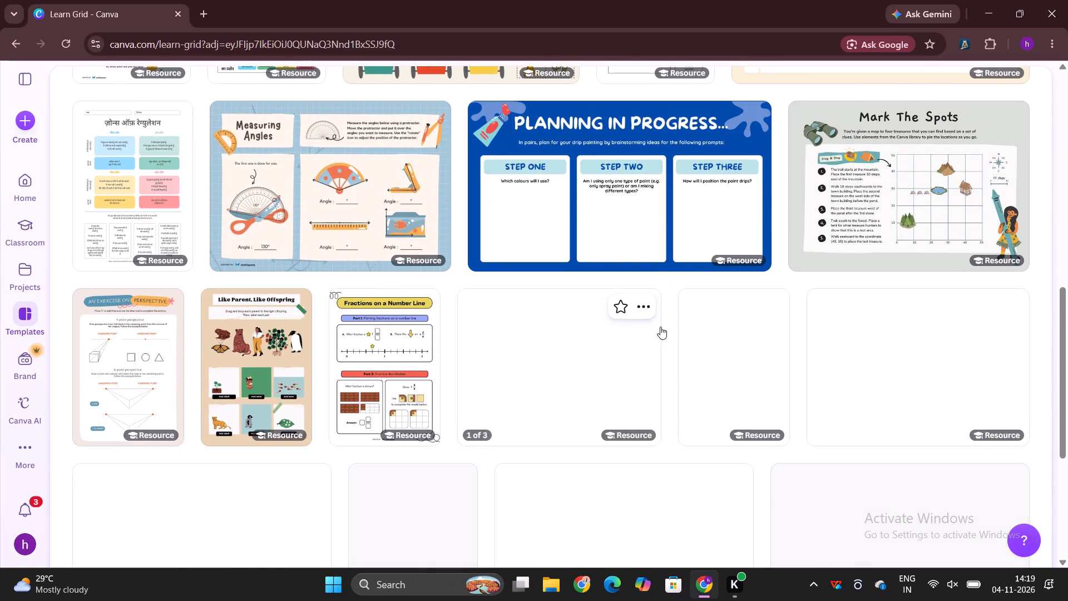
pyautogui.scroll(-3, 660, 327)
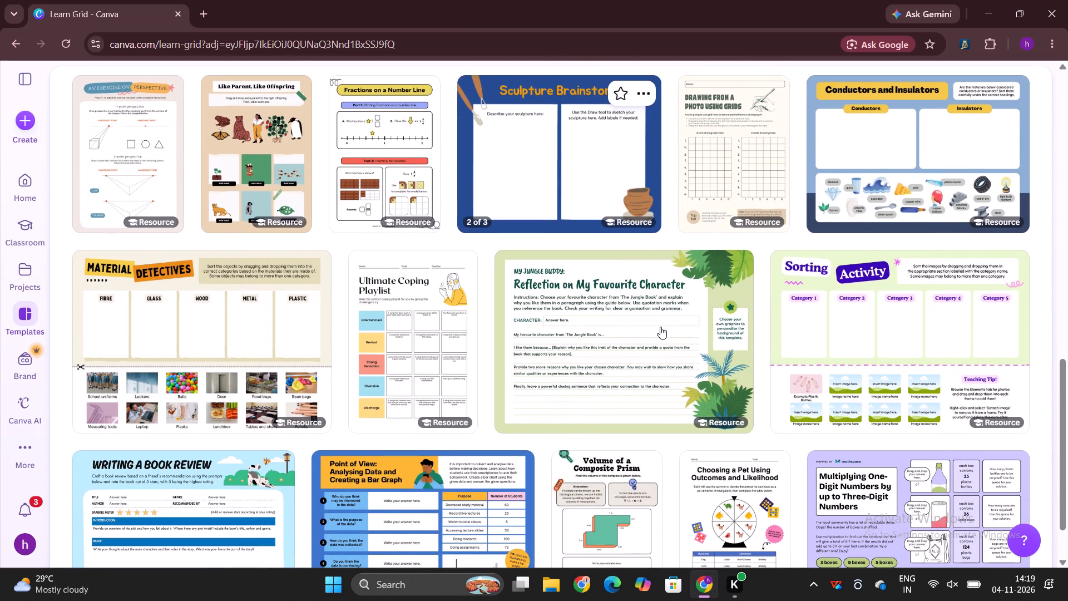
pyautogui.scroll(-5, 660, 327)
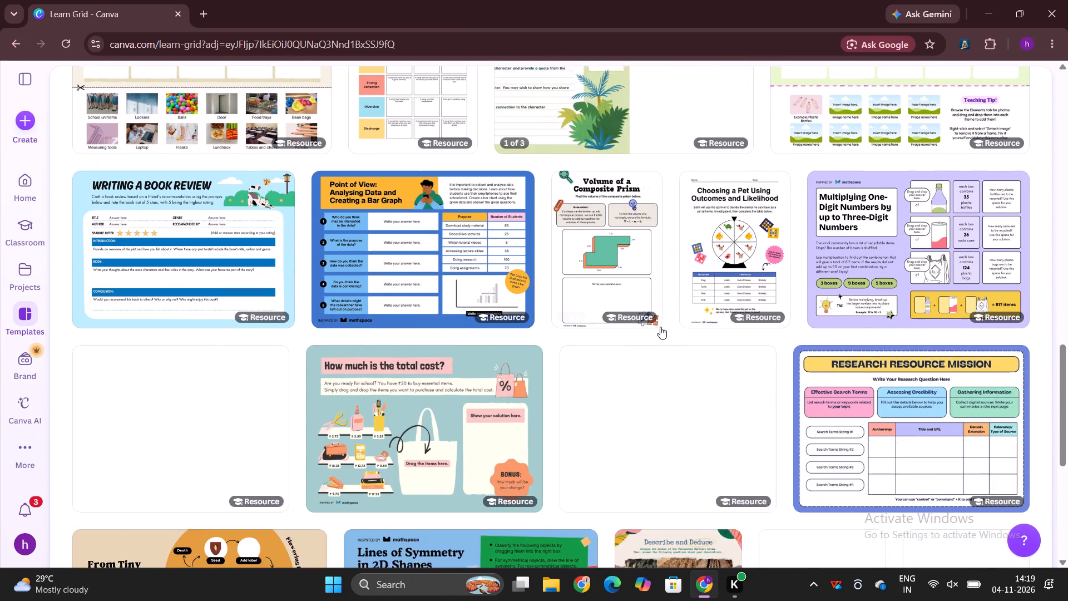
pyautogui.scroll(-2, 660, 327)
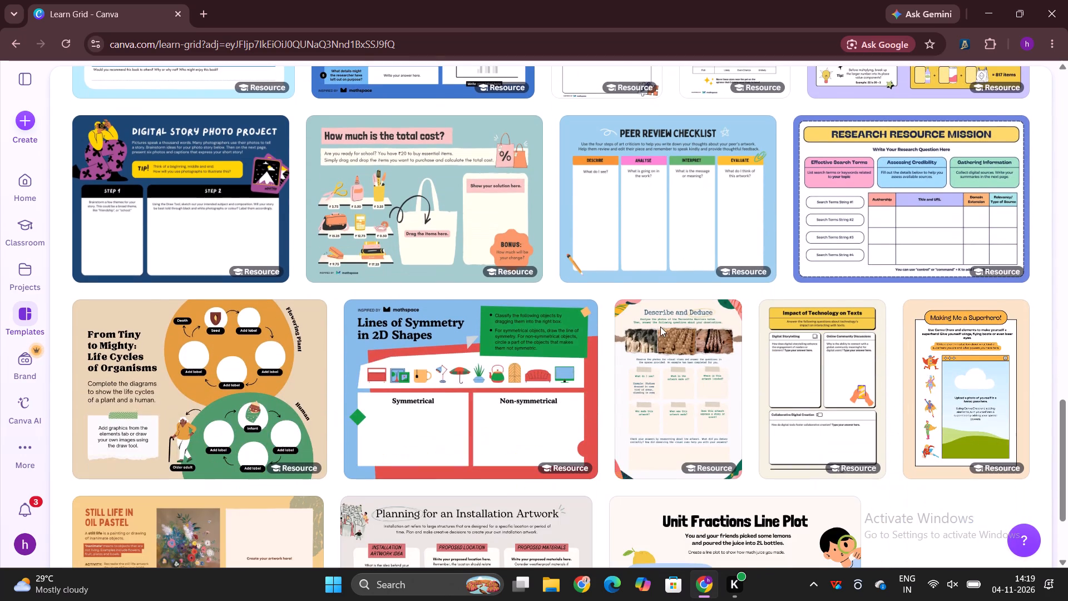
pyautogui.scroll(-1, 660, 327)
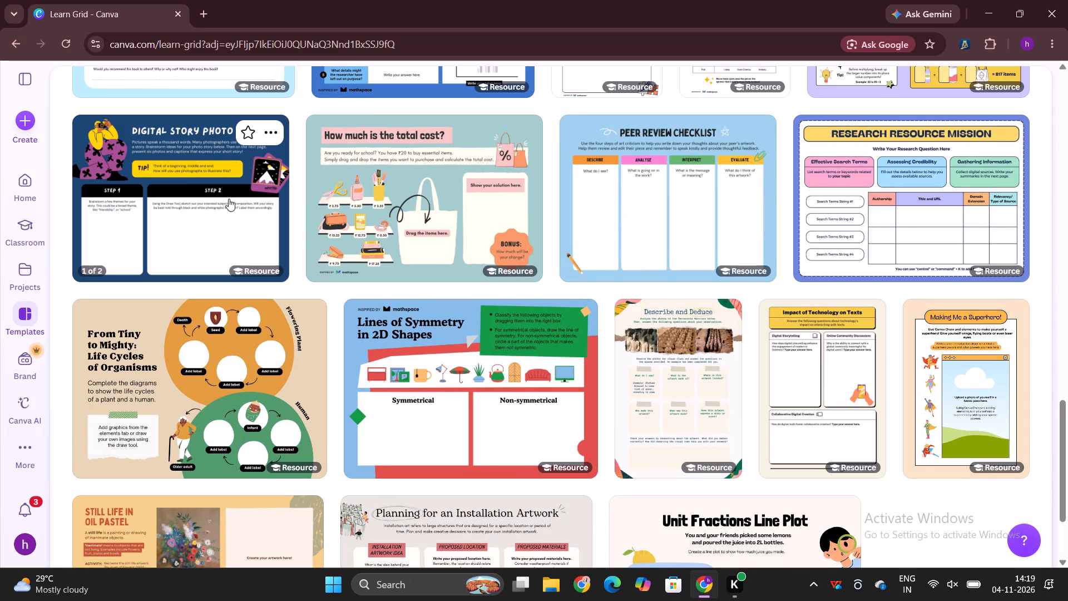
# Open the details of the "How much is the total cost?" worksheet template.
pyautogui.doubleClick(388, 224)
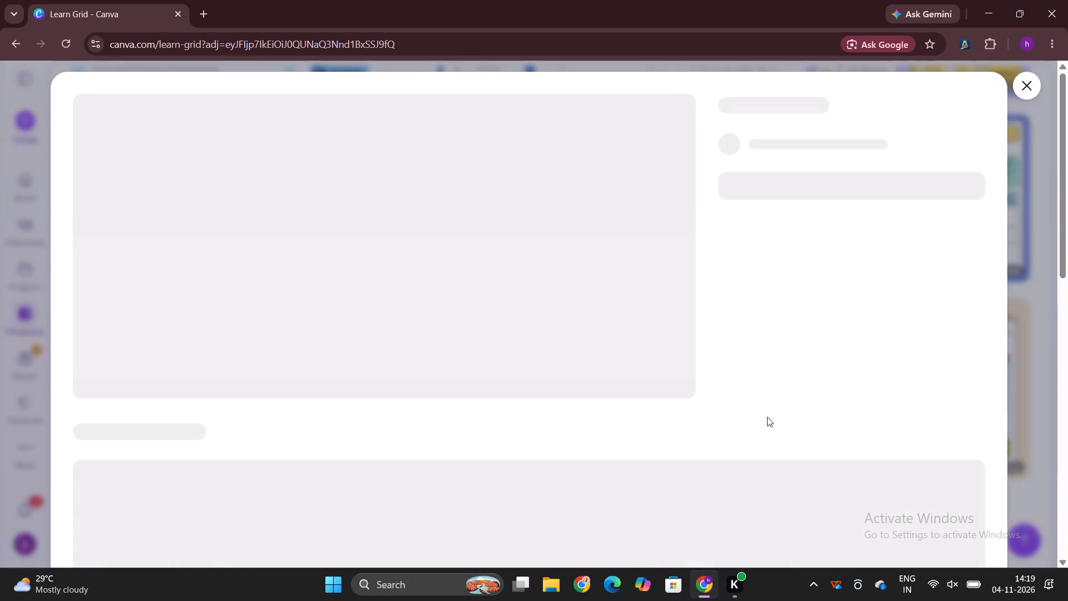
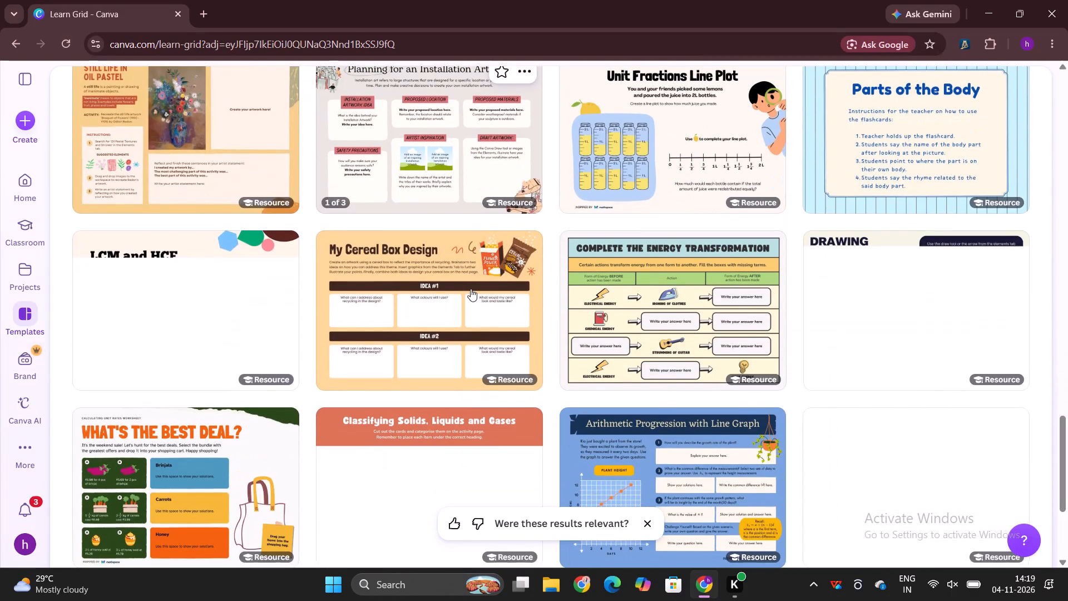
# Find the Number Line Laundry worksheet among the learning resources and open it for customising in the editor.
pyautogui.scroll(-3, 471, 289)
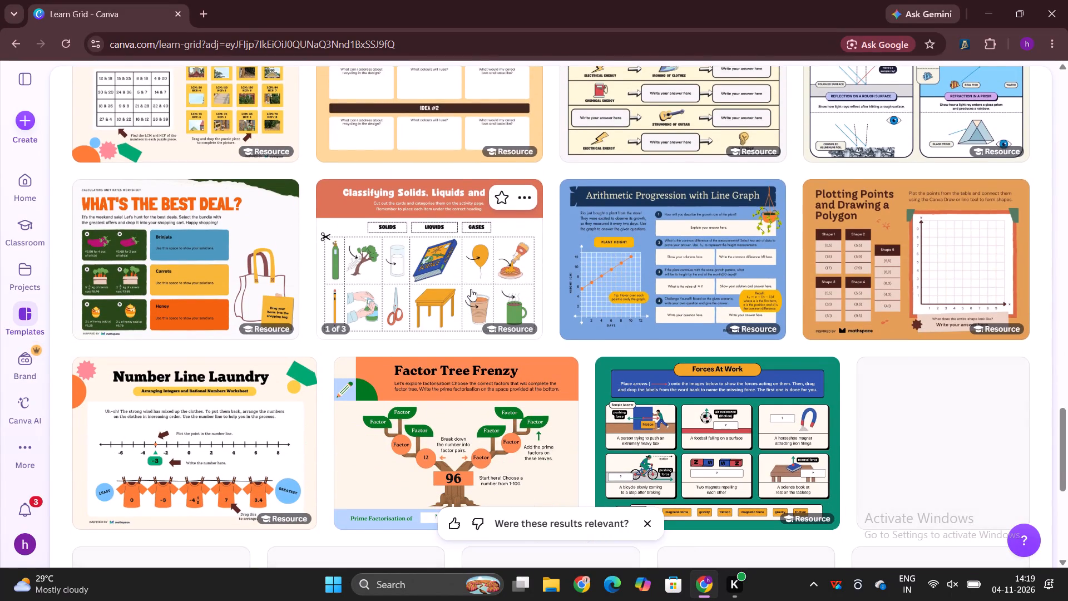
pyautogui.scroll(-3, 471, 289)
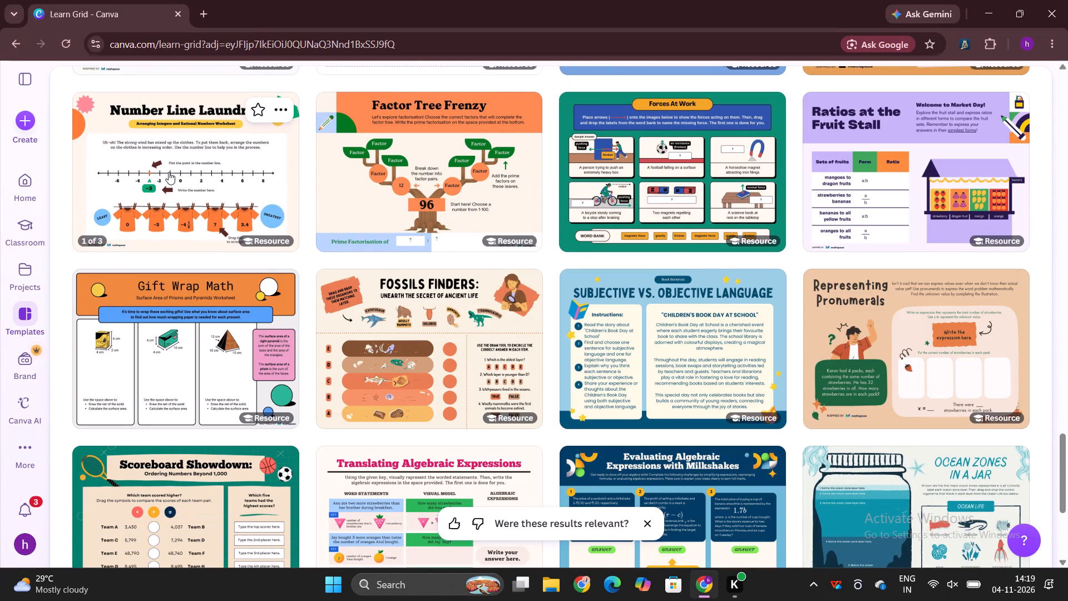
pyautogui.doubleClick(169, 172)
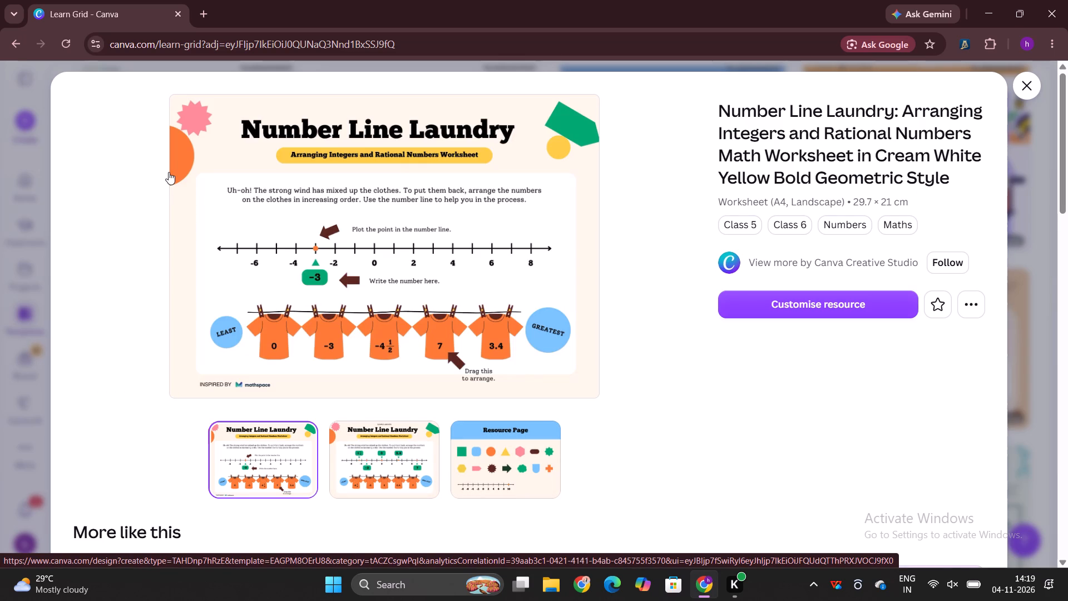
pyautogui.click(822, 316)
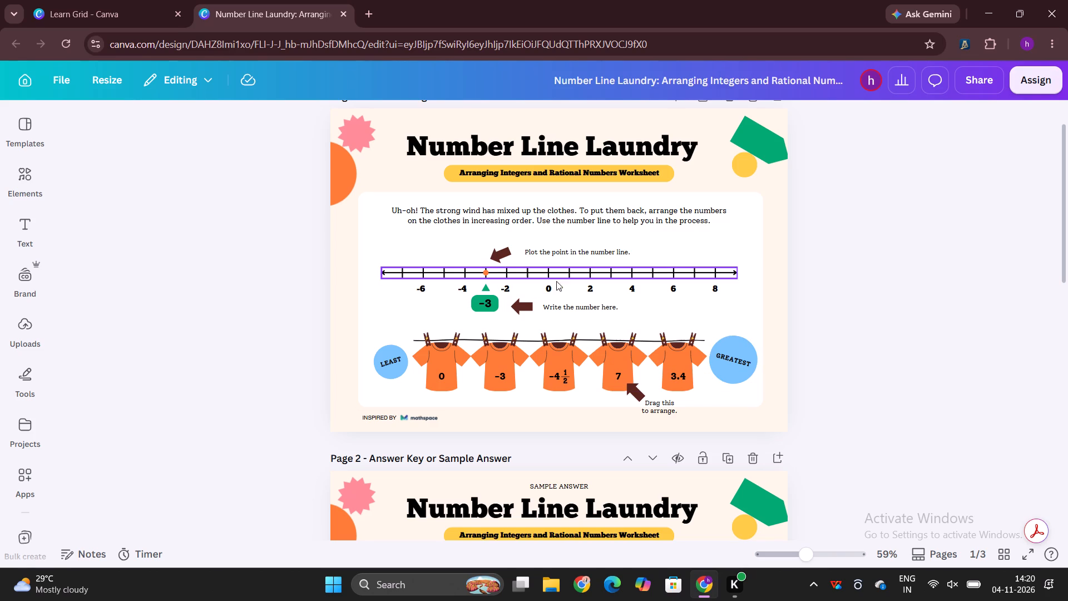
# Add a blank page after the Resource Page at the end of the Number Line Laundry worksheet.
pyautogui.scroll(-3, 840, 273)
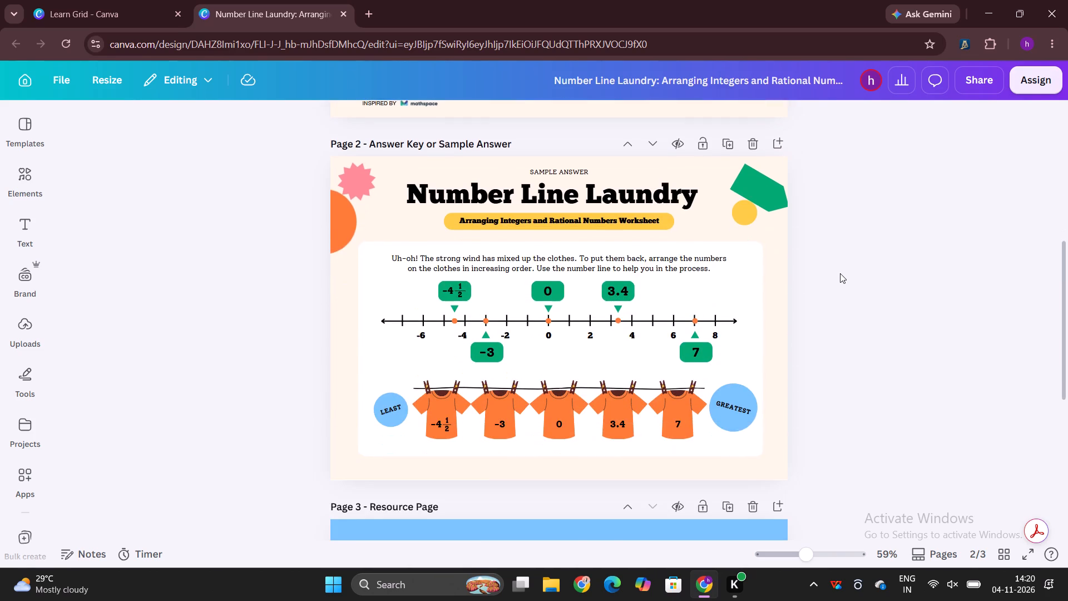
pyautogui.scroll(-6, 840, 273)
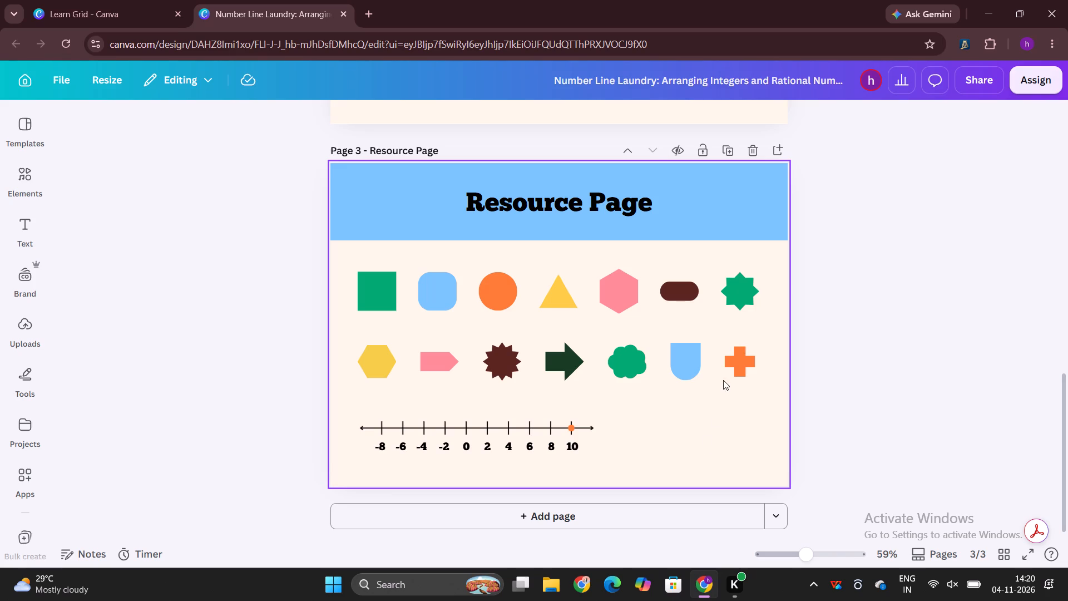
pyautogui.click(650, 510)
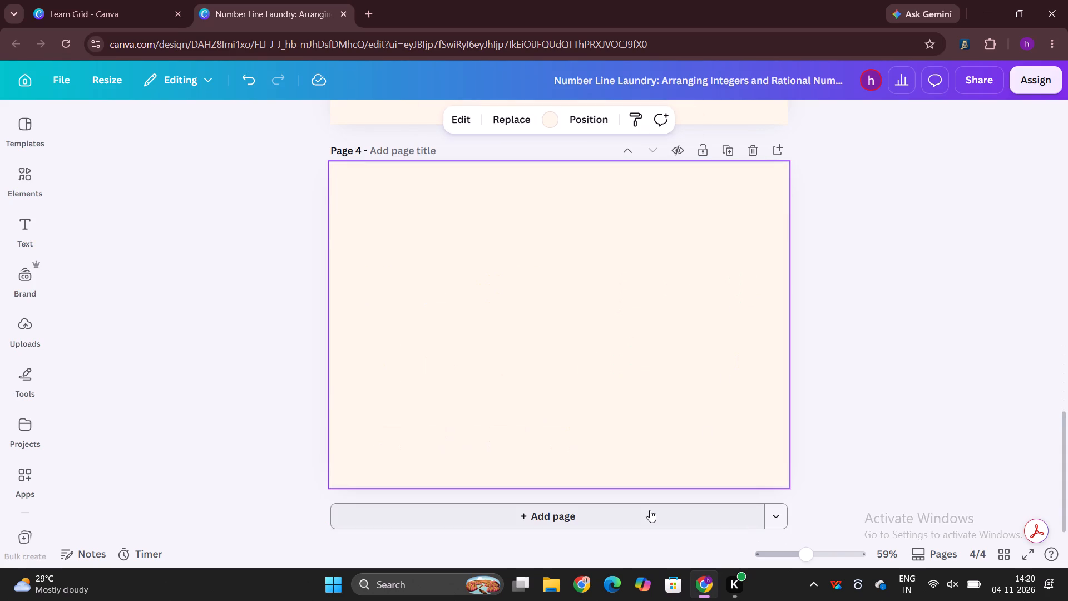
# Return to the template library, close the worksheet details and clear the Education, India and Worksheet filters.
pyautogui.click(110, 2)
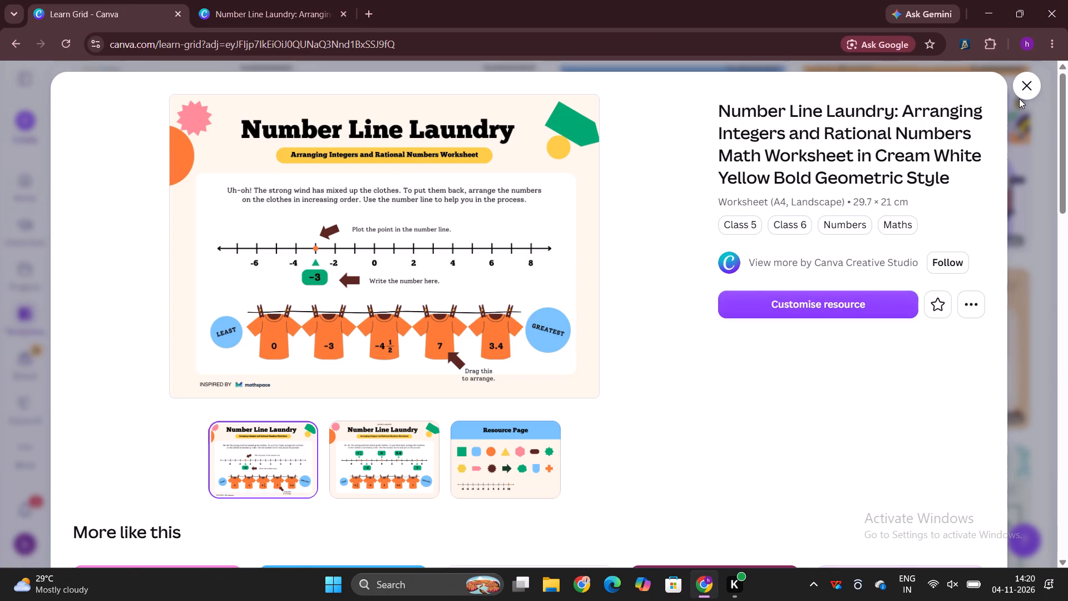
pyautogui.click(1024, 97)
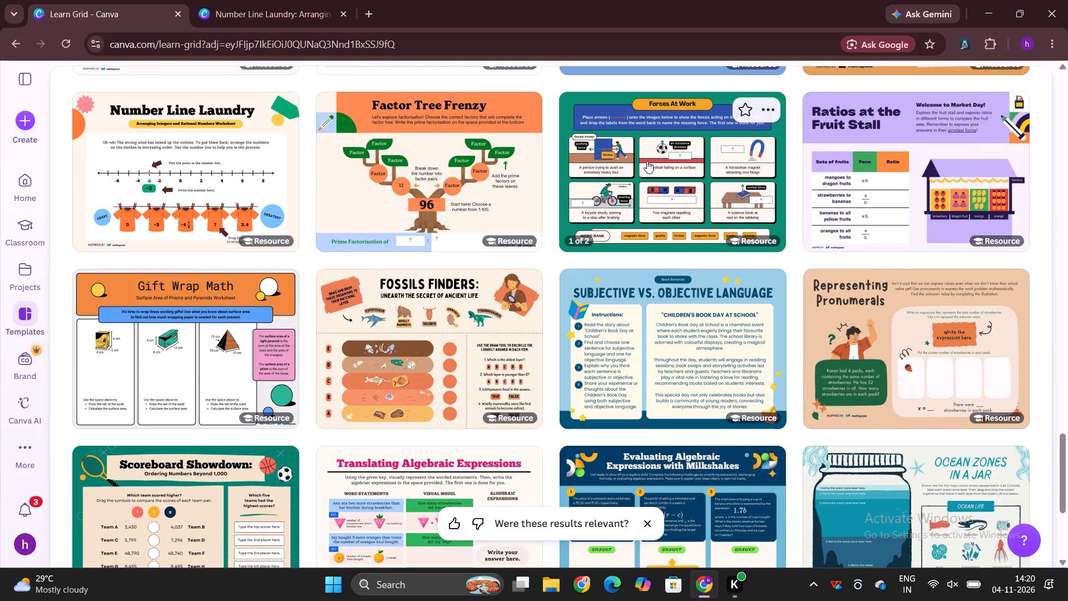
pyautogui.scroll(17, 647, 161)
pyautogui.scroll(9, 647, 161)
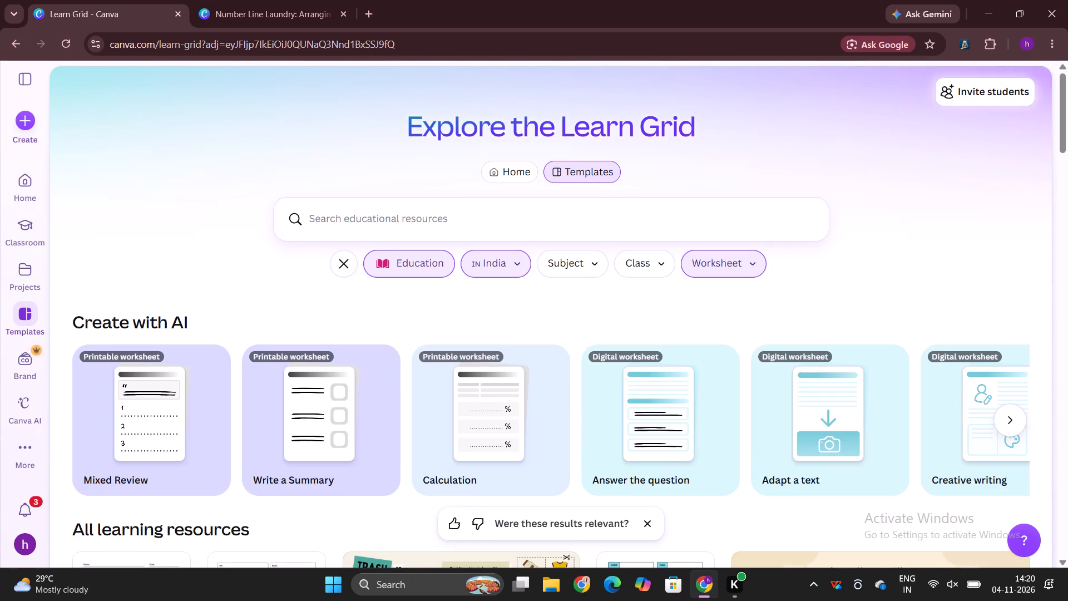
pyautogui.click(345, 262)
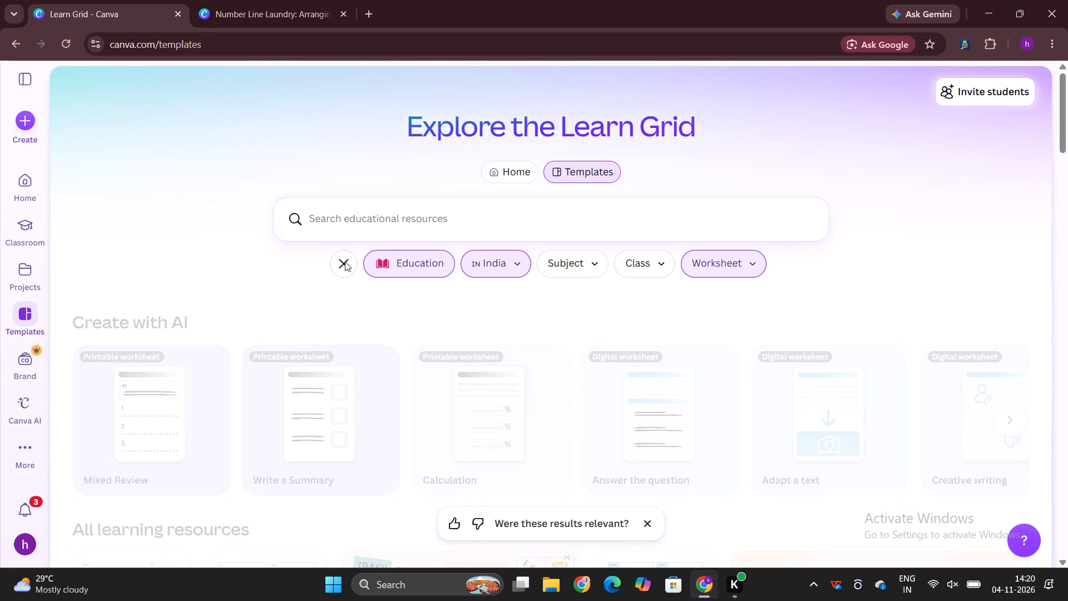
pyautogui.click(446, 220)
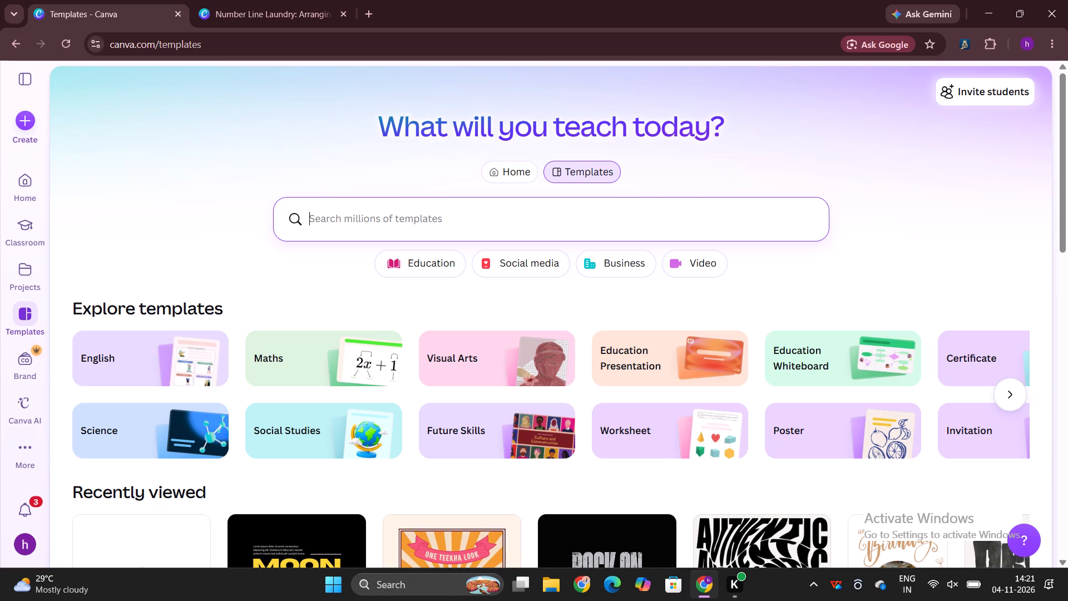
# Examine the Recently viewed, Inspired by your designs, Discover Canva and Trending near you template collections.
pyautogui.scroll(-3, 446, 220)
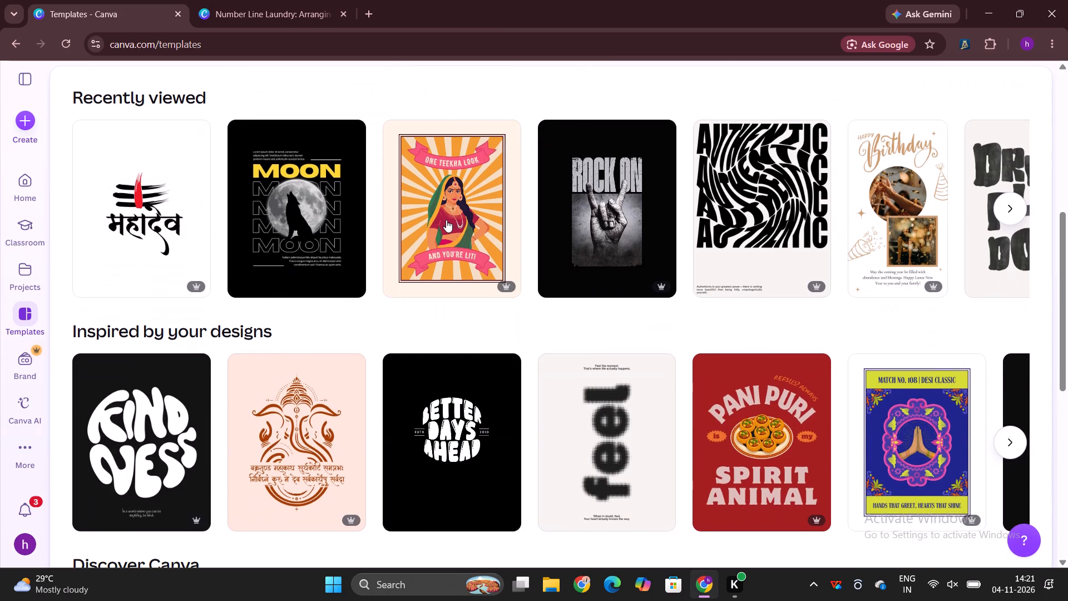
pyautogui.scroll(-2, 446, 220)
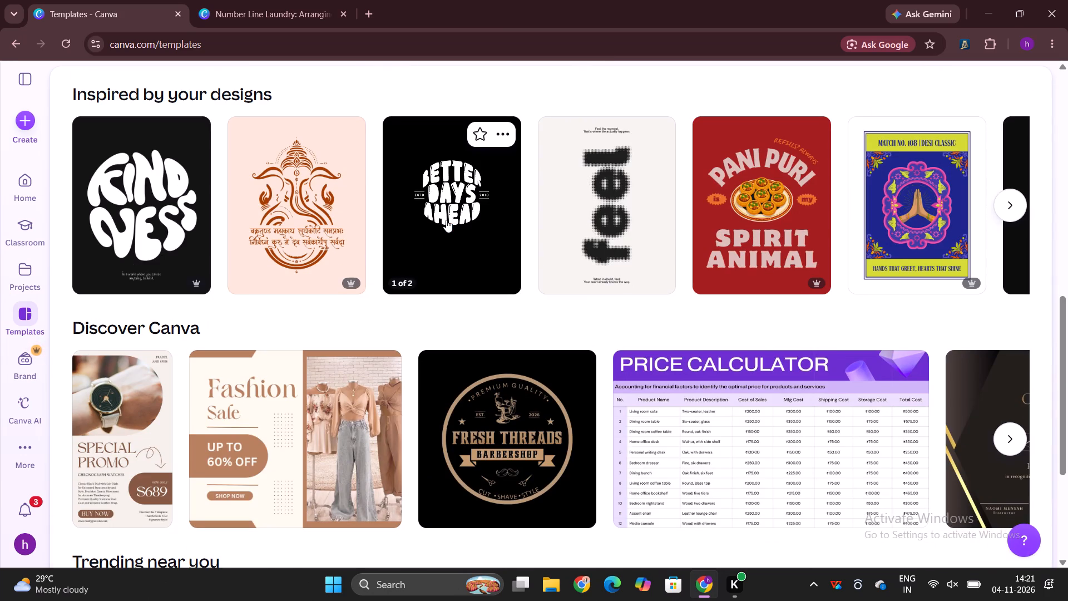
pyautogui.scroll(-9, 446, 220)
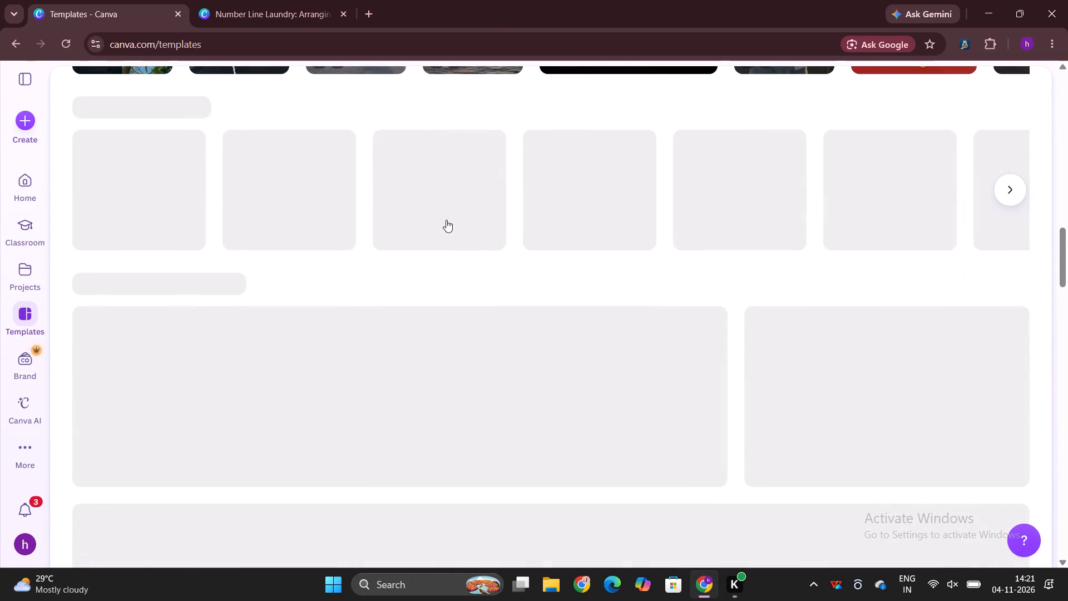
pyautogui.scroll(3, 446, 220)
pyautogui.scroll(-1, 446, 220)
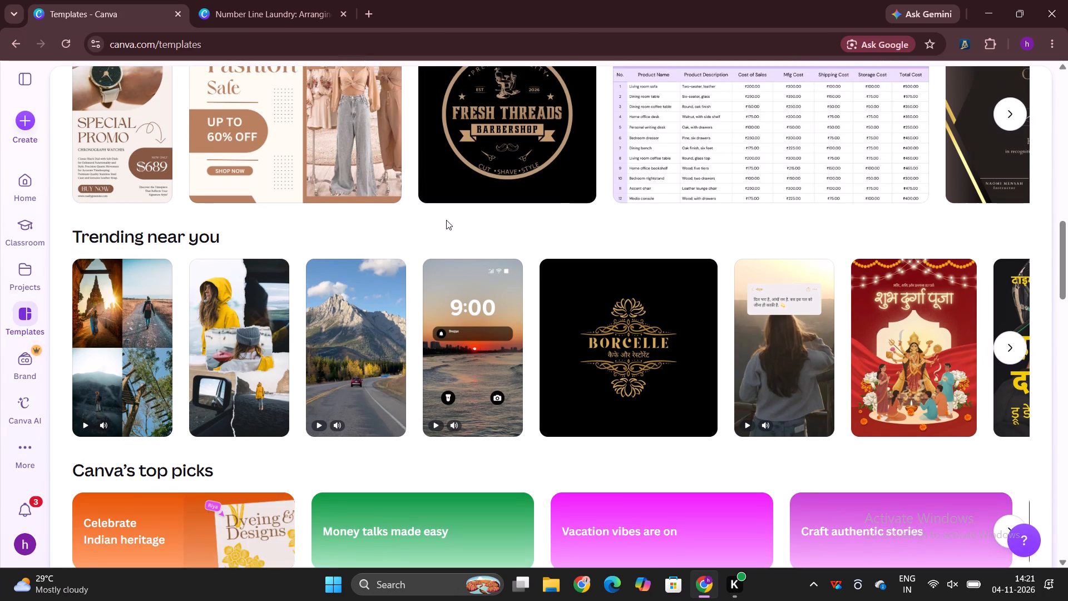
pyautogui.scroll(-1, 446, 220)
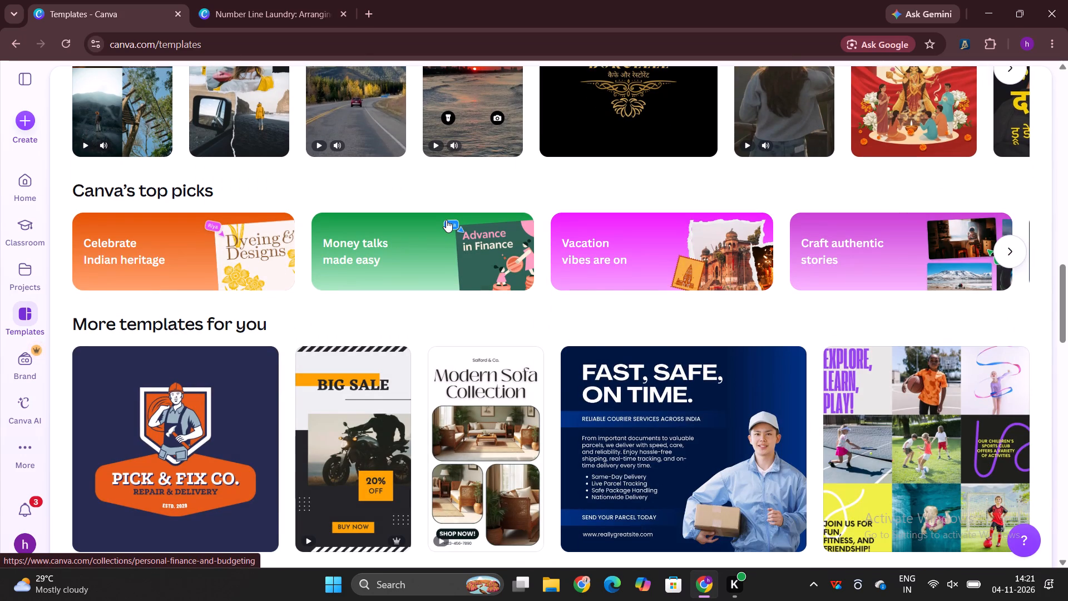
# Examine the designs listed under More templates for you, looking for a suitable template.
pyautogui.scroll(-2, 446, 220)
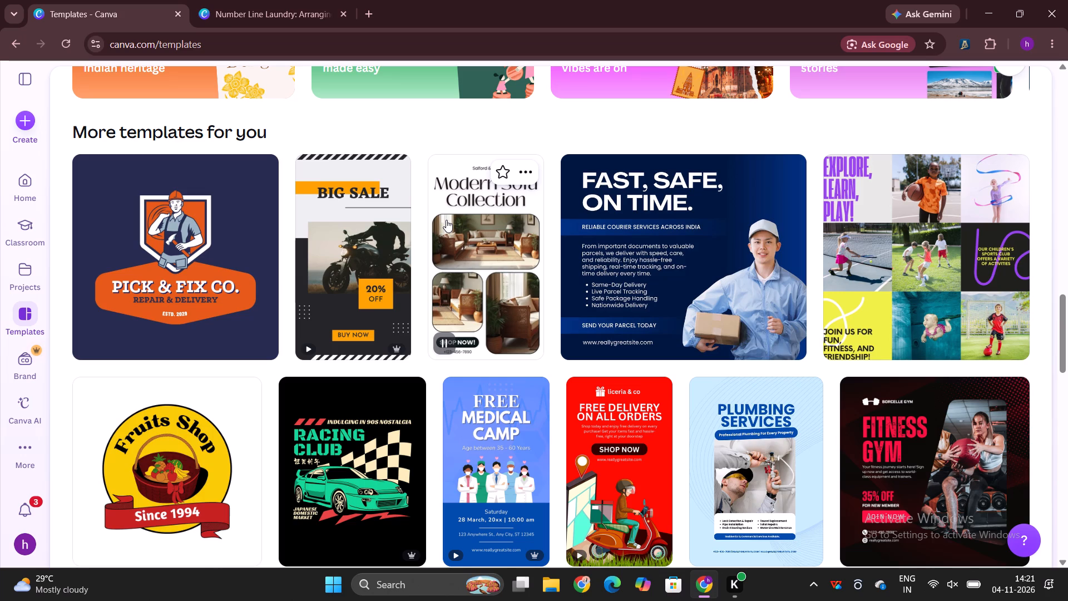
pyautogui.scroll(-11, 446, 220)
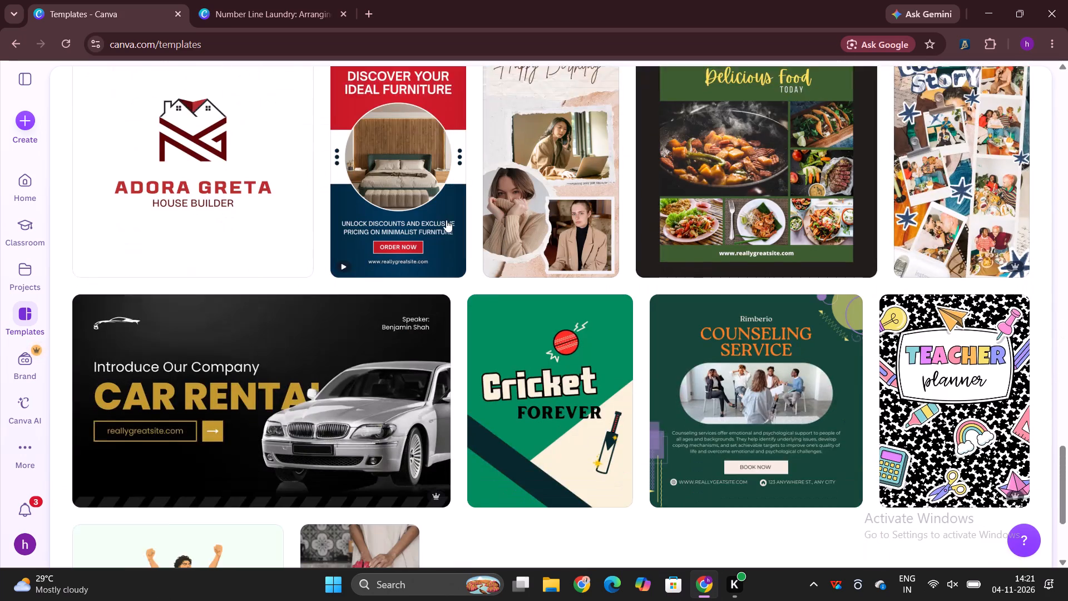
pyautogui.scroll(-4, 446, 220)
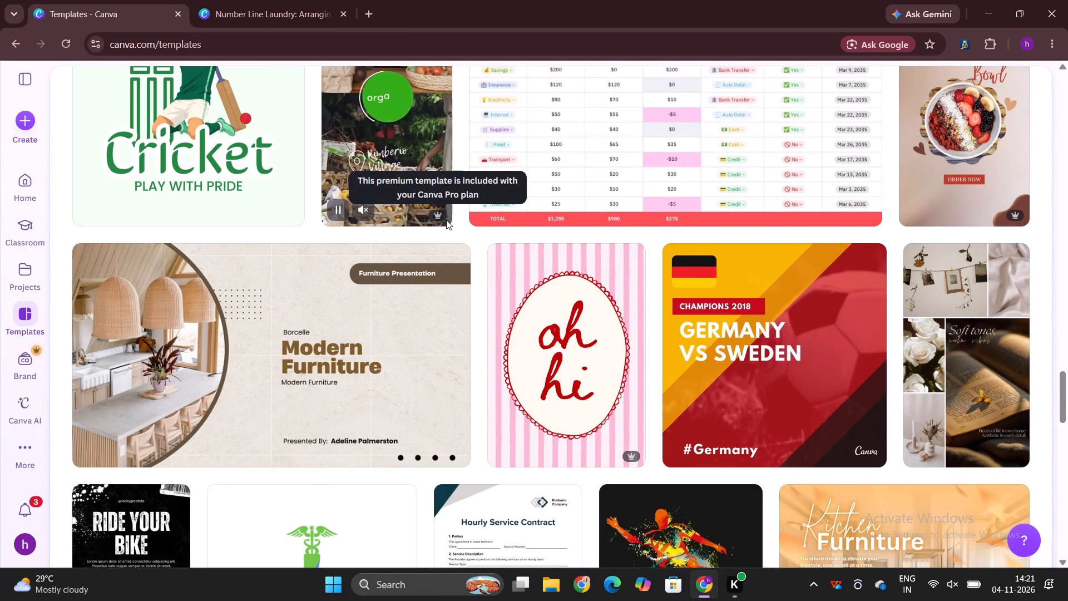
pyautogui.scroll(-6, 446, 220)
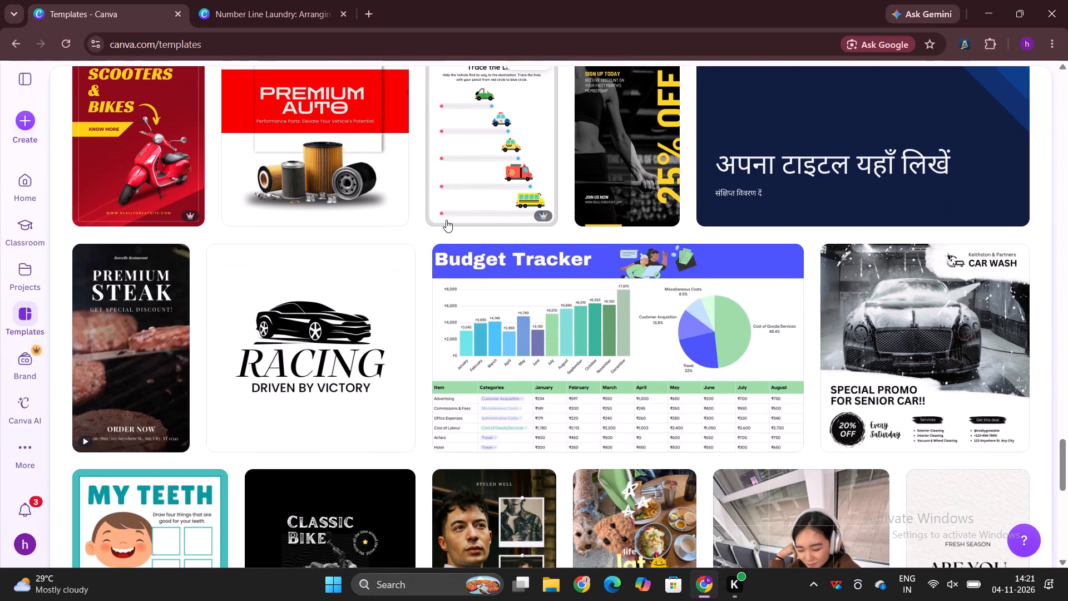
pyautogui.scroll(-8, 446, 220)
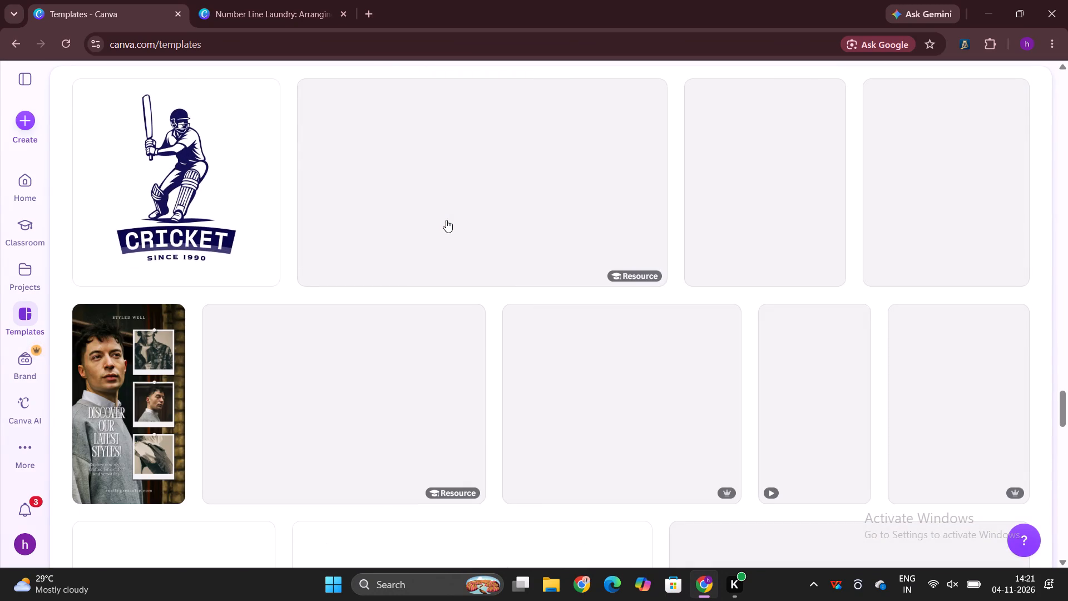
pyautogui.scroll(-1, 446, 220)
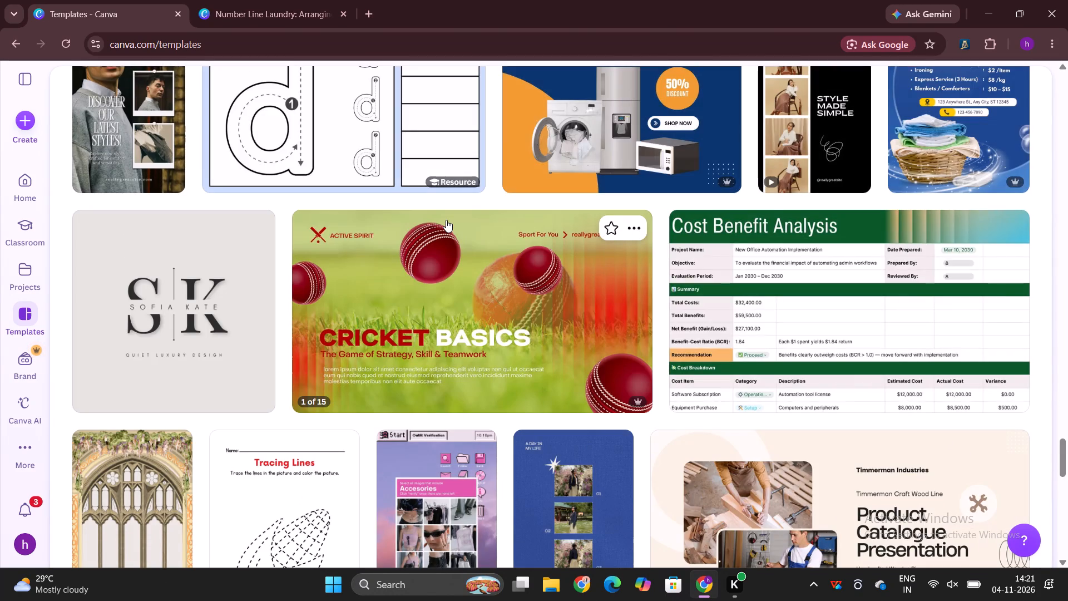
pyautogui.scroll(-13, 446, 220)
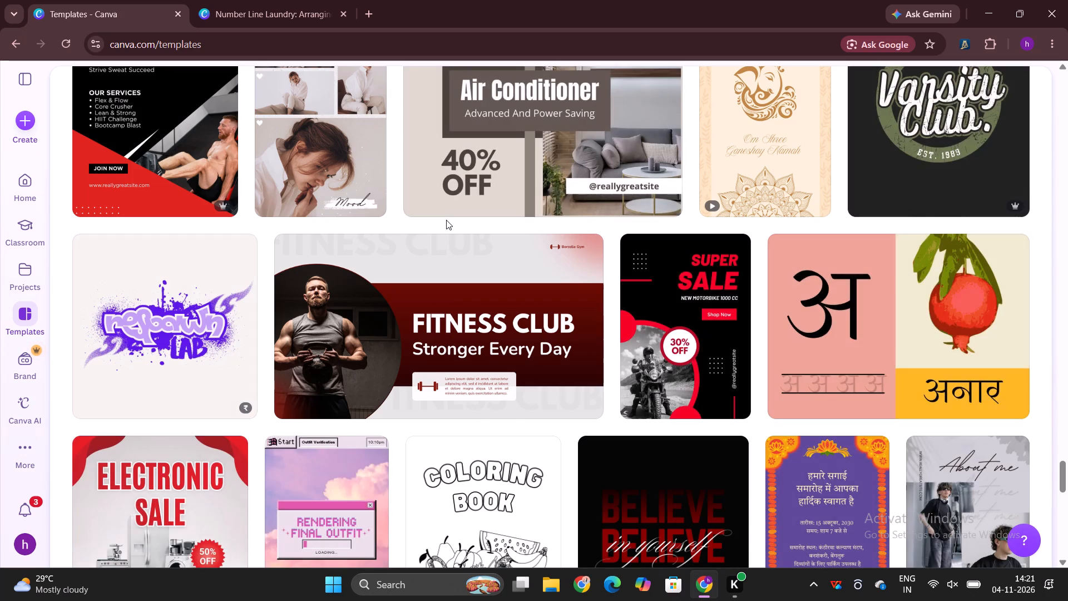
pyautogui.scroll(-6, 446, 220)
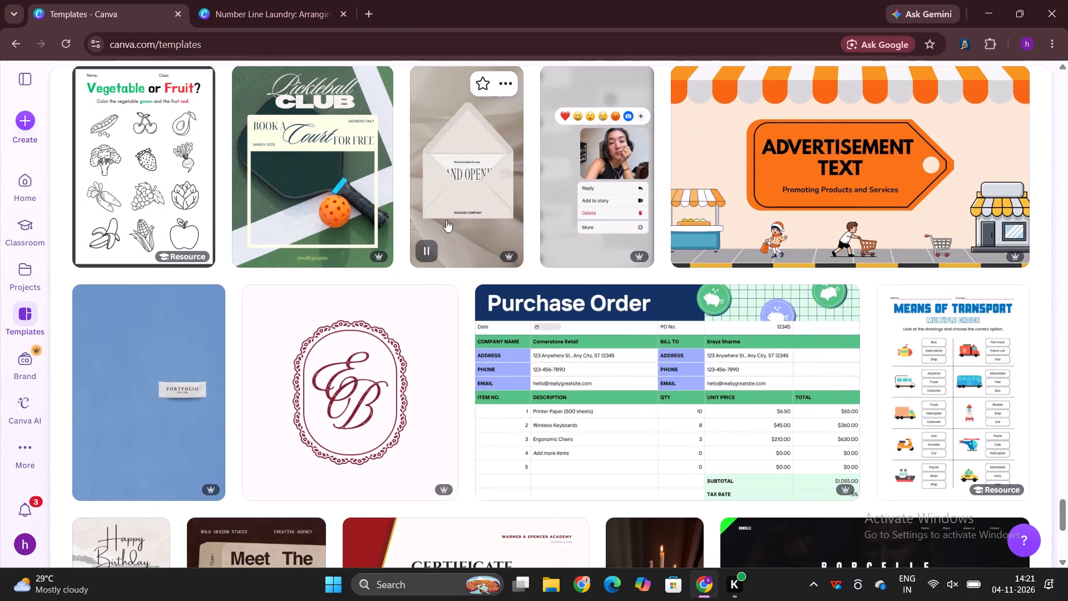
pyautogui.scroll(-7, 446, 220)
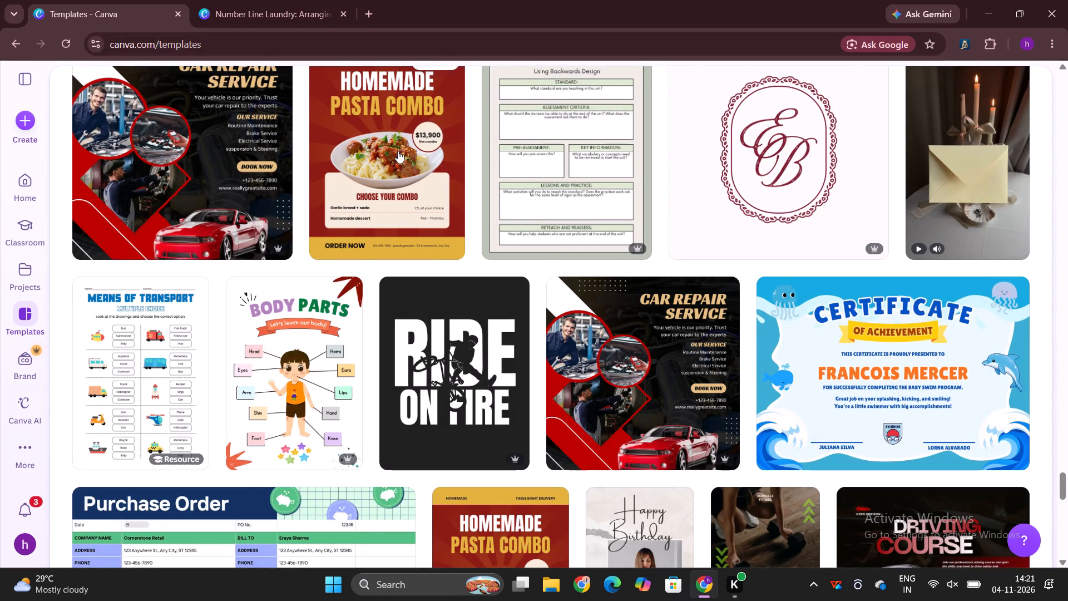
pyautogui.scroll(2, 398, 151)
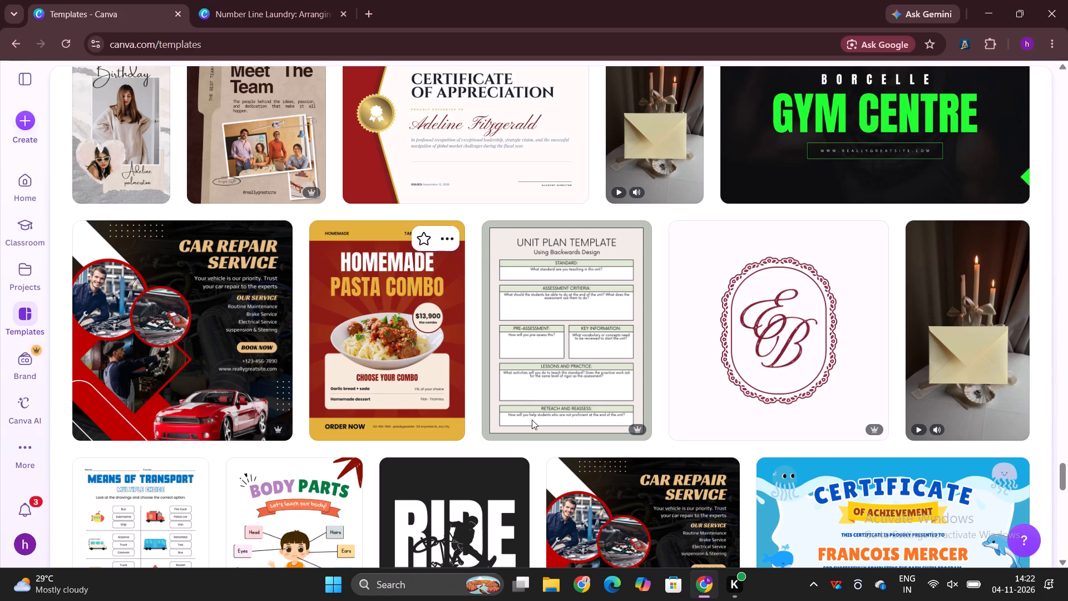
pyautogui.scroll(-5, 735, 186)
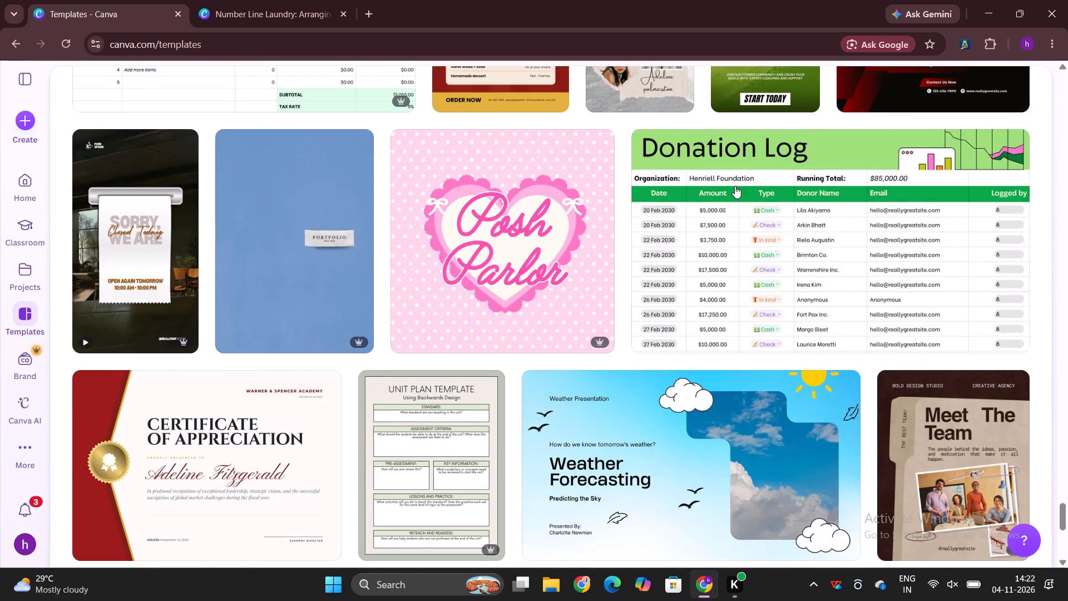
pyautogui.scroll(-10, 735, 186)
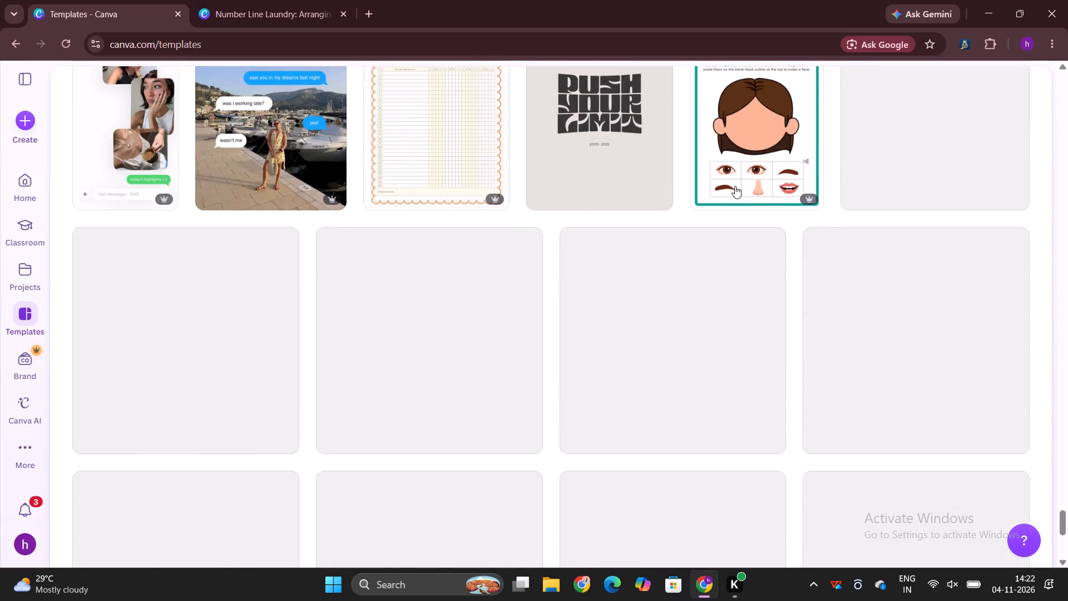
pyautogui.scroll(-3, 735, 186)
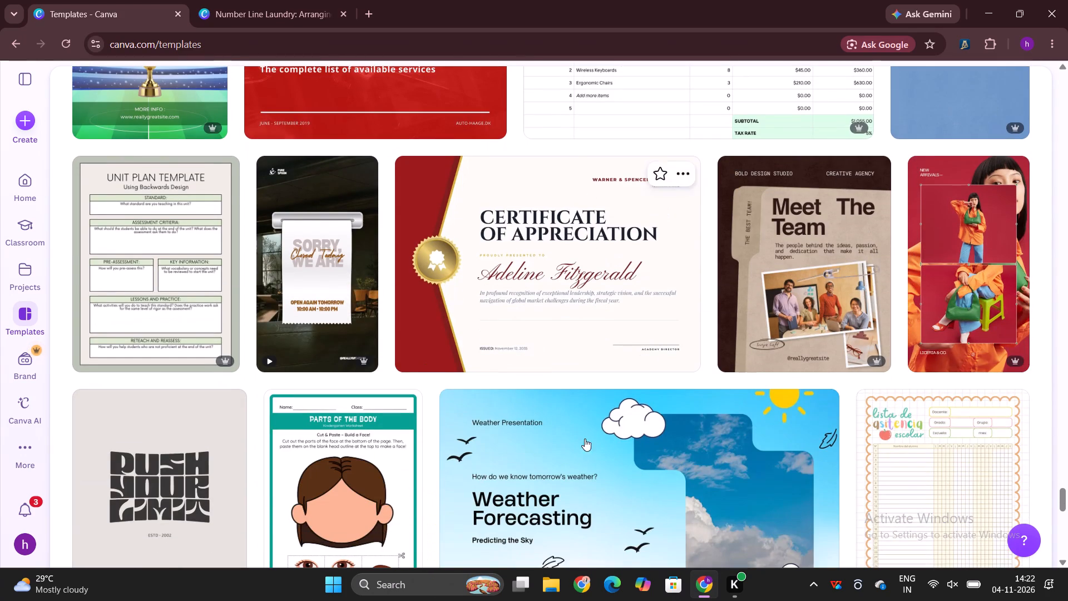
# Open the details of the Red and Gold Elegant Appreciation Certificate template and examine the similar certificates.
pyautogui.doubleClick(556, 269)
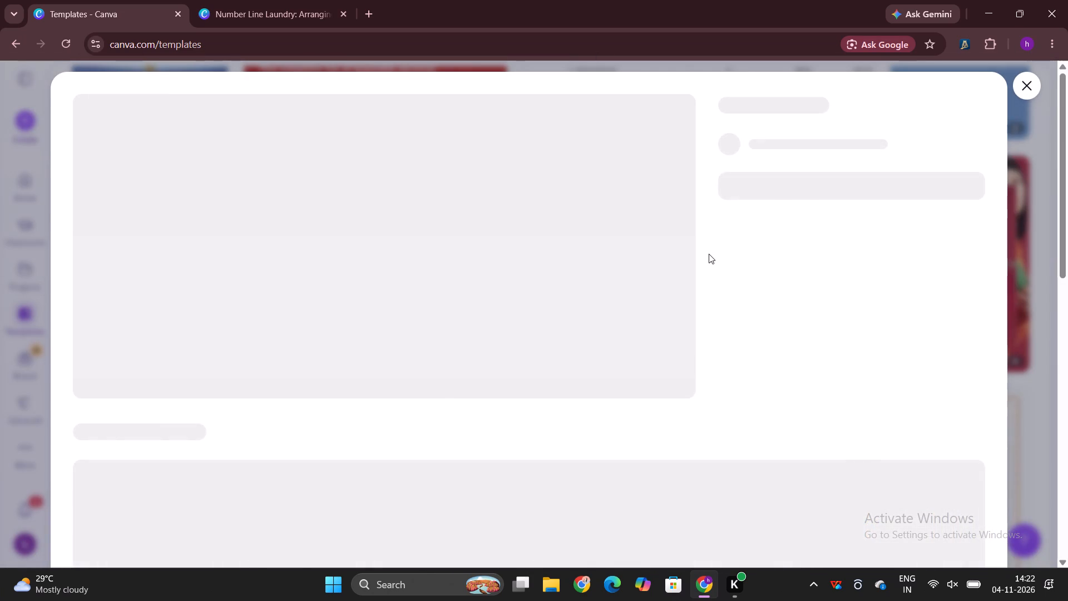
pyautogui.scroll(-1, 422, 398)
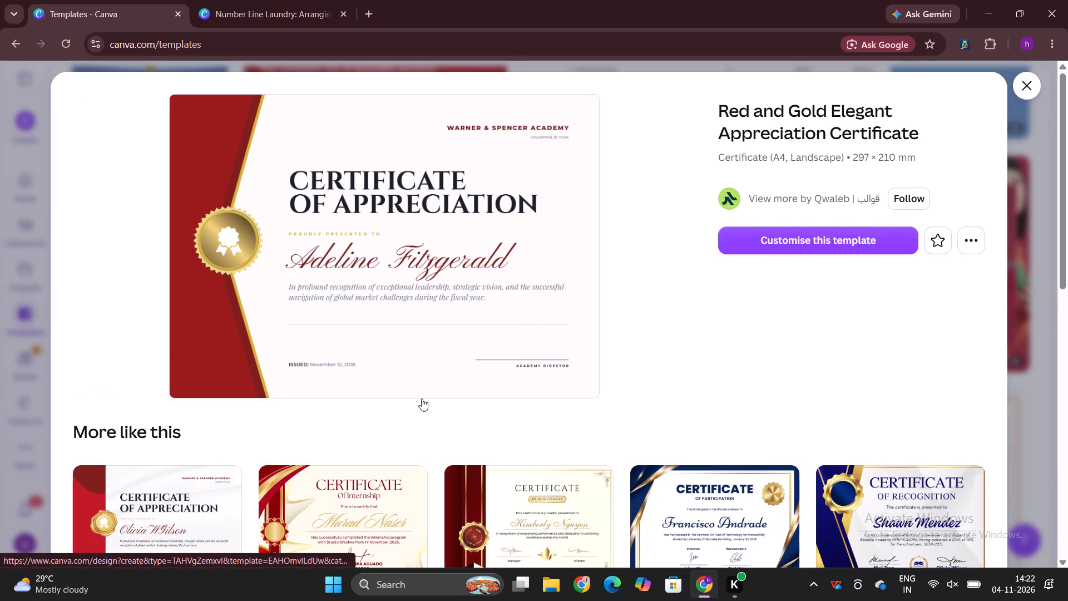
pyautogui.scroll(-3, 422, 398)
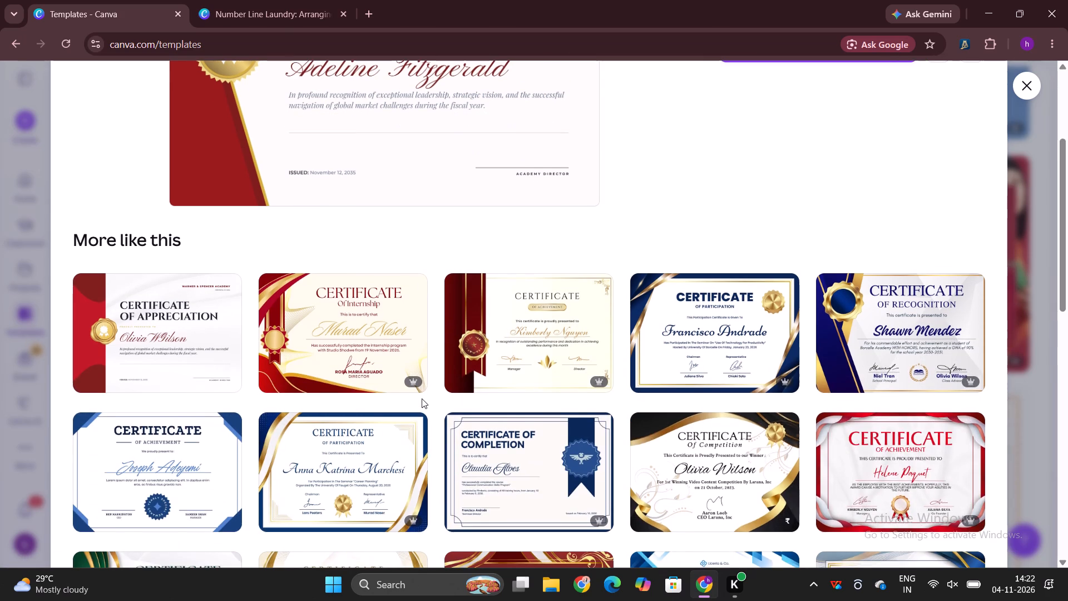
pyautogui.scroll(-3, 422, 398)
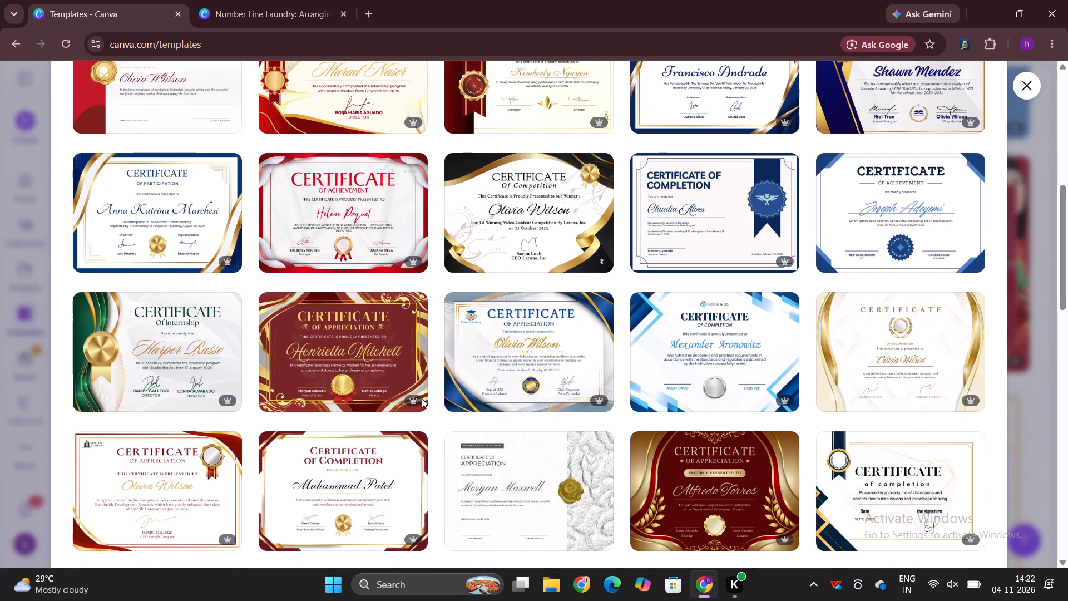
pyautogui.scroll(6, 422, 398)
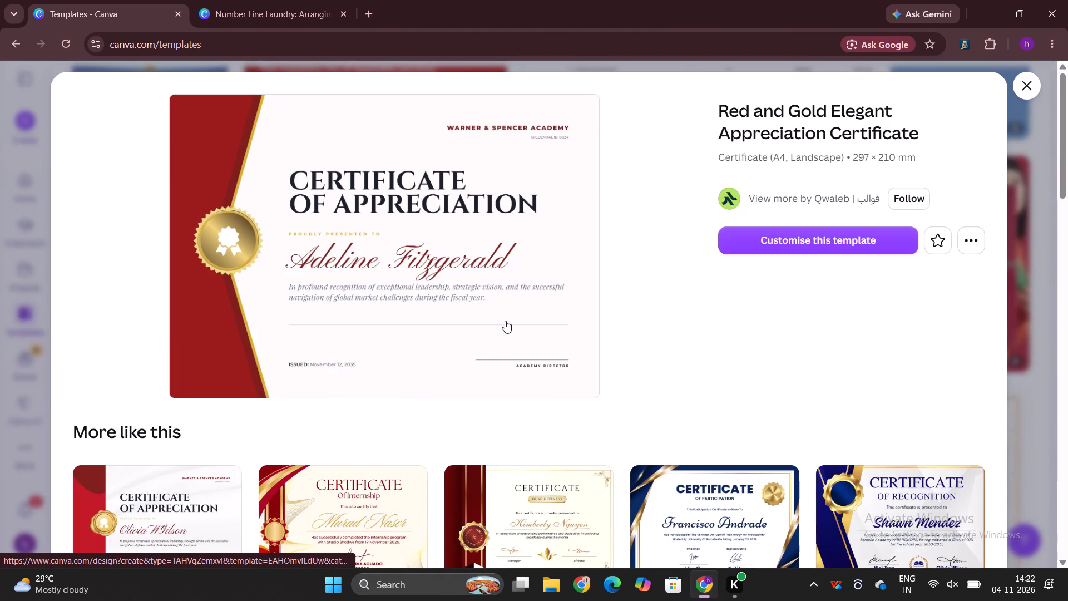
# Open the Red and Gold Elegant Appreciation Certificate template for customising and add a blank second page.
pyautogui.click(805, 239)
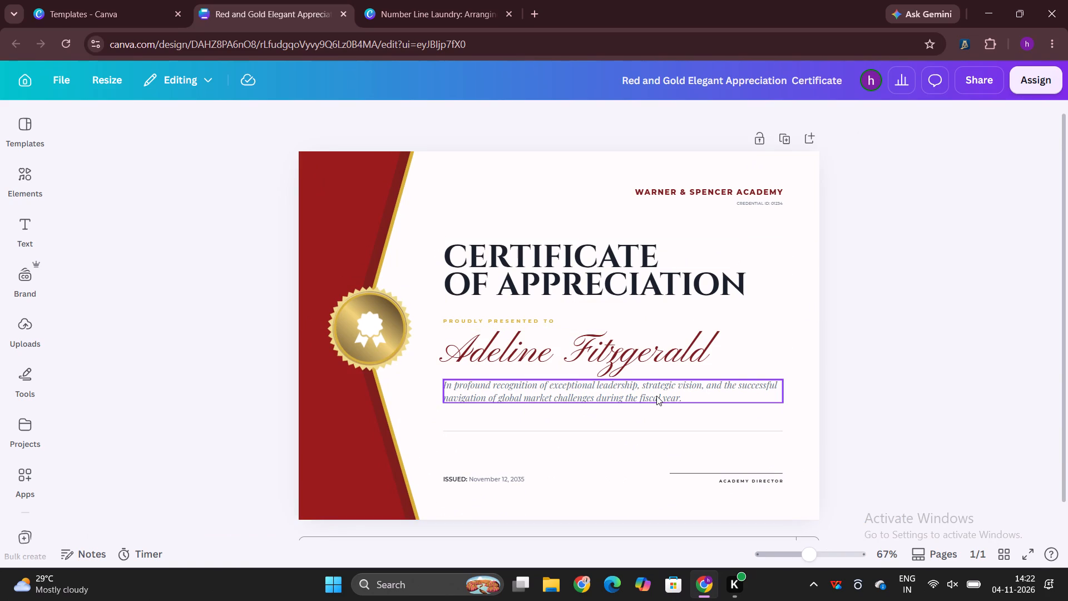
pyautogui.click(656, 396)
pyautogui.click(890, 396)
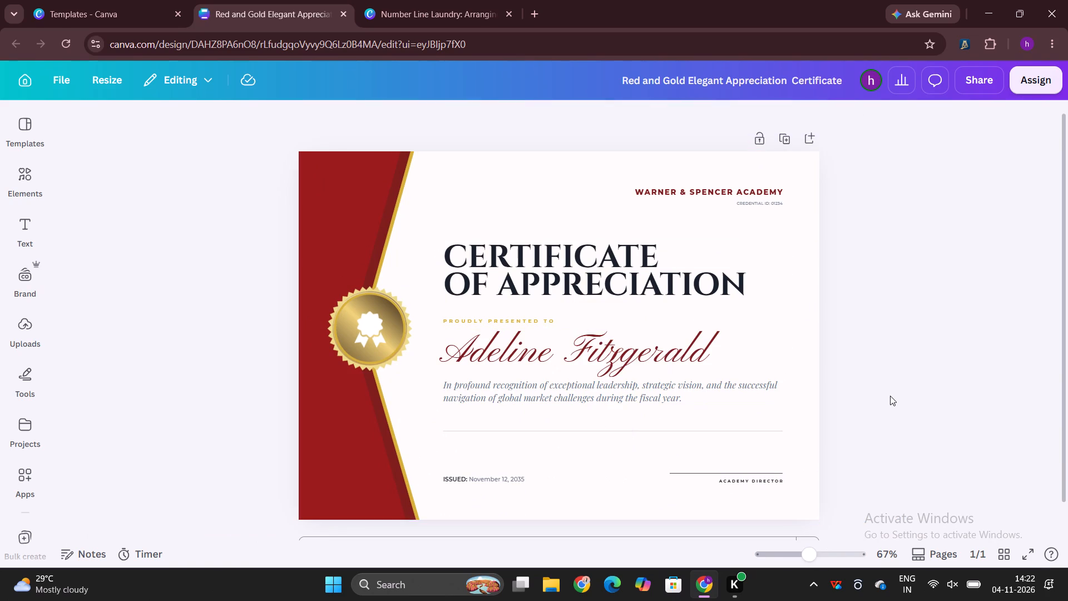
pyautogui.scroll(-2, 880, 396)
pyautogui.click(489, 513)
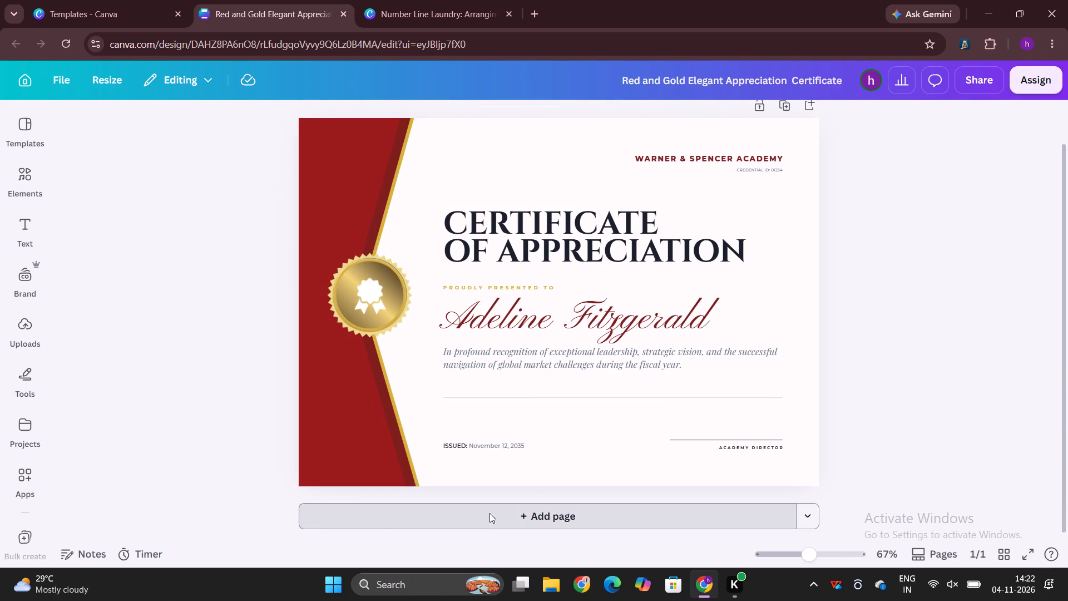
# Search the design elements for "elements" and show all the graphics results.
pyautogui.click(19, 182)
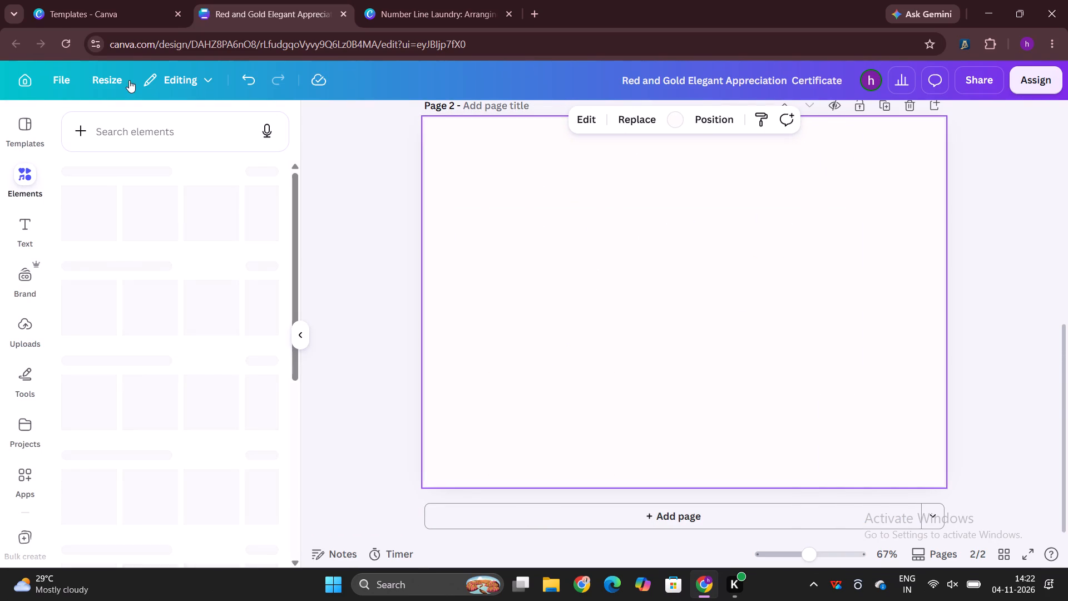
pyautogui.click(156, 125)
pyautogui.write('elements')
pyautogui.press('Return')
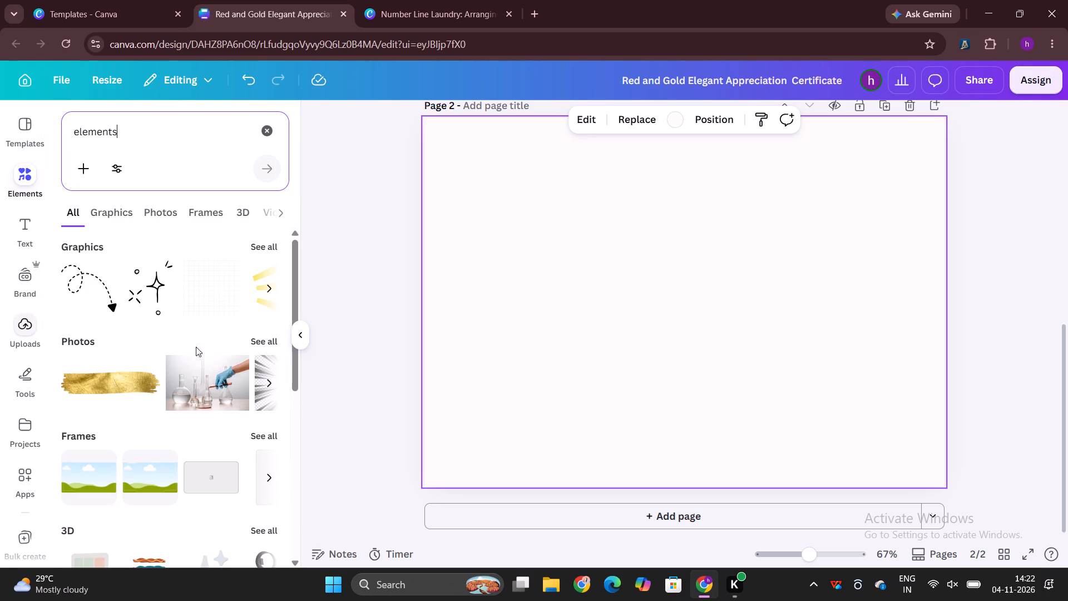
pyautogui.click(257, 241)
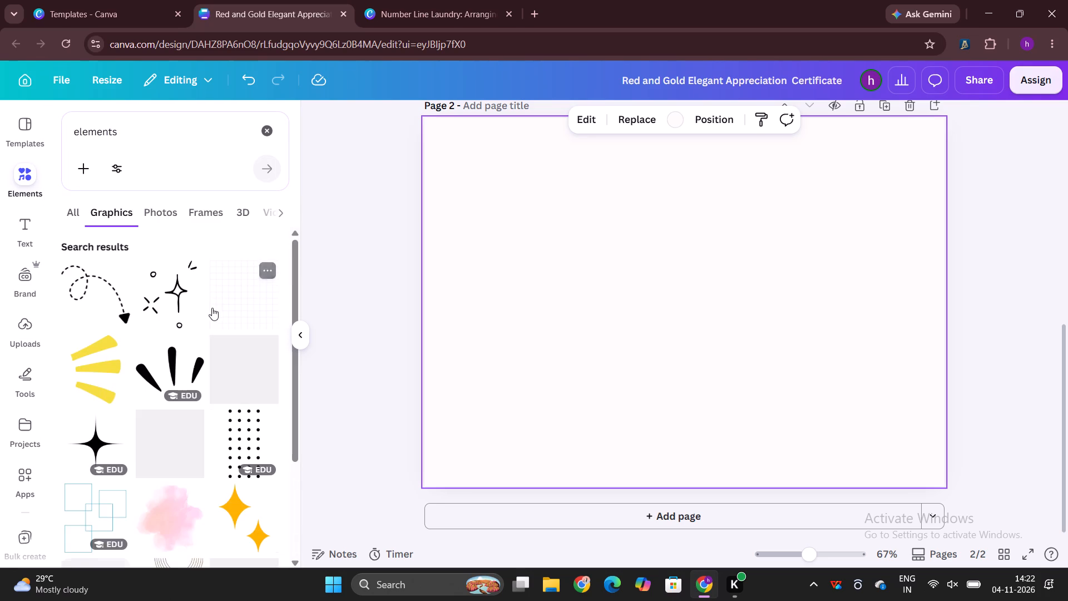
# Add the tan wavy corner graphic to page 2 and place it in the page's upper-left corner.
pyautogui.scroll(-5, 210, 307)
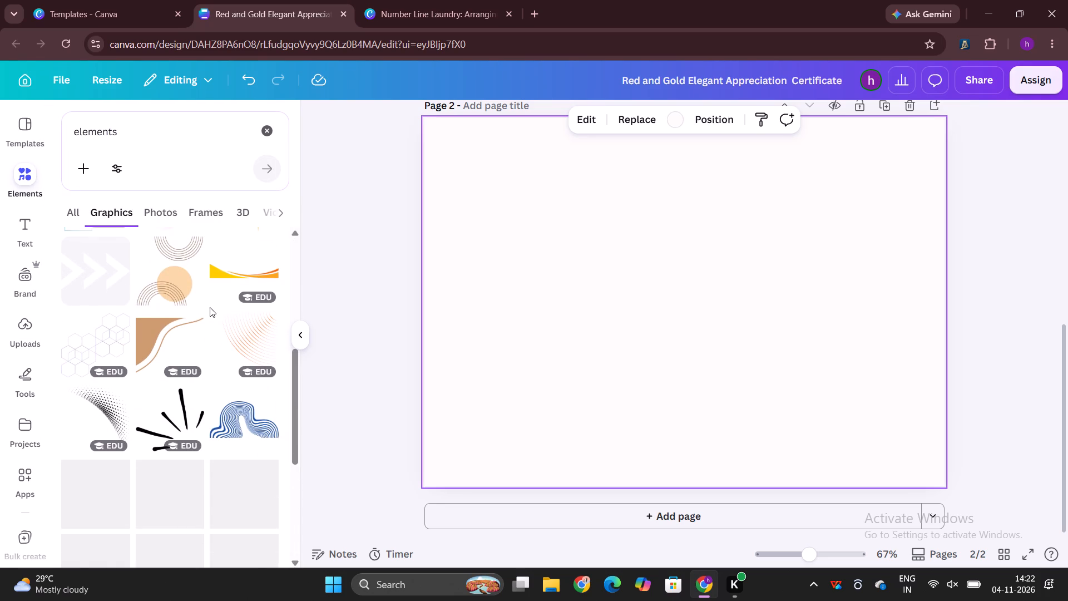
pyautogui.click(161, 321)
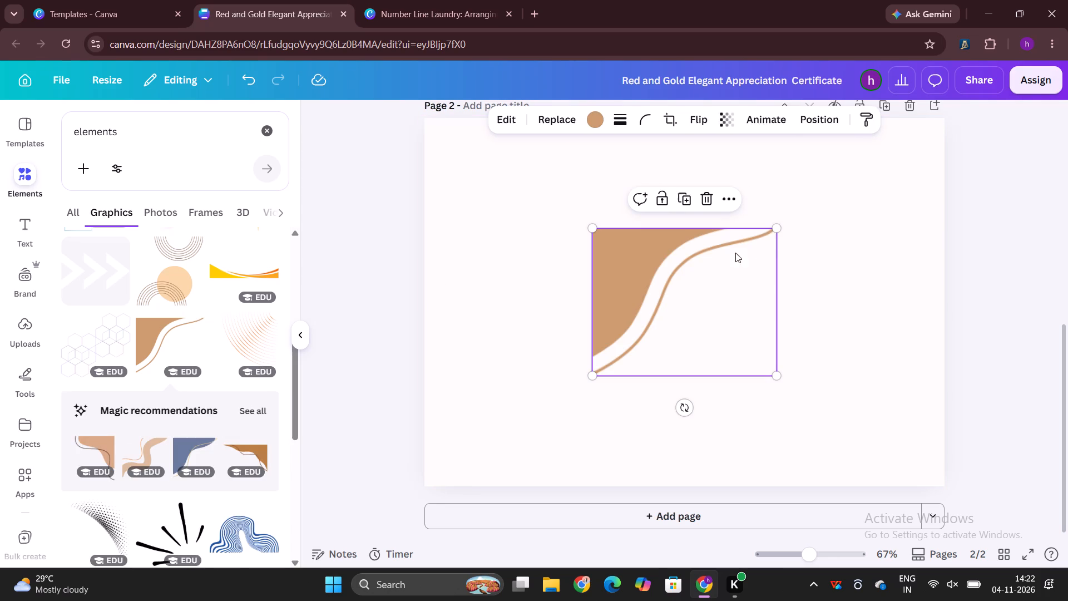
pyautogui.moveTo(721, 263); pyautogui.dragTo(553, 152)
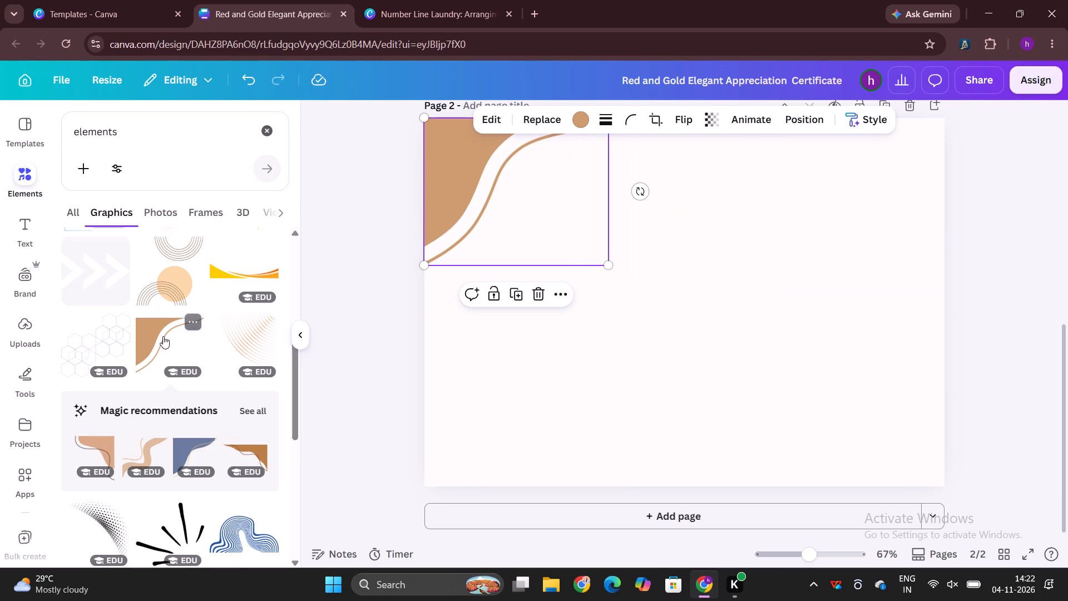
# Add a second tan wavy corner graphic, rotate it half a turn and fit it into page 2's lower-right corner.
pyautogui.click(163, 336)
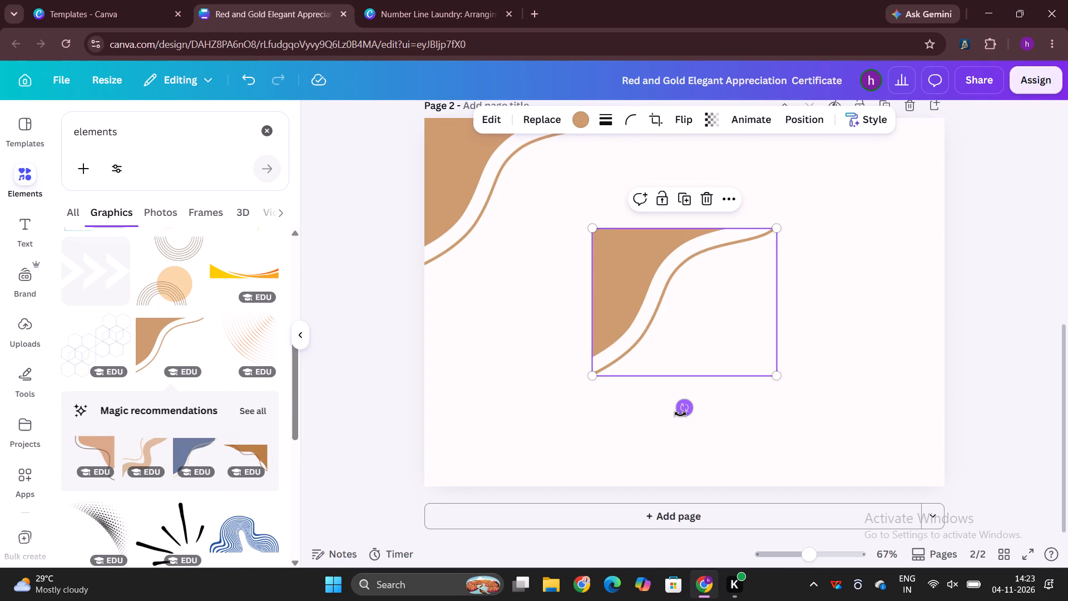
pyautogui.moveTo(680, 414); pyautogui.dragTo(685, 243)
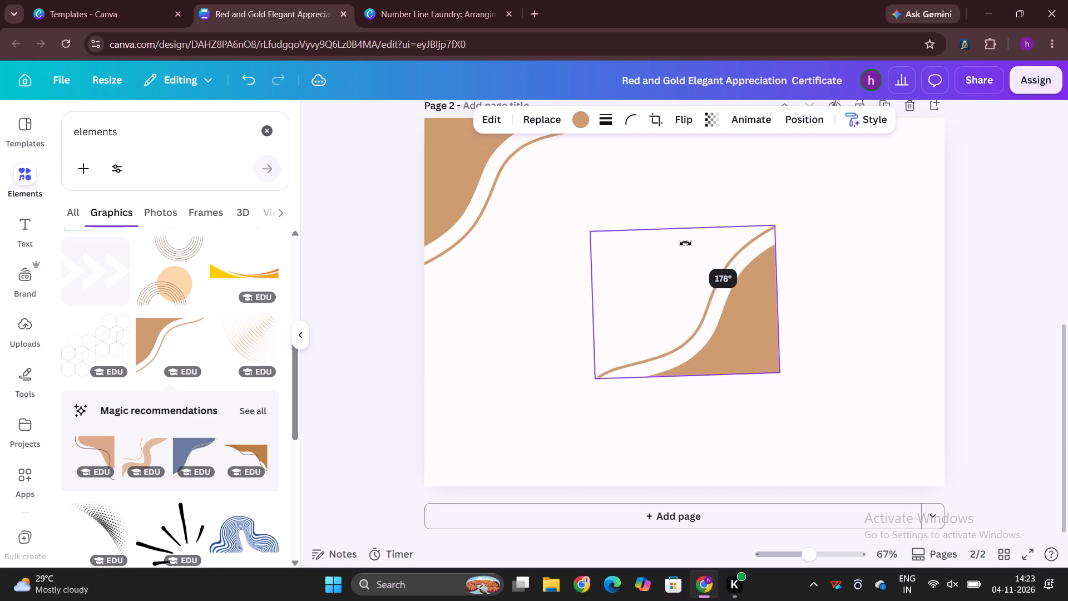
pyautogui.moveTo(685, 243); pyautogui.dragTo(693, 243)
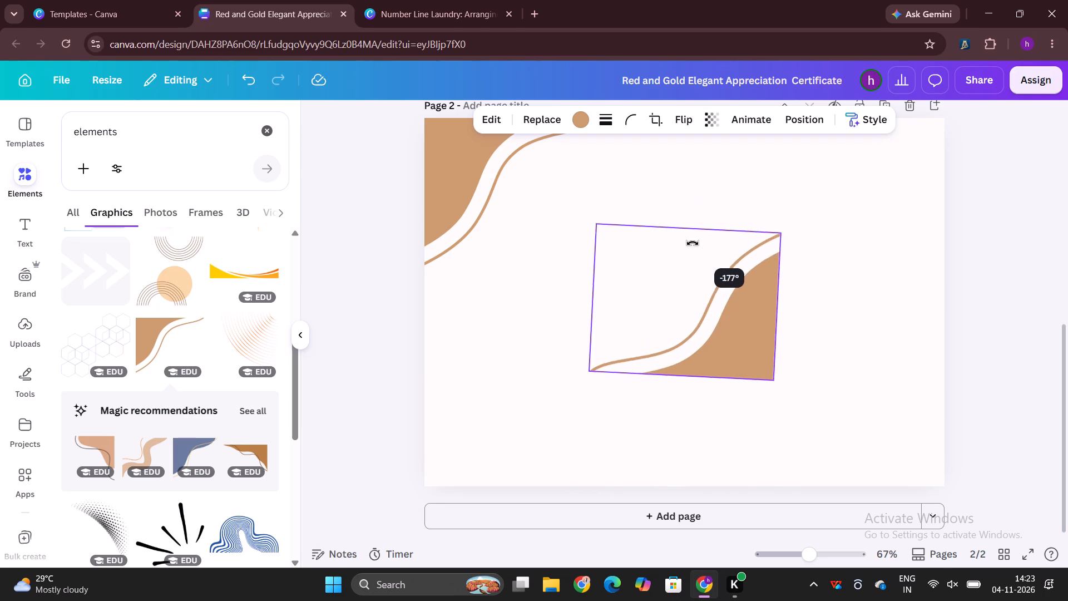
pyautogui.moveTo(693, 243); pyautogui.dragTo(690, 243)
pyautogui.click(1065, 372)
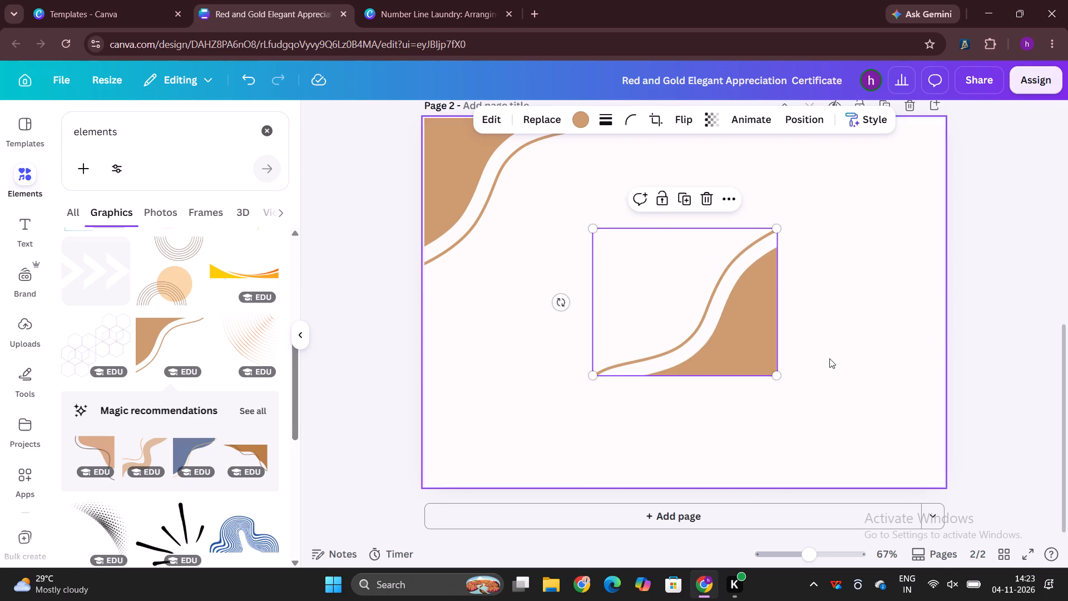
pyautogui.moveTo(704, 335); pyautogui.dragTo(871, 436)
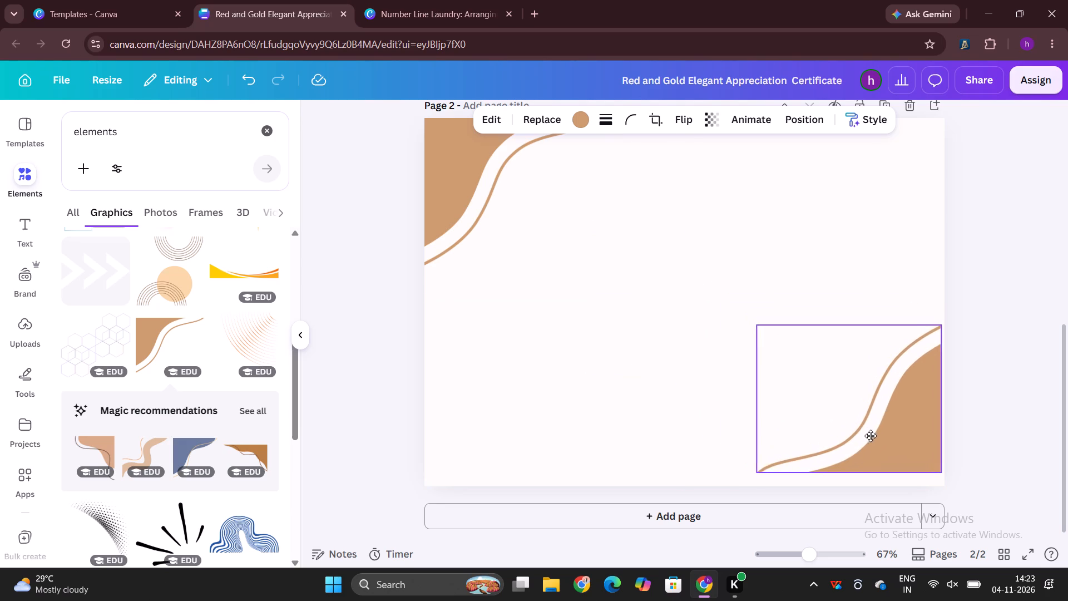
pyautogui.moveTo(871, 436); pyautogui.dragTo(868, 444)
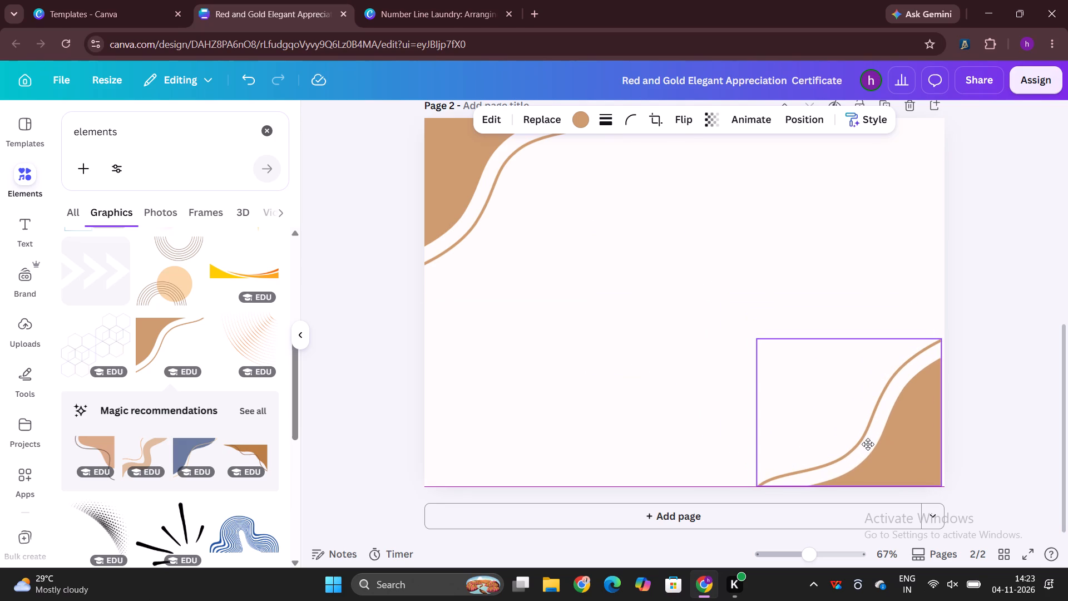
pyautogui.moveTo(868, 444); pyautogui.dragTo(871, 446)
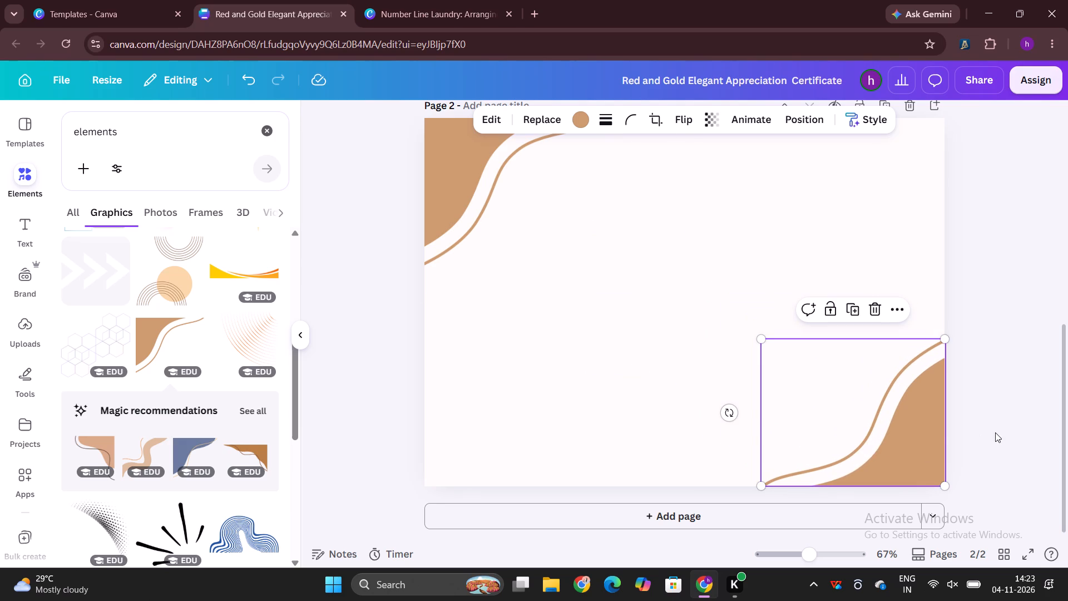
pyautogui.click(995, 432)
# Add the orange curved-lines graphic to page 2 and place it partly off the page at the lower-left corner.
pyautogui.scroll(1, 995, 432)
pyautogui.scroll(-2, 995, 432)
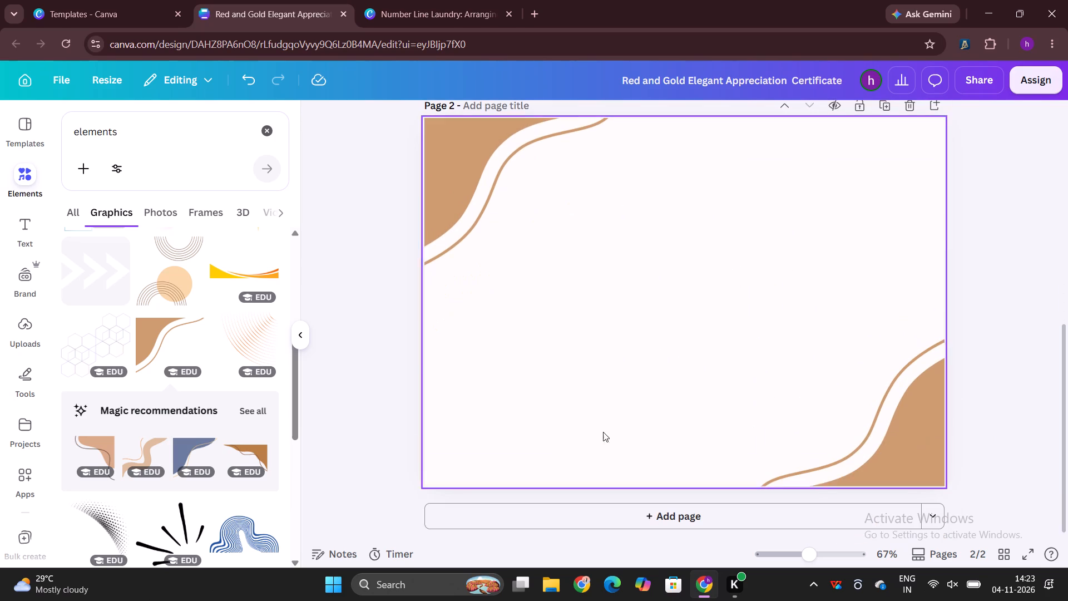
pyautogui.click(258, 342)
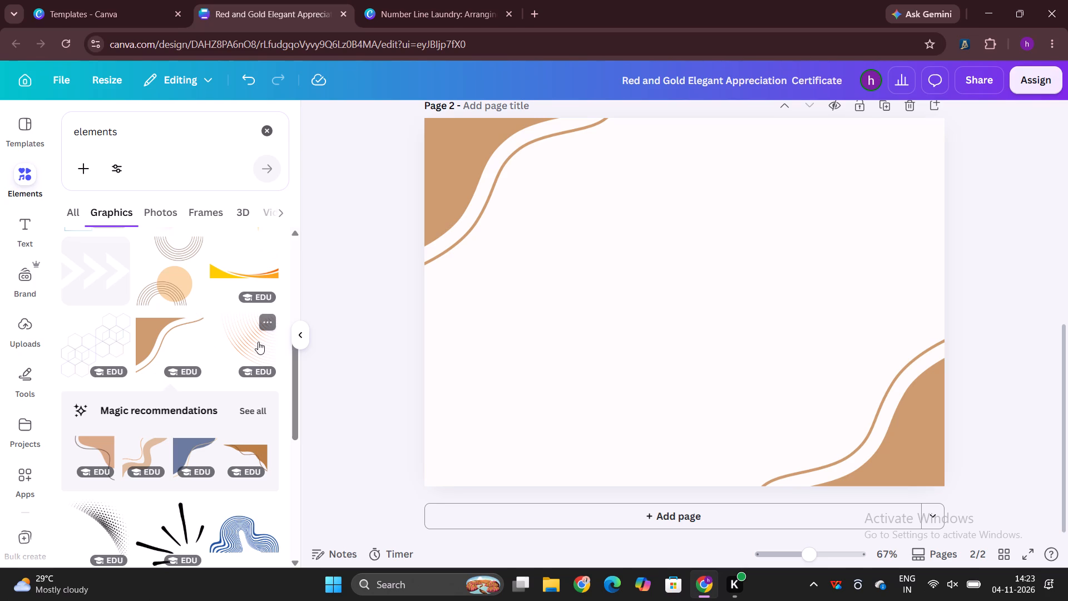
pyautogui.moveTo(680, 353); pyautogui.dragTo(426, 496)
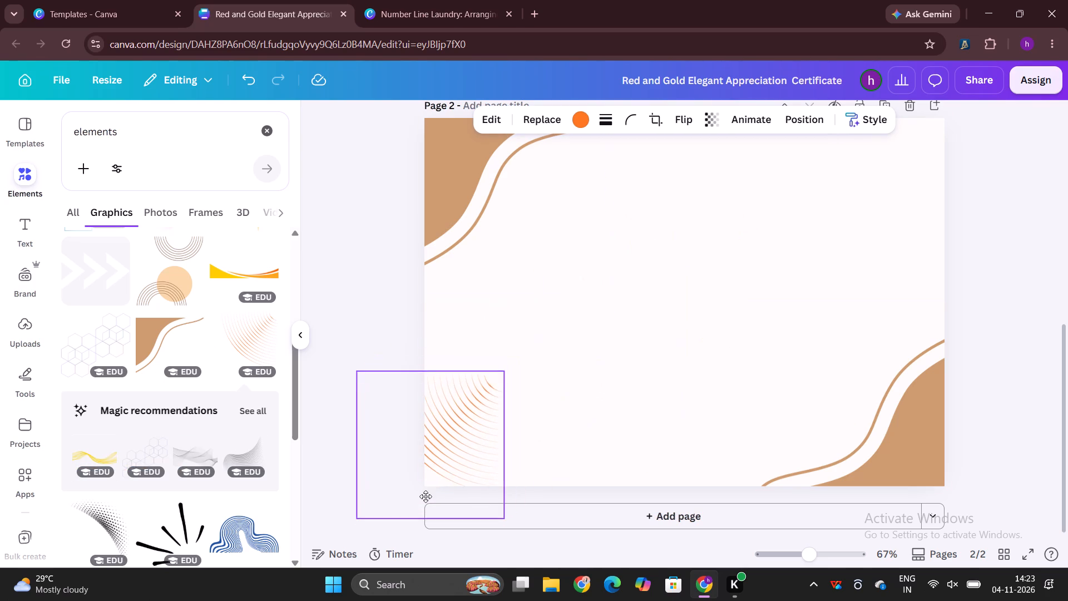
pyautogui.moveTo(426, 496); pyautogui.dragTo(417, 517)
pyautogui.click(360, 254)
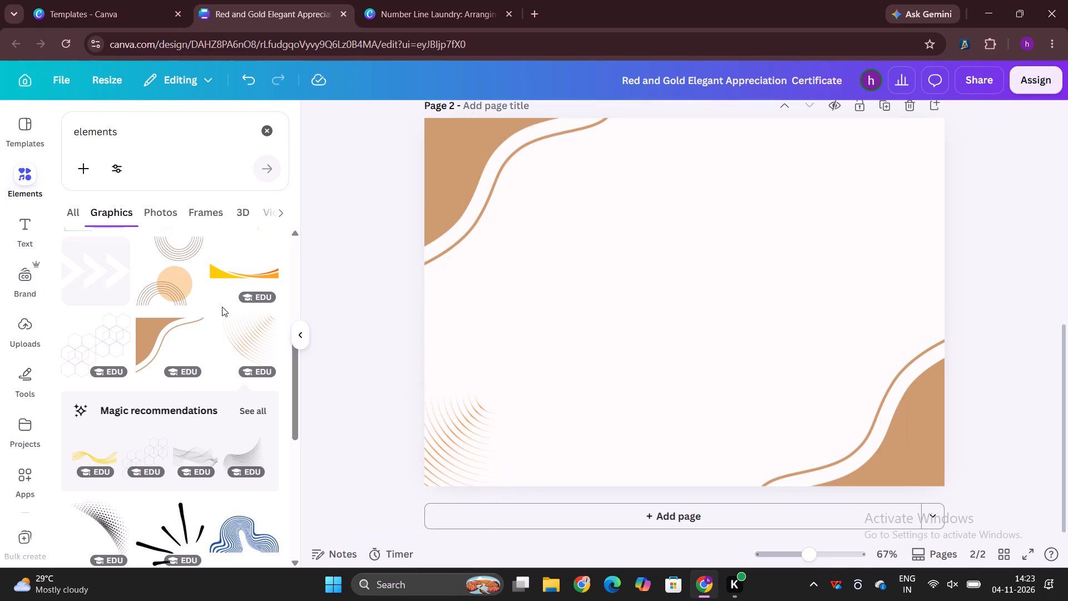
# Add the recently used "Escape Room" font combination to the middle of page 2.
pyautogui.scroll(-8, 160, 323)
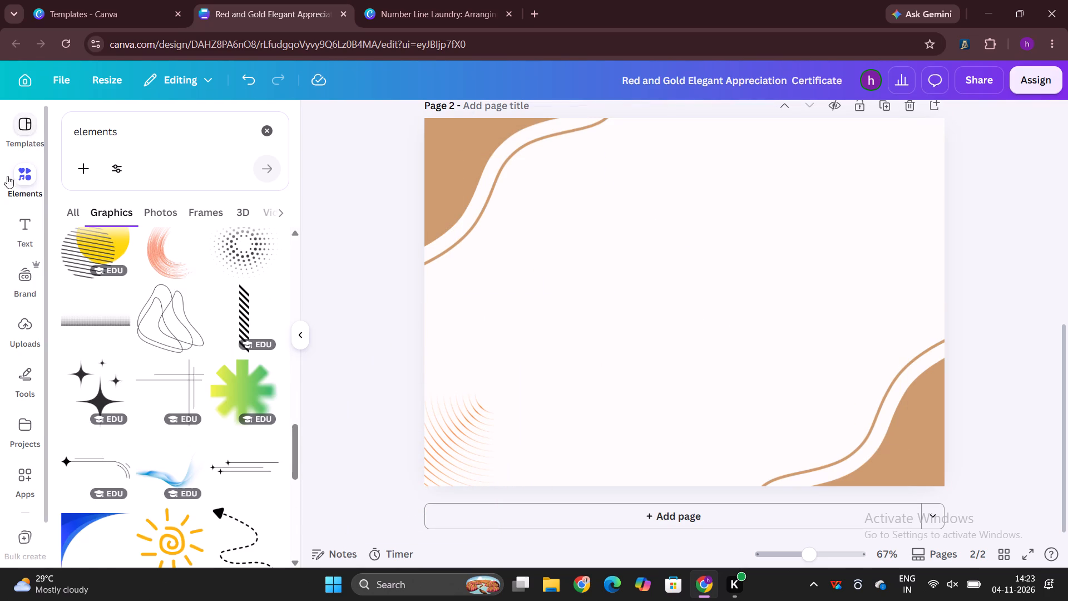
pyautogui.click(20, 233)
pyautogui.scroll(-3, 147, 408)
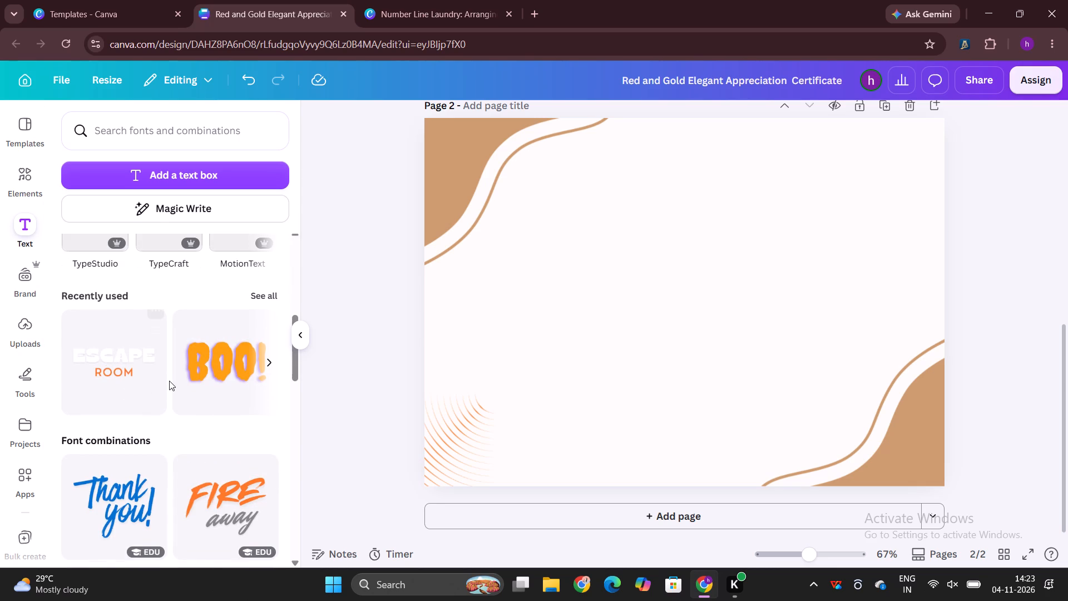
pyautogui.click(126, 364)
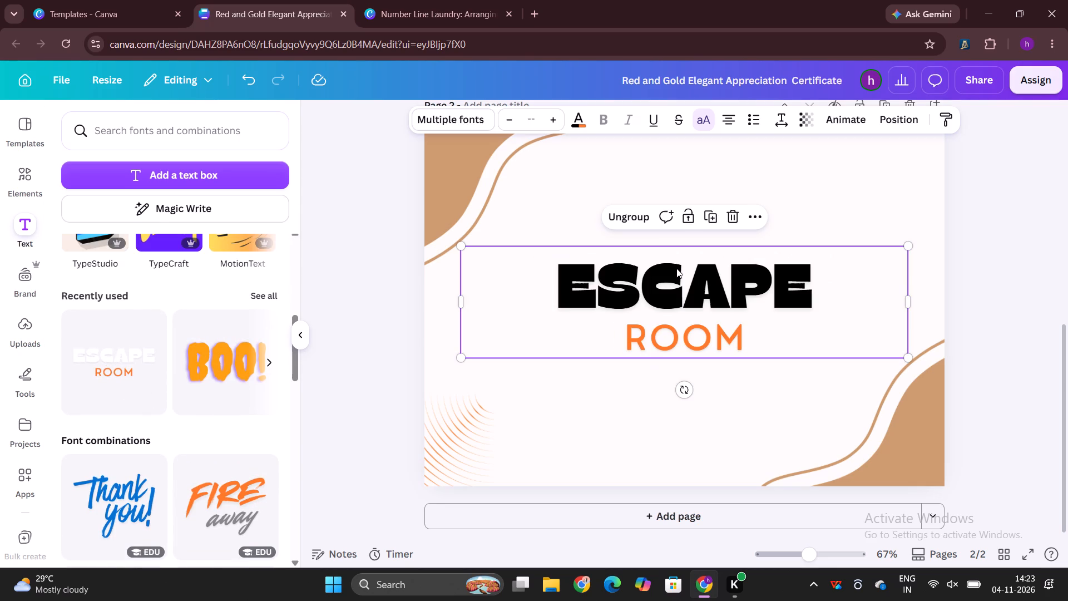
pyautogui.click(349, 260)
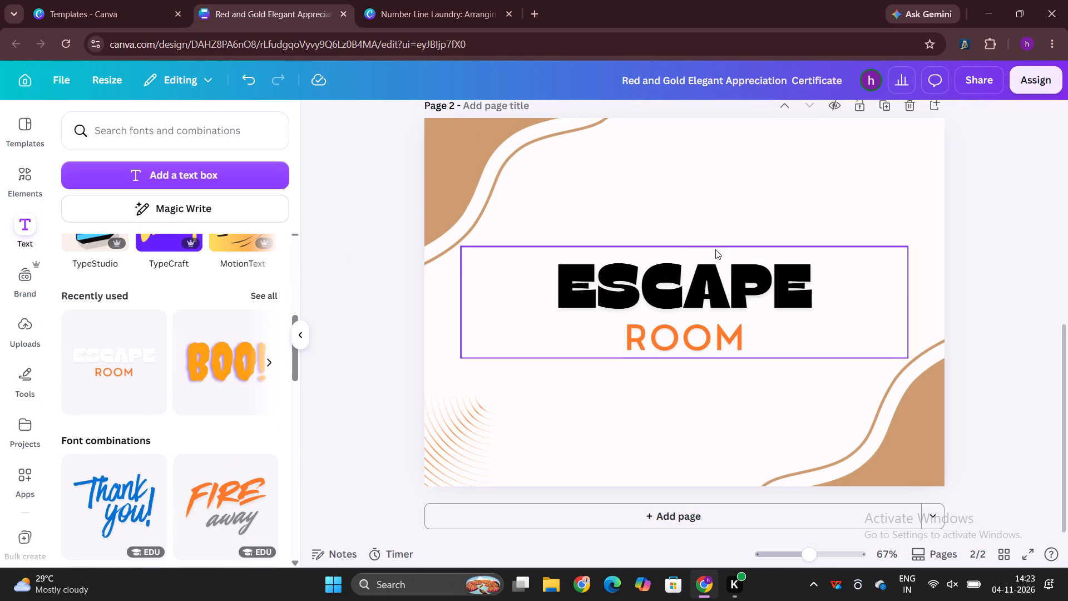
# Replace the heading word "ESCAPE" on page 2 with "ENE-2".
pyautogui.click(713, 255)
pyautogui.click(845, 289)
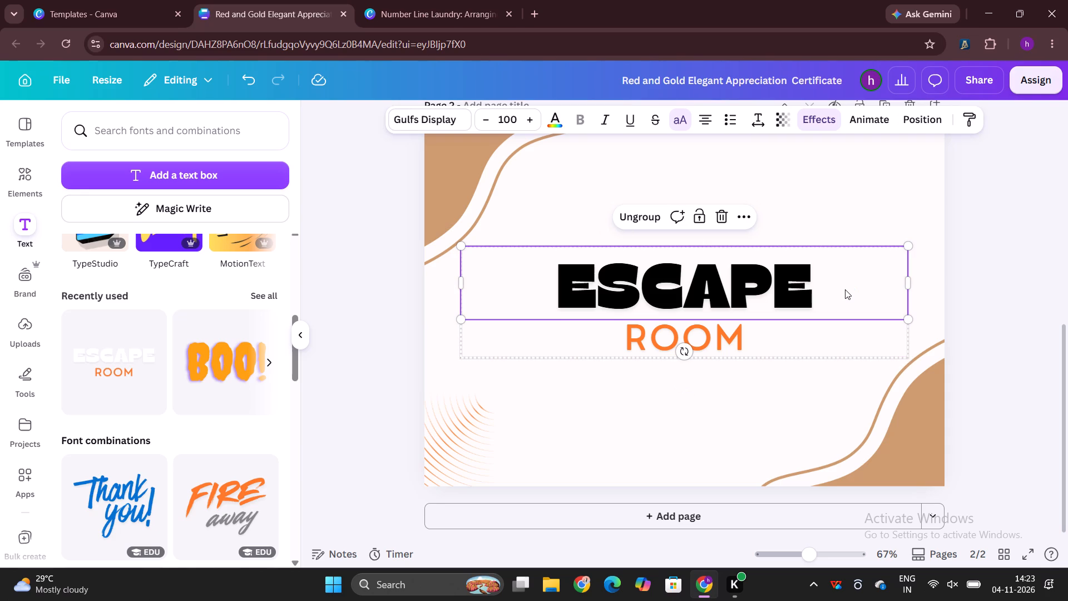
pyautogui.click(845, 289)
pyautogui.doubleClick(845, 289)
pyautogui.press('BackSpace')
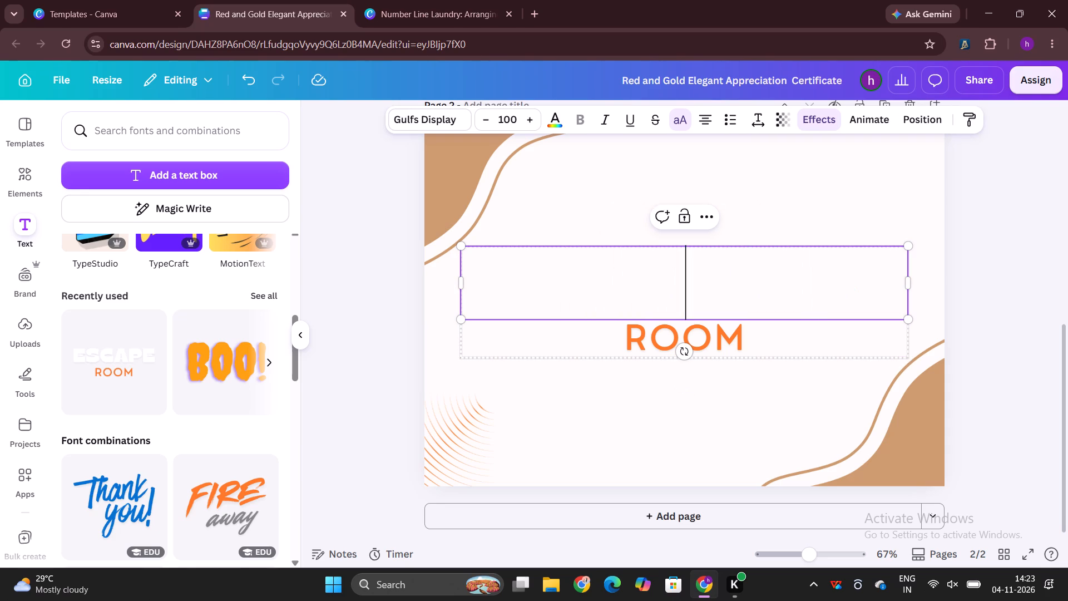
pyautogui.write('ENE')
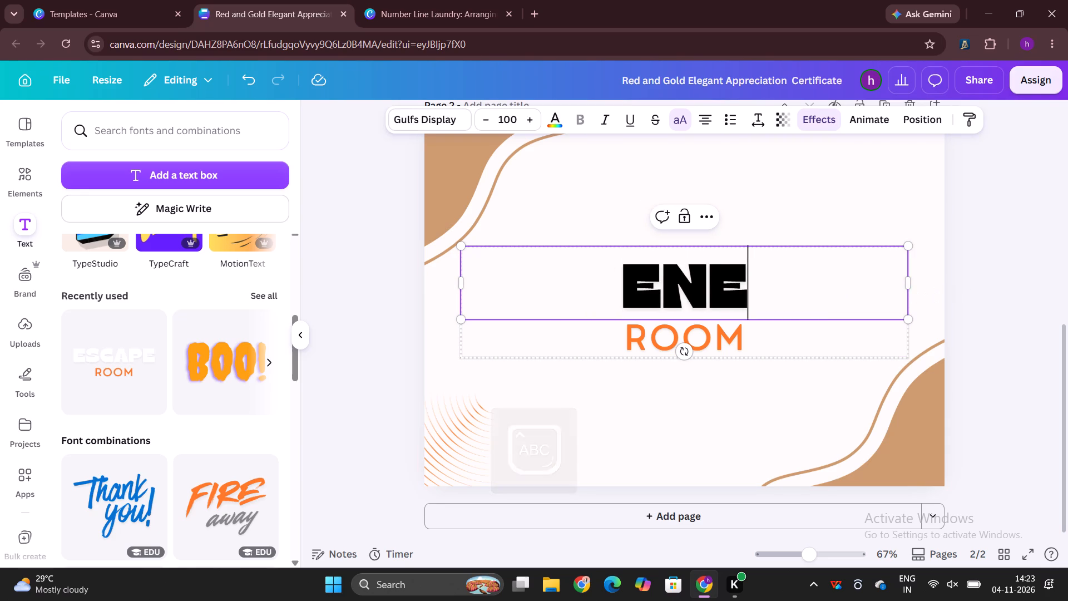
pyautogui.press('-')
pyautogui.press('2')
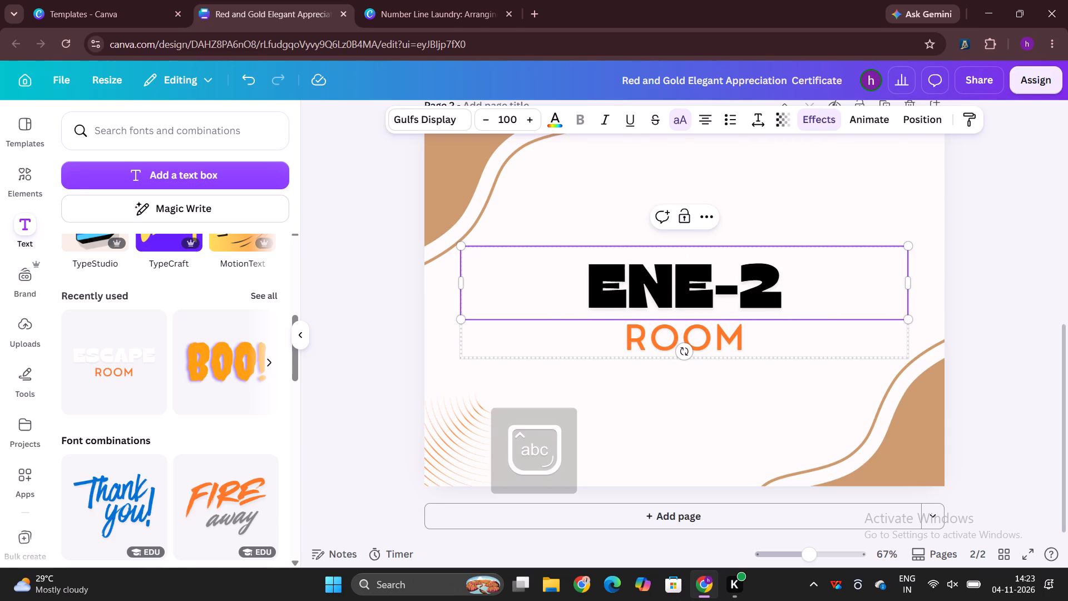
pyautogui.click(1033, 278)
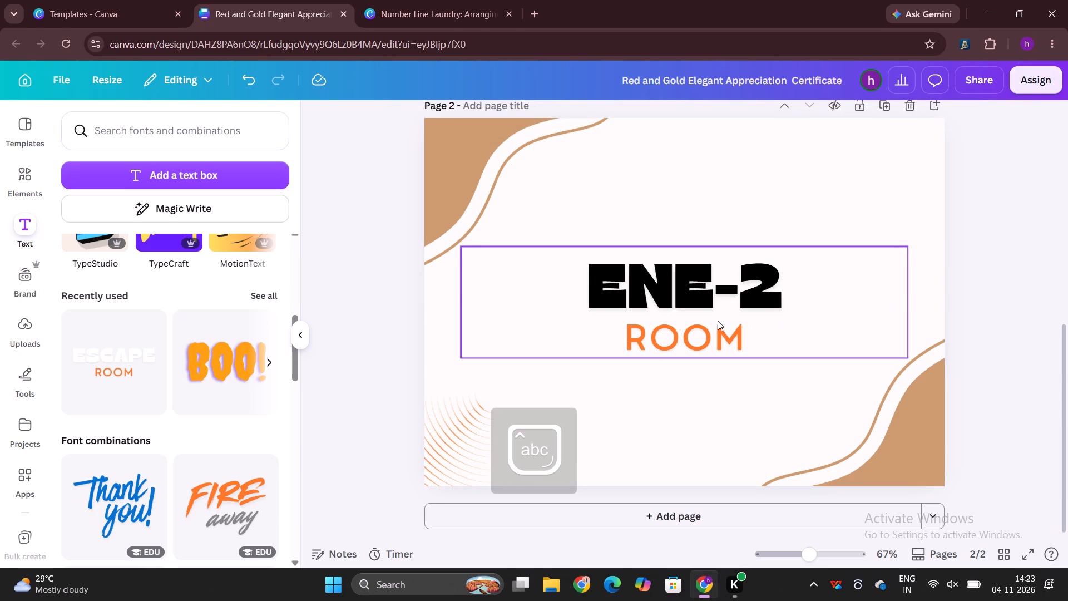
# Replace the orange subheading "ROOM" on page 2 with "THAAGUDHAM".
pyautogui.click(718, 321)
pyautogui.click(731, 326)
pyautogui.tripleClick(743, 336)
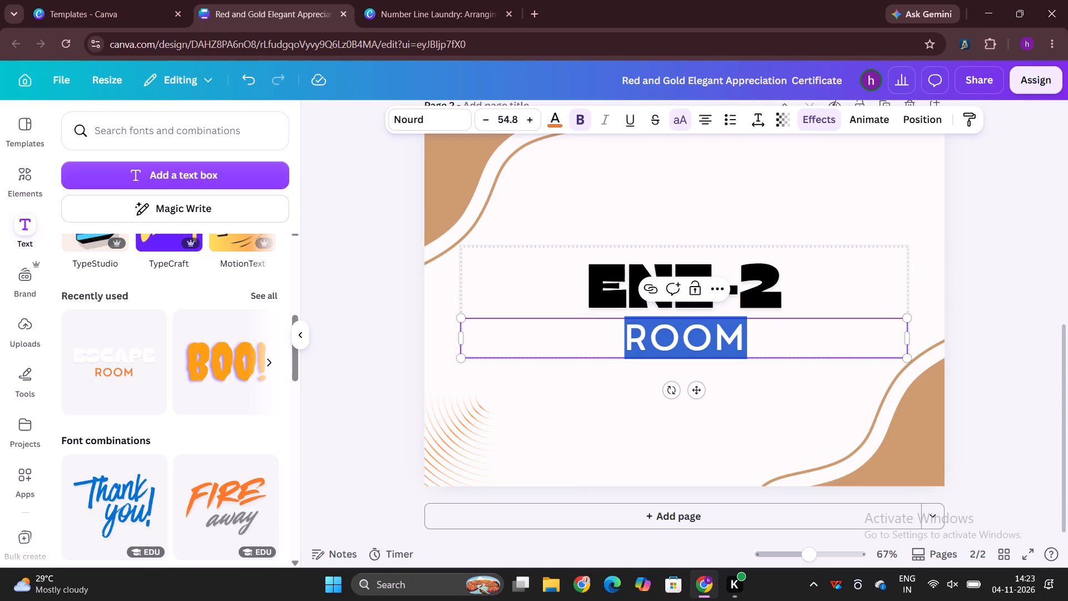
pyautogui.press('BackSpace')
pyautogui.write('THAAGUDHAM')
pyautogui.click(1002, 324)
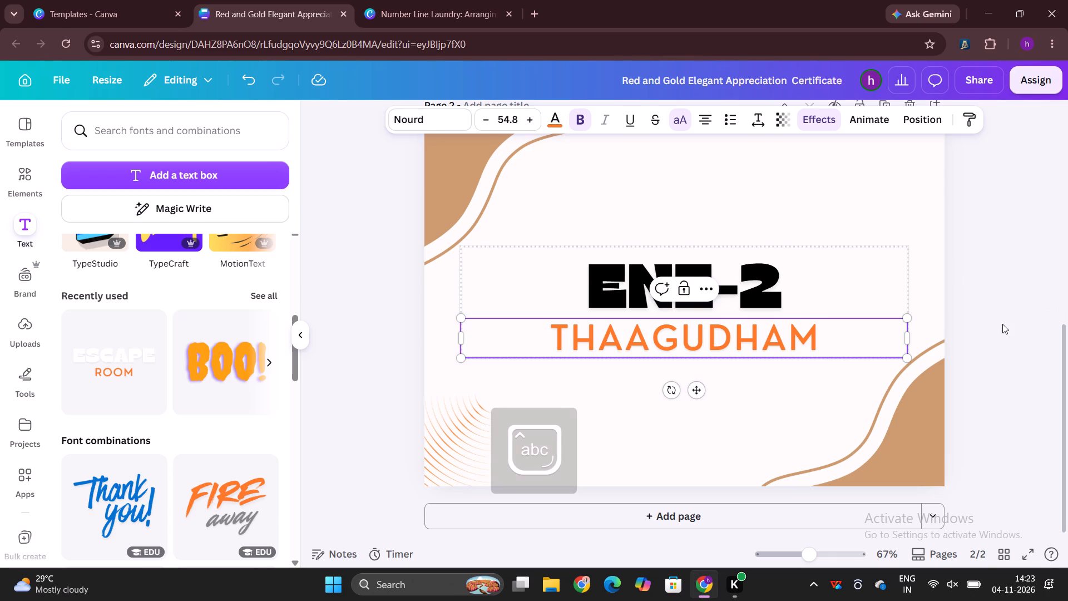
# Add a blank third page to the design.
pyautogui.scroll(-3, 1002, 324)
pyautogui.click(704, 514)
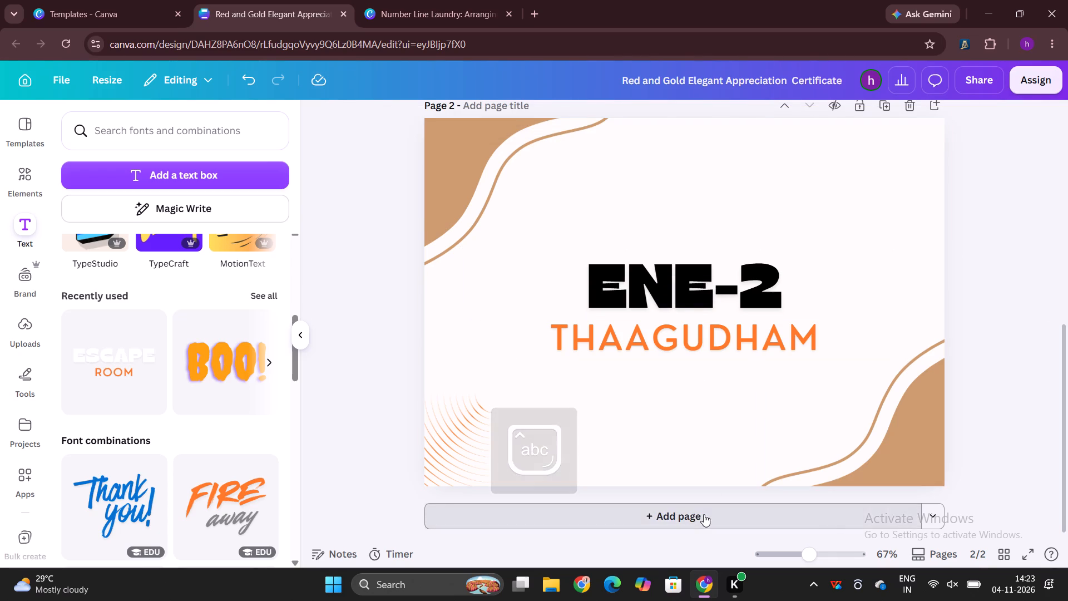
pyautogui.scroll(-3, 157, 336)
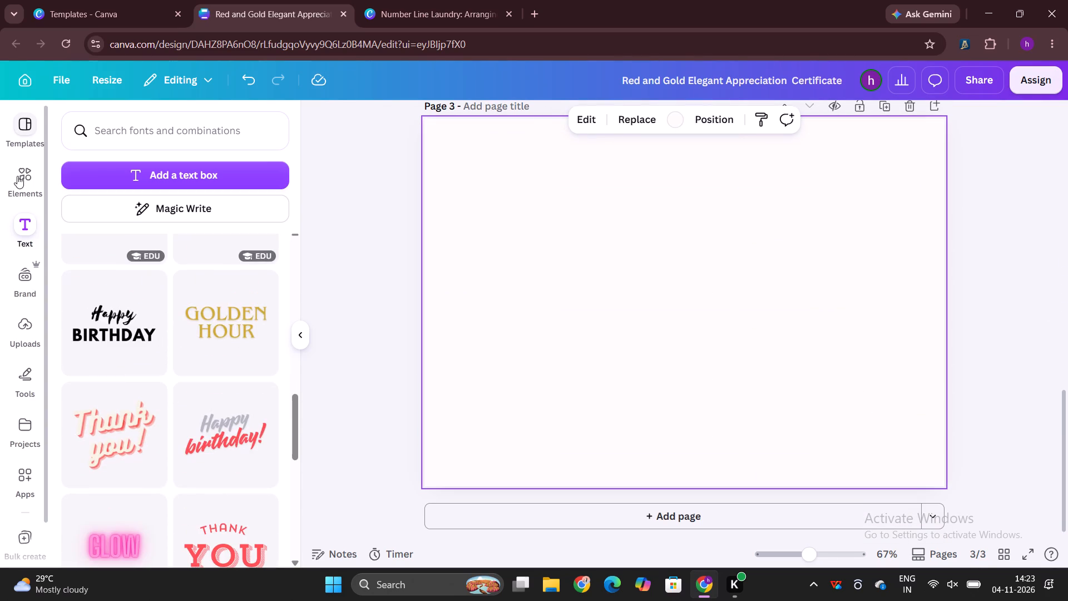
# Search the elements library for "party elements".
pyautogui.click(17, 176)
pyautogui.tripleClick(140, 142)
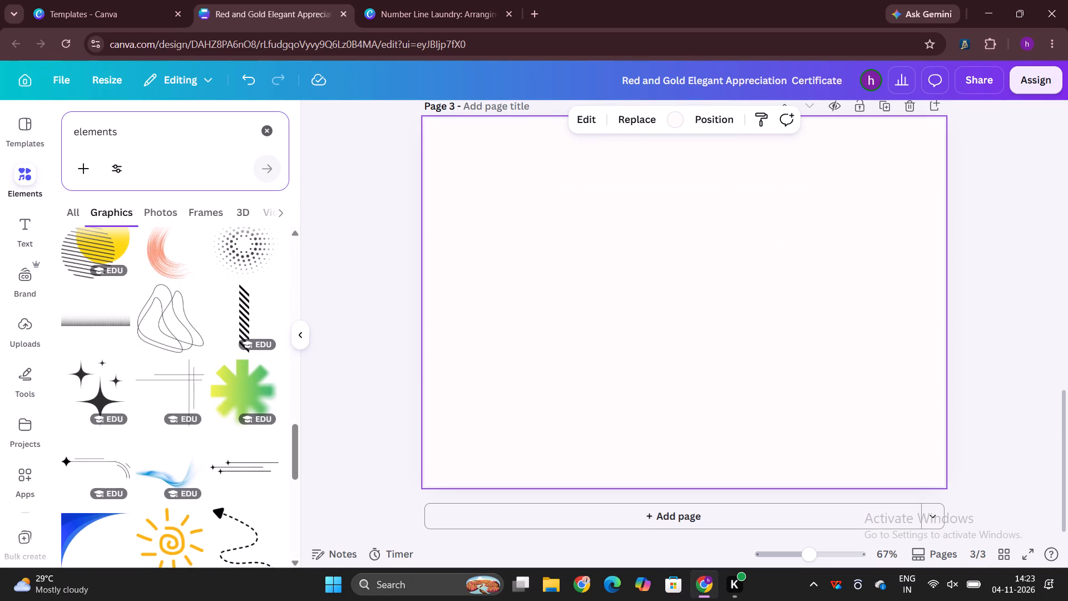
pyautogui.doubleClick(140, 142)
pyautogui.click(269, 132)
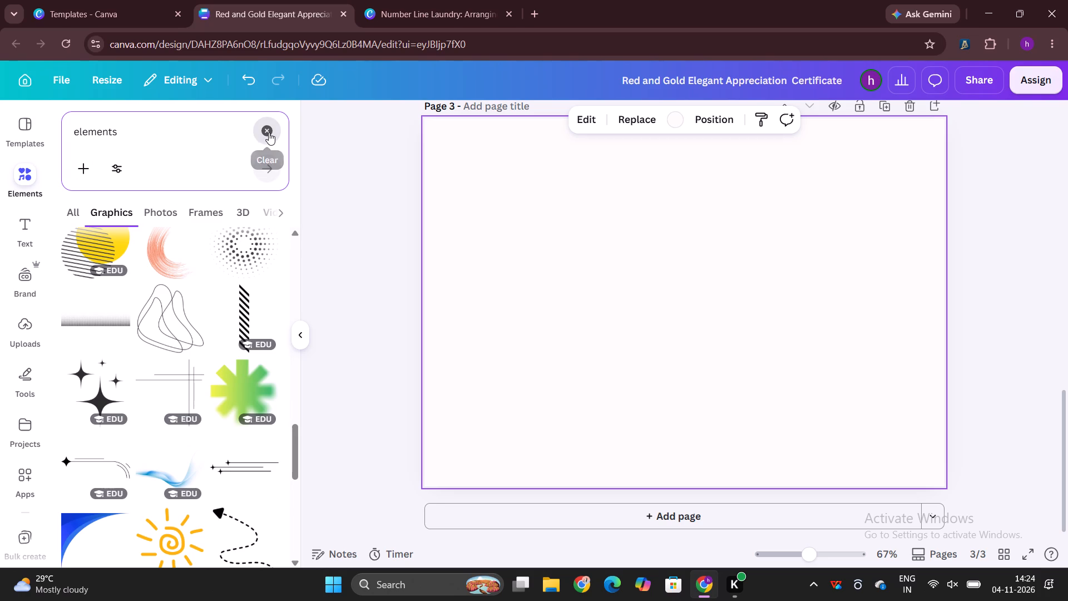
pyautogui.click(225, 129)
pyautogui.write('party elements')
pyautogui.press('Return')
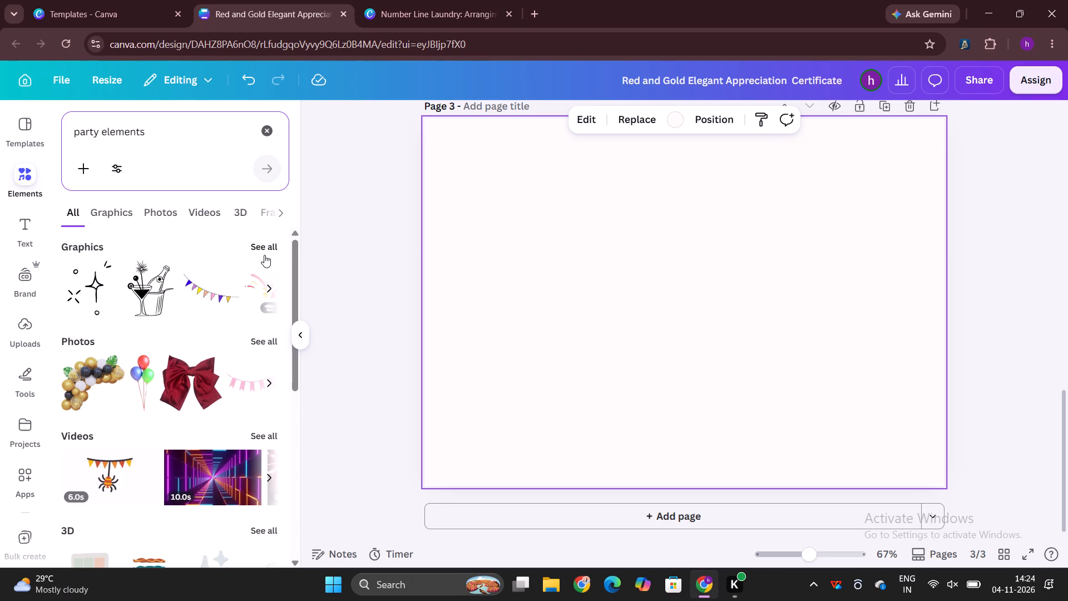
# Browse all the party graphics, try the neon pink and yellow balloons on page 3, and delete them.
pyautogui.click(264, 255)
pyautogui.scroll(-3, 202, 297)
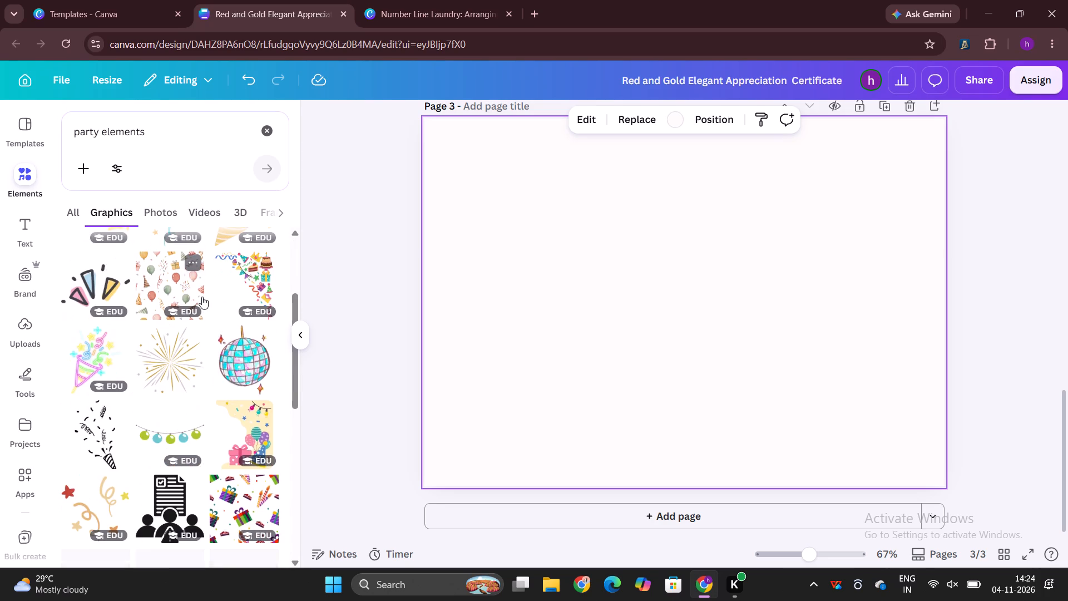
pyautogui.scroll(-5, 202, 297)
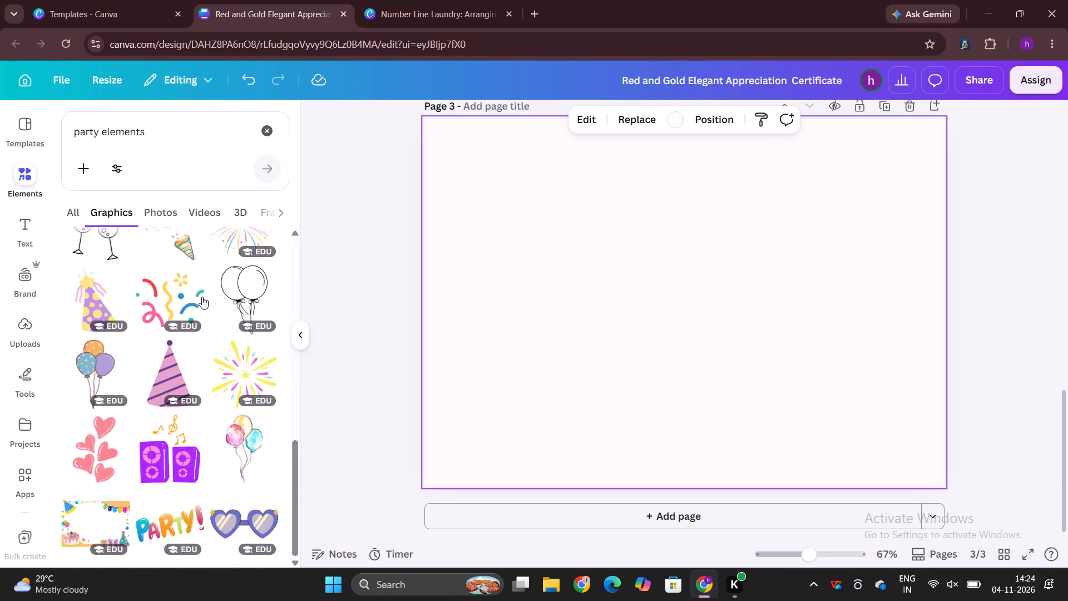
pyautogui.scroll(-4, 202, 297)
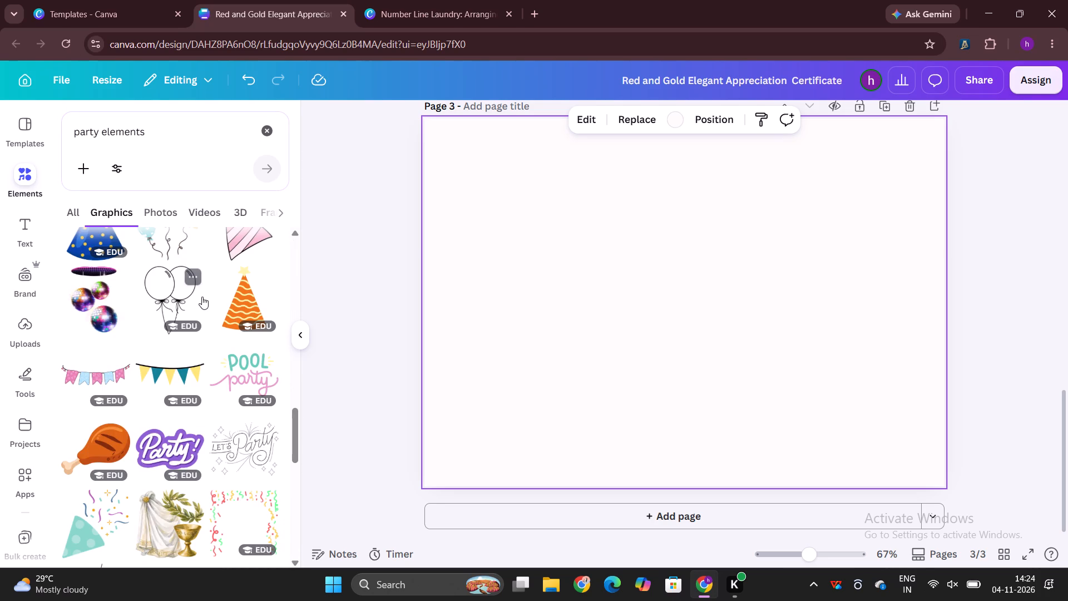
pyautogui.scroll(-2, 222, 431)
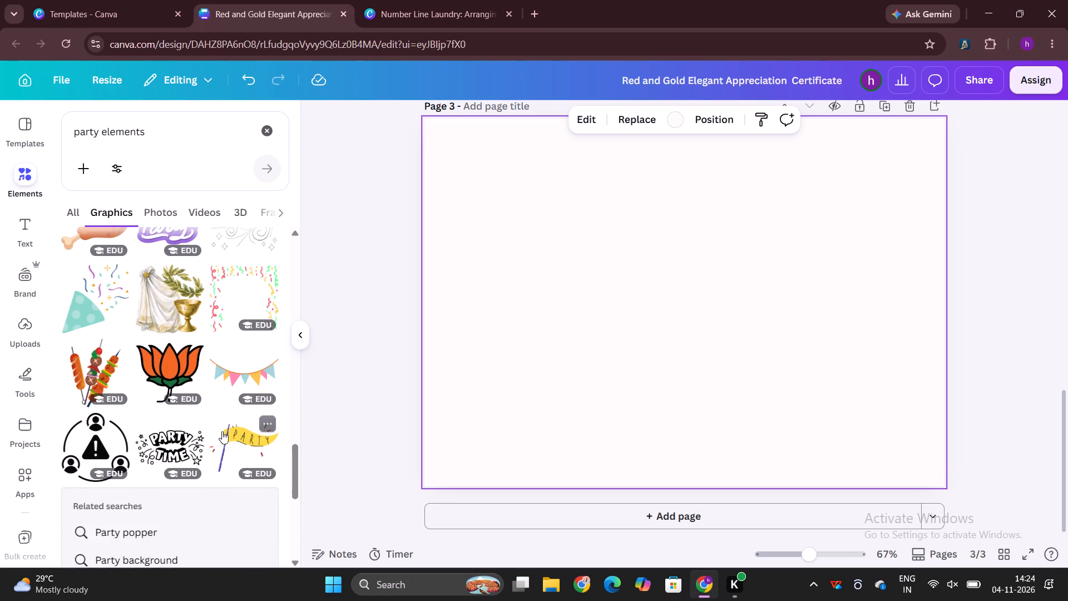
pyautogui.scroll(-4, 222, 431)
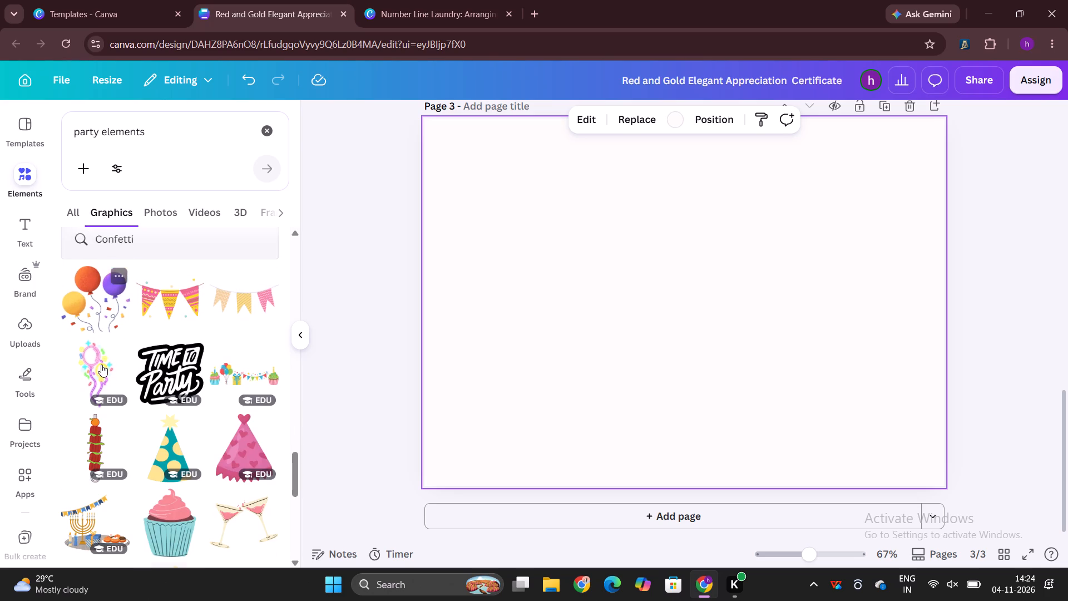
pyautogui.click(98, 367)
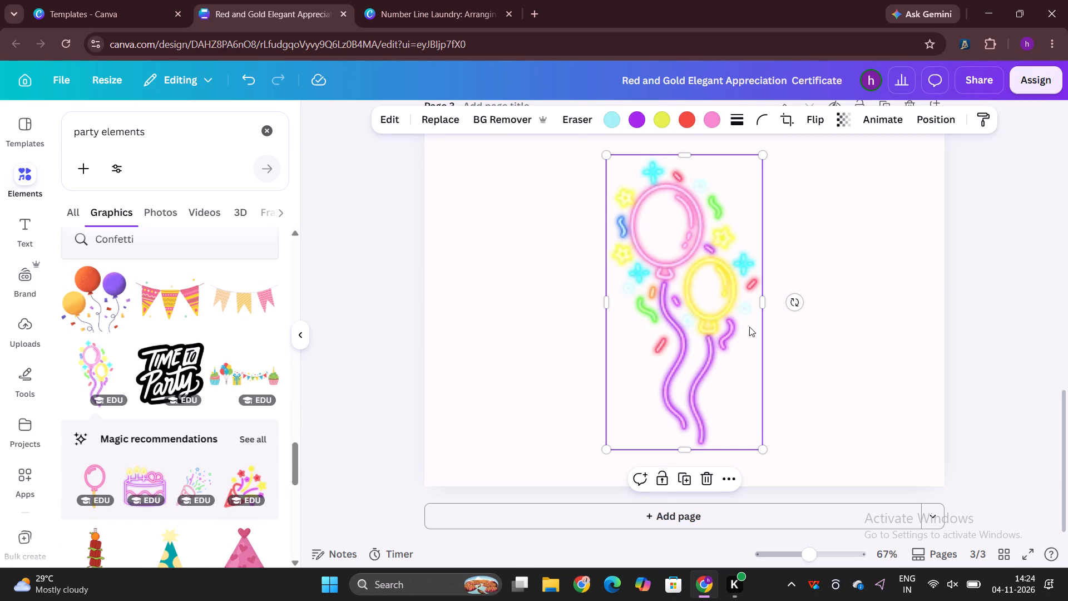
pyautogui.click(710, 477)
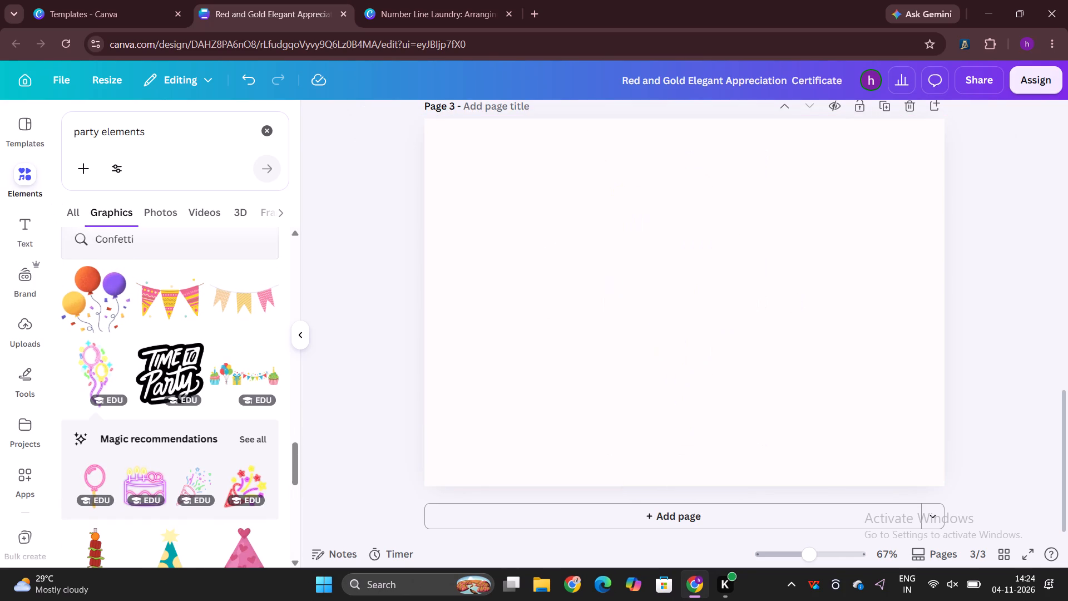
# Refine the graphics search to "night party elements".
pyautogui.click(76, 135)
pyautogui.press('space')
pyautogui.write('night')
pyautogui.press('space')
pyautogui.press('Return')
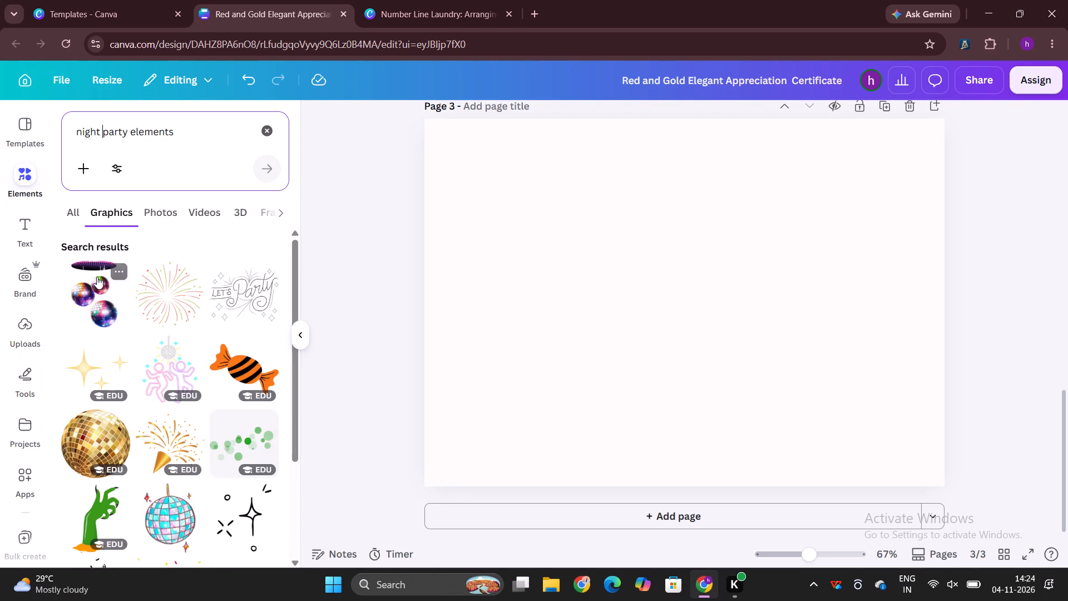
# Add the hanging disco balls graphic to page 3, shrunk to about half size in the page's upper-left corner.
pyautogui.click(97, 277)
pyautogui.moveTo(761, 254); pyautogui.dragTo(697, 233)
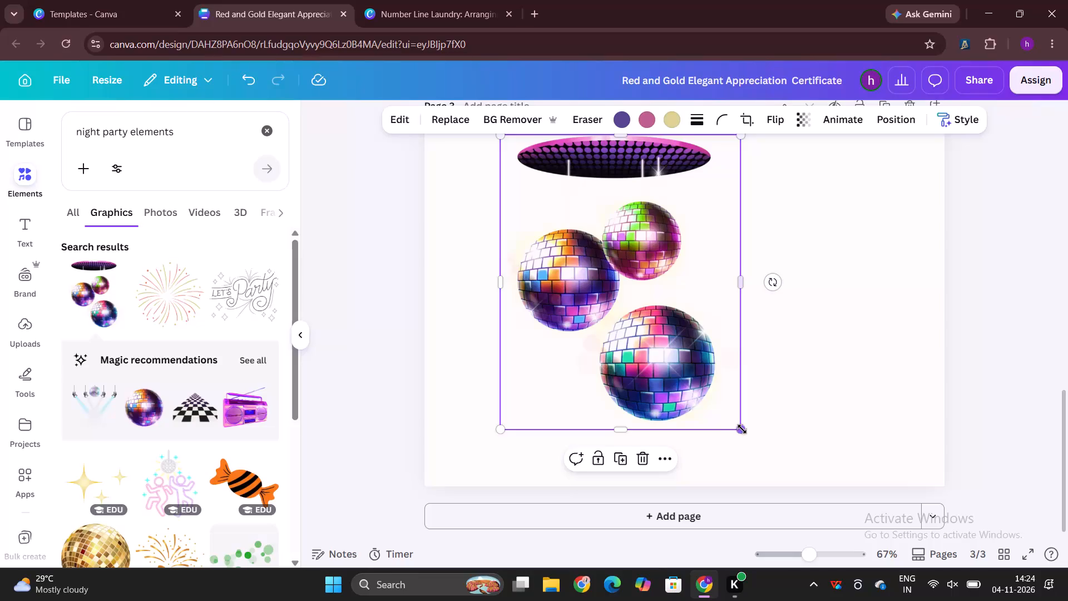
pyautogui.moveTo(742, 429); pyautogui.dragTo(640, 279)
pyautogui.scroll(2, 957, 287)
pyautogui.click(550, 338)
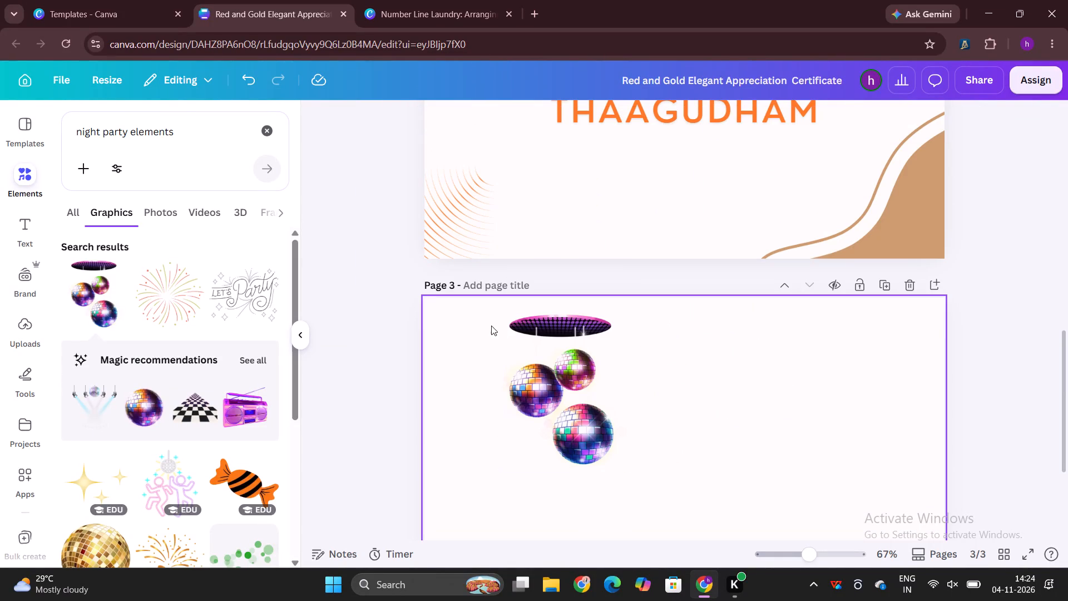
pyautogui.moveTo(540, 347); pyautogui.dragTo(496, 329)
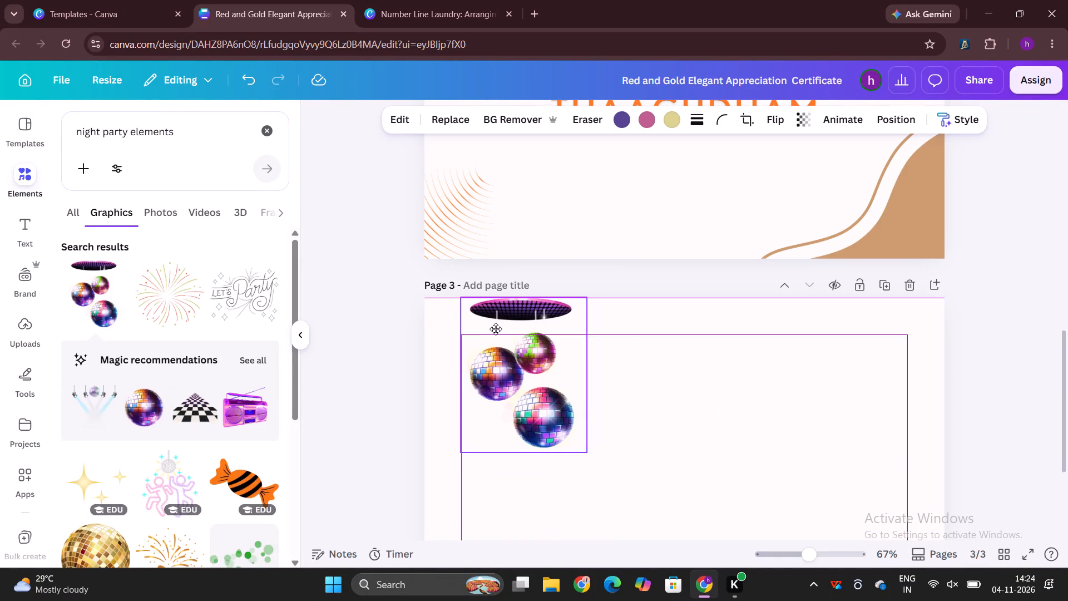
pyautogui.moveTo(496, 329); pyautogui.dragTo(492, 328)
# Add the blue-suited disco dancer from the full Magic recommendations, shrunk and placed in page 3's lower-left corner.
pyautogui.click(250, 357)
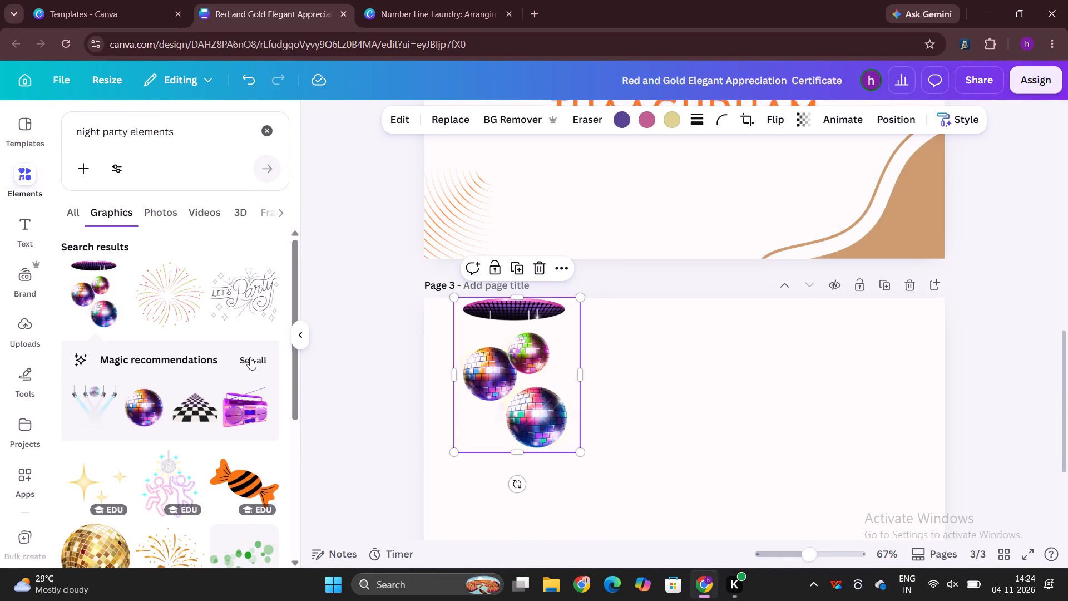
pyautogui.scroll(-3, 250, 357)
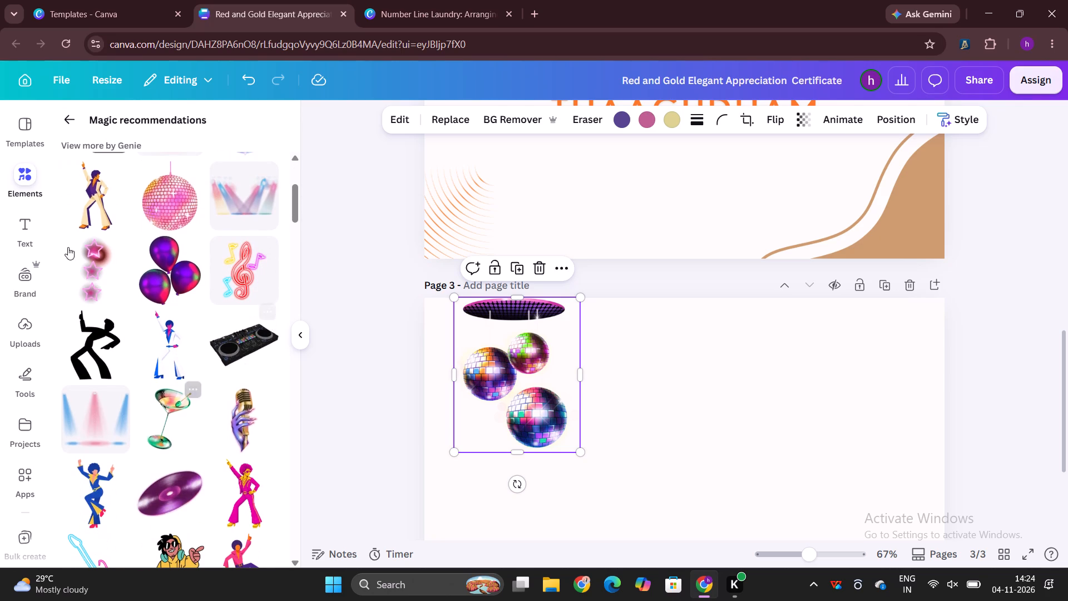
pyautogui.click(104, 495)
pyautogui.scroll(-3, 358, 425)
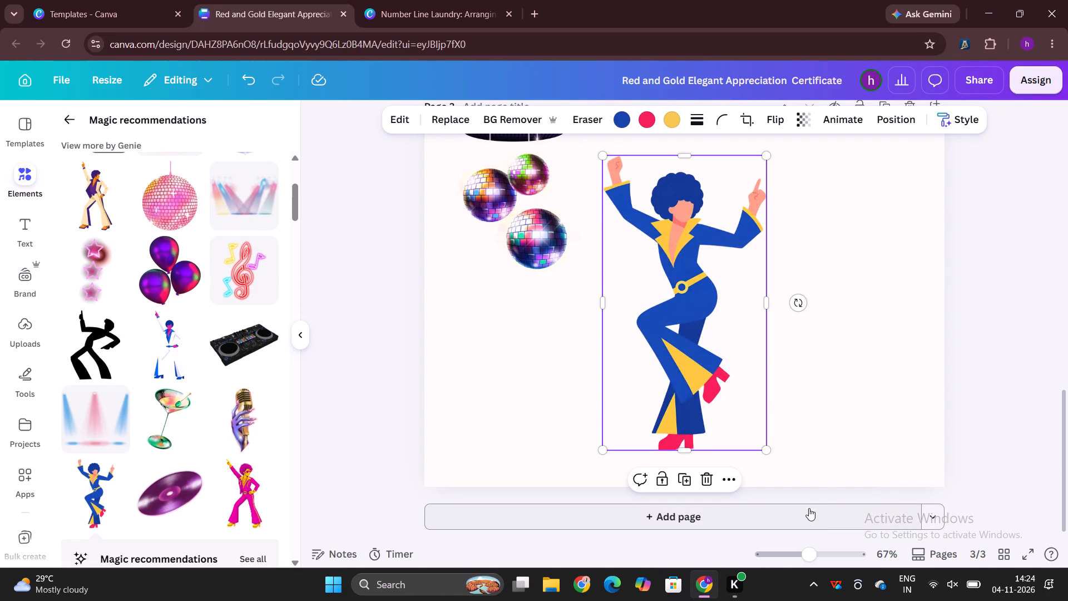
pyautogui.moveTo(765, 450); pyautogui.dragTo(713, 295)
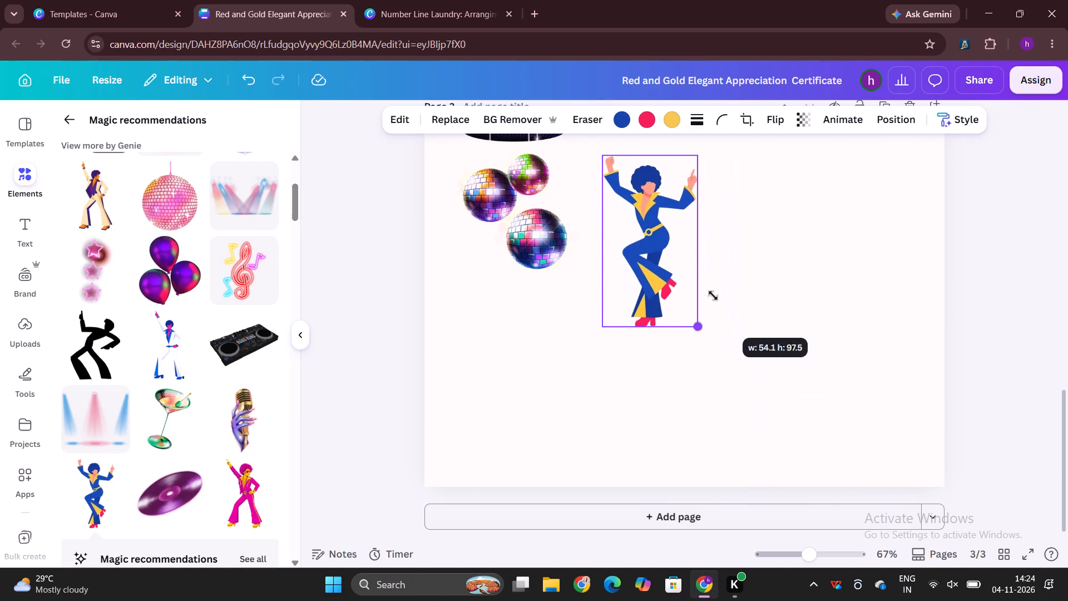
pyautogui.moveTo(713, 295); pyautogui.dragTo(711, 294)
pyautogui.moveTo(661, 232); pyautogui.dragTo(512, 397)
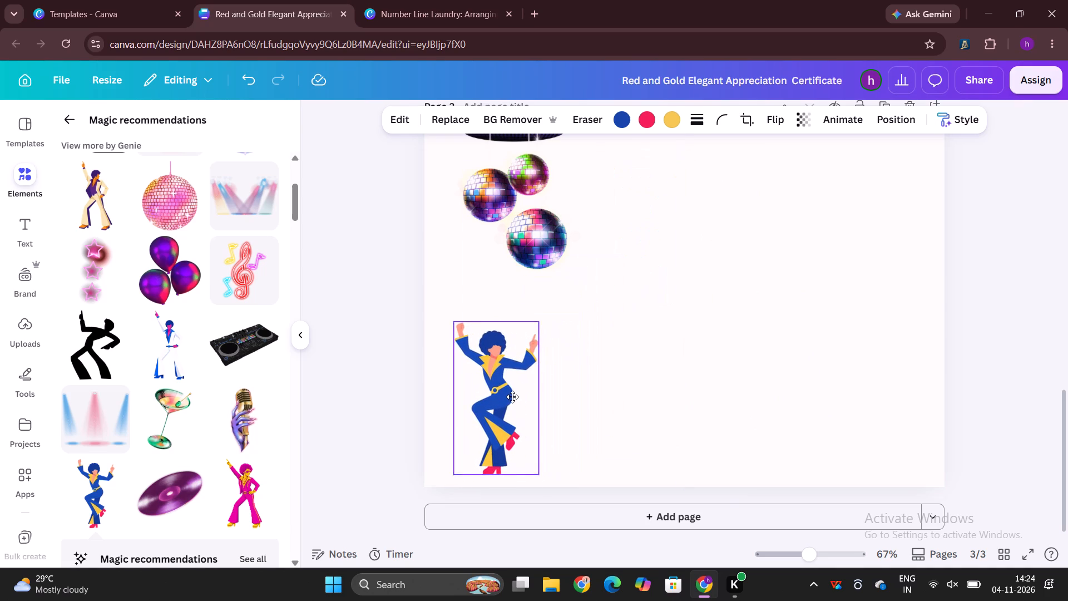
pyautogui.moveTo(512, 397); pyautogui.dragTo(515, 394)
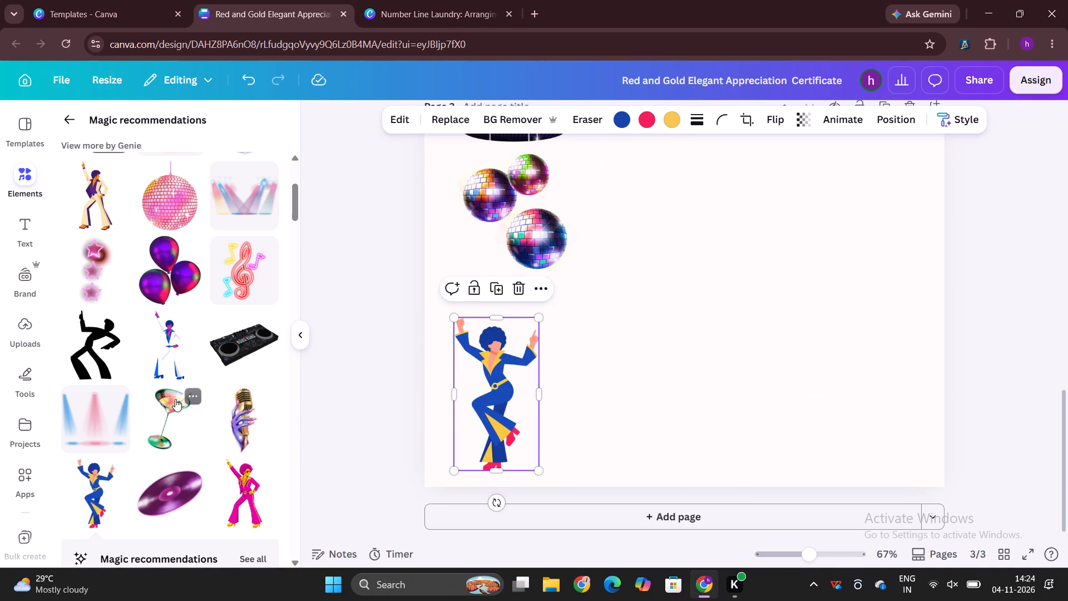
# Add the tilted green cocktail glass graphic to page 3 and place it beside the blue dancer.
pyautogui.click(175, 399)
pyautogui.moveTo(787, 452); pyautogui.dragTo(807, 441)
pyautogui.moveTo(745, 375); pyautogui.dragTo(719, 413)
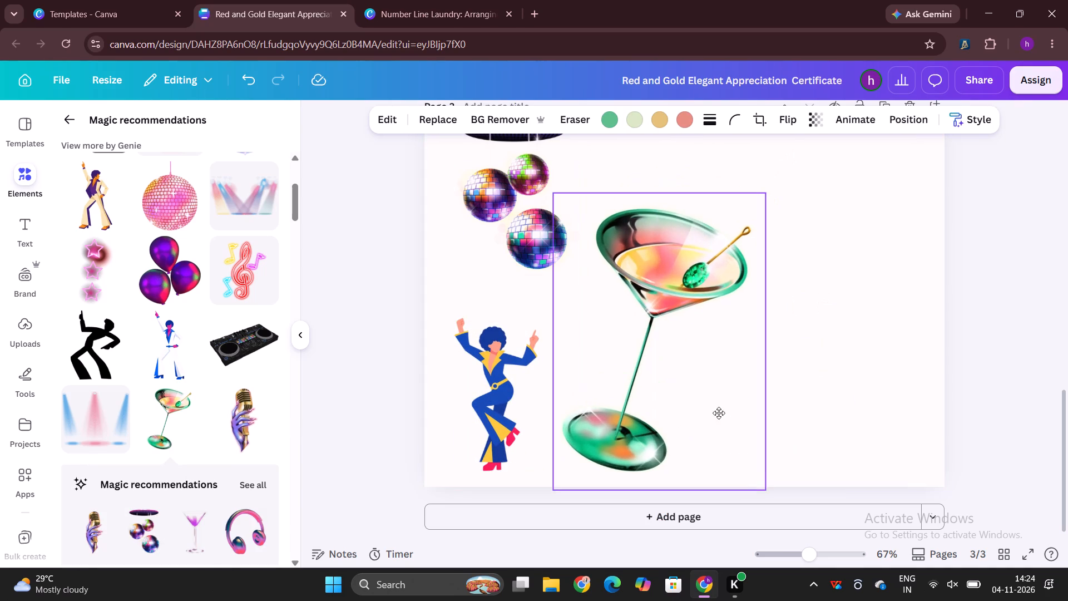
pyautogui.moveTo(719, 413); pyautogui.dragTo(703, 422)
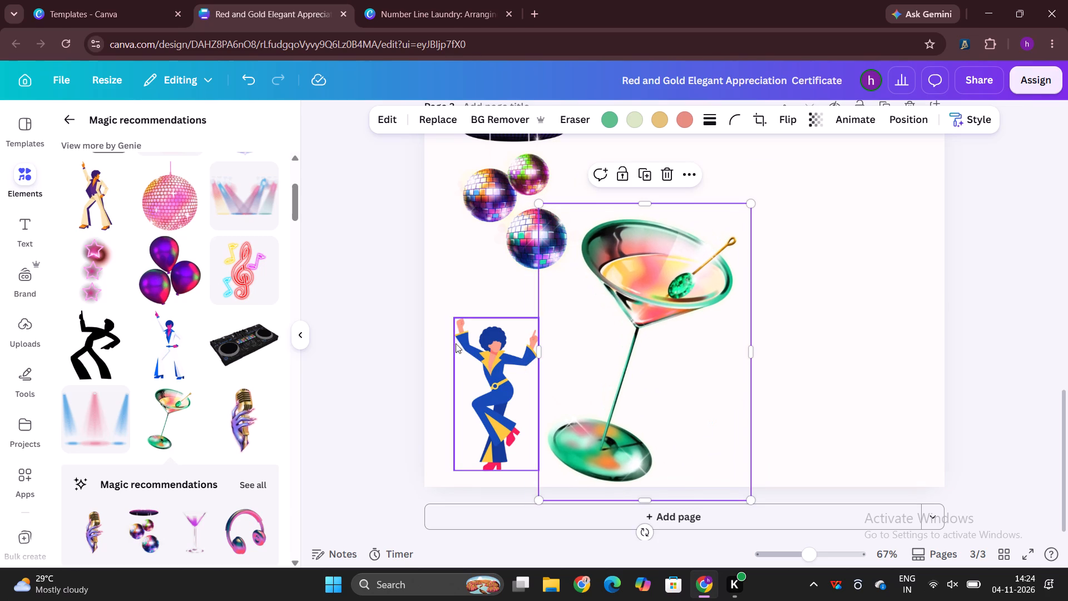
pyautogui.click(390, 325)
pyautogui.scroll(-1, 150, 416)
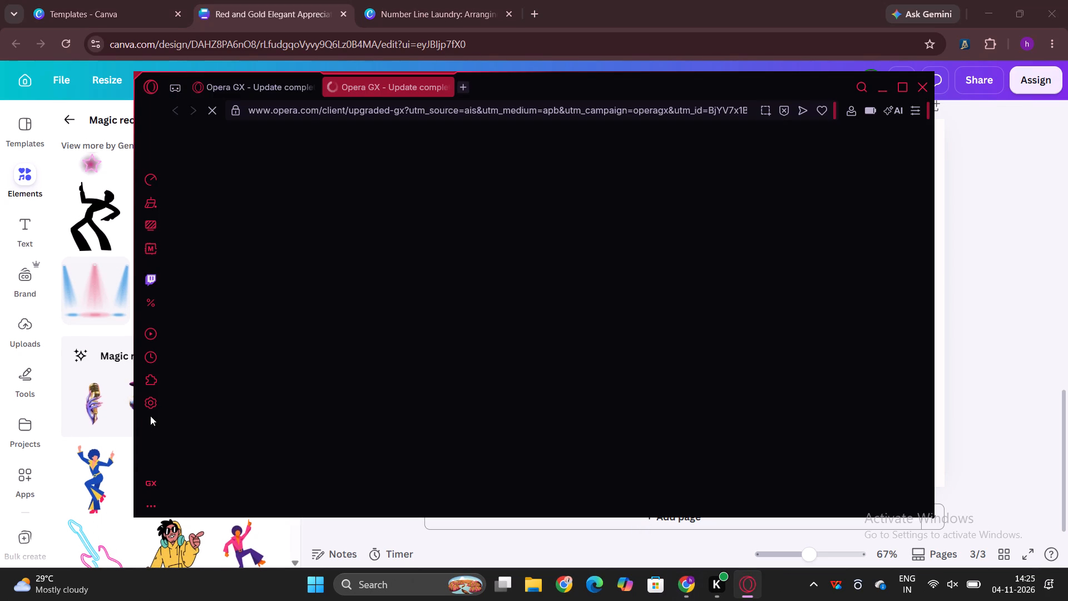
# Quit the Opera GX browser window covering the design.
pyautogui.click(922, 93)
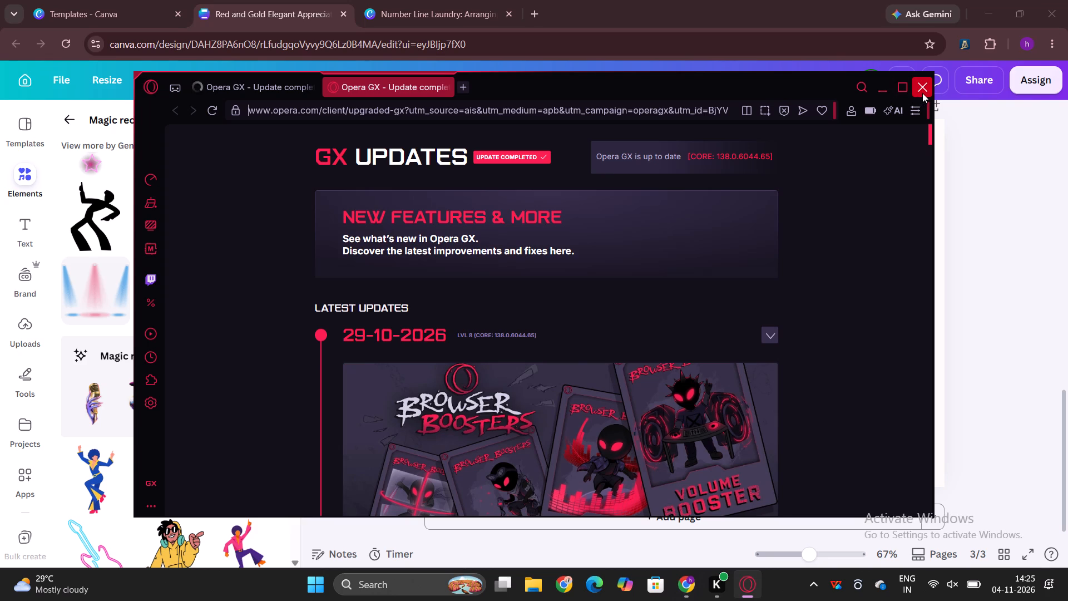
pyautogui.click(920, 85)
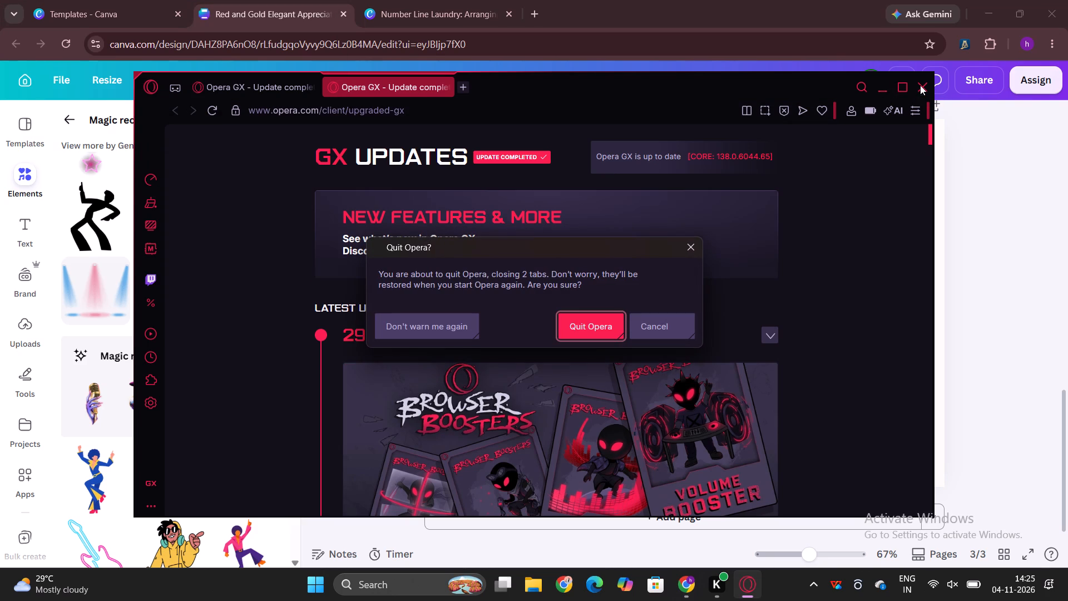
pyautogui.click(583, 322)
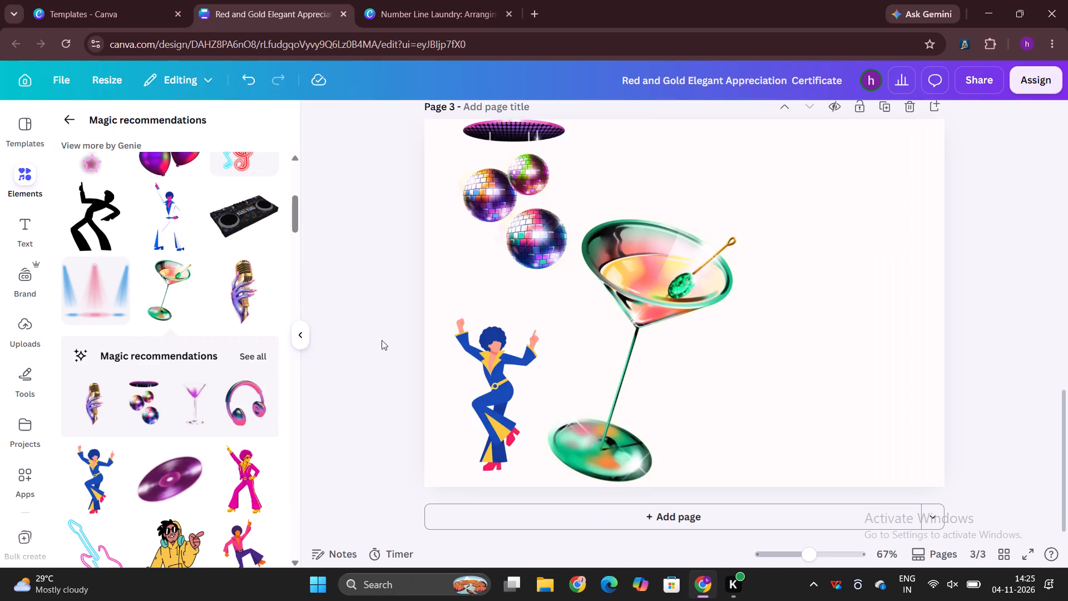
# Add the pink pixel-style disco dancer to page 3, standing at the bottom edge to the right of the cocktail glass.
pyautogui.scroll(-1, 191, 486)
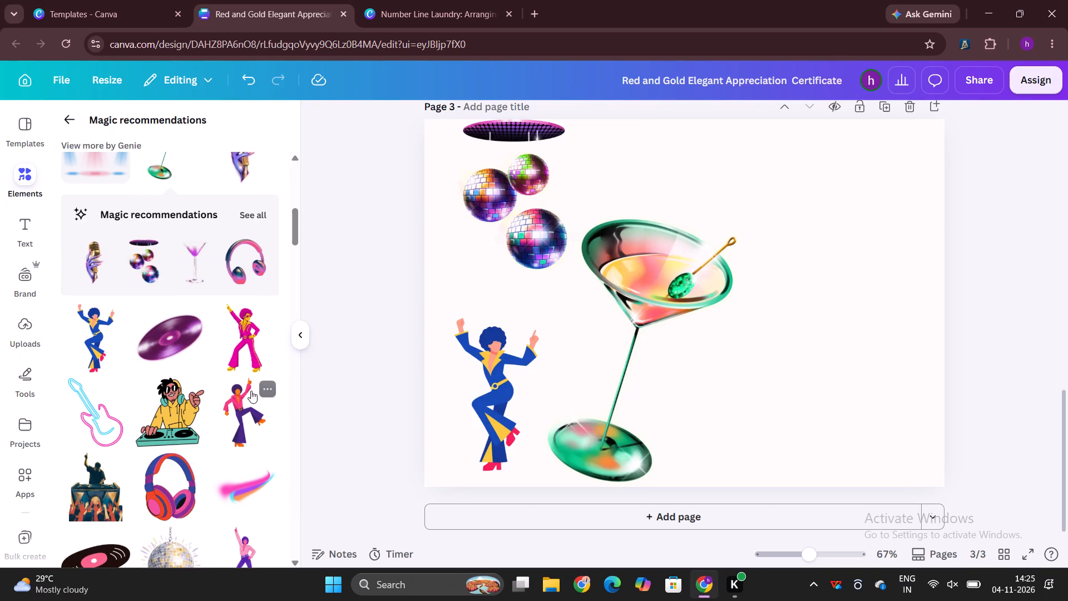
pyautogui.click(241, 350)
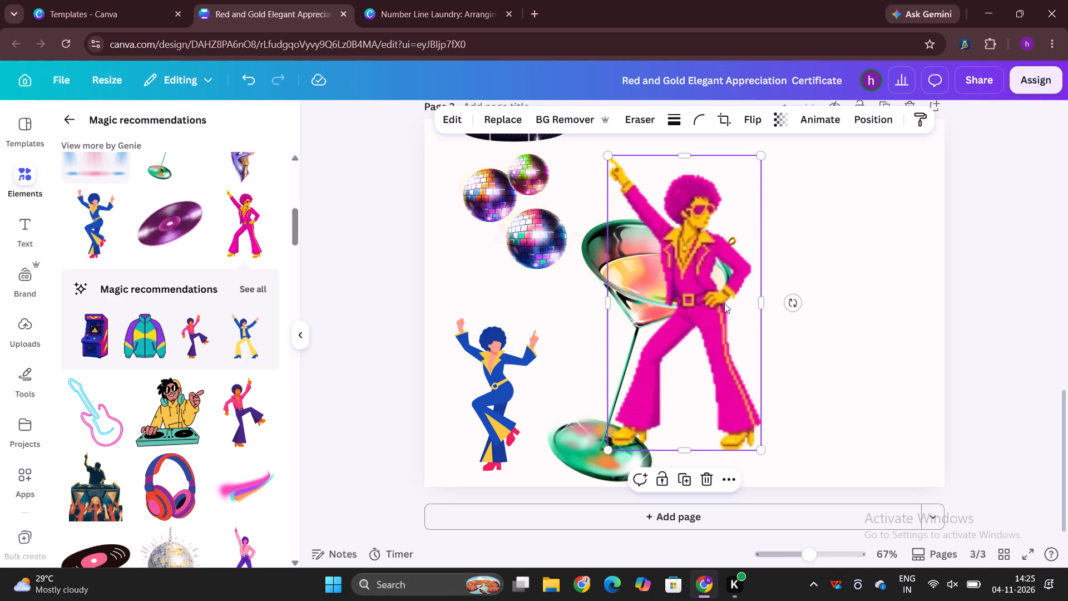
pyautogui.moveTo(720, 308); pyautogui.dragTo(837, 336)
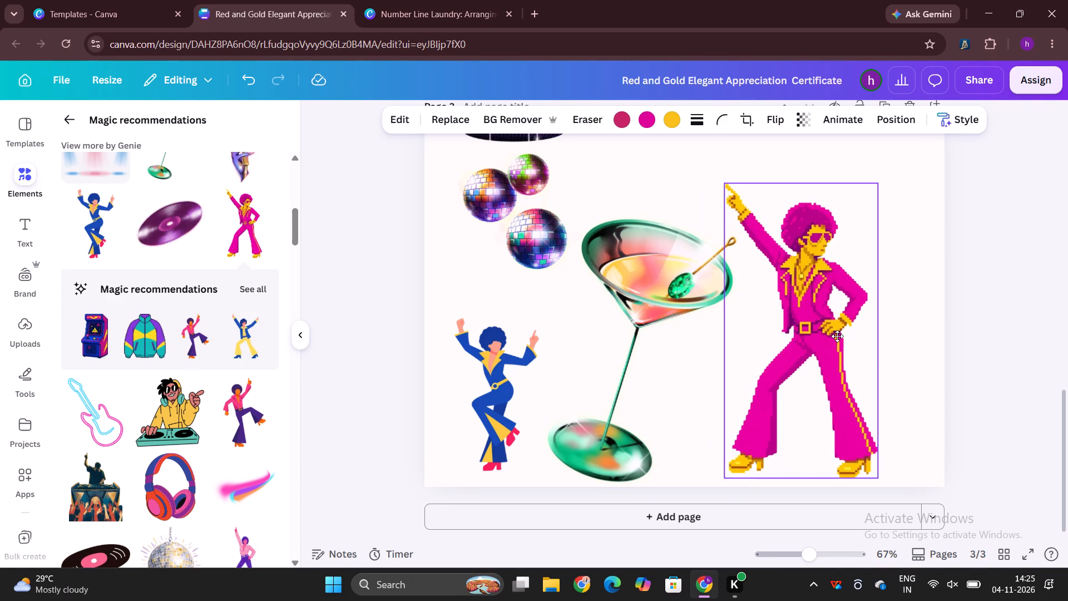
pyautogui.moveTo(837, 336); pyautogui.dragTo(837, 342)
pyautogui.click(983, 330)
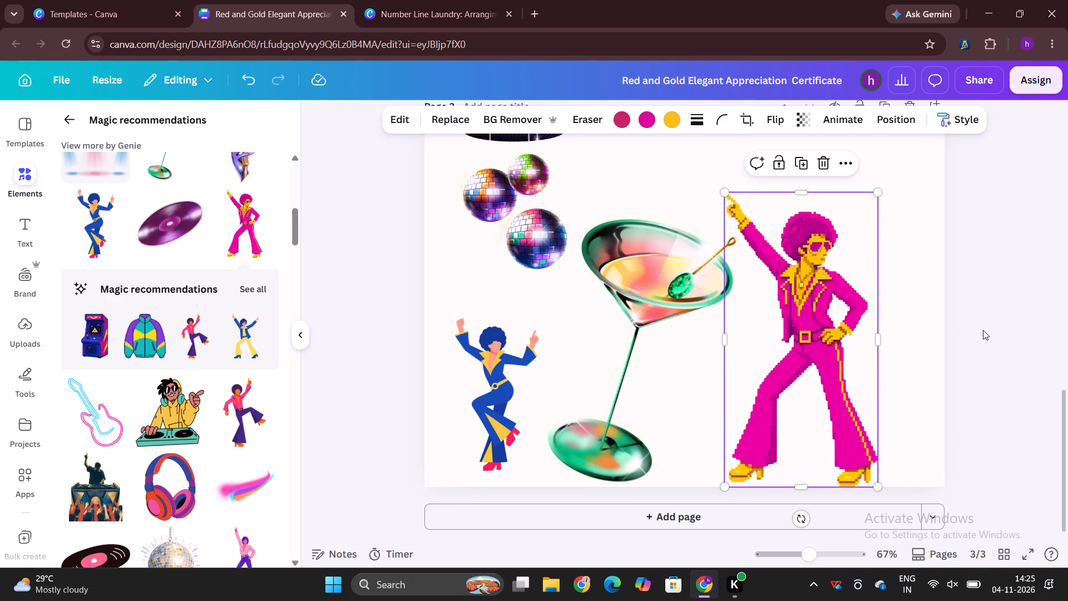
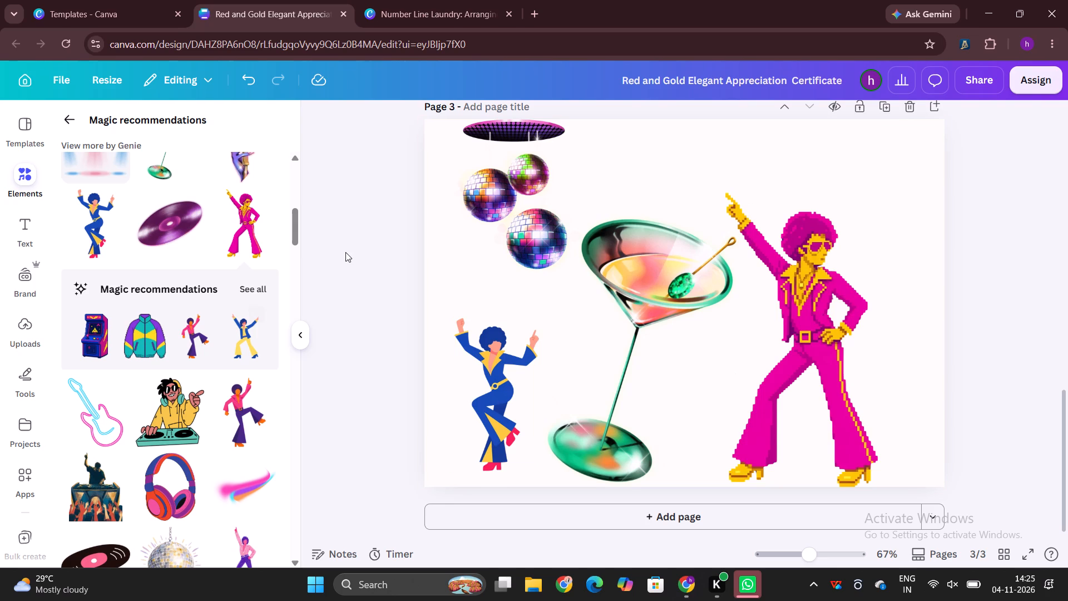
# Add the silver mirrored disco ball from the recommendations to page 3, shrunk and placed in the page's upper-right corner.
pyautogui.scroll(-3, 166, 366)
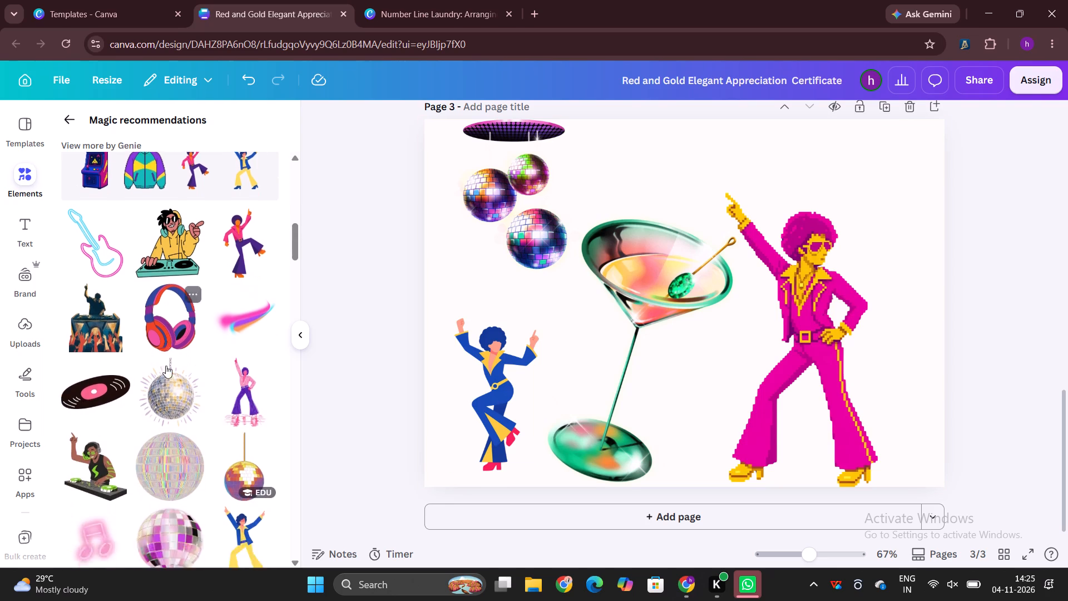
pyautogui.scroll(-2, 166, 366)
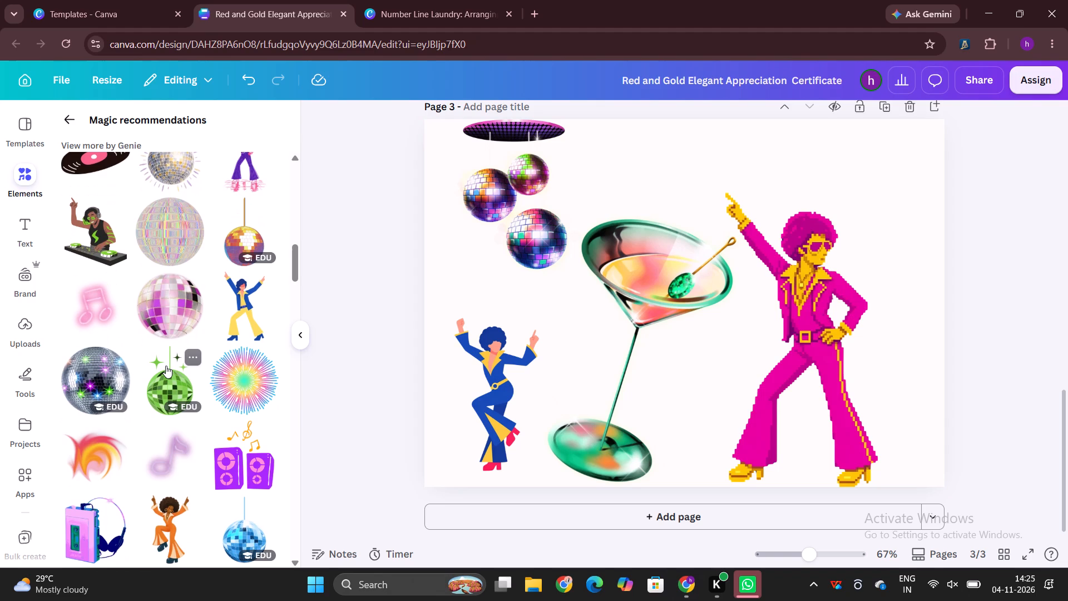
pyautogui.scroll(-2, 166, 366)
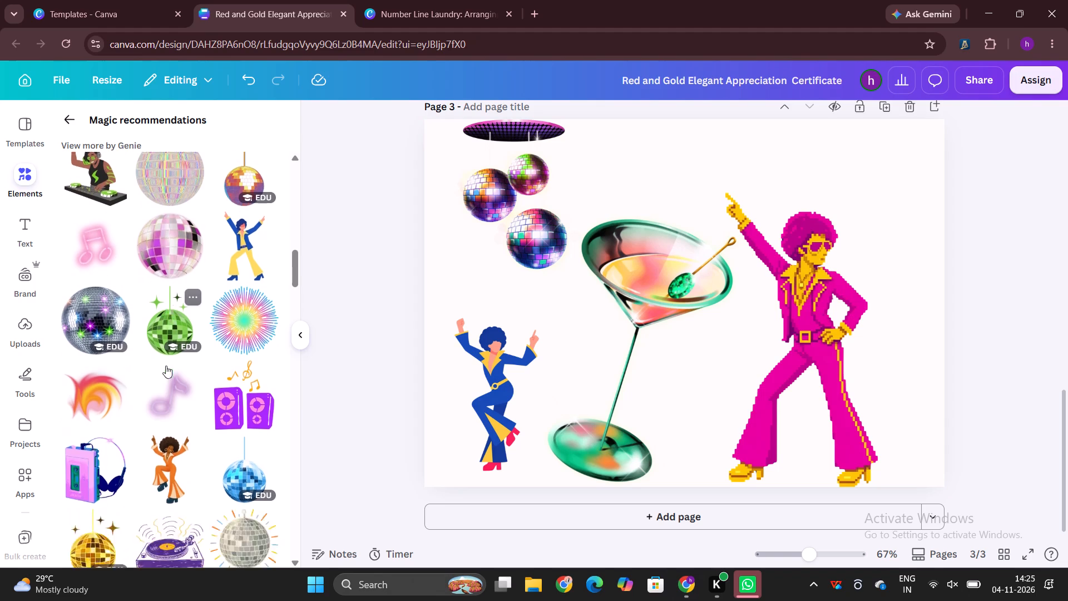
pyautogui.scroll(-4, 166, 366)
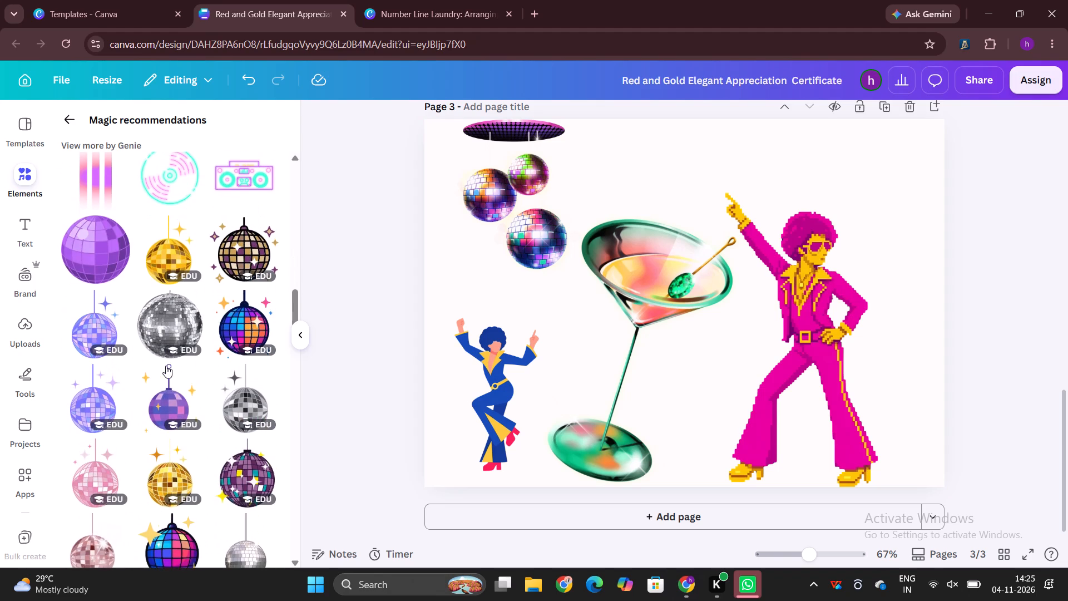
pyautogui.scroll(-1, 166, 366)
pyautogui.click(169, 311)
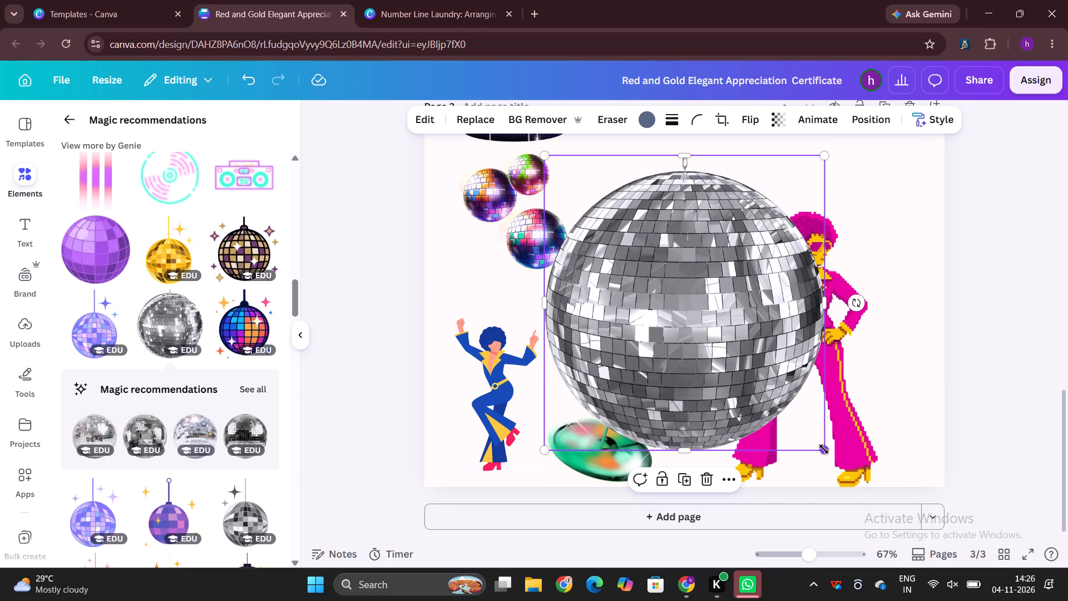
pyautogui.moveTo(824, 449); pyautogui.dragTo(671, 257)
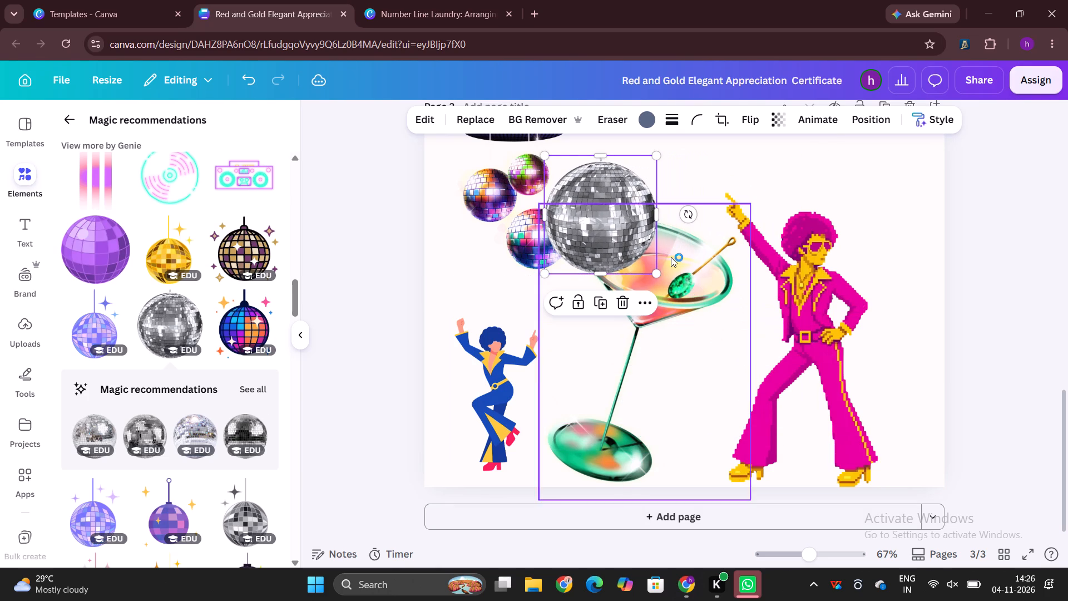
pyautogui.moveTo(609, 190); pyautogui.dragTo(905, 179)
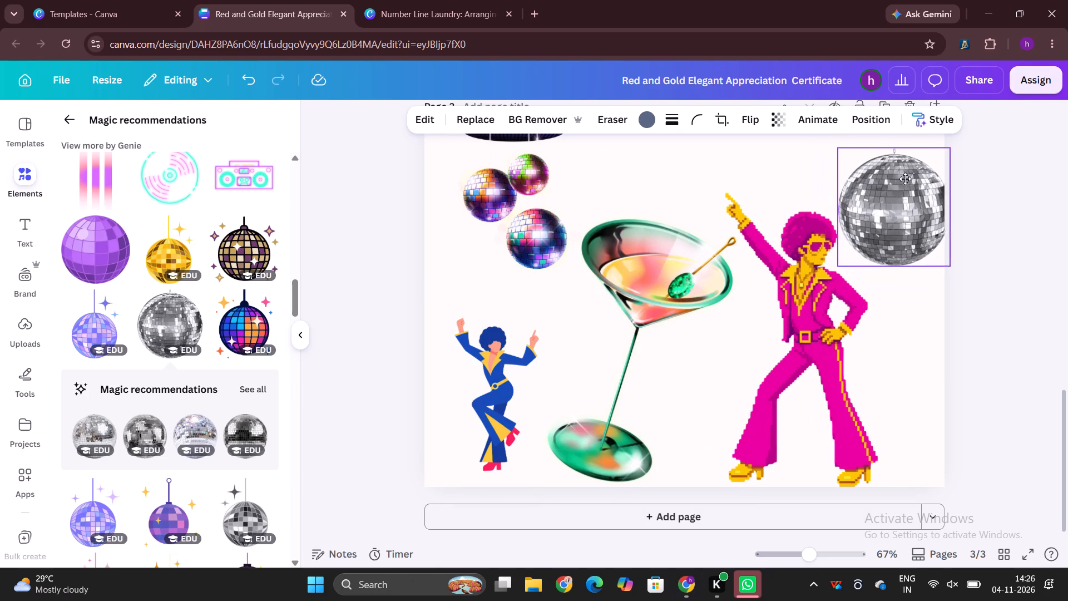
pyautogui.moveTo(905, 179); pyautogui.dragTo(888, 159)
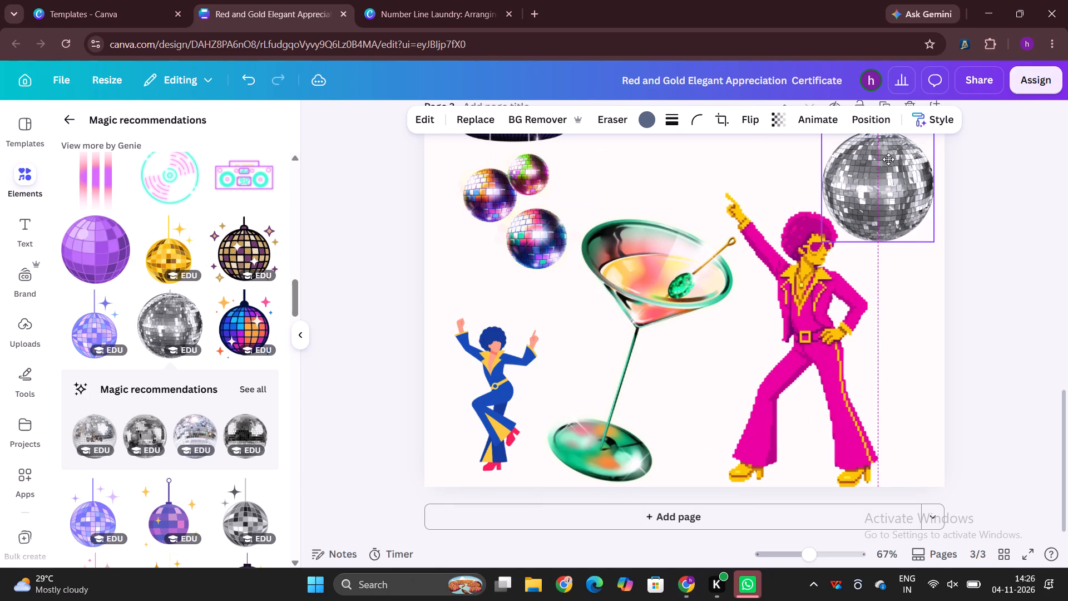
pyautogui.moveTo(888, 159); pyautogui.dragTo(890, 160)
pyautogui.click(1064, 261)
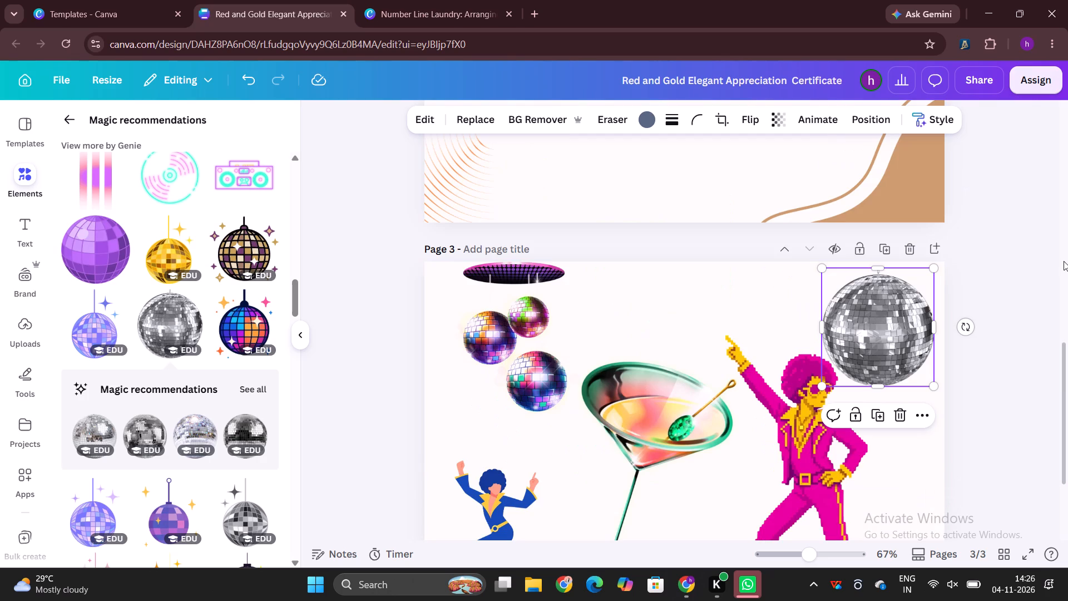
pyautogui.click(1019, 254)
pyautogui.scroll(-2, 1019, 254)
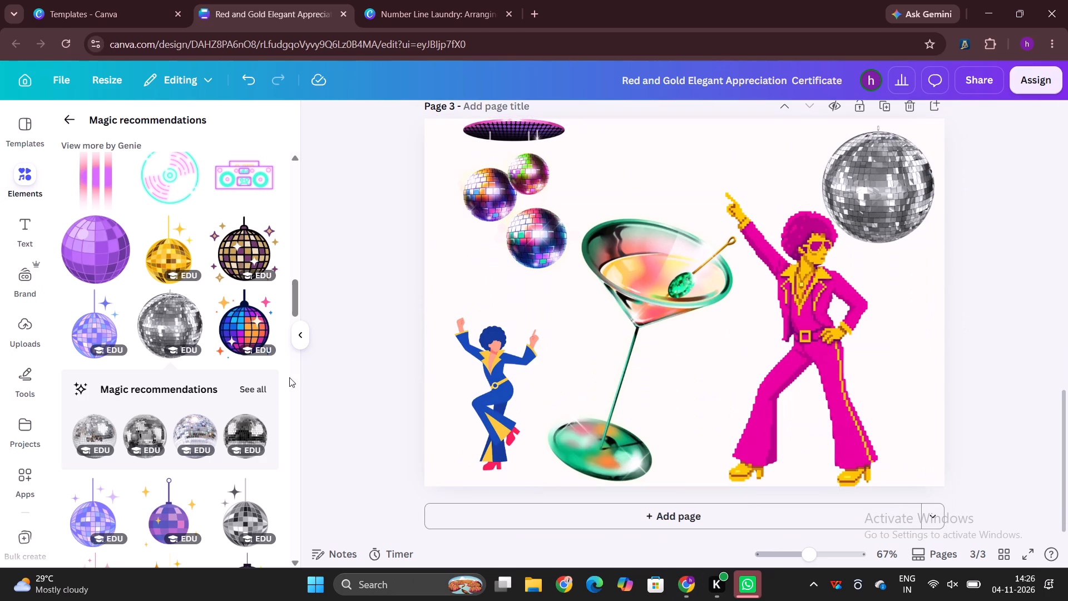
# Add the purple striped party popper with pink confetti to page 3, shrunk and placed just above the blue dancer.
pyautogui.scroll(-3, 229, 447)
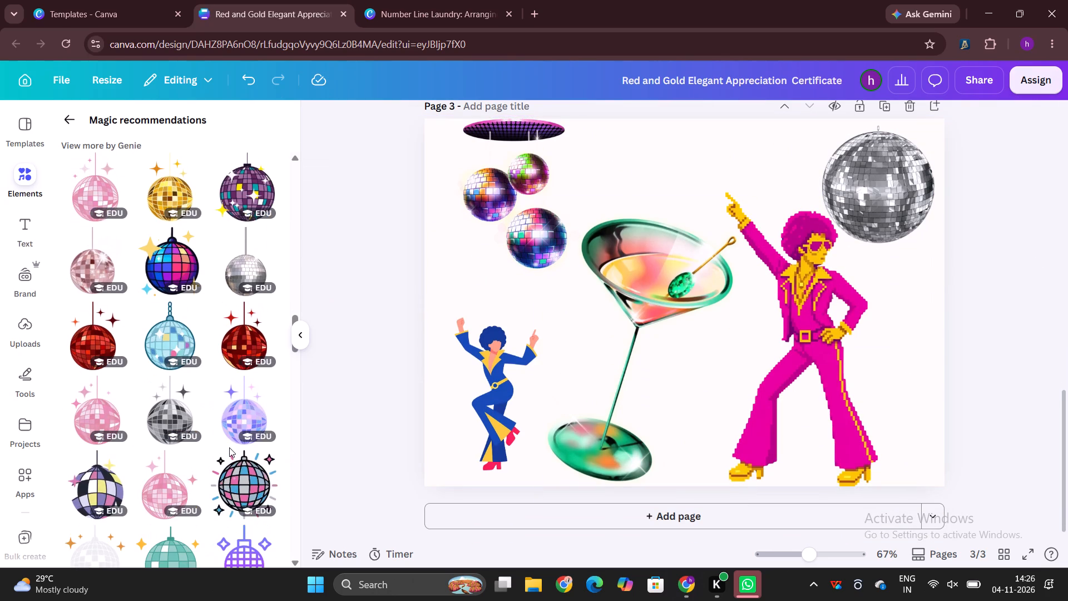
pyautogui.scroll(-2, 229, 447)
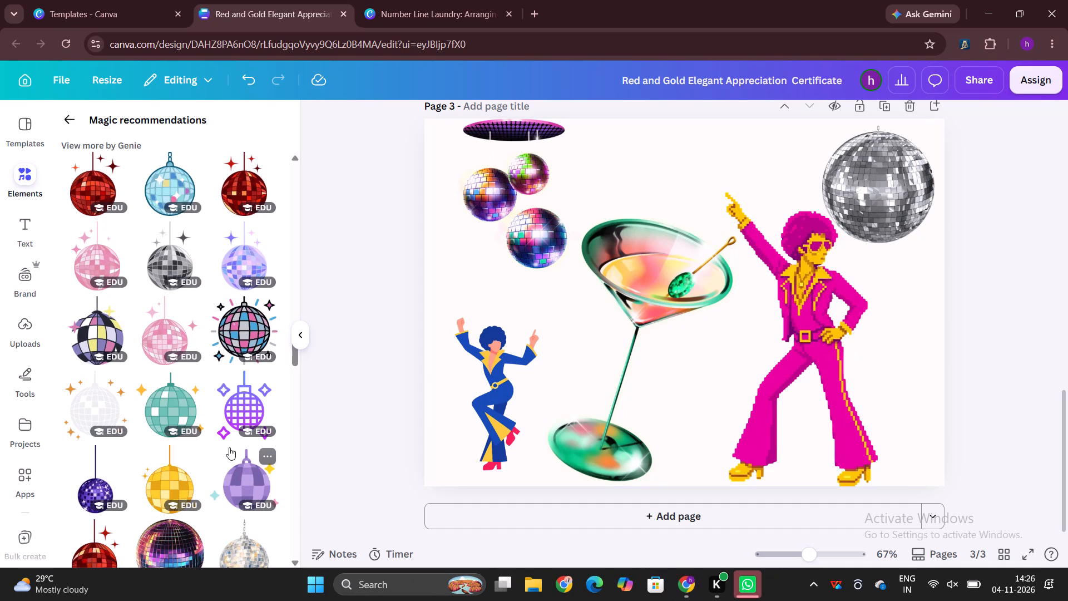
pyautogui.scroll(-1, 229, 447)
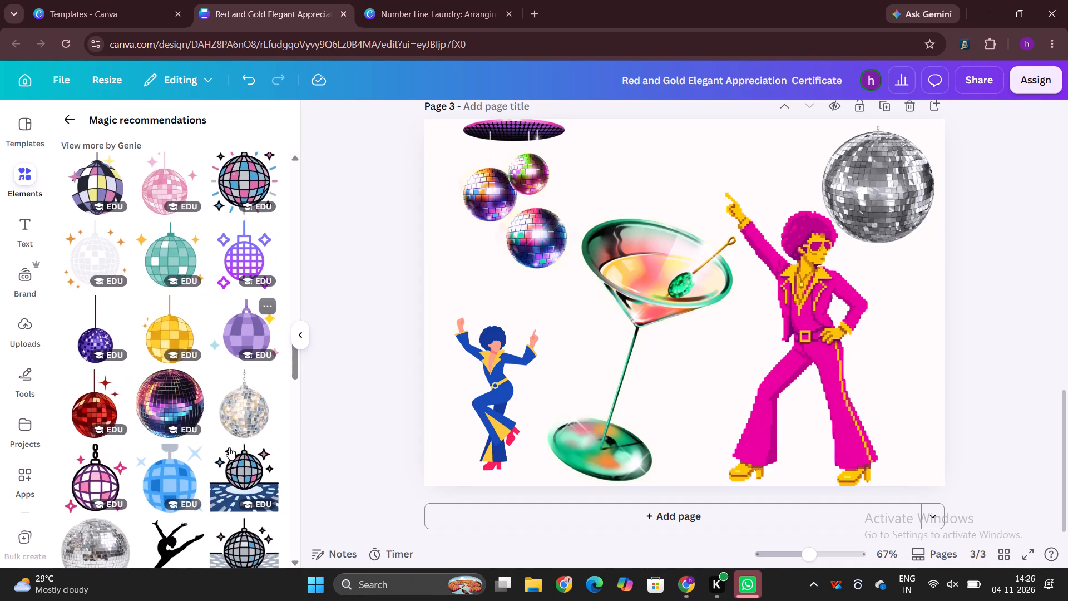
pyautogui.scroll(-11, 229, 447)
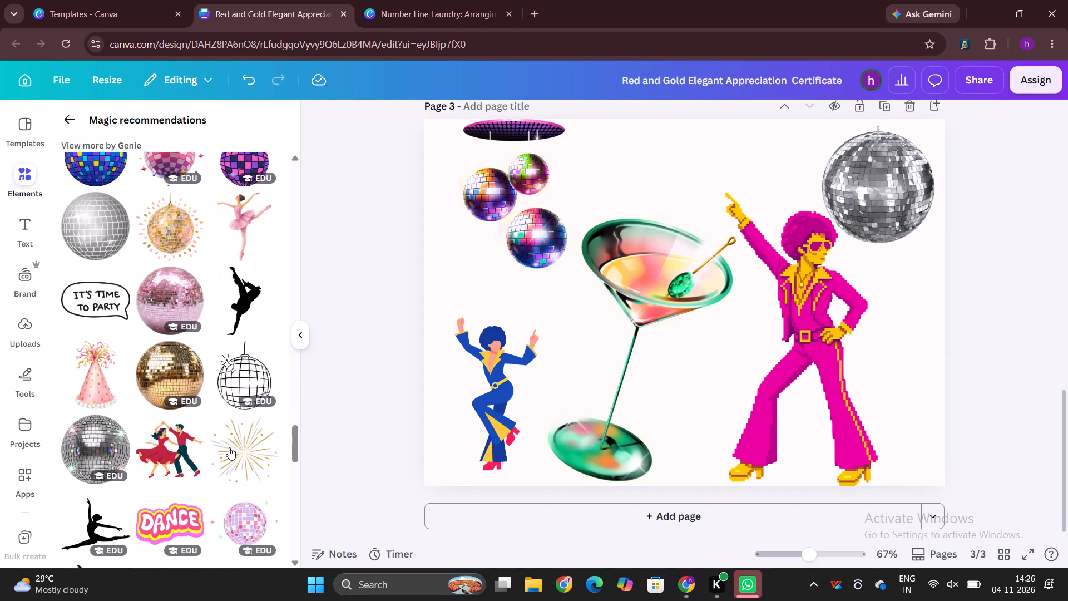
pyautogui.scroll(-1, 229, 447)
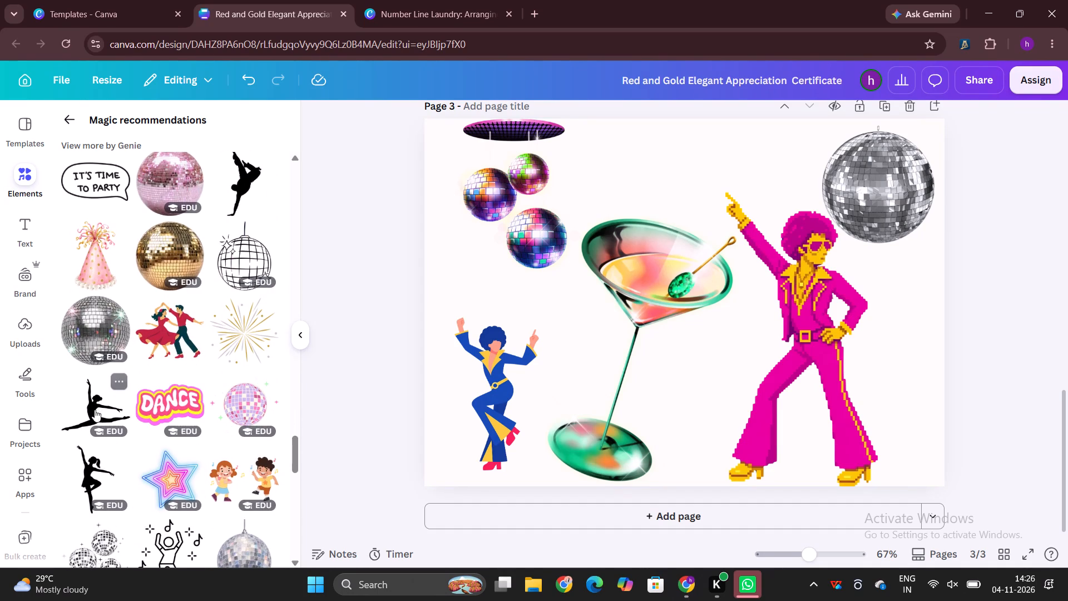
pyautogui.scroll(-5, 206, 407)
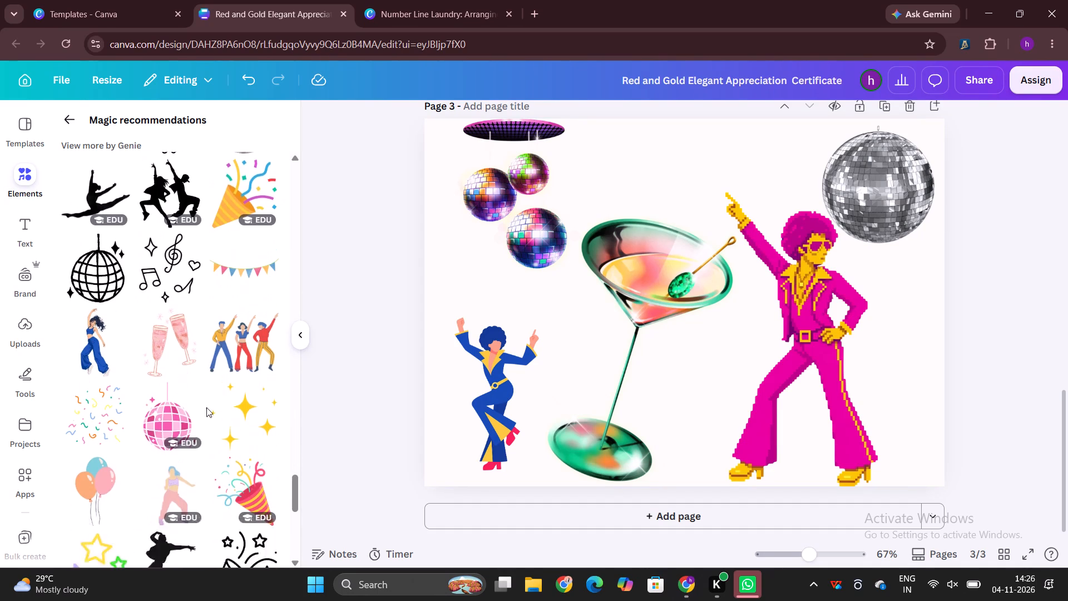
pyautogui.scroll(-1, 206, 407)
pyautogui.scroll(-3, 157, 455)
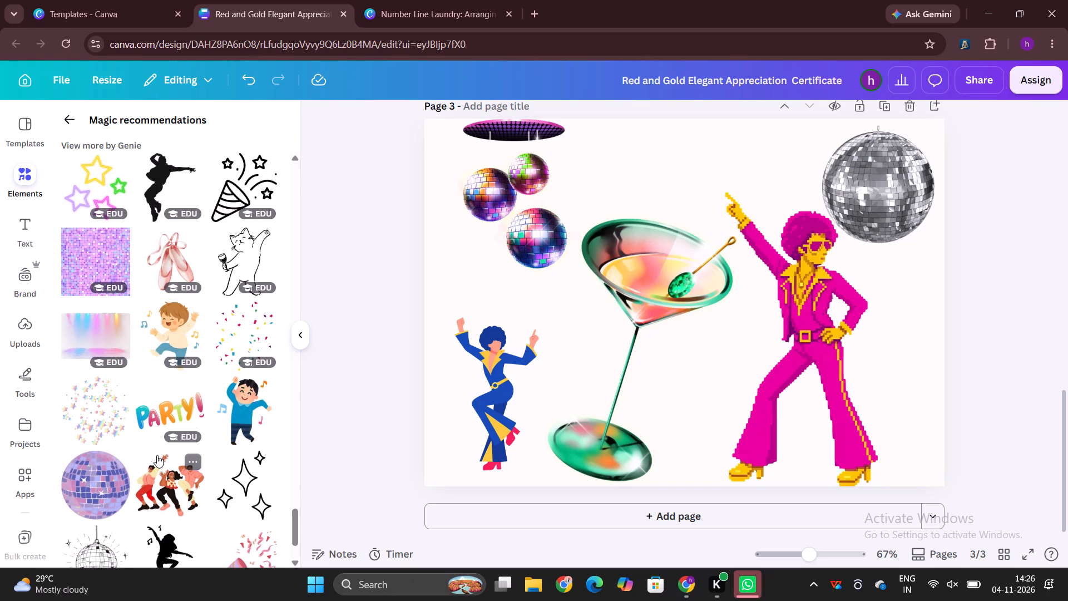
pyautogui.scroll(-3, 265, 391)
pyautogui.click(243, 456)
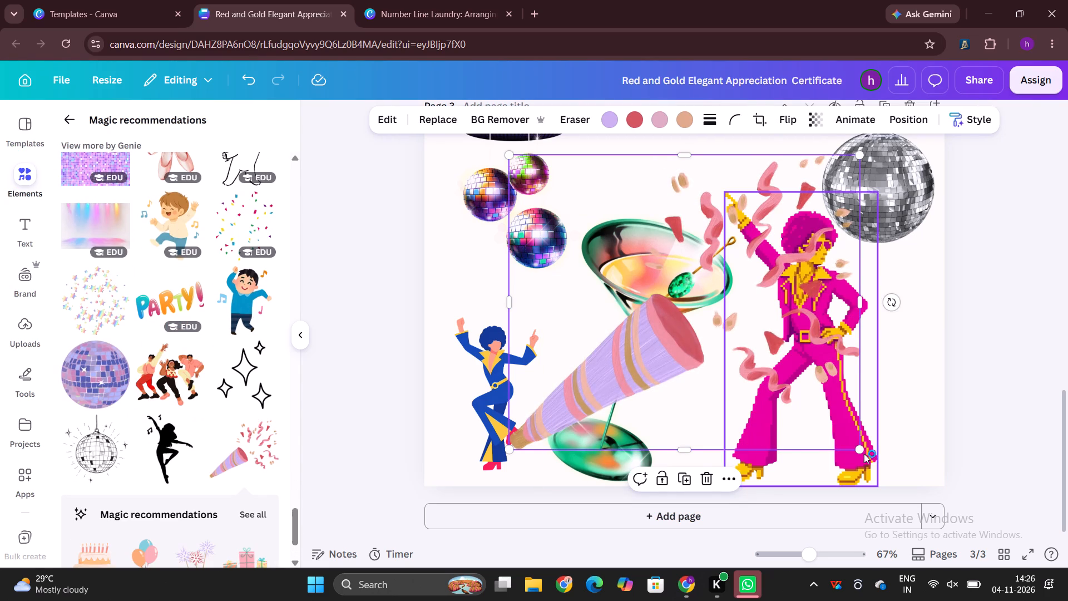
pyautogui.moveTo(858, 446); pyautogui.dragTo(666, 175)
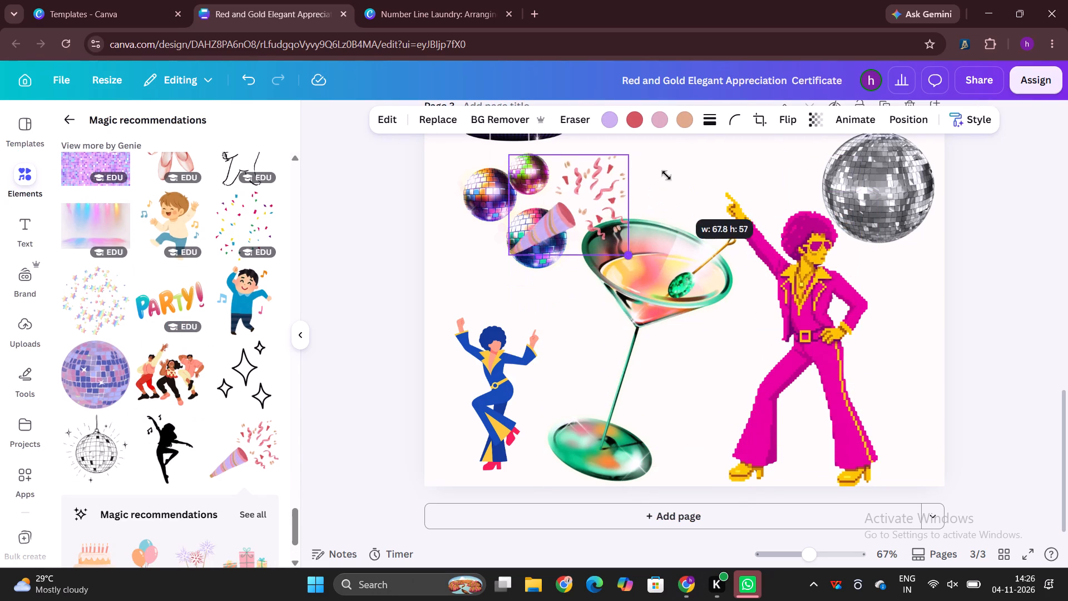
pyautogui.moveTo(666, 175); pyautogui.dragTo(667, 118)
pyautogui.moveTo(555, 201); pyautogui.dragTo(486, 286)
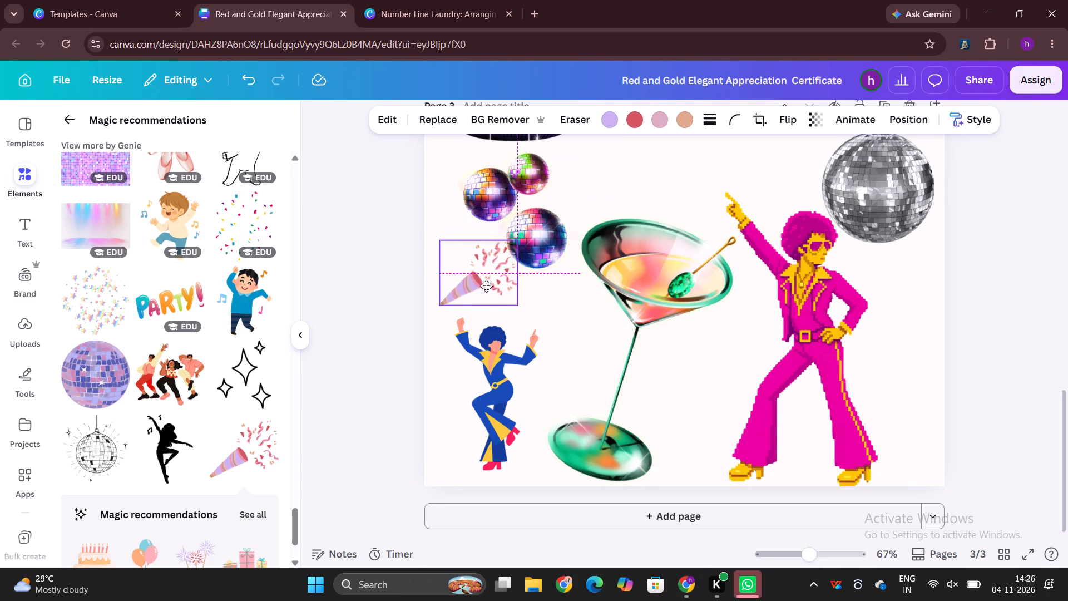
pyautogui.moveTo(486, 286); pyautogui.dragTo(478, 286)
pyautogui.click(394, 295)
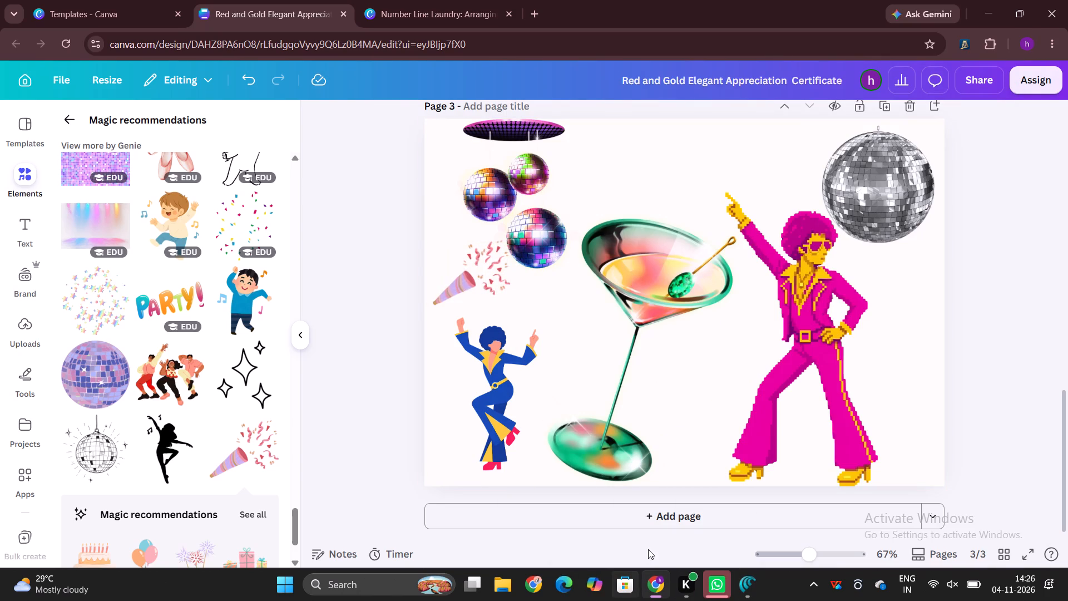
# Add a blank fourth page to the design.
pyautogui.click(683, 514)
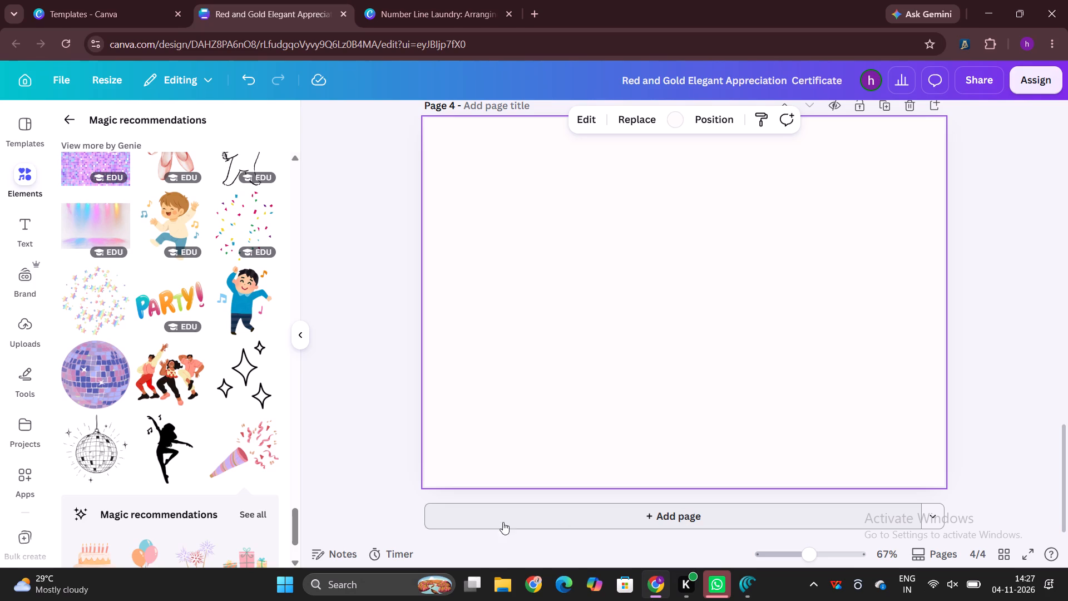
# Search the elements library for "house warming ceremony" and show all matching graphics.
pyautogui.scroll(-4, 196, 519)
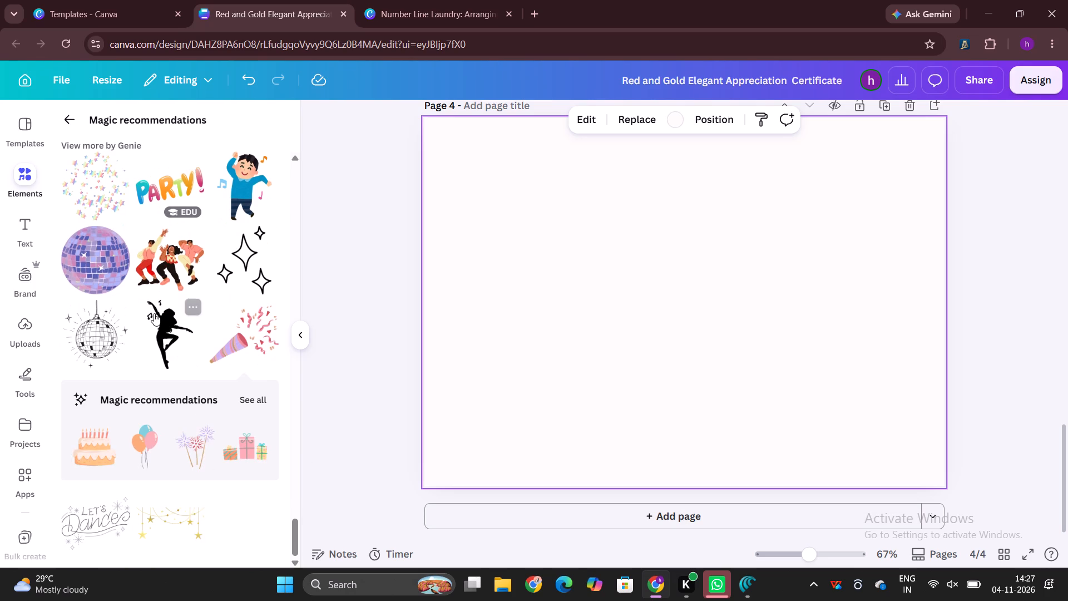
pyautogui.scroll(14, 154, 313)
pyautogui.scroll(12, 154, 313)
pyautogui.scroll(9, 154, 313)
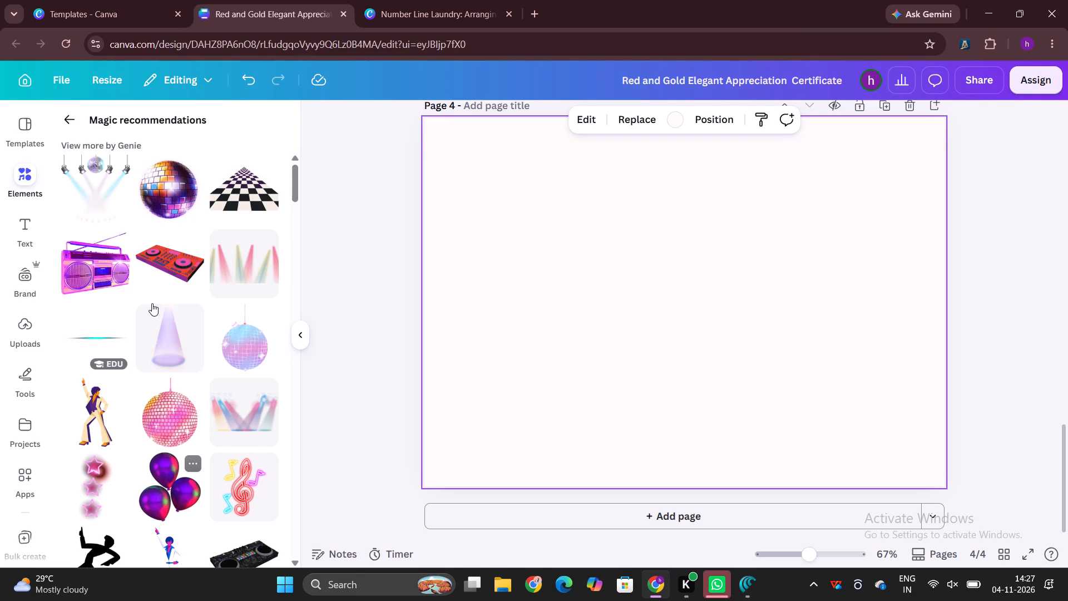
pyautogui.click(66, 121)
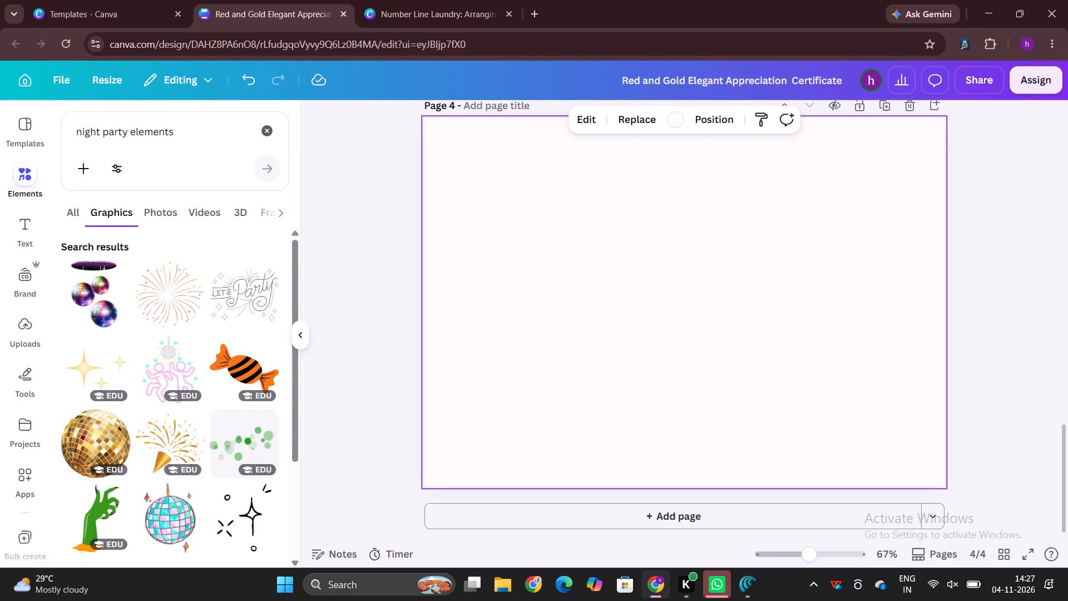
pyautogui.tripleClick(262, 132)
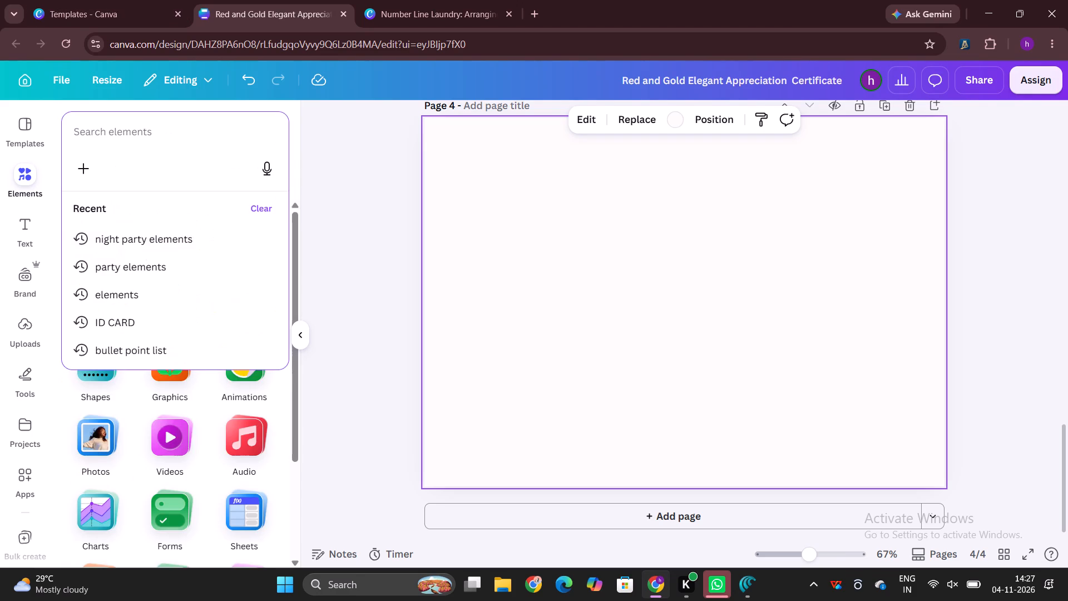
pyautogui.write('hp')
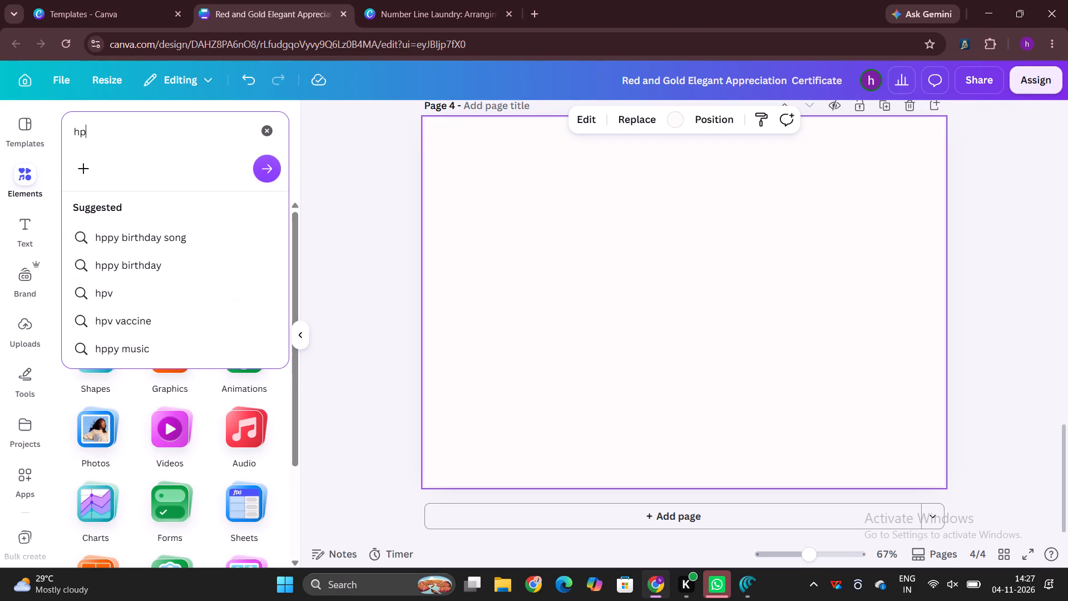
pyautogui.write('ude')
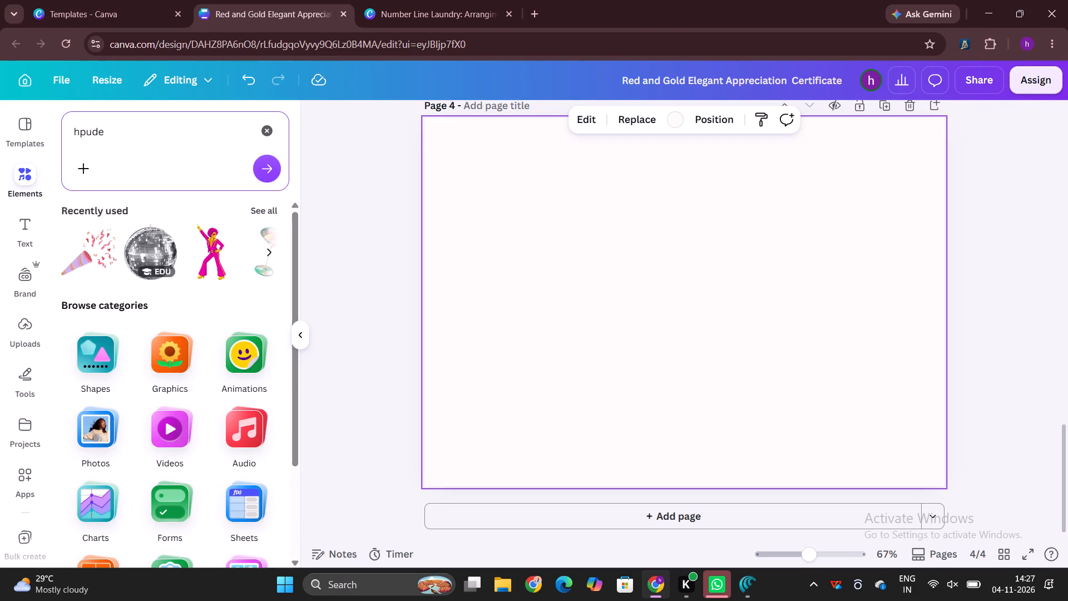
pyautogui.press('BackSpace')
pyautogui.press('BackSpace')
pyautogui.press('BackSpace')
pyautogui.press('BackSpace')
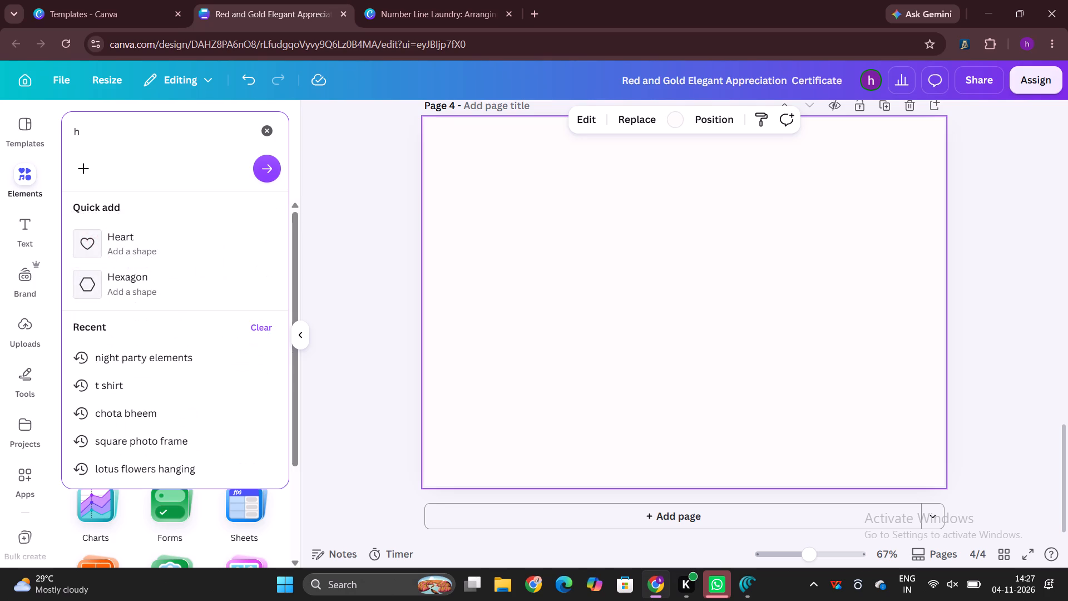
pyautogui.write('ouse')
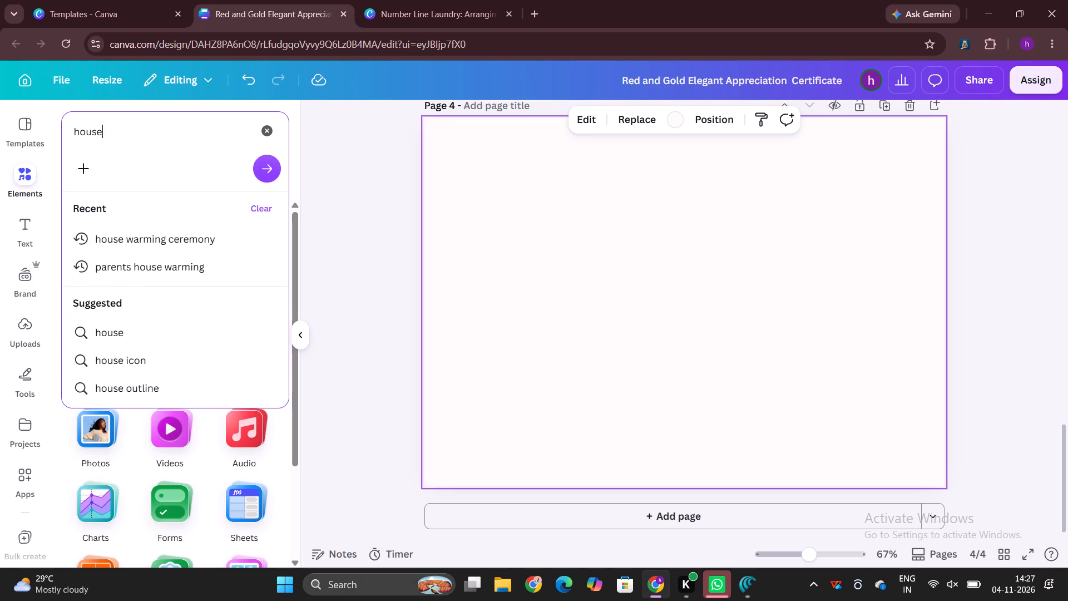
pyautogui.press('Down')
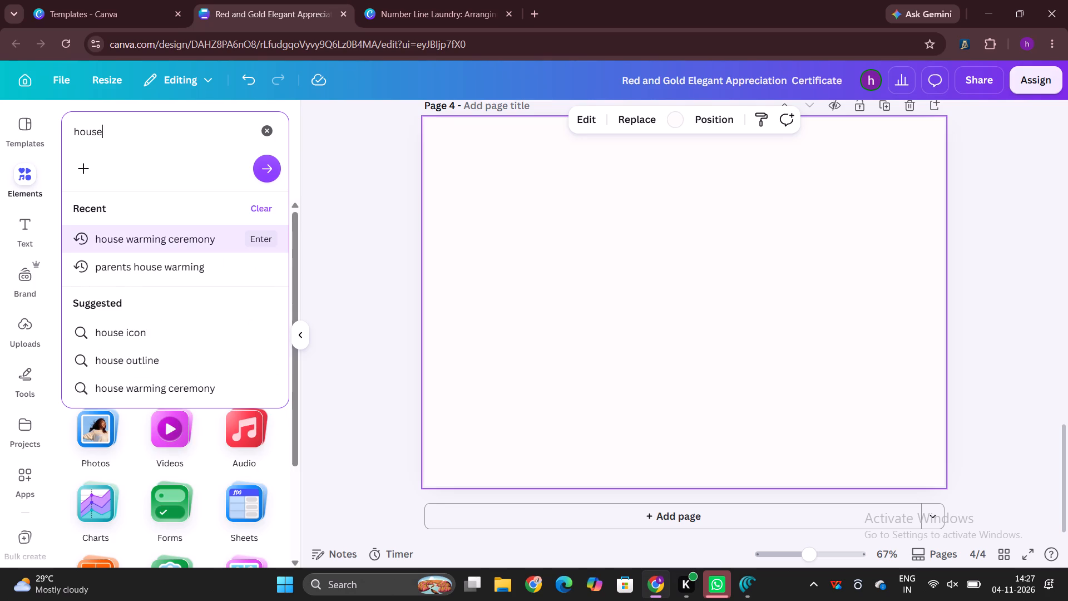
pyautogui.press('Return')
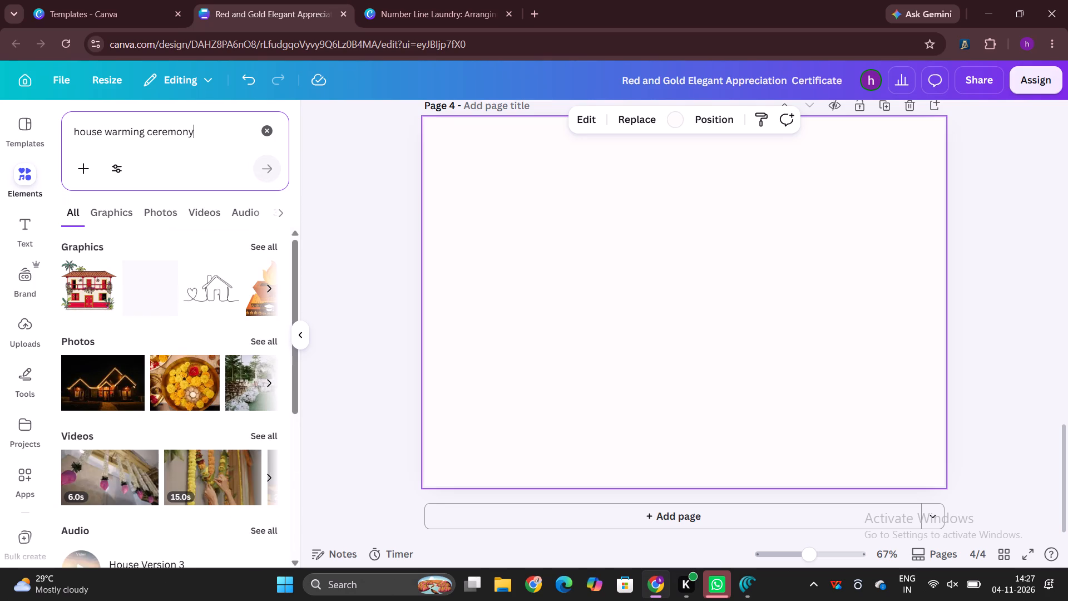
pyautogui.click(268, 250)
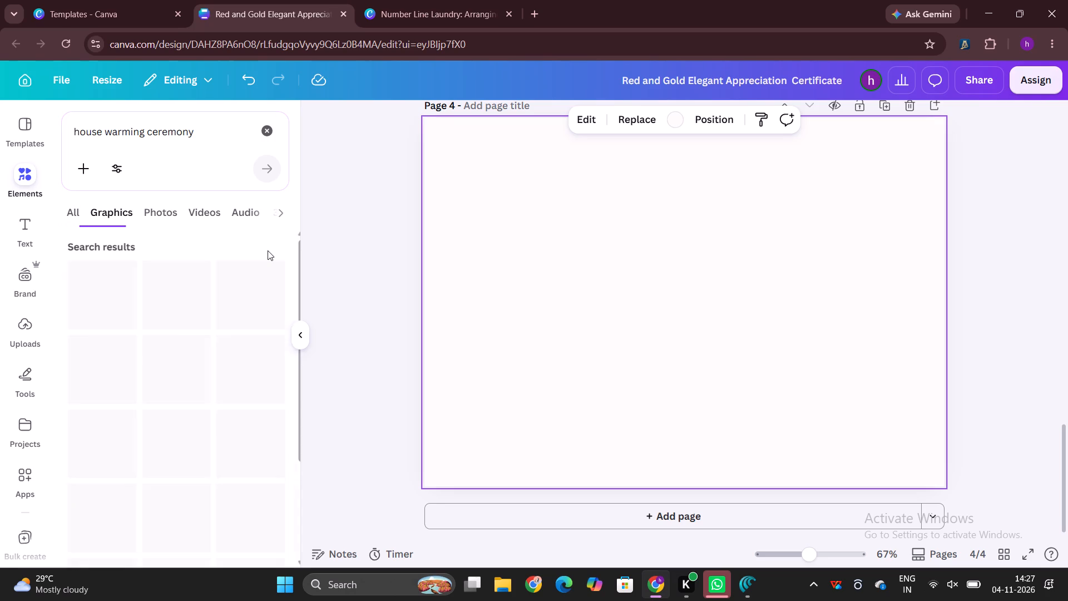
# Add the orange fire altar graphic to page 4, shrunk slightly and placed near the bottom edge, left of centre.
pyautogui.click(86, 367)
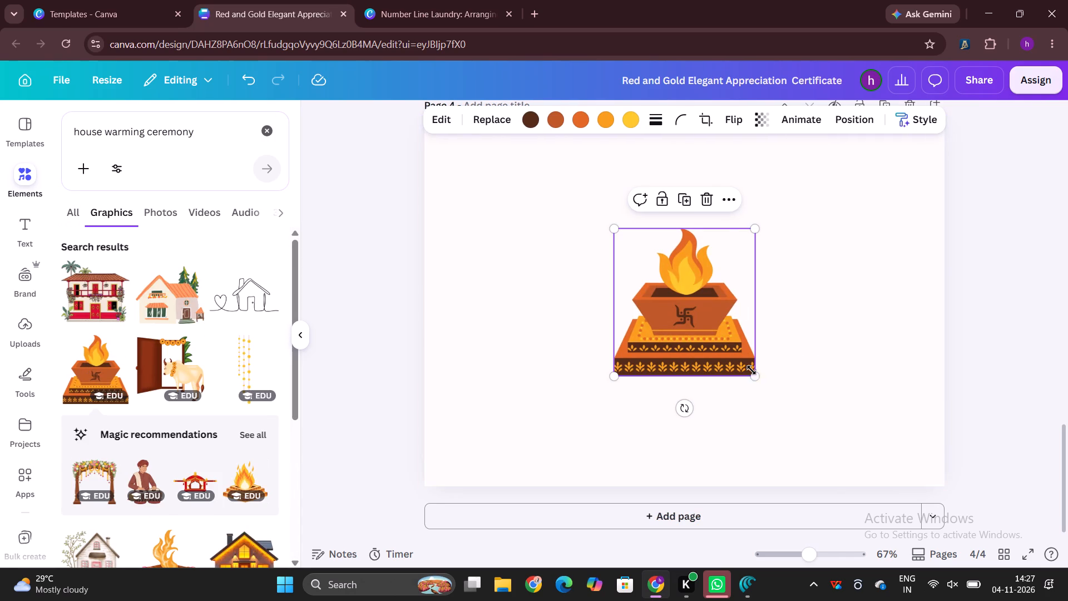
pyautogui.click(751, 371)
pyautogui.moveTo(751, 371); pyautogui.dragTo(723, 330)
pyautogui.moveTo(678, 292); pyautogui.dragTo(614, 431)
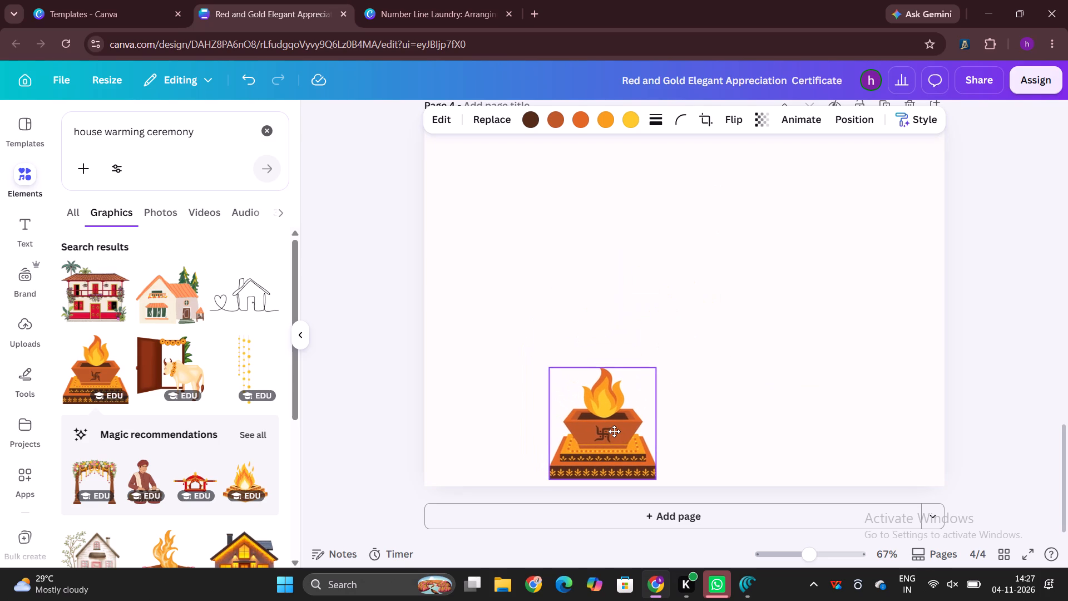
# Move the fire altar down so its base sits on the bottom edge of page 4.
pyautogui.moveTo(614, 431); pyautogui.dragTo(605, 436)
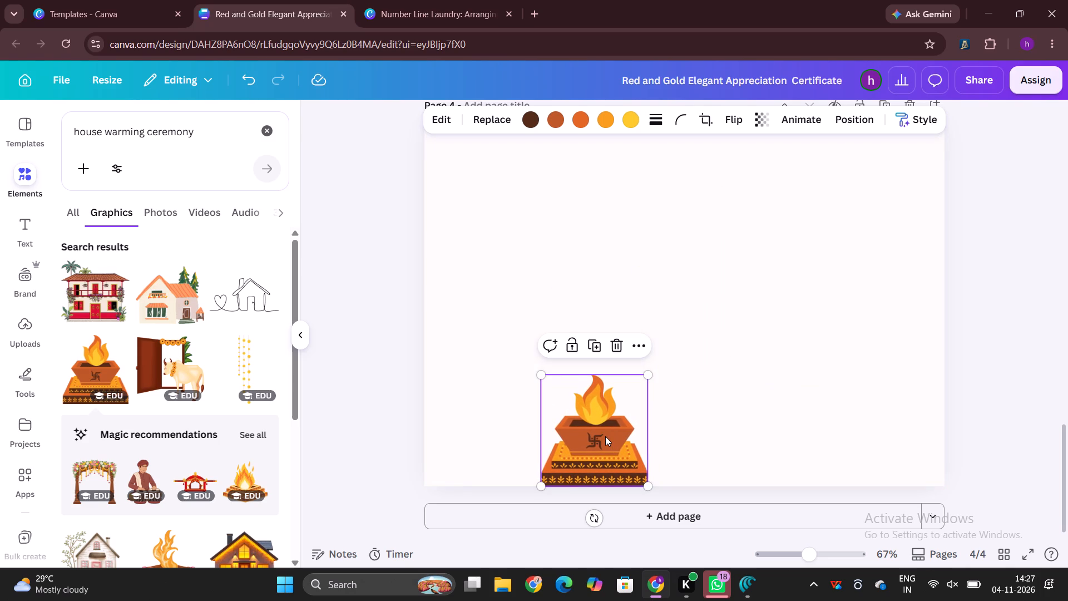
# Add the glowing yellow-lit house graphic to page 4, shrunk and aligned to the page's bottom-right corner.
pyautogui.scroll(2, 185, 344)
pyautogui.scroll(-3, 185, 344)
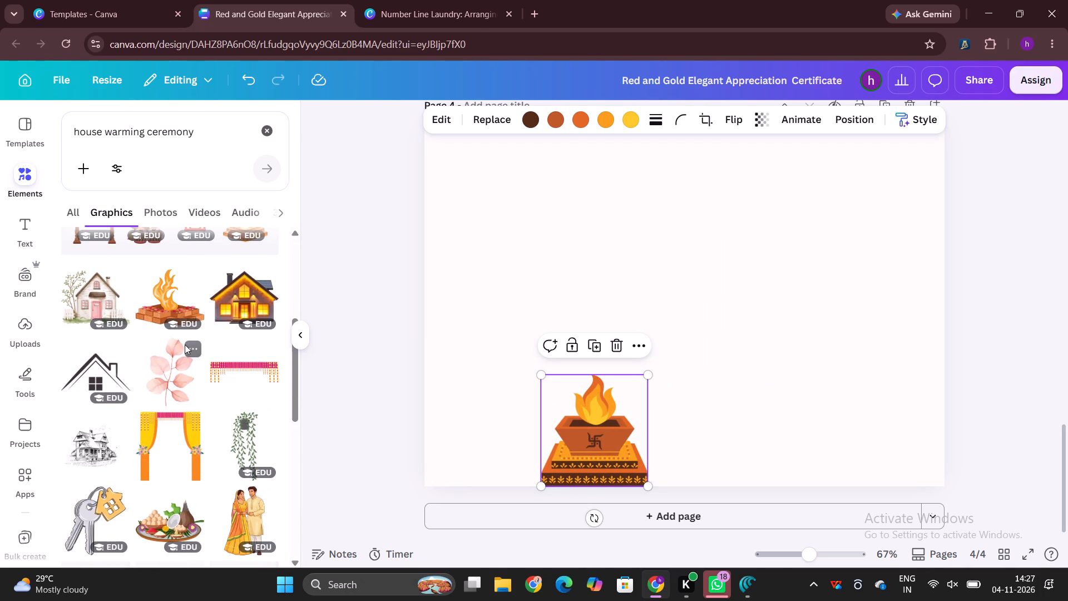
pyautogui.scroll(-1, 185, 344)
pyautogui.click(252, 299)
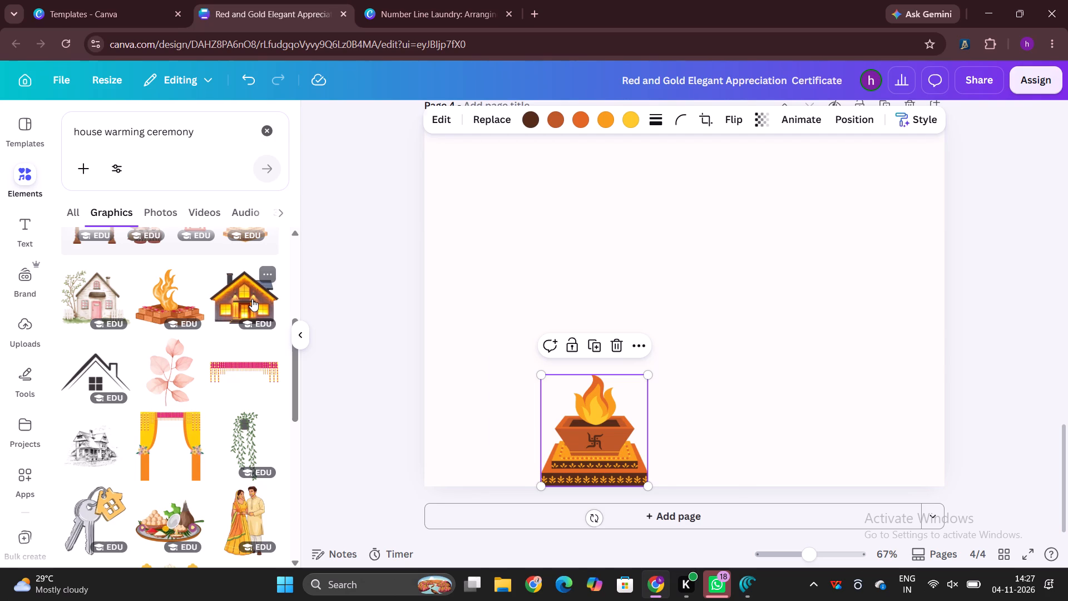
pyautogui.moveTo(644, 335); pyautogui.dragTo(669, 371)
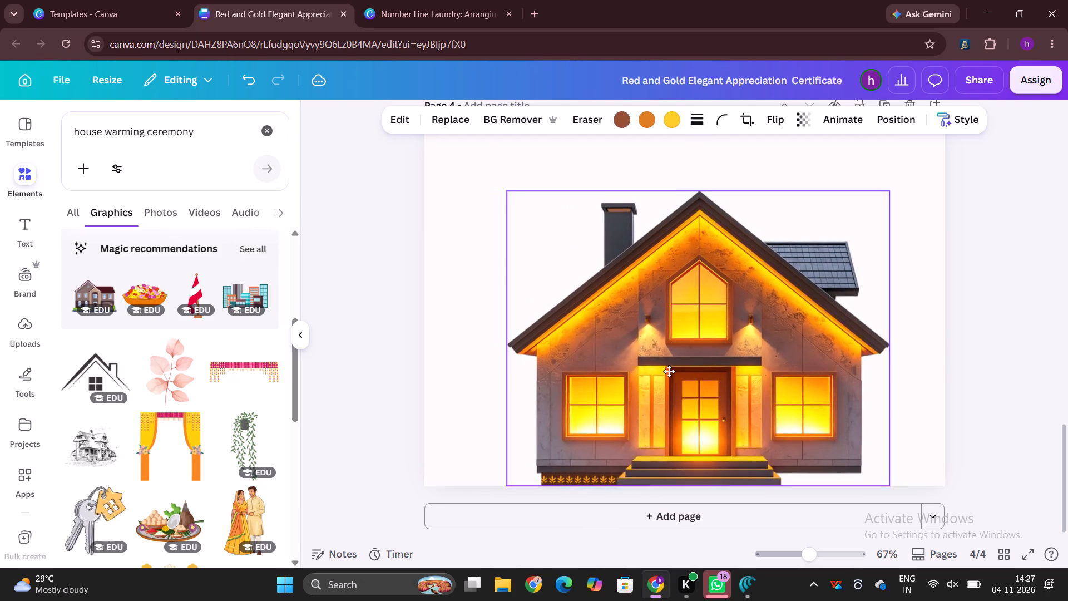
pyautogui.moveTo(669, 371); pyautogui.dragTo(715, 361)
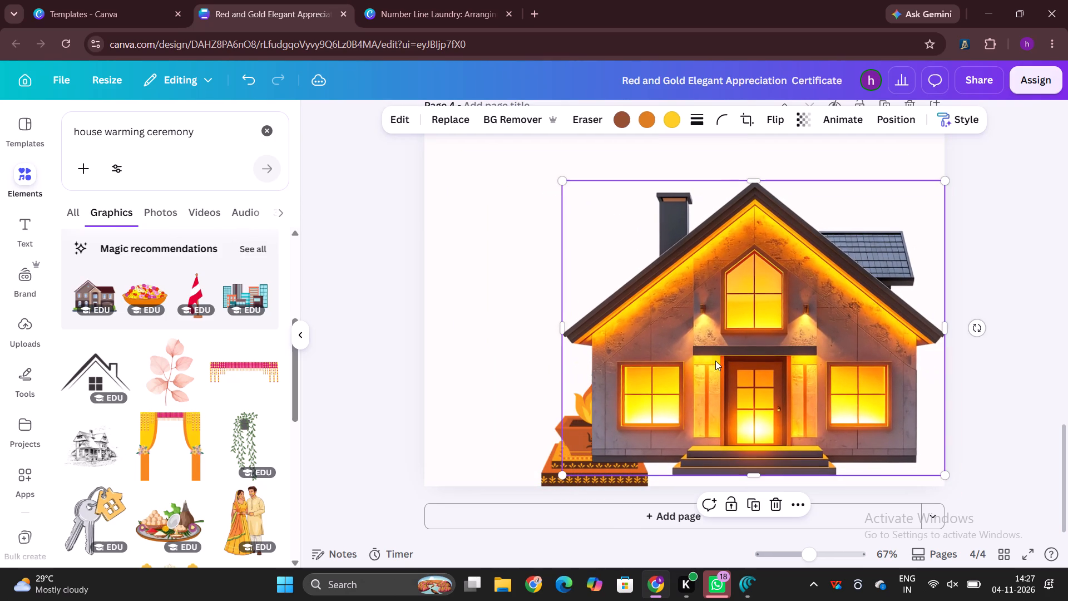
pyautogui.moveTo(945, 471); pyautogui.dragTo(917, 422)
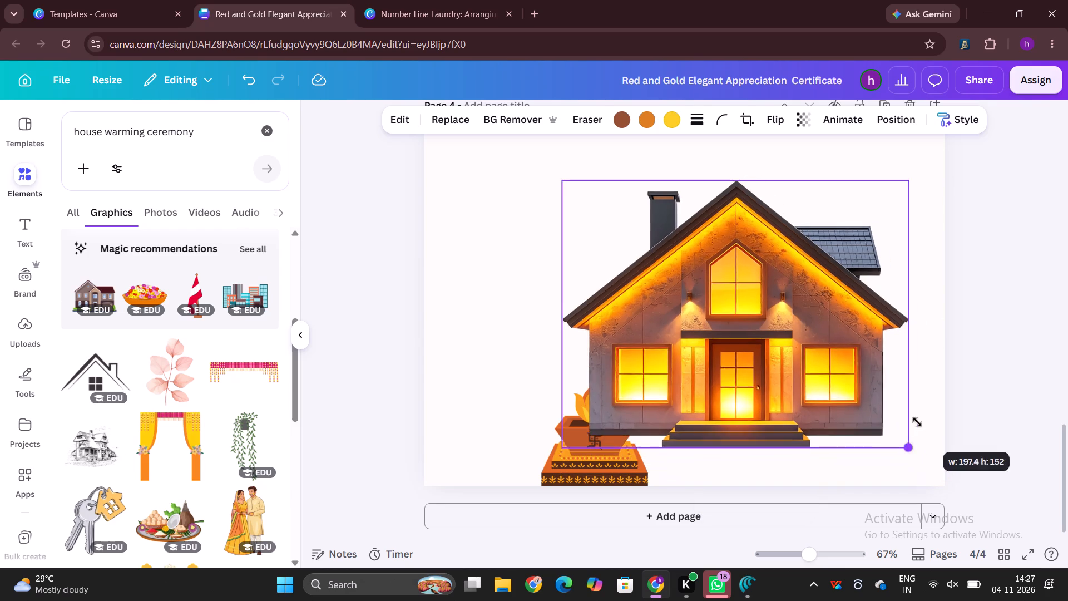
pyautogui.moveTo(917, 422); pyautogui.dragTo(896, 402)
pyautogui.moveTo(748, 277); pyautogui.dragTo(819, 330)
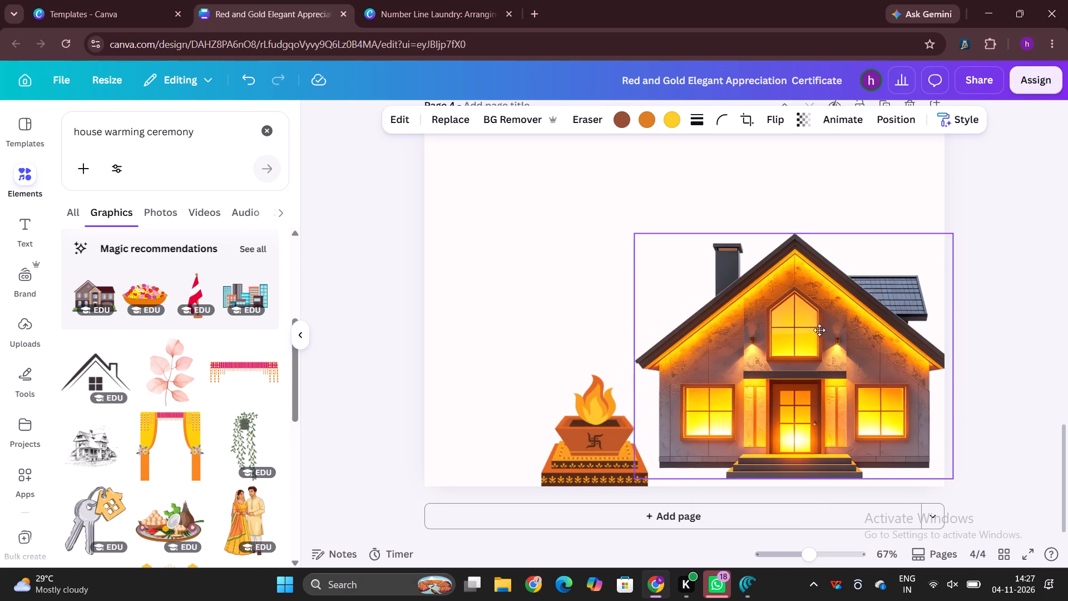
pyautogui.moveTo(819, 330); pyautogui.dragTo(808, 334)
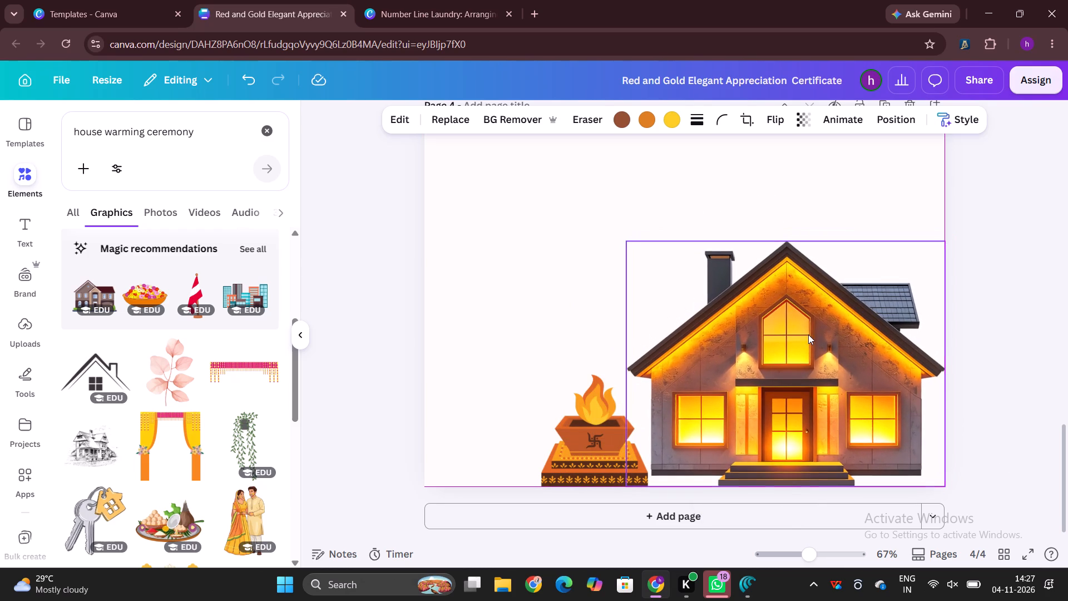
pyautogui.click(990, 379)
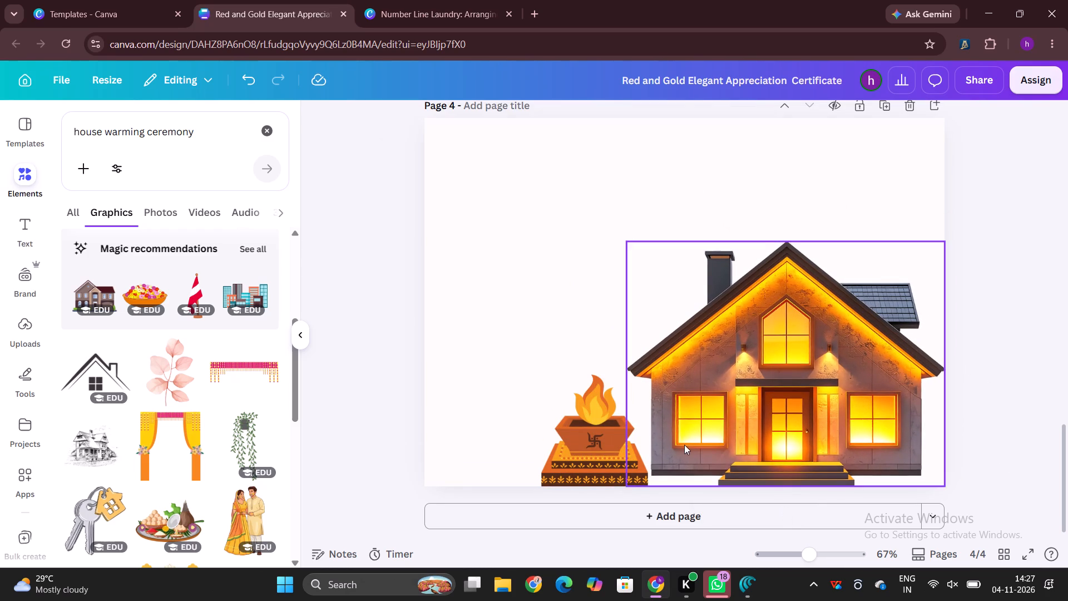
# Nudge the fire altar slightly right along the bottom edge of page 4, towards the lit house.
pyautogui.click(604, 447)
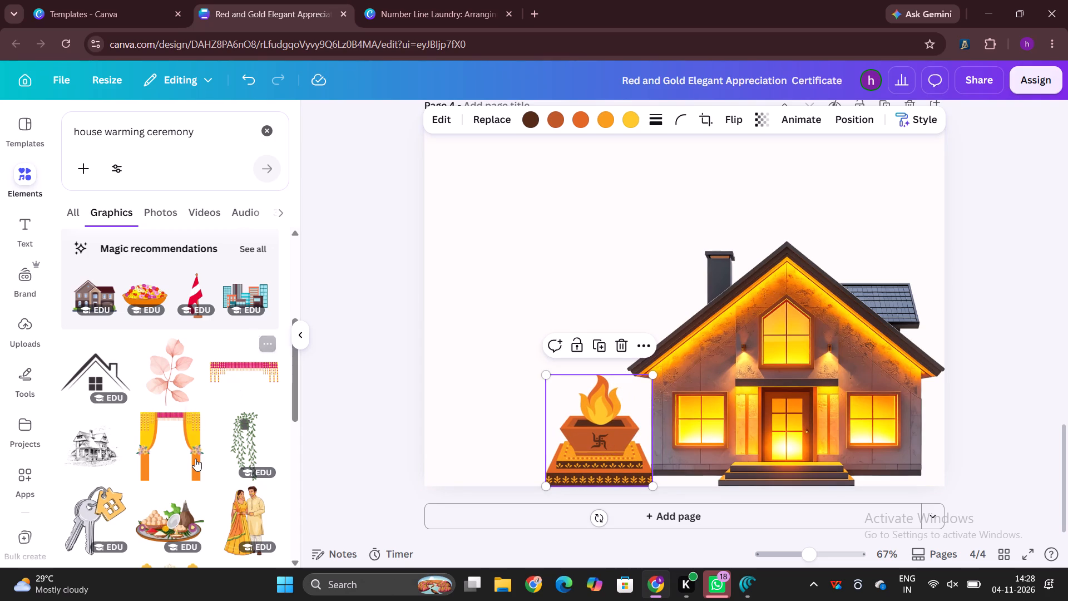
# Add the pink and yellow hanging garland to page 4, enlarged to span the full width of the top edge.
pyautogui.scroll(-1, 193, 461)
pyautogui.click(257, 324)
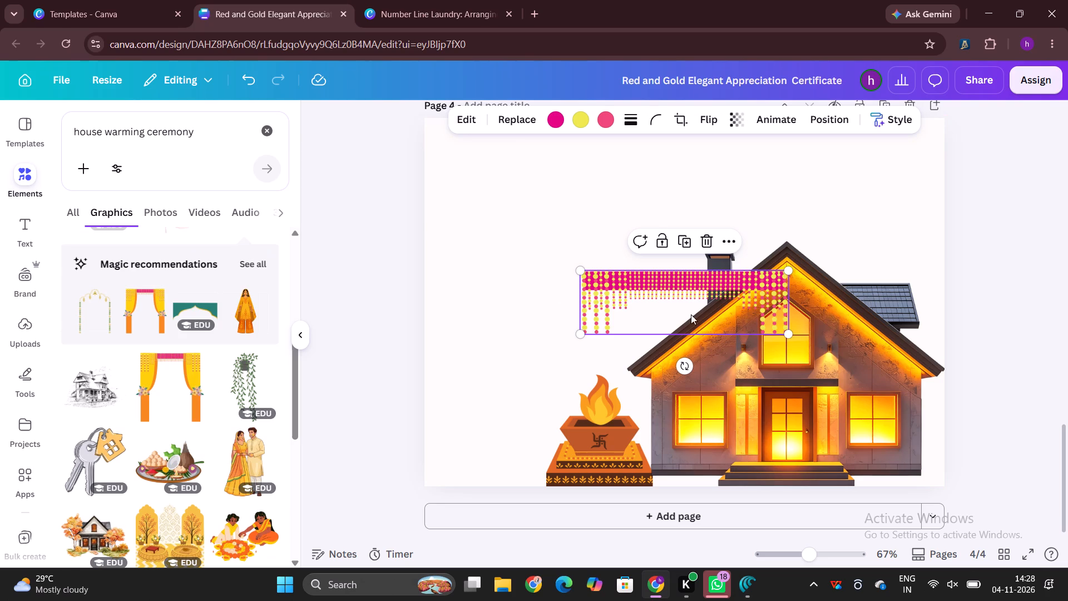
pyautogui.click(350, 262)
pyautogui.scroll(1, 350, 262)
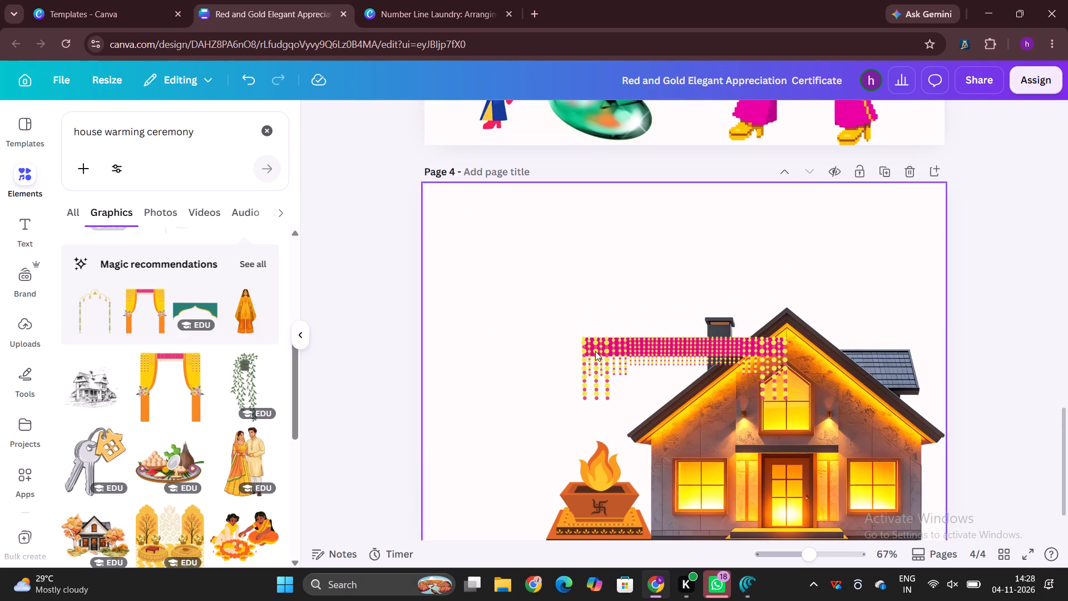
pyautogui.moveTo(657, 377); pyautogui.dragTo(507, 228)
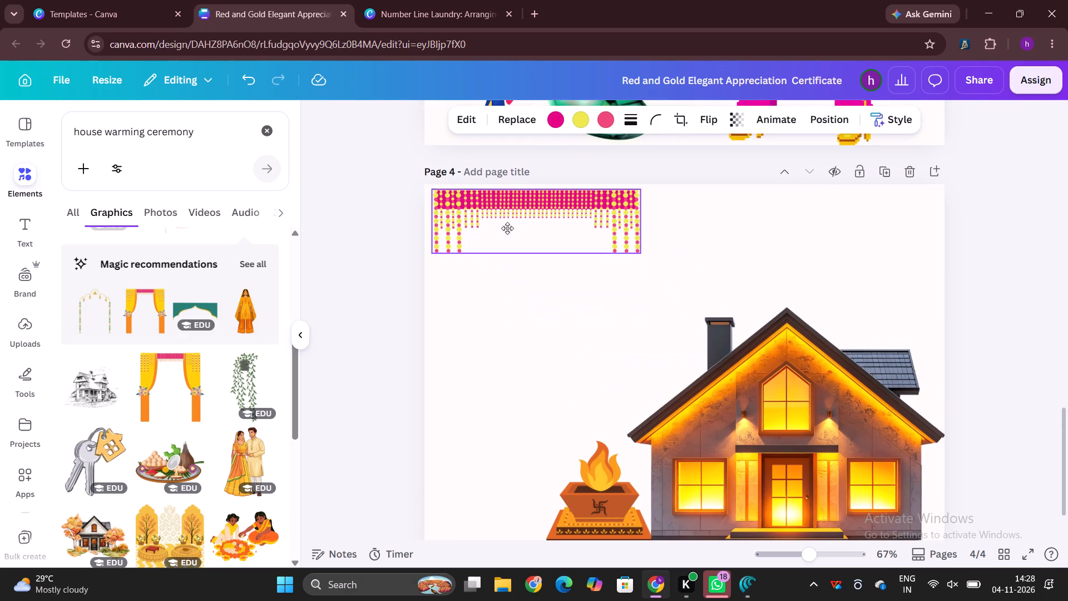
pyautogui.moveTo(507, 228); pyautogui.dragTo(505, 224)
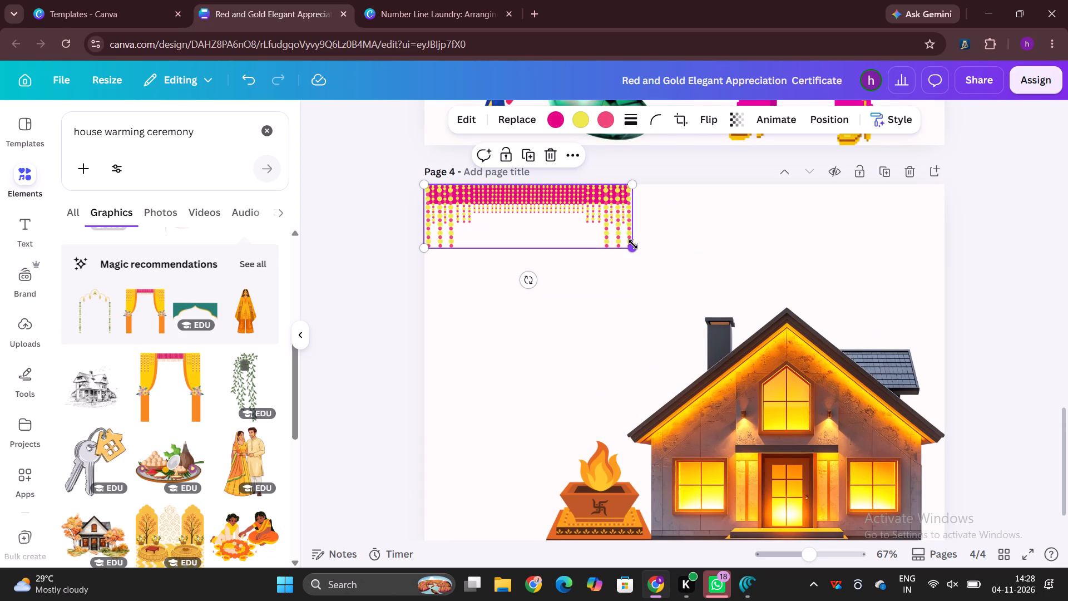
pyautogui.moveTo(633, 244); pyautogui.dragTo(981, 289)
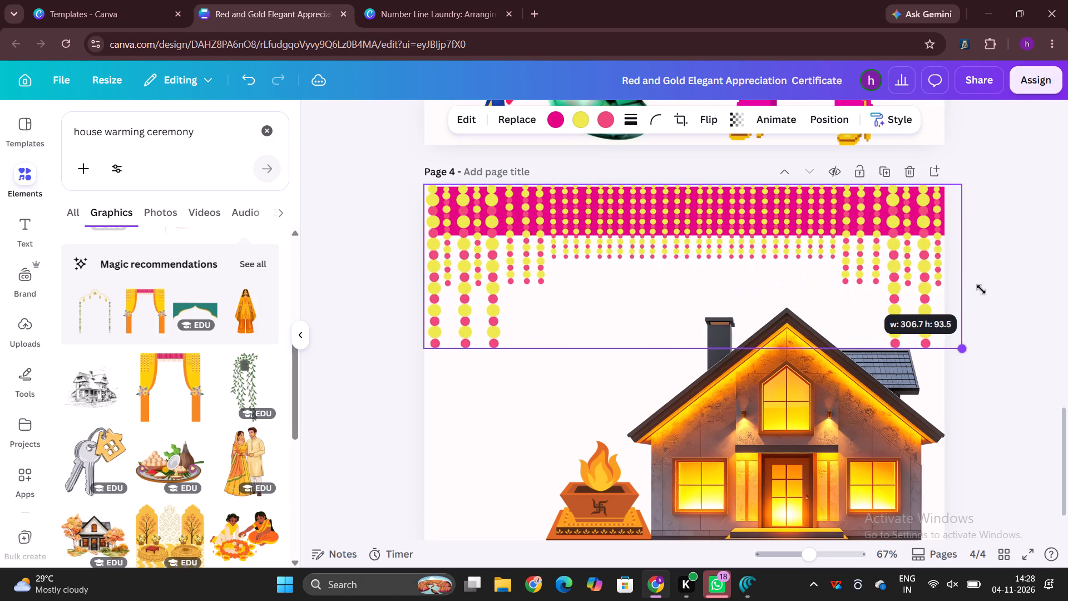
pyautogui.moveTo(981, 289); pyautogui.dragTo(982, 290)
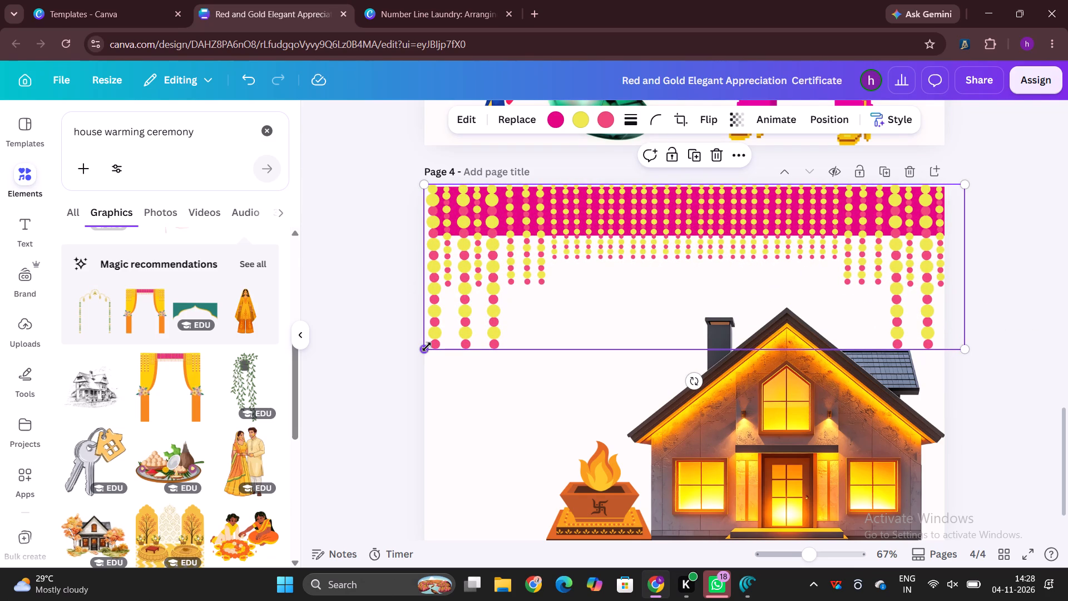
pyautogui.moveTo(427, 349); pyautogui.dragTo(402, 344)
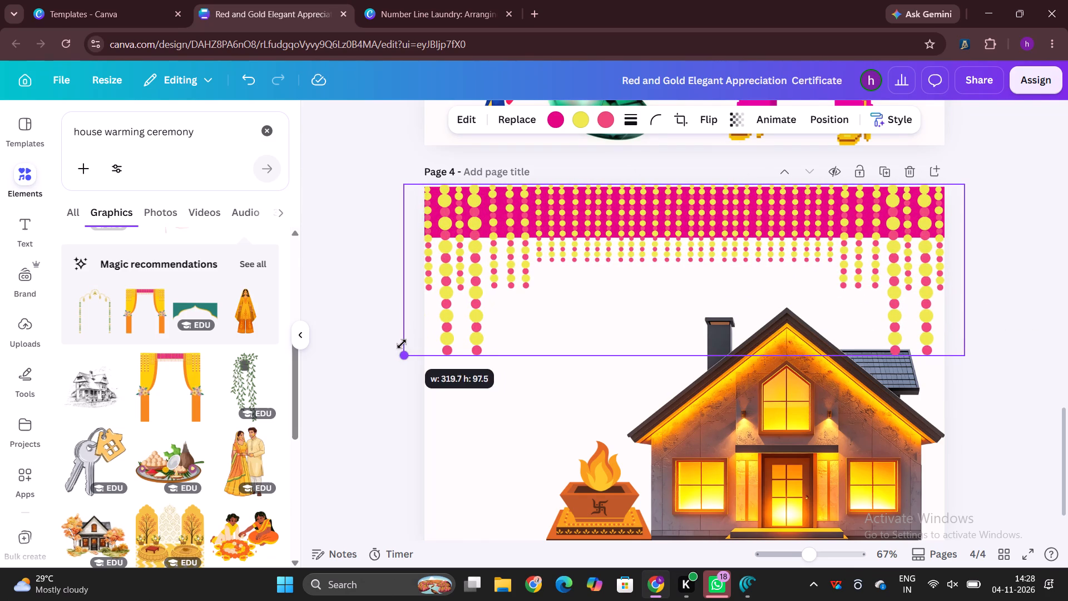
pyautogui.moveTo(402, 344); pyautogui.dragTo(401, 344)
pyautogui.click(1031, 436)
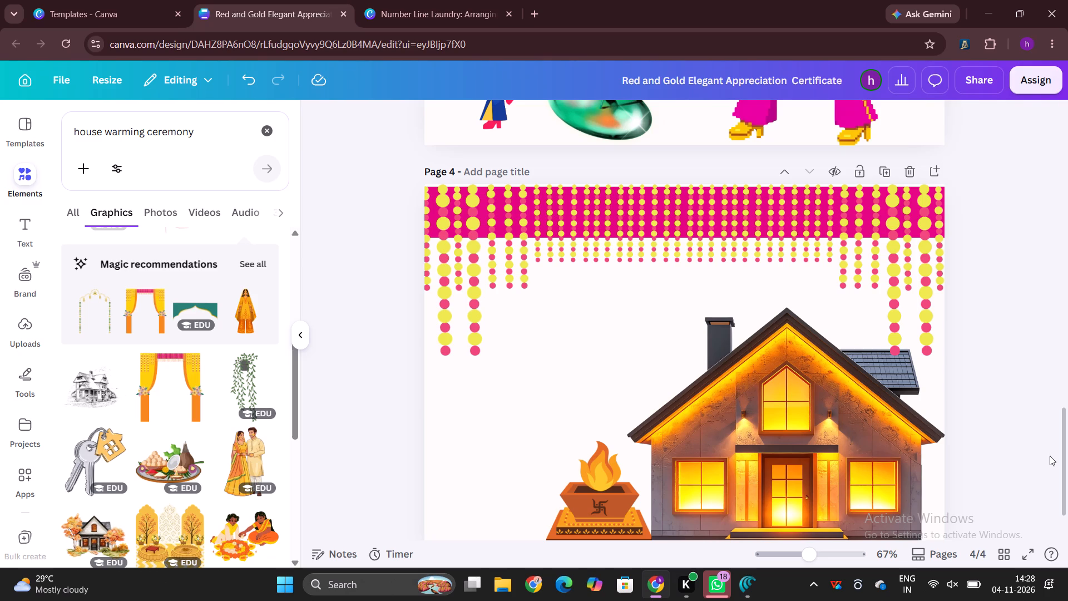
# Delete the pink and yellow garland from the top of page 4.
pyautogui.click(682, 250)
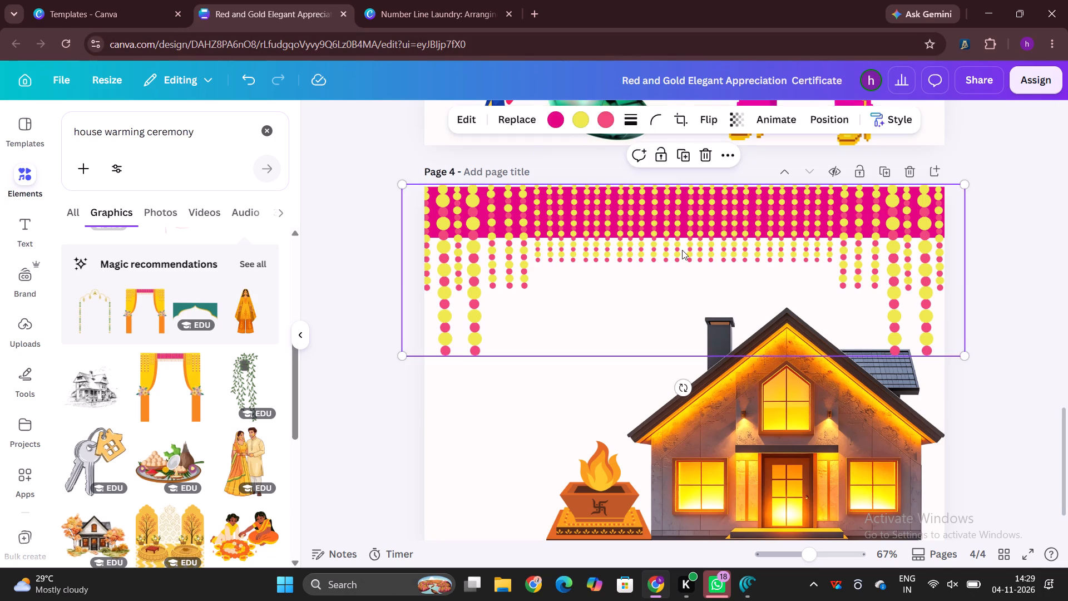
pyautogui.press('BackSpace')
# Browse the remaining house warming graphics and run the related search for "Ganesha".
pyautogui.scroll(-2, 166, 403)
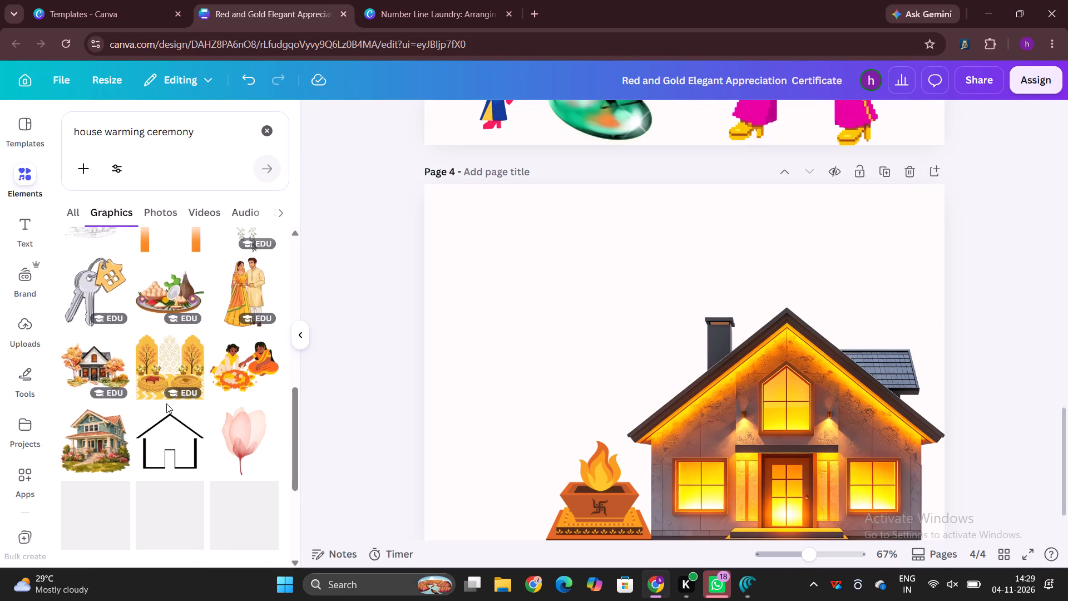
pyautogui.scroll(-2, 166, 403)
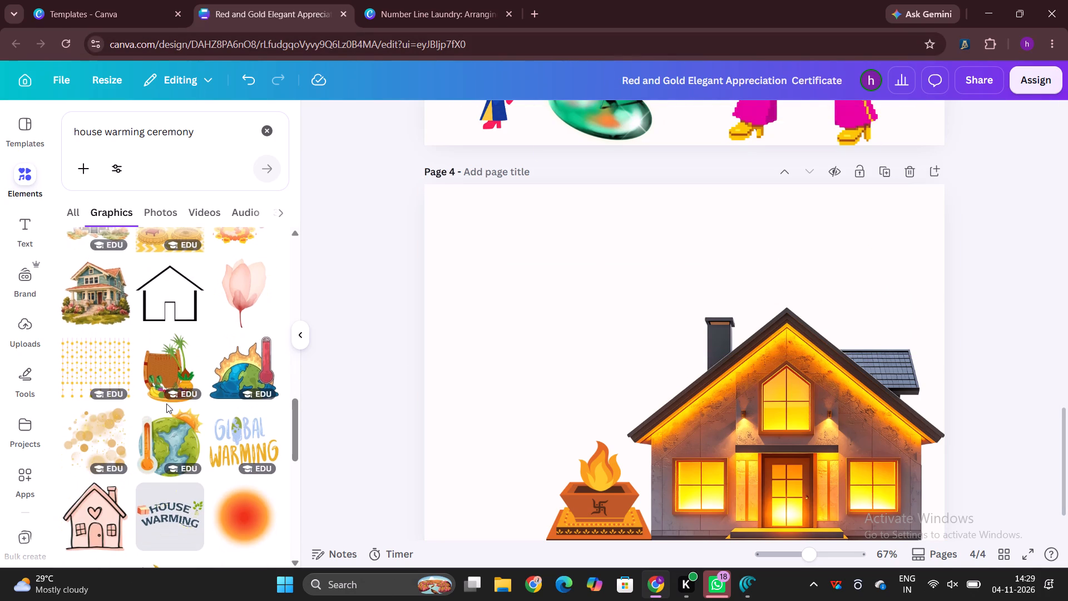
pyautogui.scroll(-4, 166, 403)
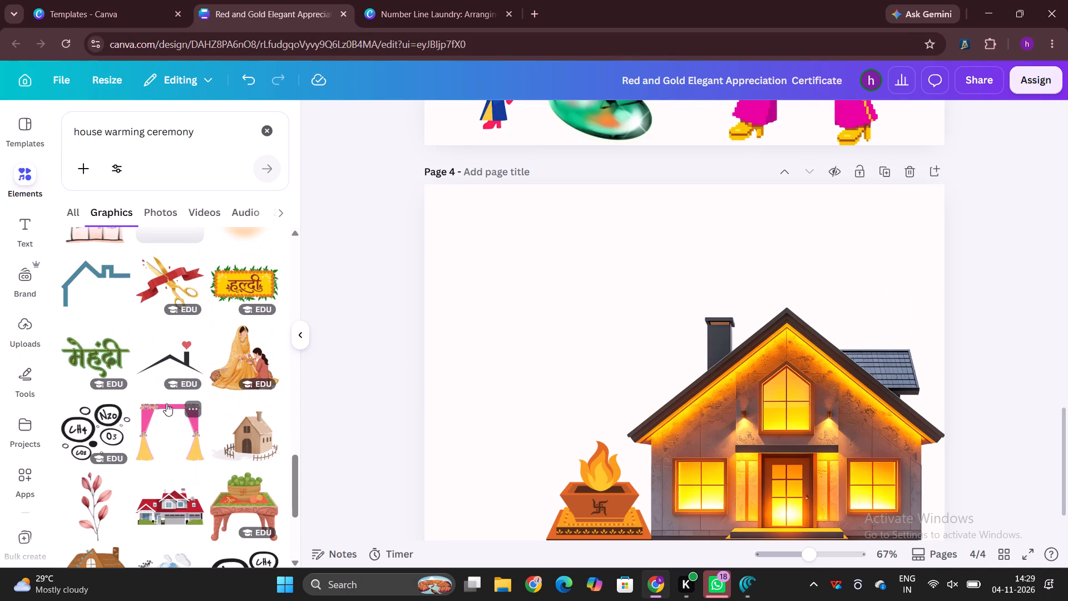
pyautogui.scroll(-5, 166, 403)
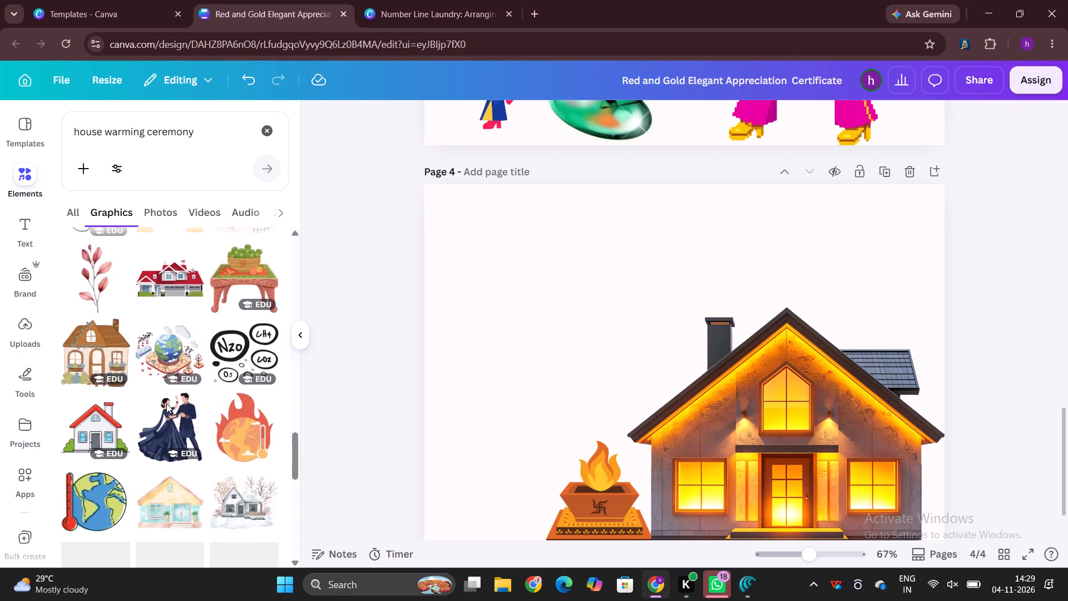
pyautogui.scroll(-3, 166, 403)
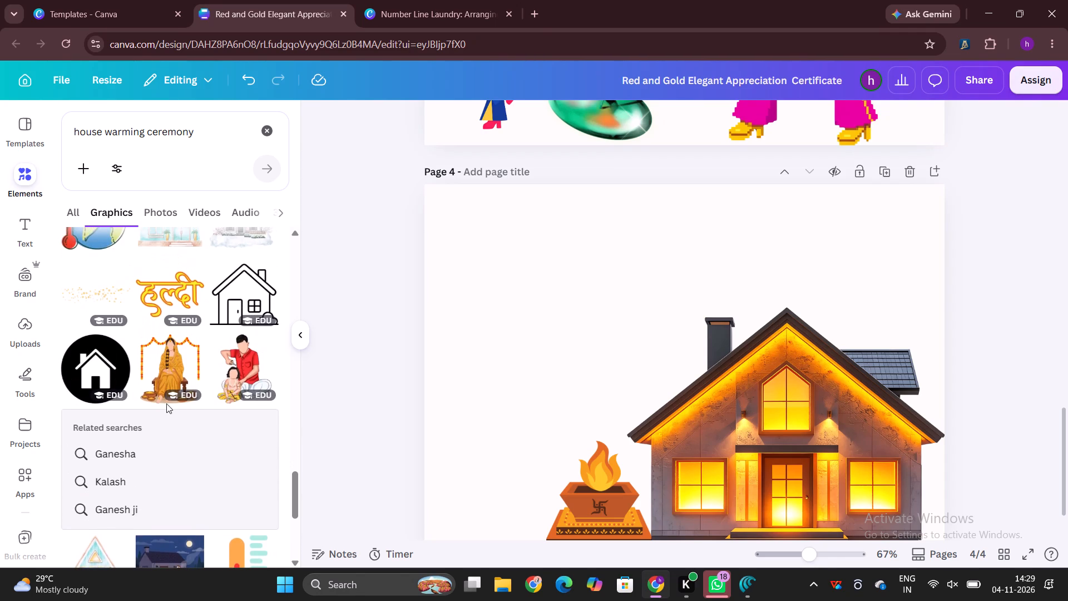
pyautogui.scroll(-1, 166, 403)
pyautogui.click(113, 460)
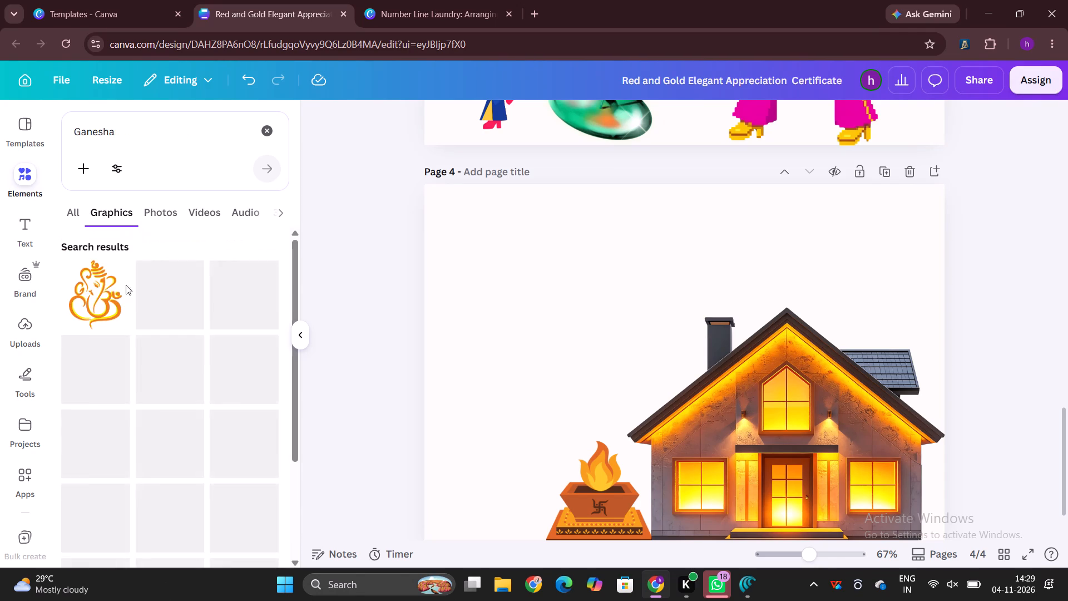
# Add the orange line-art Ganesha graphic to page 4, shrunk to a small emblem and placed near the top-left corner.
pyautogui.click(108, 318)
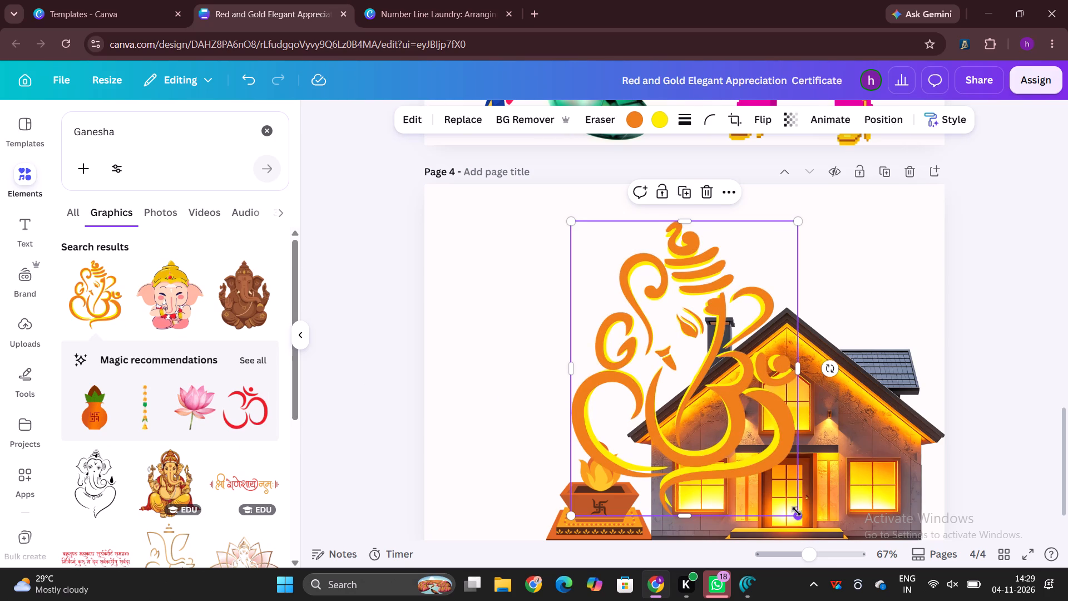
pyautogui.moveTo(797, 511); pyautogui.dragTo(632, 285)
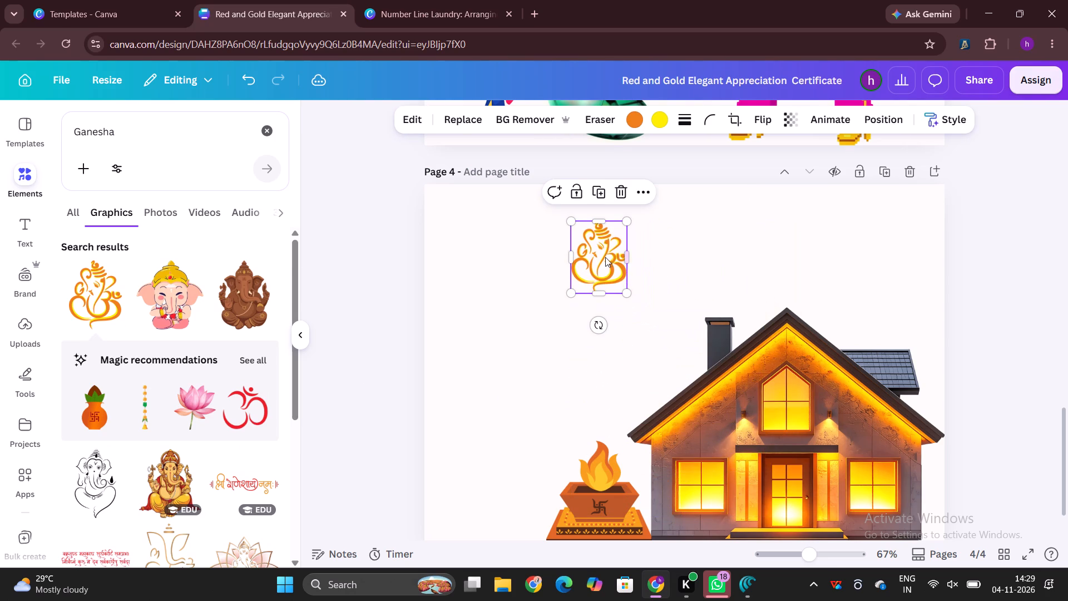
pyautogui.moveTo(601, 252); pyautogui.dragTo(514, 250)
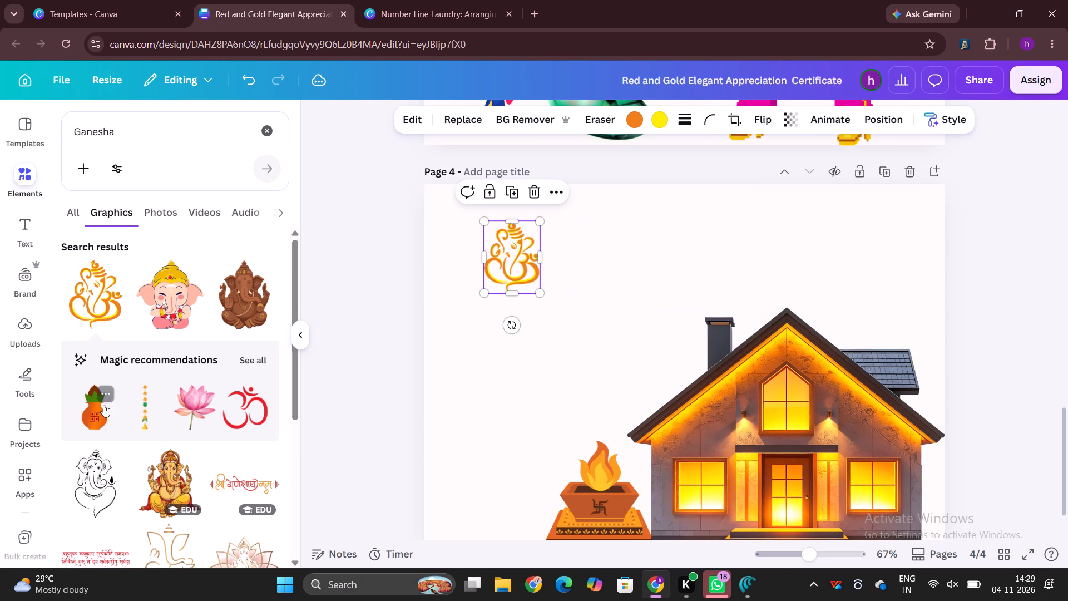
# Add the golden hanging diya strings from the Ganesha graphic's recommendations to page 4's top-left corner, slightly enlarged and overlapping the page edge.
pyautogui.scroll(-1, 103, 405)
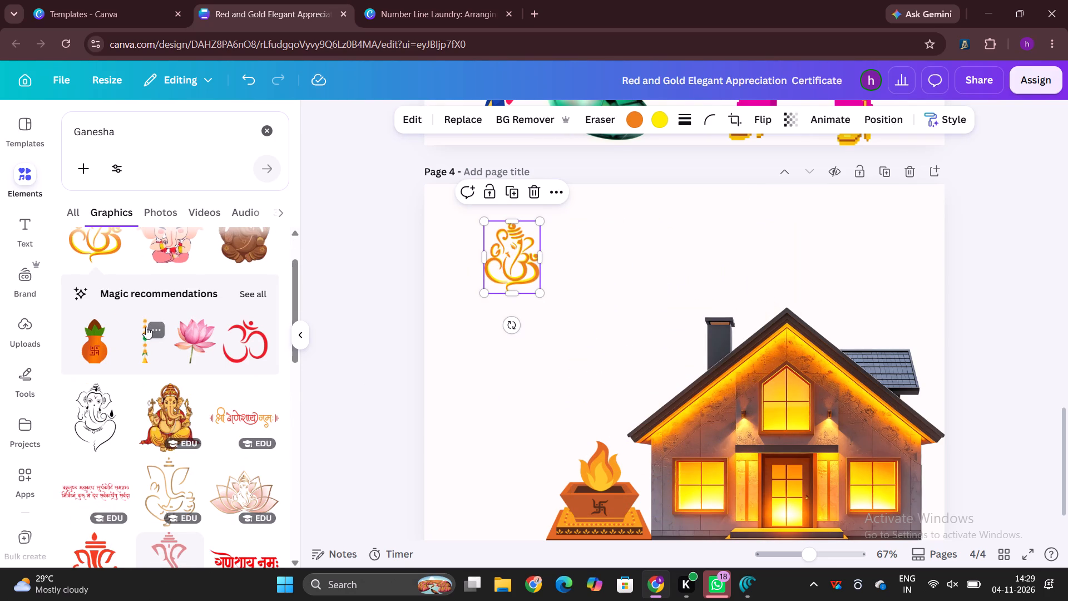
pyautogui.click(244, 295)
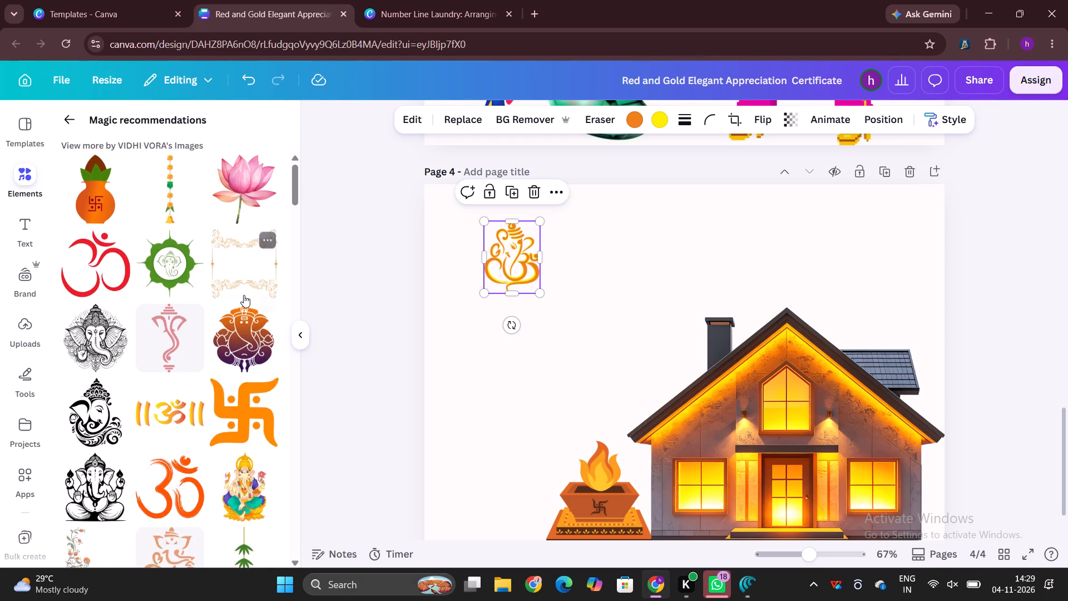
pyautogui.scroll(-8, 244, 295)
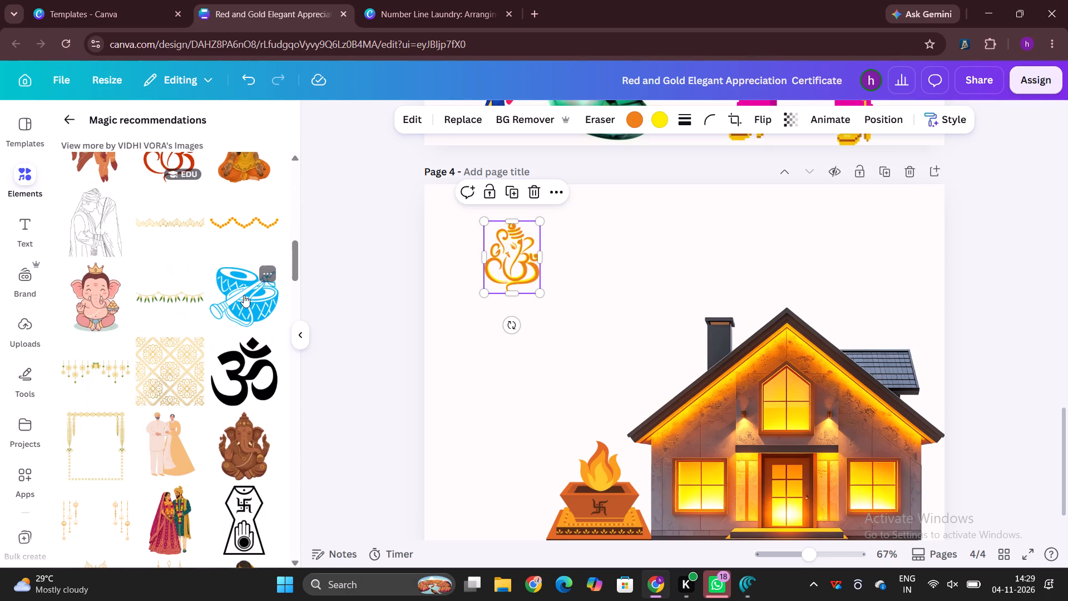
pyautogui.scroll(-2, 244, 295)
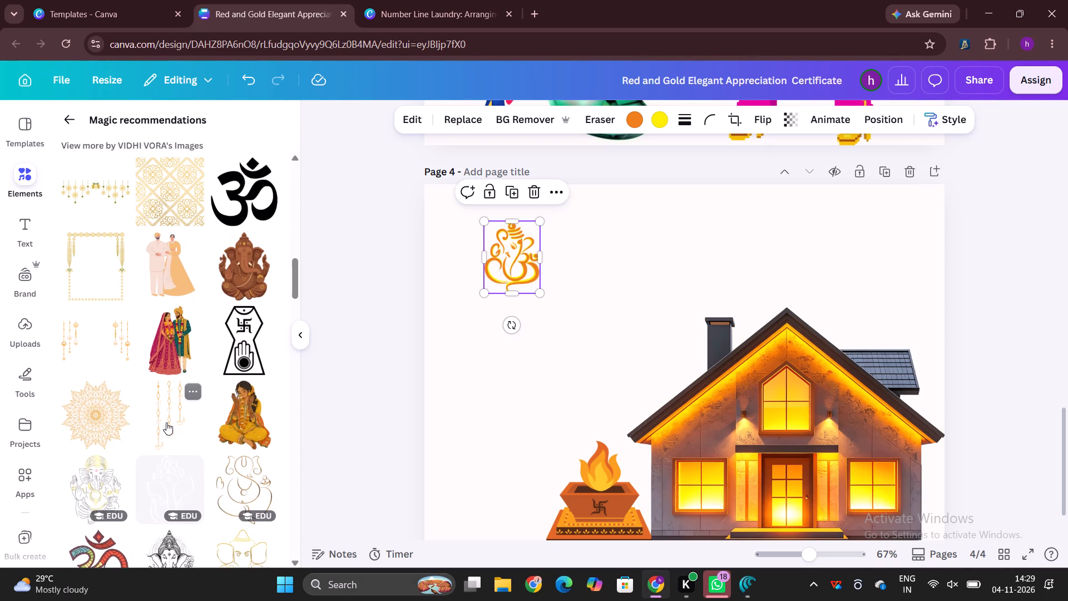
pyautogui.click(166, 422)
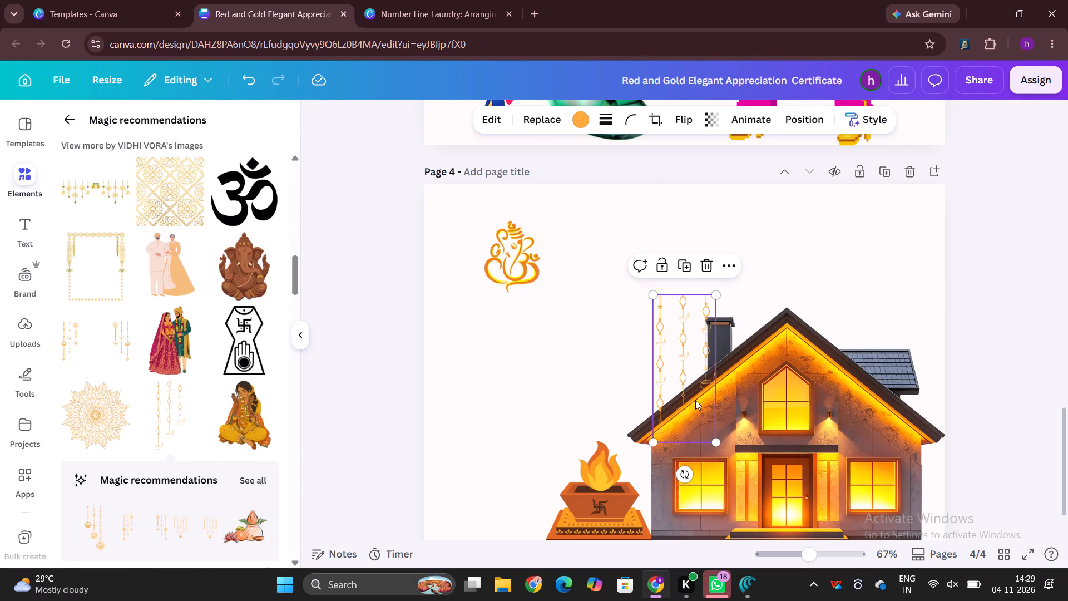
pyautogui.moveTo(695, 400); pyautogui.dragTo(457, 293)
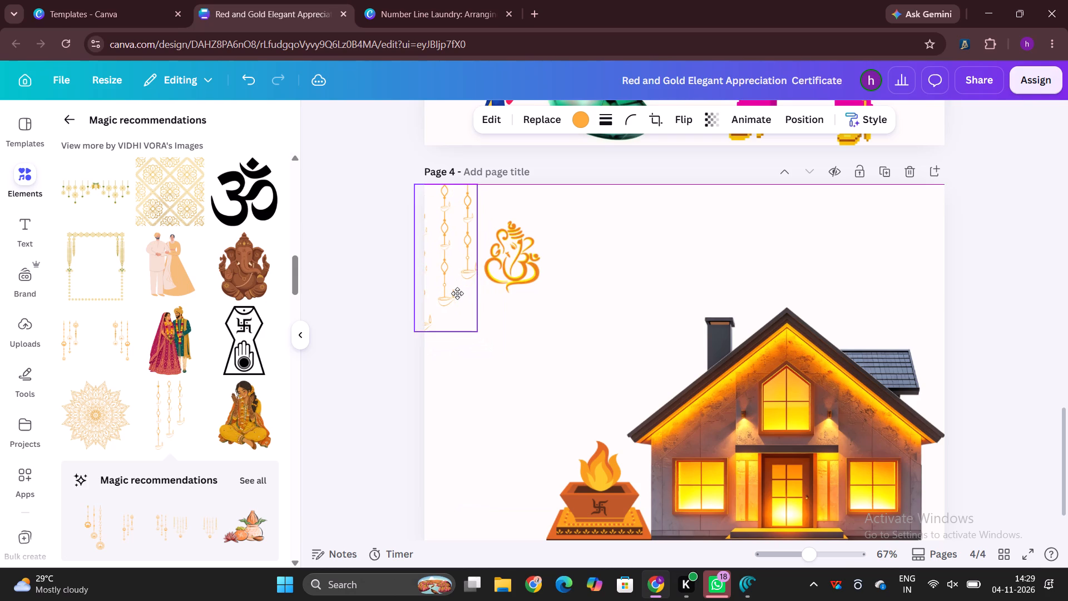
pyautogui.moveTo(457, 293); pyautogui.dragTo(451, 287)
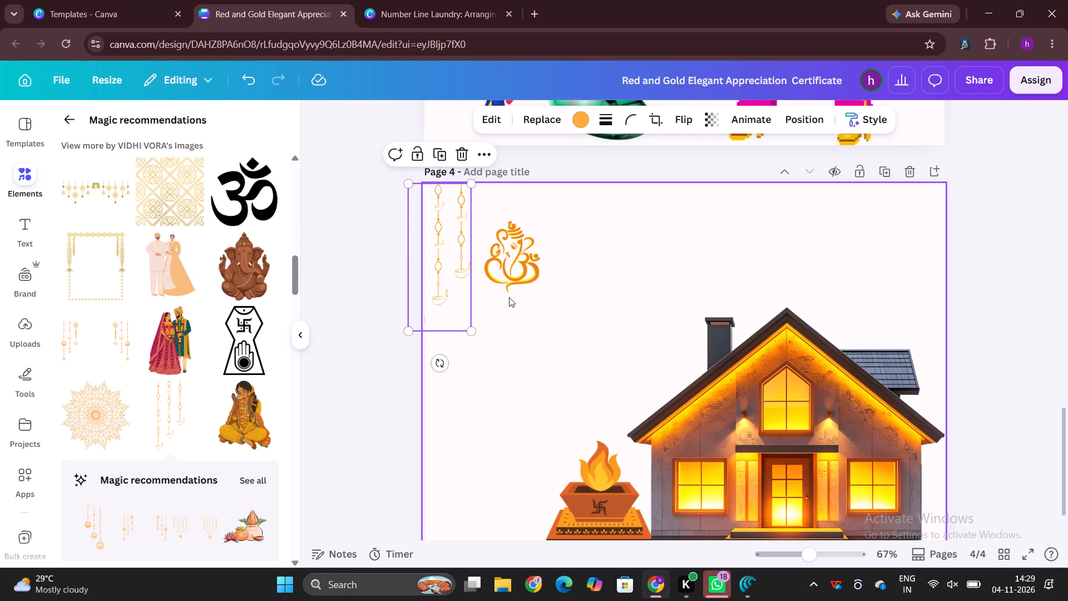
pyautogui.moveTo(409, 329); pyautogui.dragTo(407, 331)
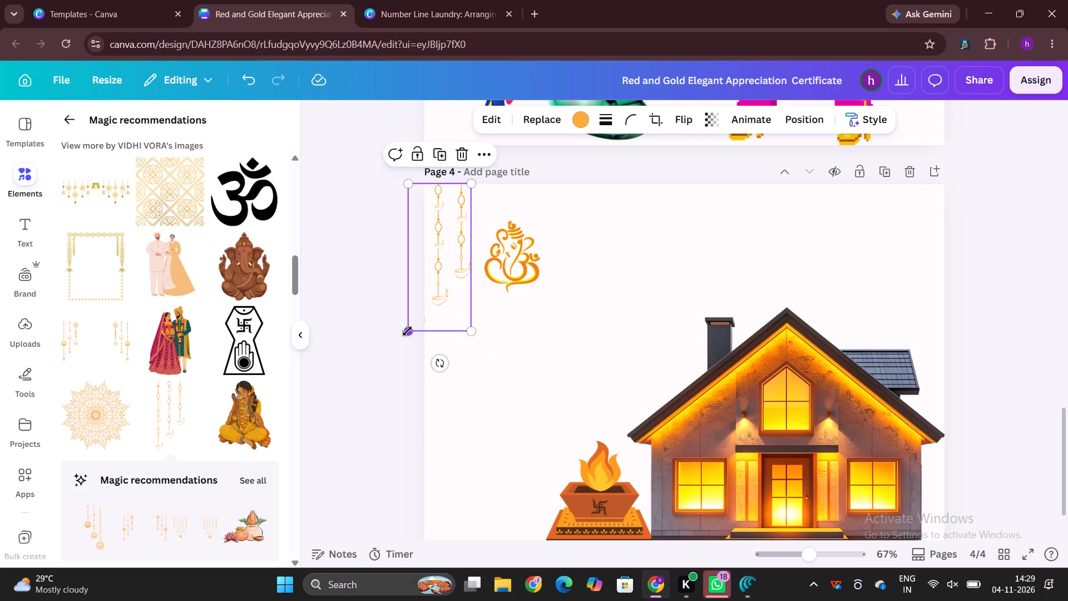
pyautogui.moveTo(407, 331); pyautogui.dragTo(409, 342)
pyautogui.click(348, 328)
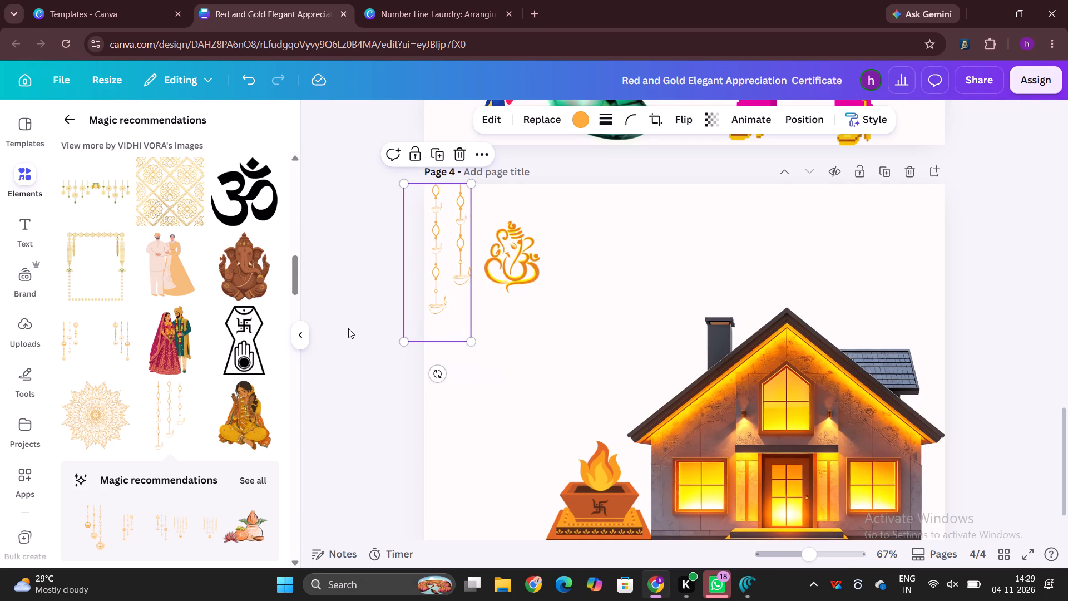
# Duplicate the hanging diya strings, flip the copy horizontally, and place it at page 4's top-right corner, overlapping the page edge.
pyautogui.scroll(-2, 348, 328)
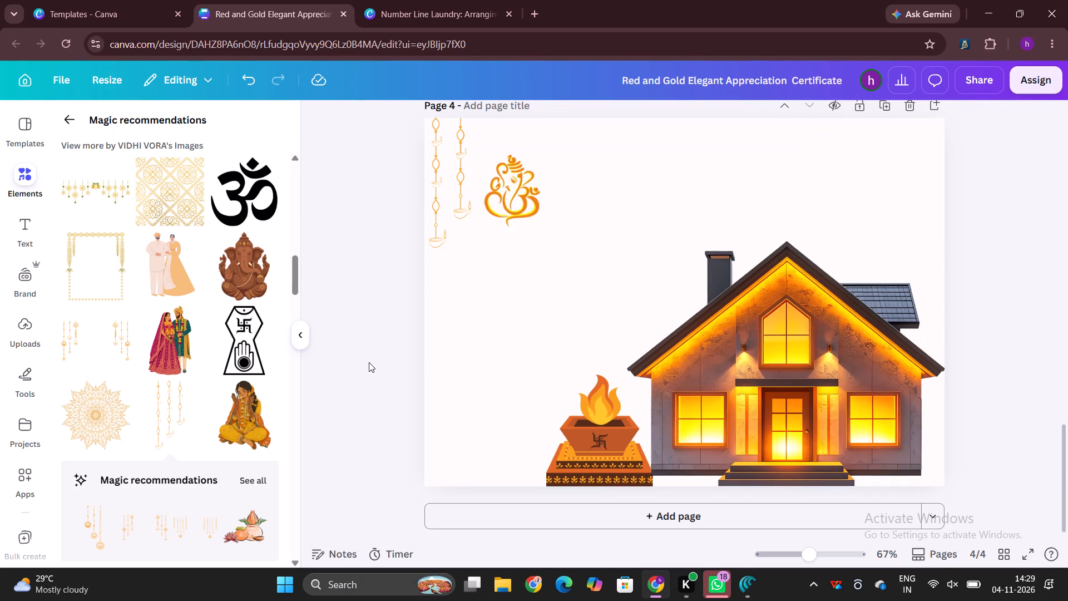
pyautogui.scroll(2, 368, 362)
pyautogui.click(457, 327)
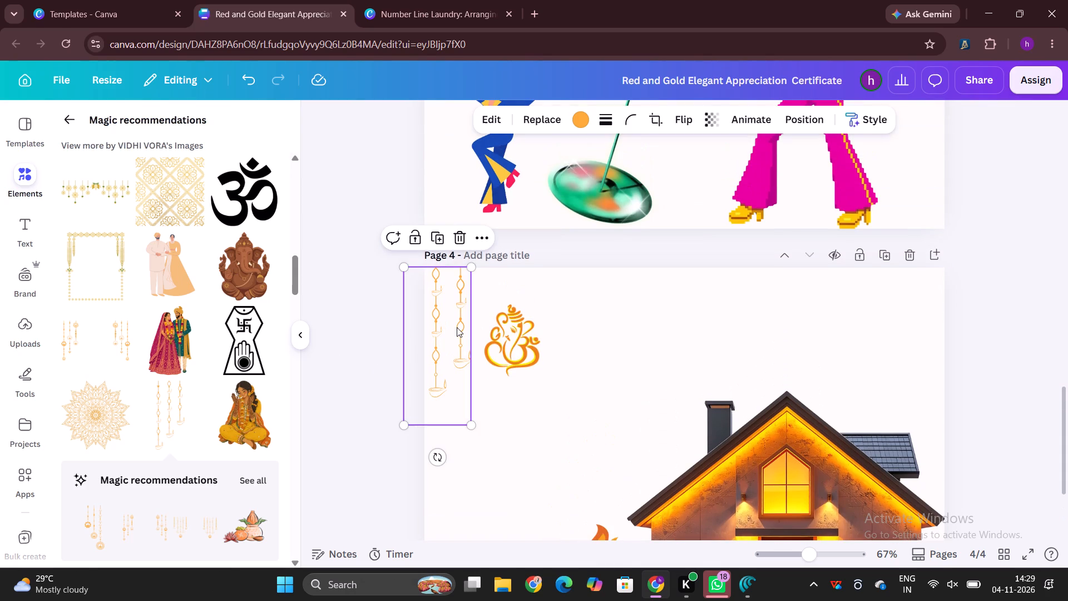
pyautogui.click(439, 239)
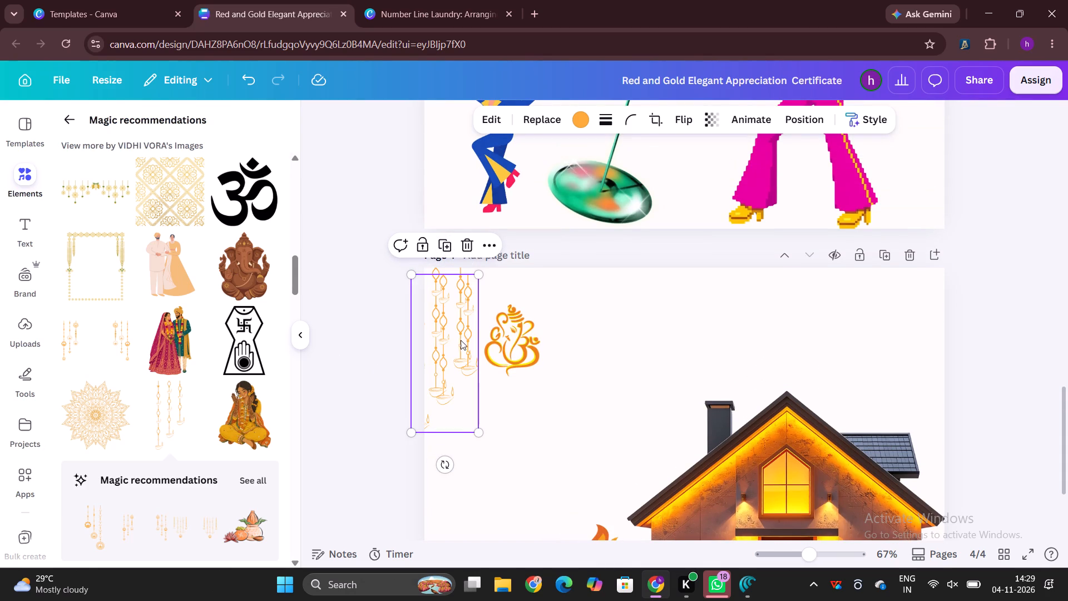
pyautogui.moveTo(461, 340); pyautogui.dragTo(942, 332)
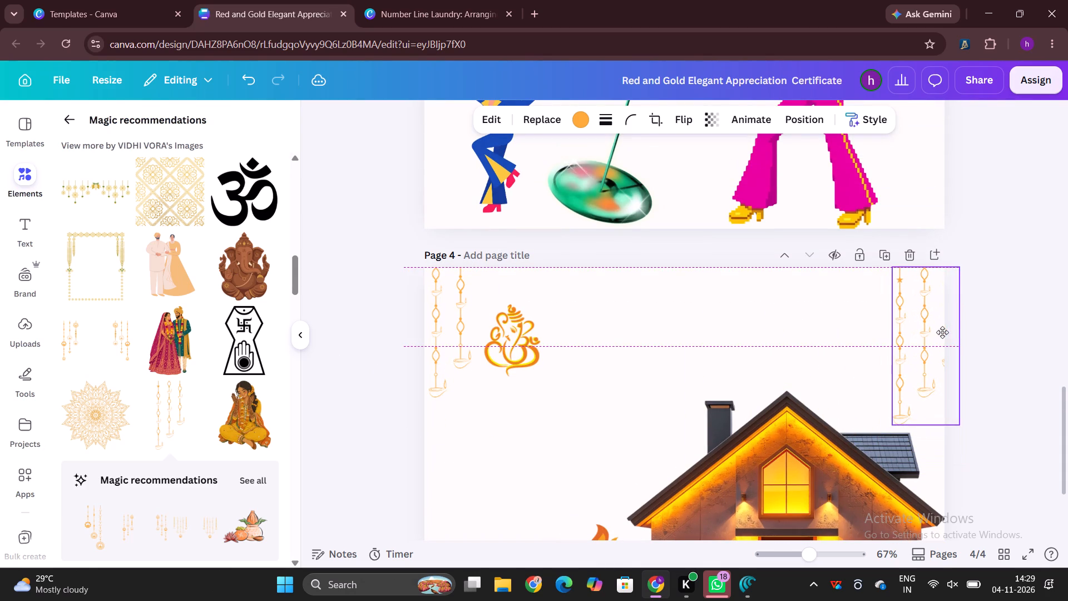
pyautogui.moveTo(942, 332); pyautogui.dragTo(932, 332)
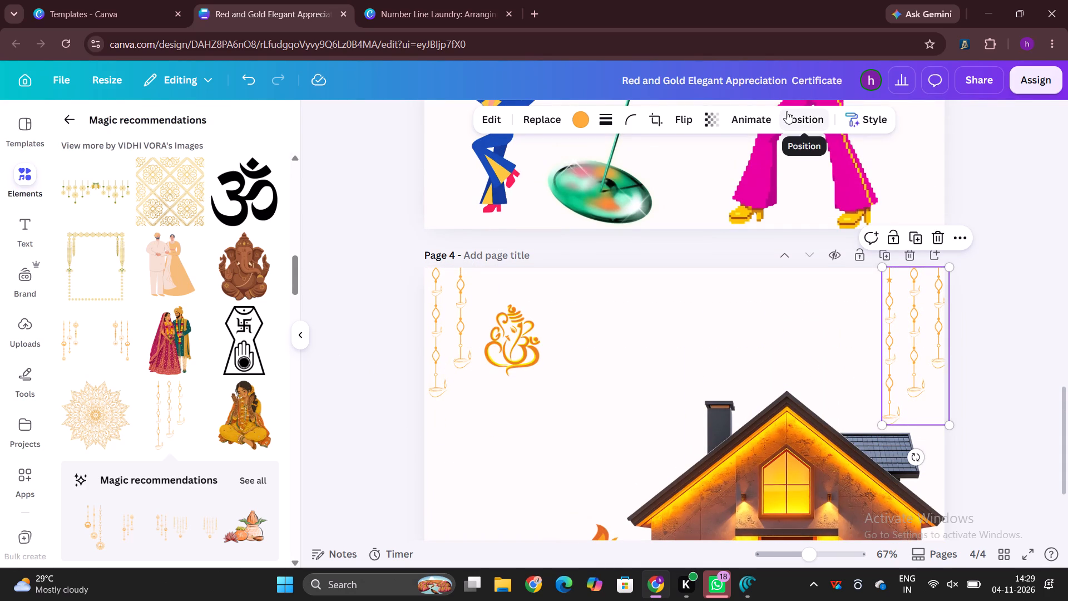
pyautogui.click(678, 119)
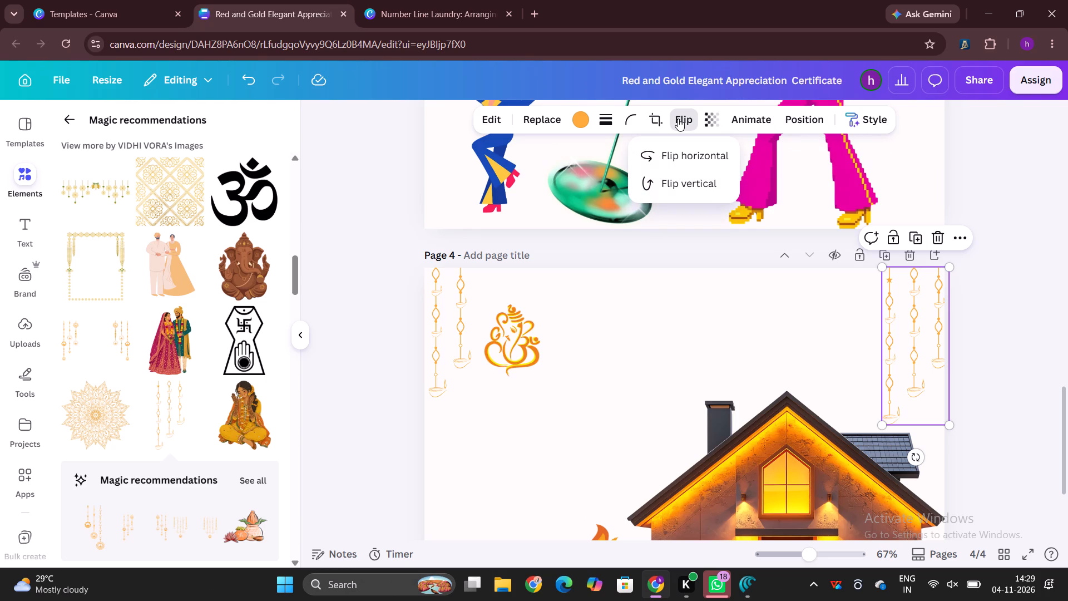
pyautogui.click(683, 149)
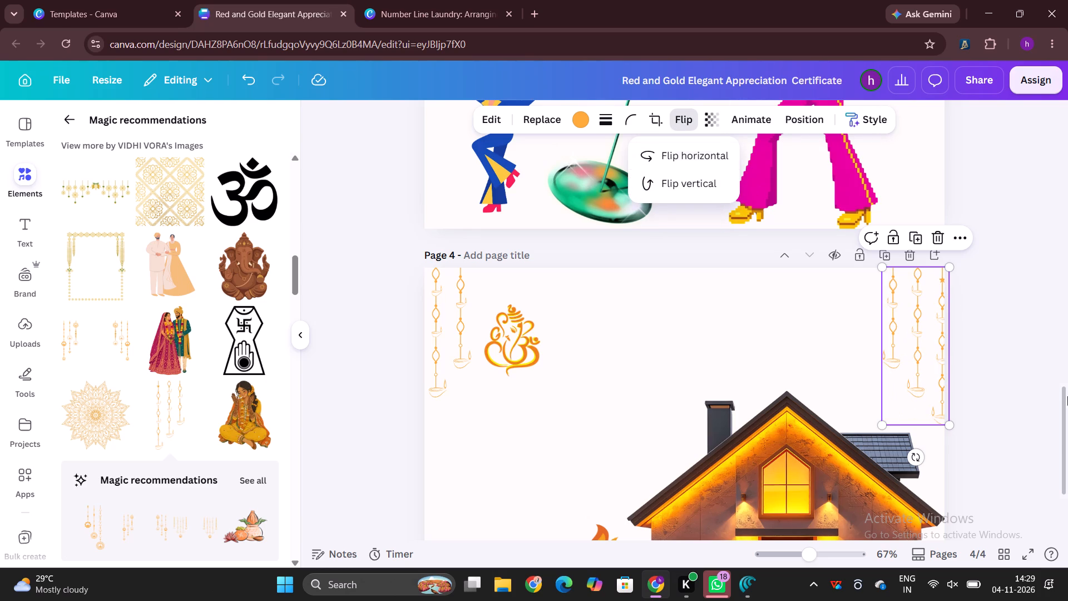
pyautogui.moveTo(917, 382); pyautogui.dragTo(929, 377)
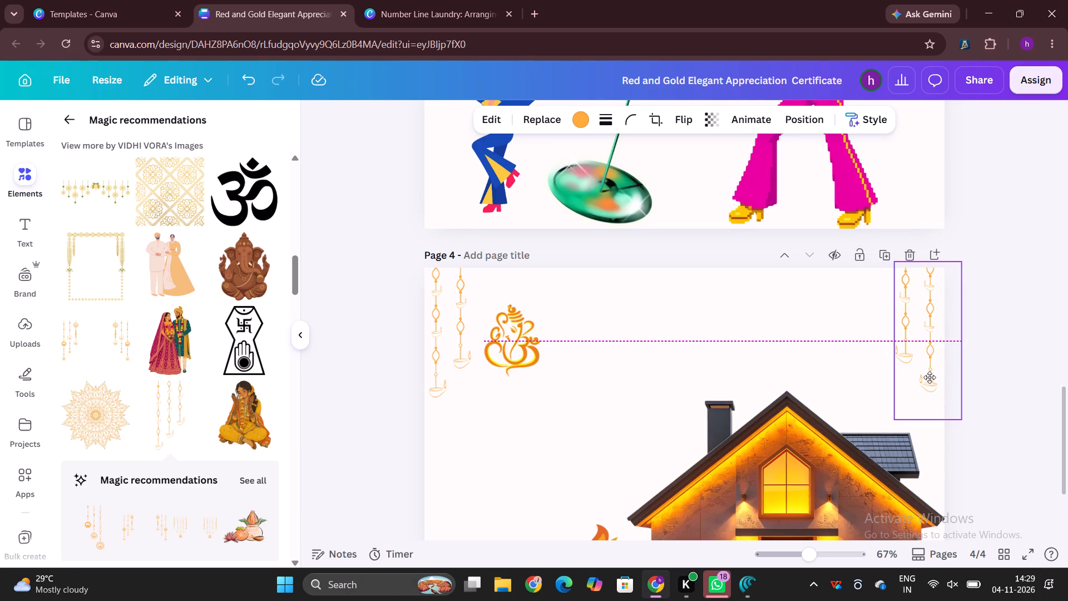
pyautogui.moveTo(929, 377); pyautogui.dragTo(928, 377)
pyautogui.click(983, 398)
# Look through more of the recommended graphics, search elements for "designer hangers" and browse the graphics found.
pyautogui.scroll(-3, 983, 398)
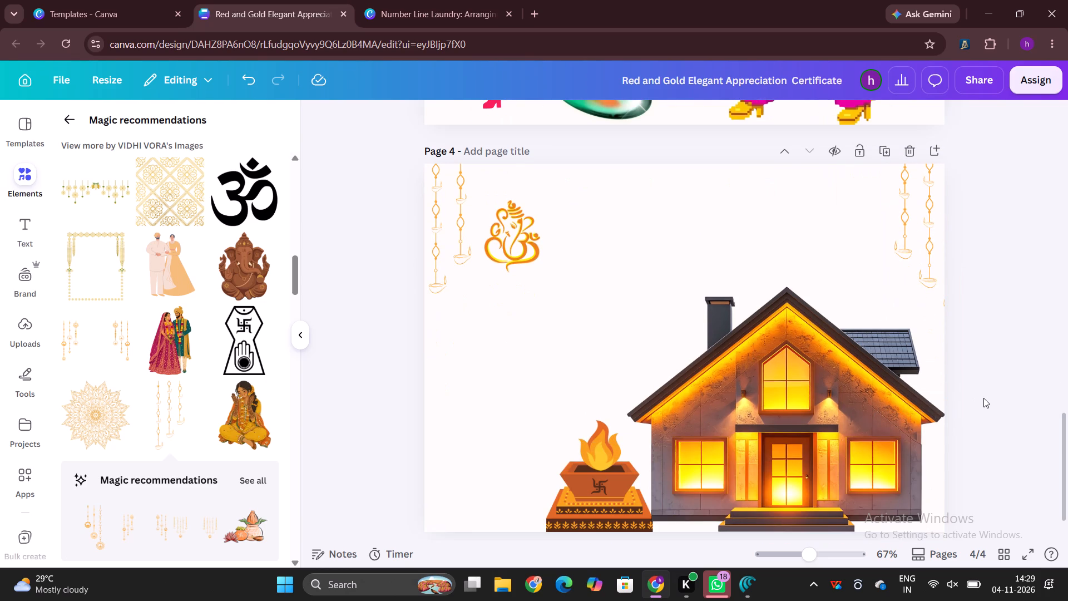
pyautogui.scroll(-2, 132, 406)
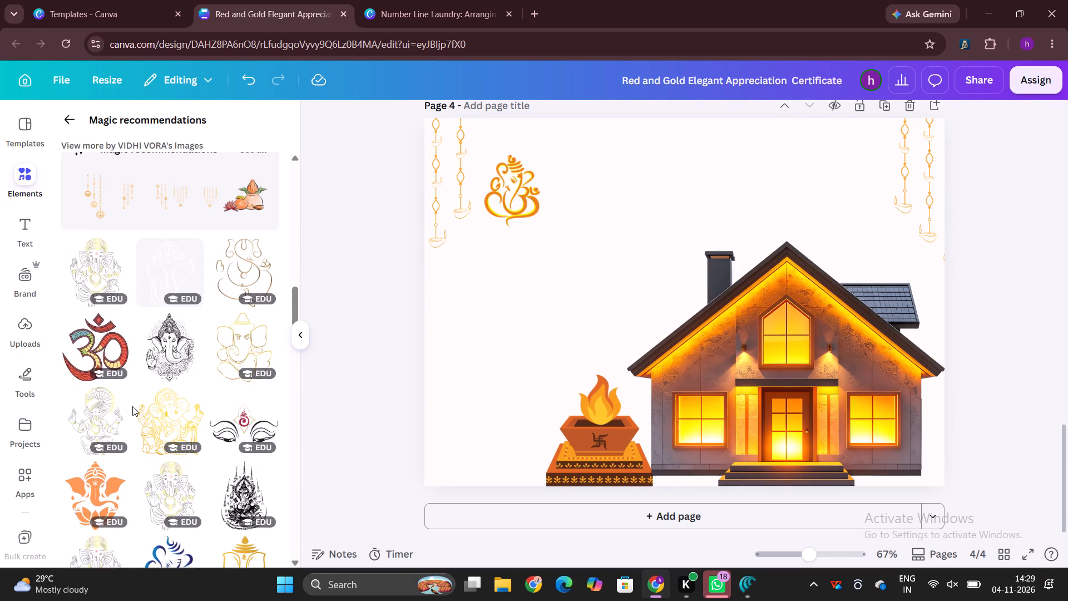
pyautogui.scroll(-4, 132, 406)
pyautogui.scroll(14, 132, 406)
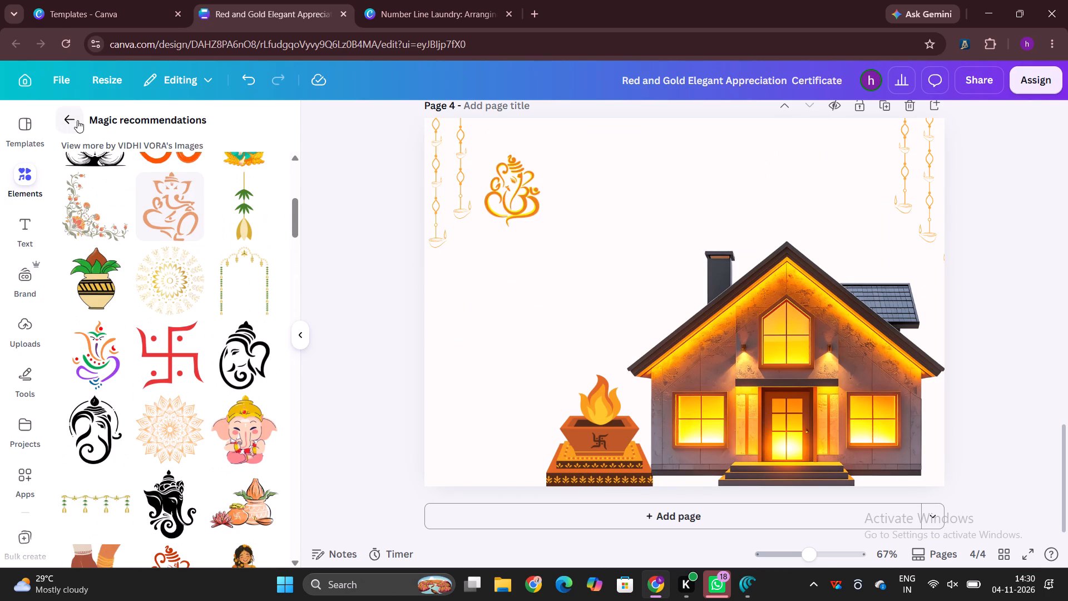
pyautogui.click(71, 117)
pyautogui.click(263, 132)
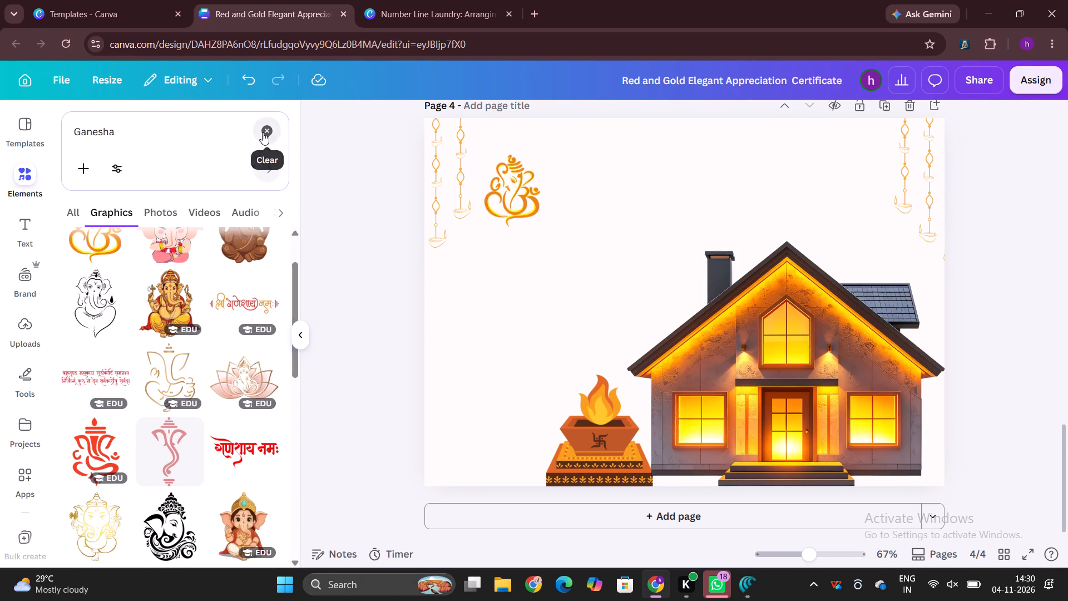
pyautogui.write('designer hangers')
pyautogui.press('Return')
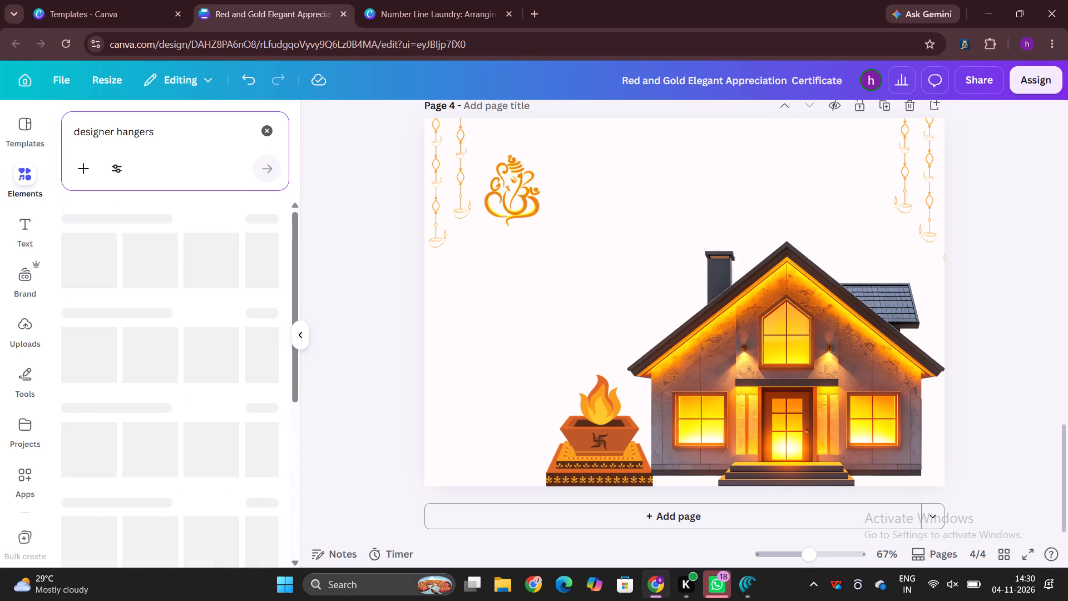
pyautogui.click(253, 242)
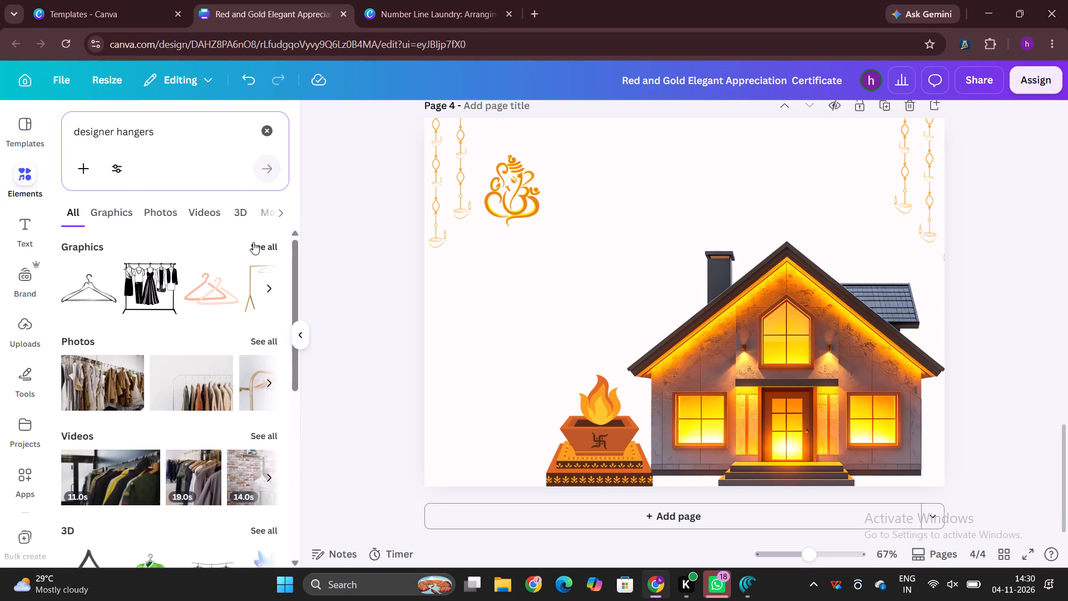
pyautogui.scroll(-3, 253, 242)
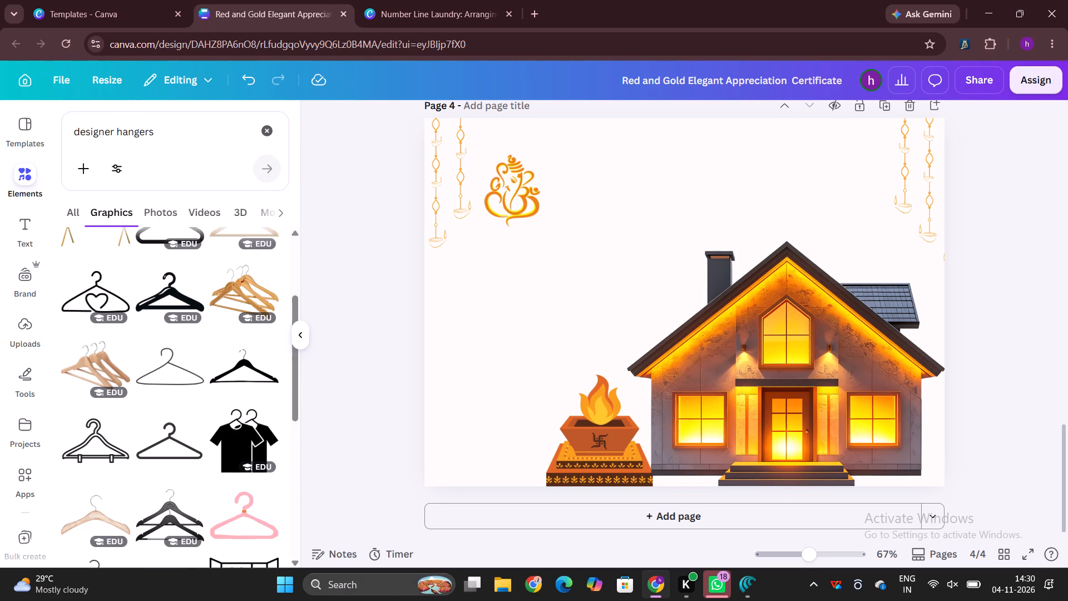
# Search the graphics for "background decoration" and browse for a suitable decoration for page 4.
pyautogui.tripleClick(191, 134)
pyautogui.click(191, 134)
pyautogui.press('BackSpace')
pyautogui.write('background decoration')
pyautogui.press('Return')
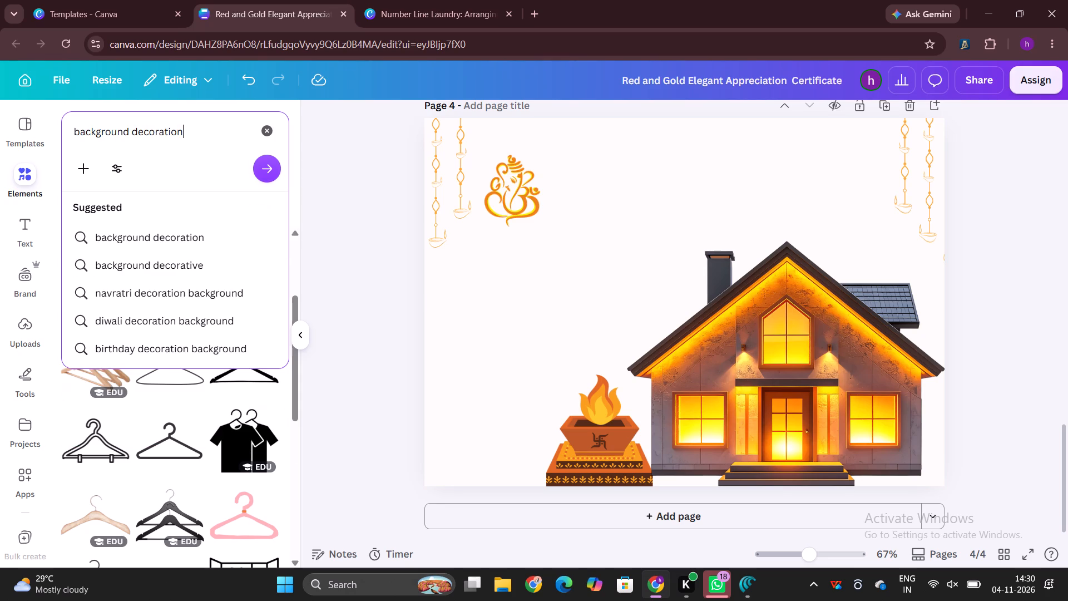
pyautogui.scroll(-3, 155, 304)
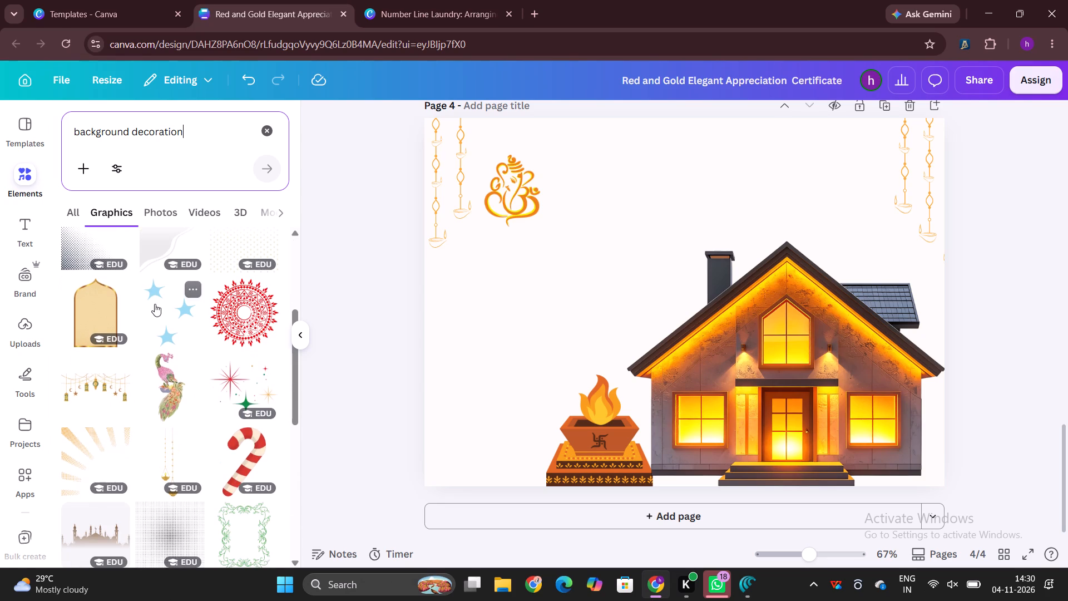
pyautogui.scroll(-6, 155, 304)
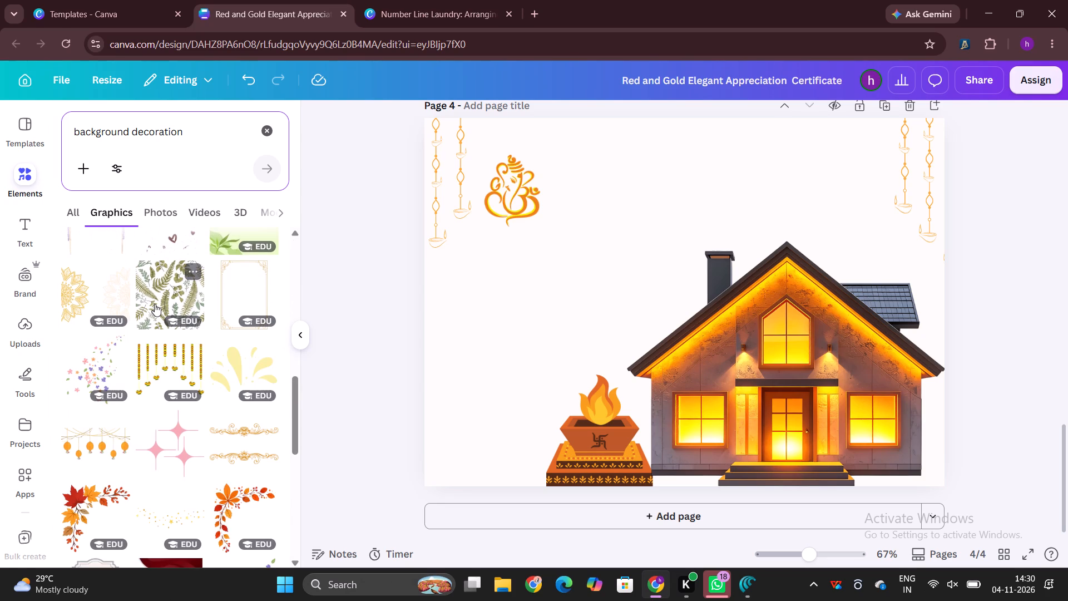
pyautogui.scroll(-8, 115, 448)
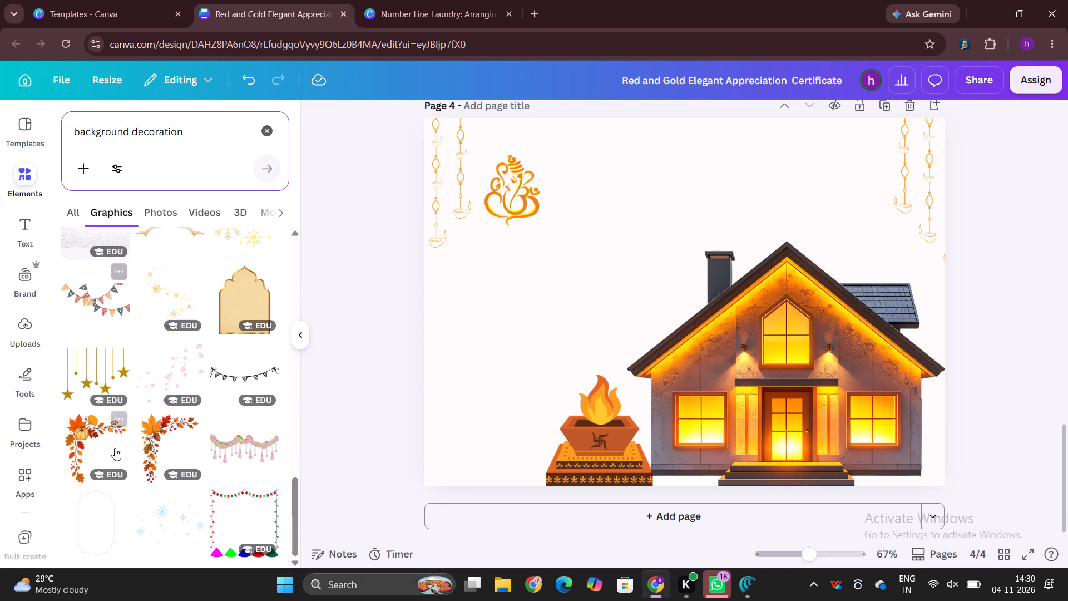
# Refine the graphics search to "background decoration telugu" and look through the graphics found.
pyautogui.click(197, 132)
pyautogui.press('space')
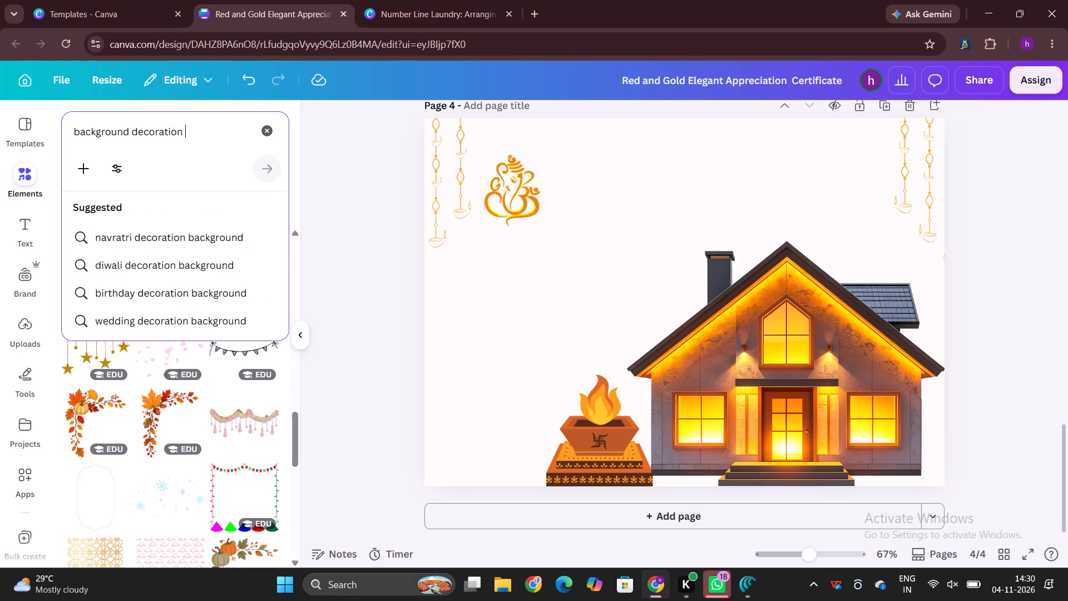
pyautogui.write('telugu')
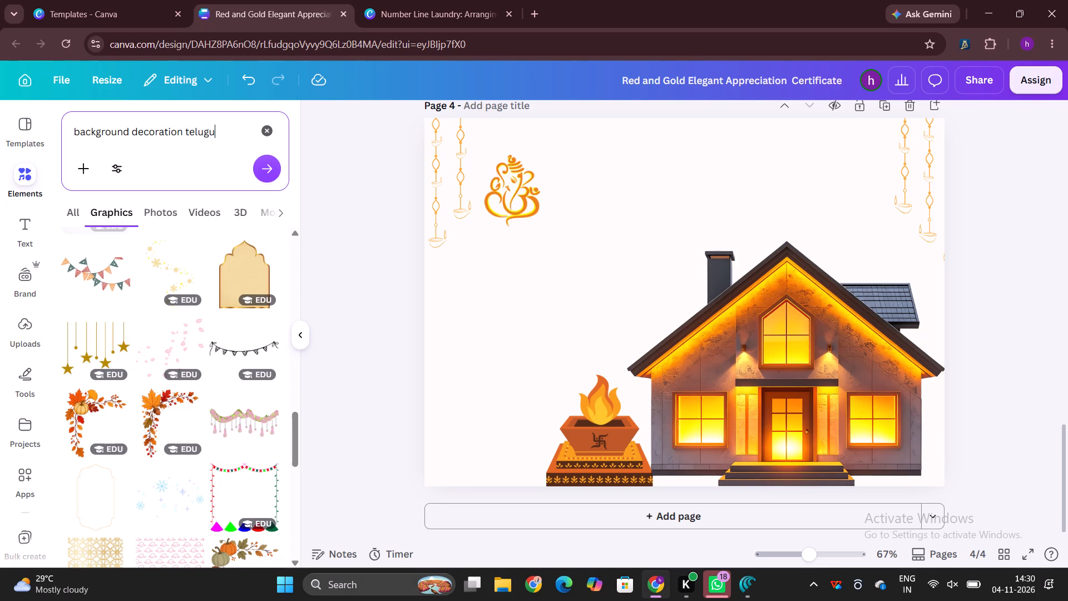
pyautogui.press('Return')
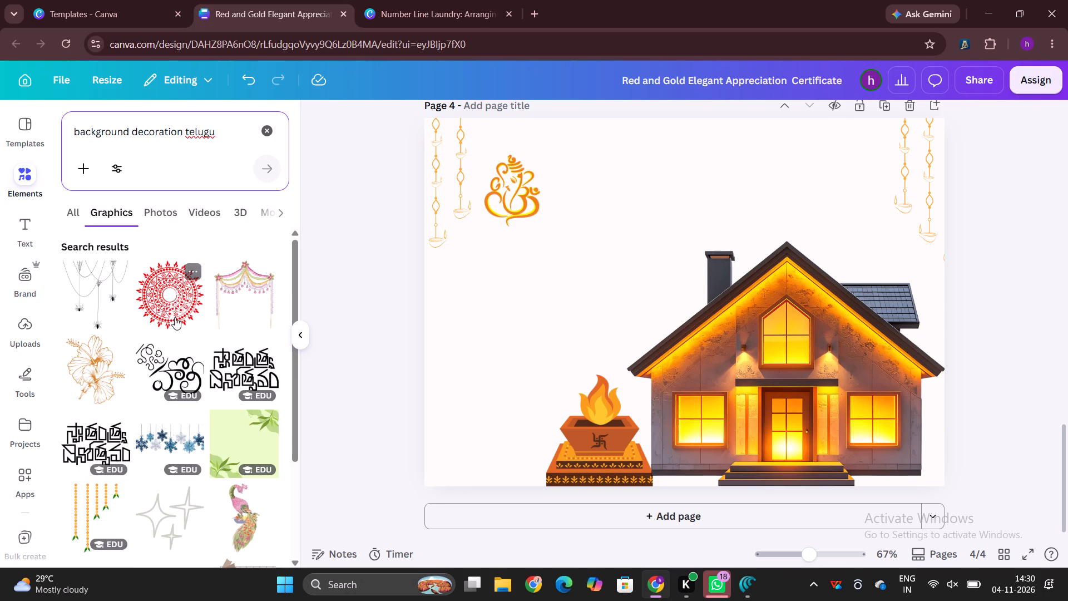
pyautogui.scroll(-4, 175, 317)
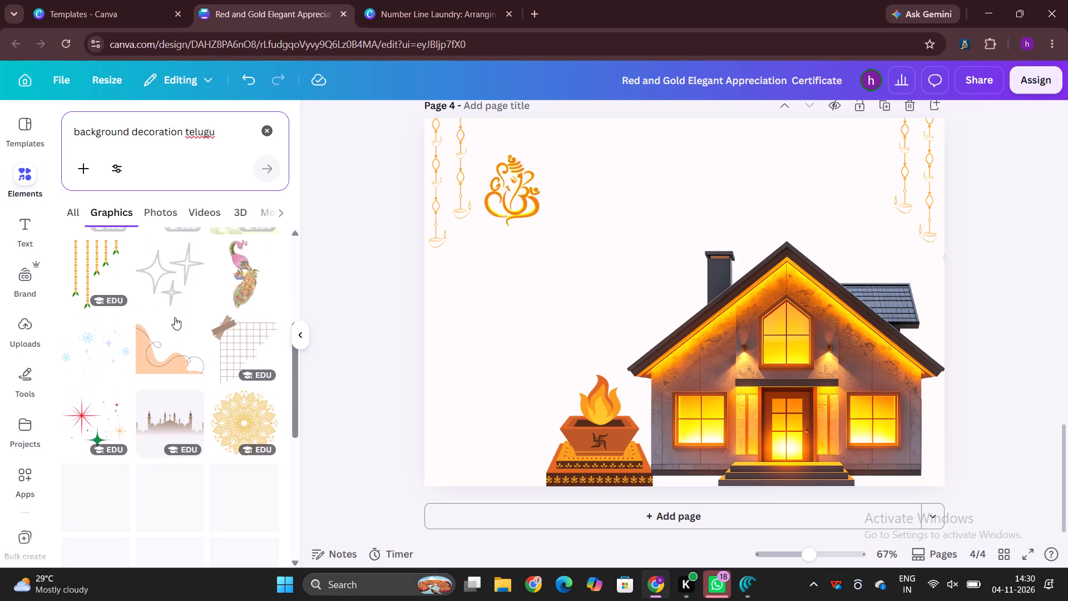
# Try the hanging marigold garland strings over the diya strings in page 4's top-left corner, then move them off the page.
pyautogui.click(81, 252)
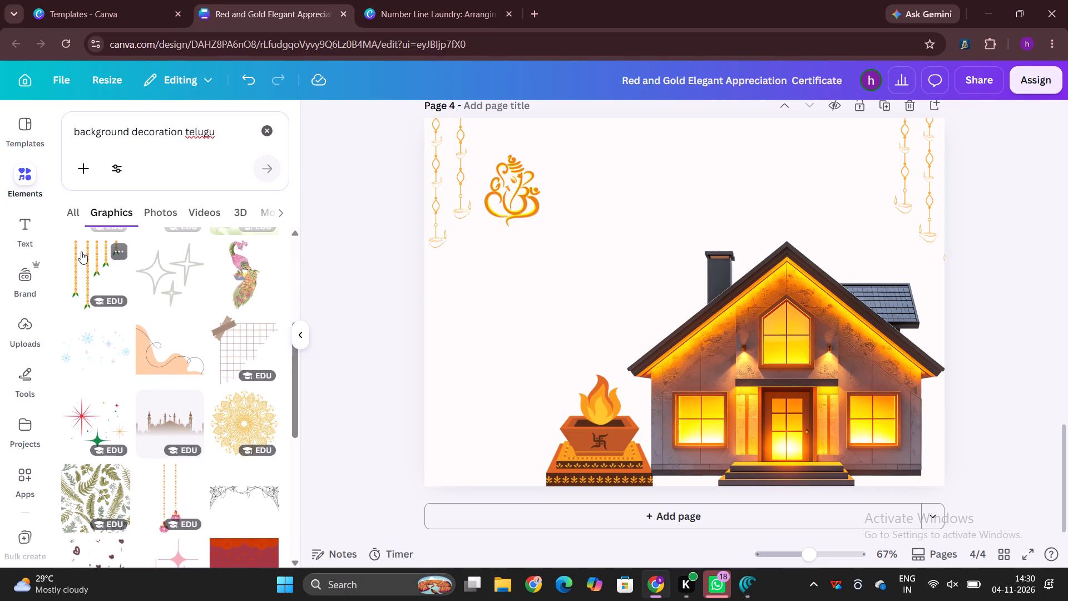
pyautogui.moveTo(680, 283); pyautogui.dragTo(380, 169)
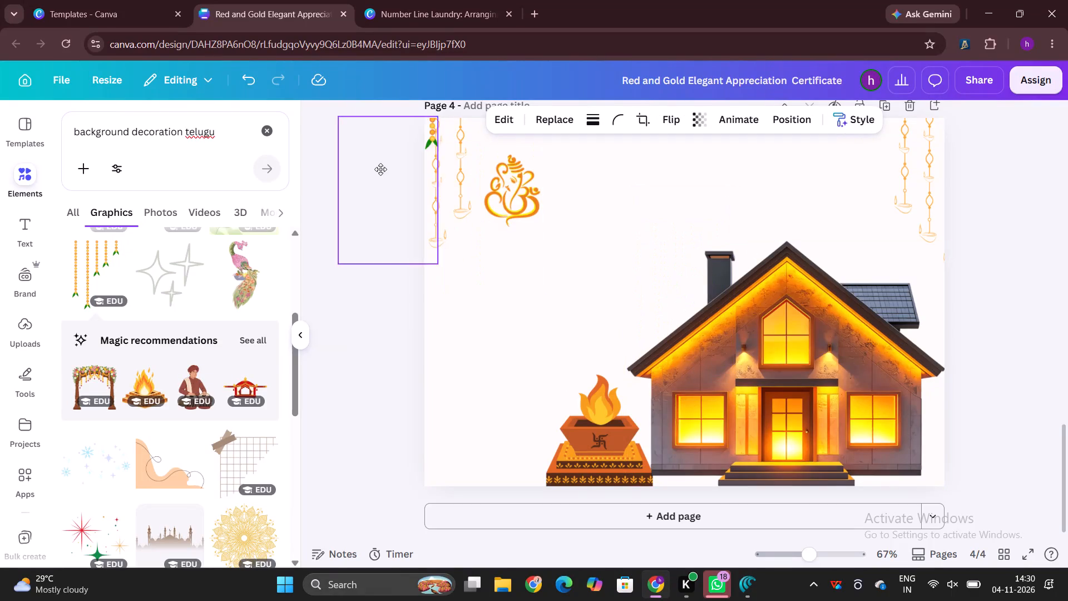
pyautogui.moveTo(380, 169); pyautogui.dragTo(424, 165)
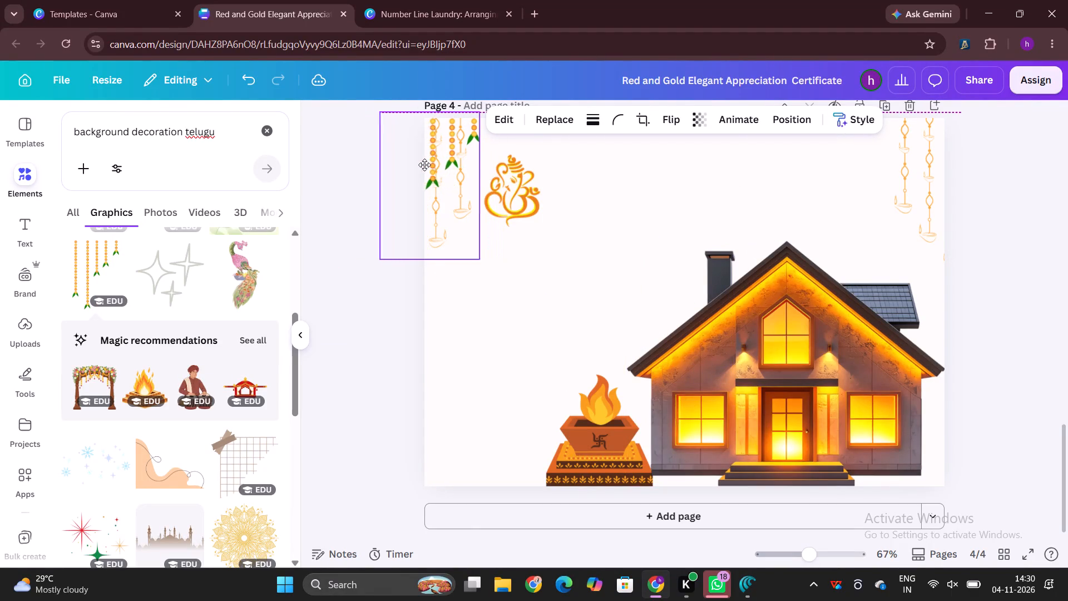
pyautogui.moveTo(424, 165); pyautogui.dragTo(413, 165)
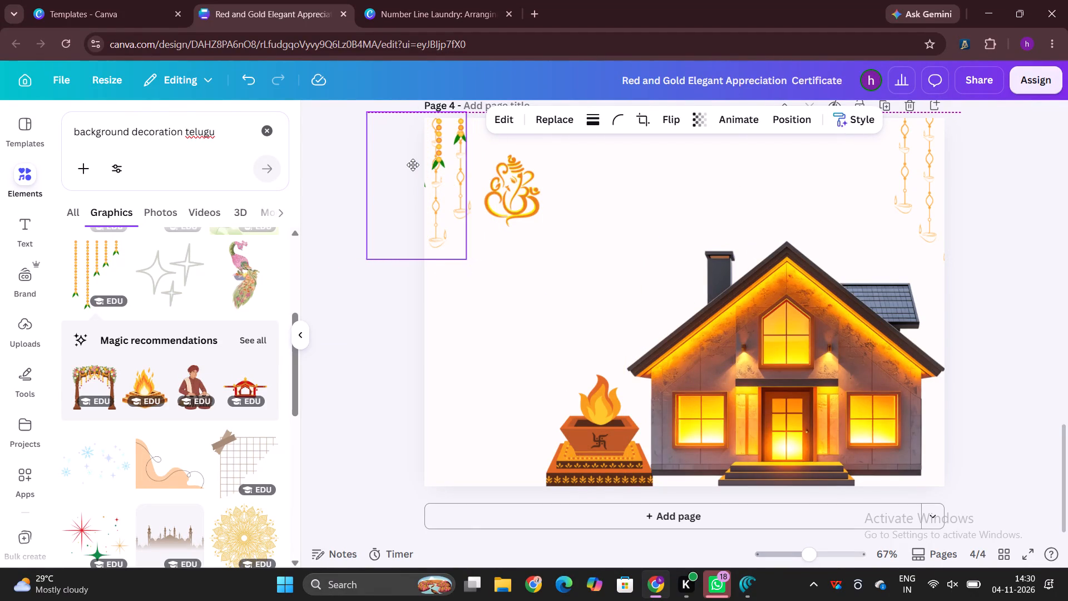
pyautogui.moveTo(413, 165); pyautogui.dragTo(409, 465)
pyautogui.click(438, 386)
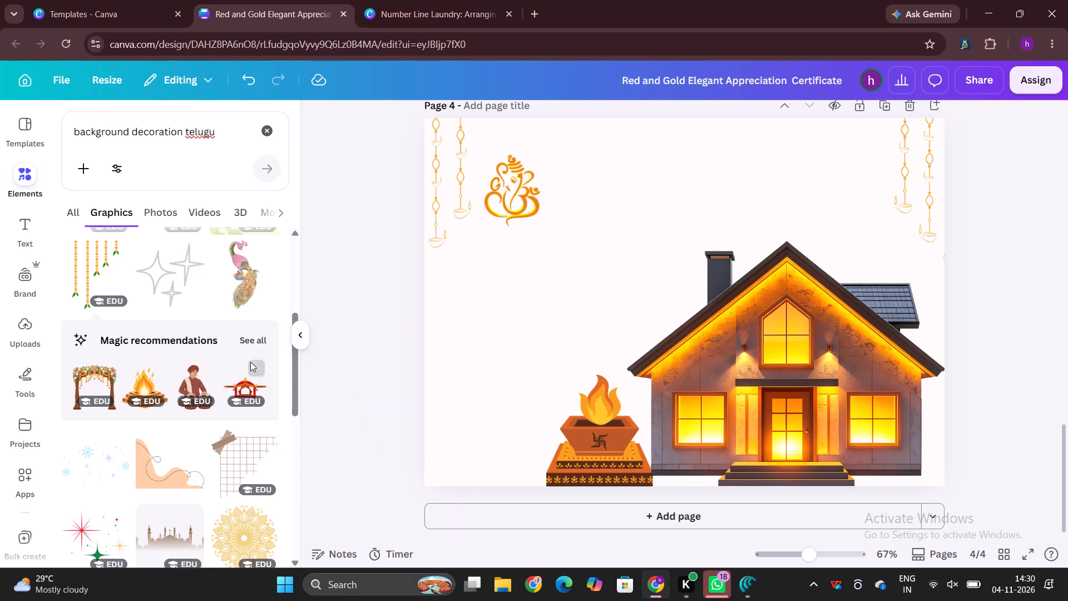
# Open all the recommendations for the marigold garland graphic and look through them for a suitable page 4 decoration.
pyautogui.click(261, 337)
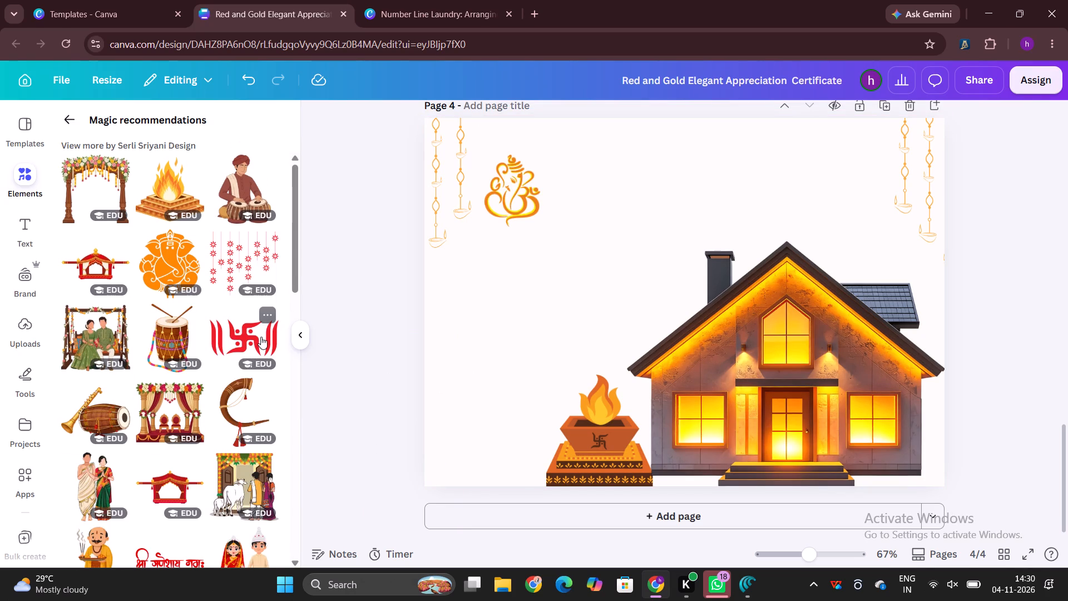
pyautogui.scroll(-4, 261, 337)
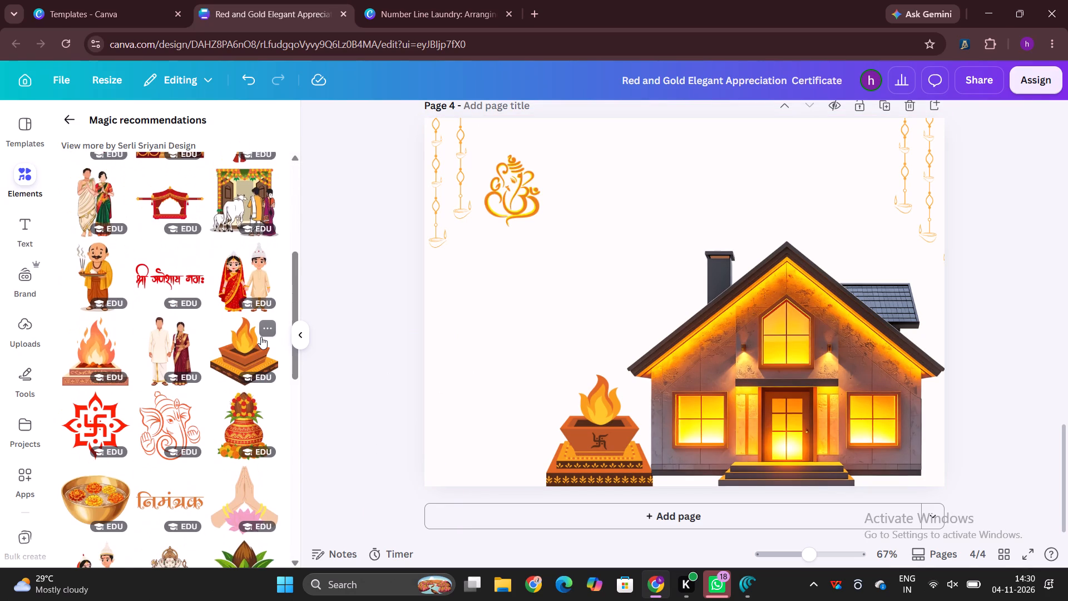
pyautogui.scroll(-4, 261, 337)
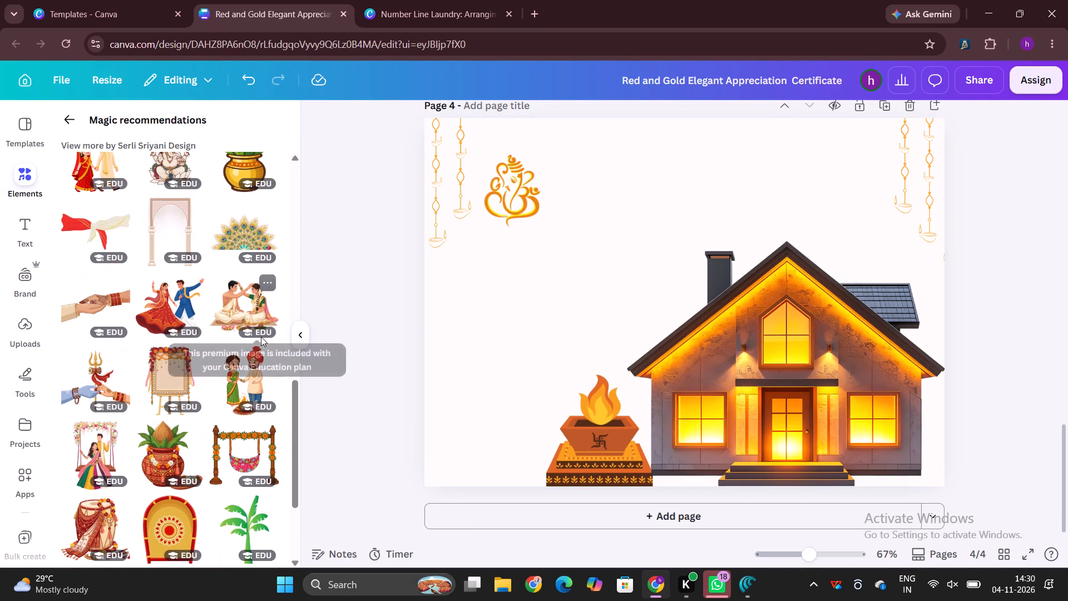
pyautogui.scroll(-1, 128, 318)
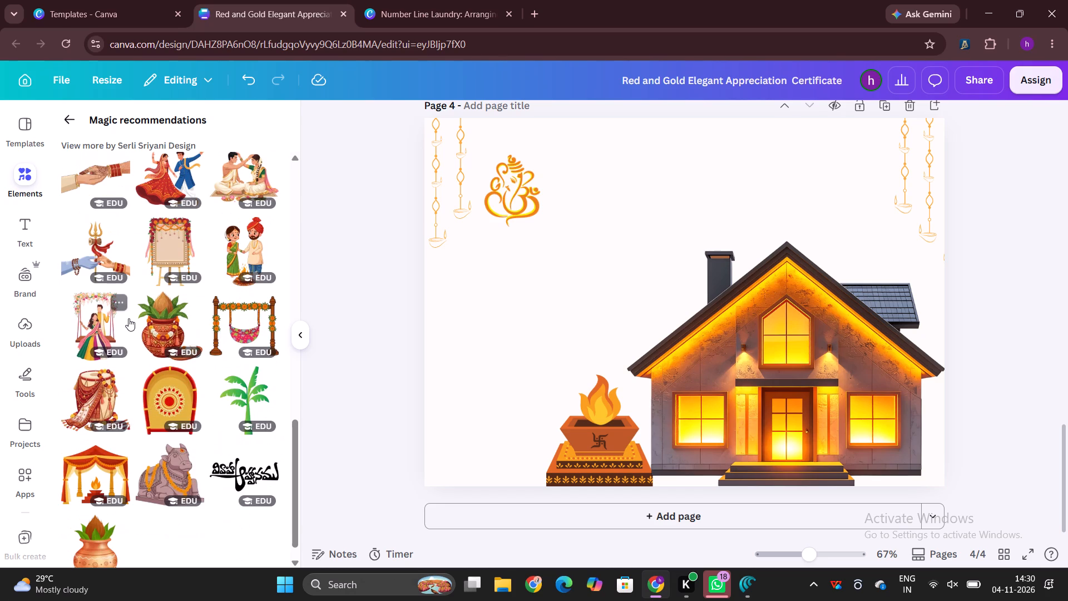
pyautogui.scroll(-2, 128, 318)
pyautogui.scroll(10, 128, 318)
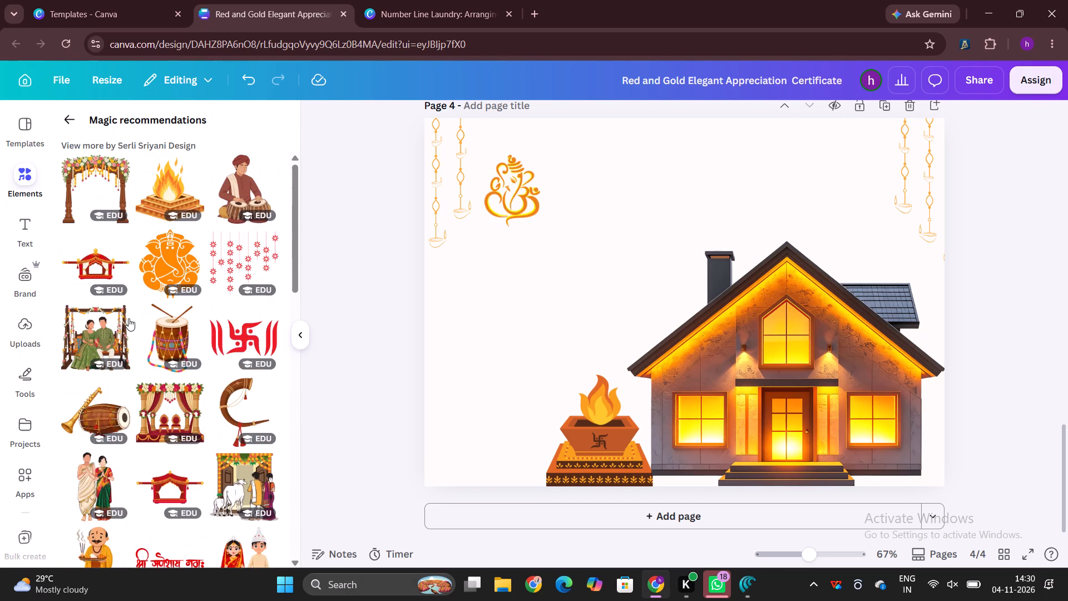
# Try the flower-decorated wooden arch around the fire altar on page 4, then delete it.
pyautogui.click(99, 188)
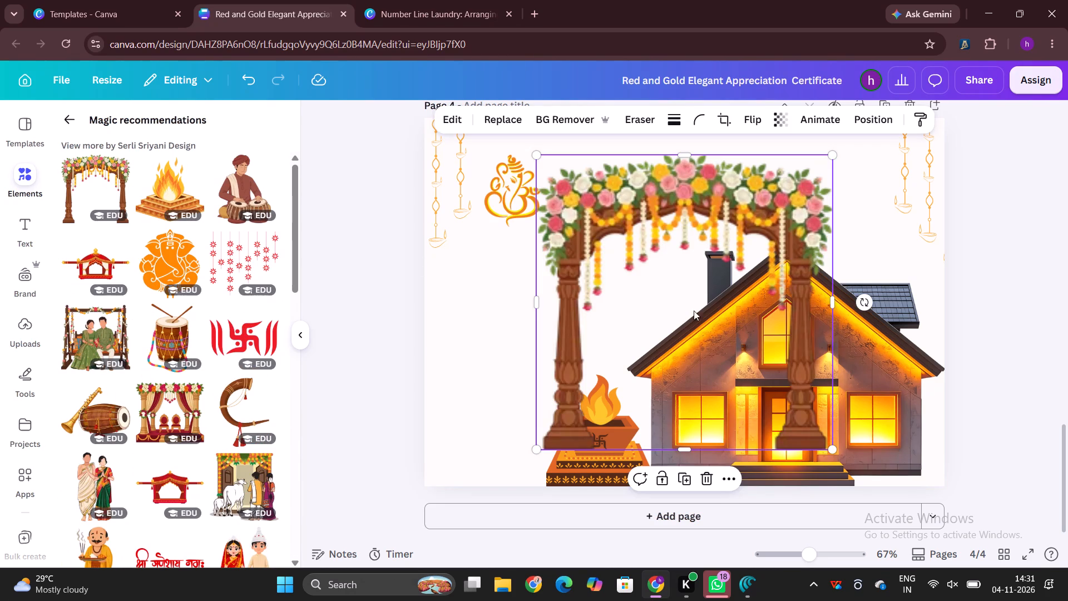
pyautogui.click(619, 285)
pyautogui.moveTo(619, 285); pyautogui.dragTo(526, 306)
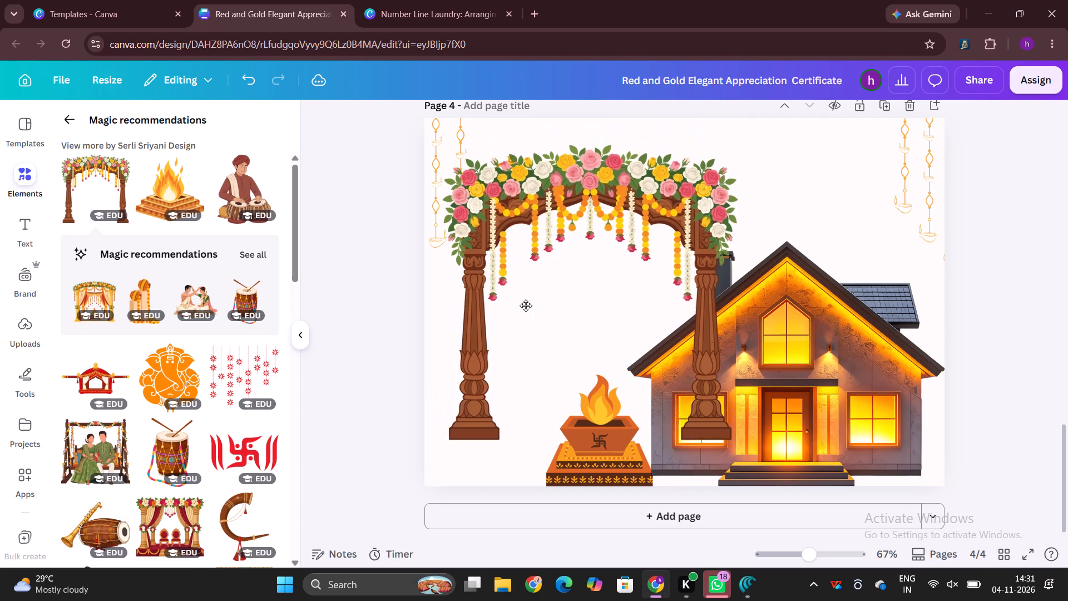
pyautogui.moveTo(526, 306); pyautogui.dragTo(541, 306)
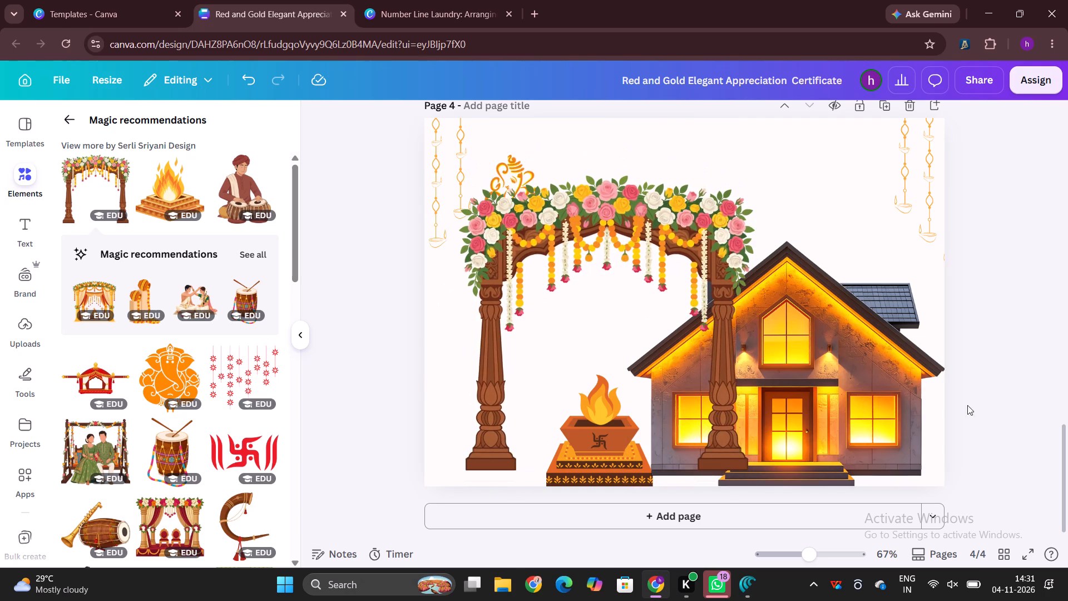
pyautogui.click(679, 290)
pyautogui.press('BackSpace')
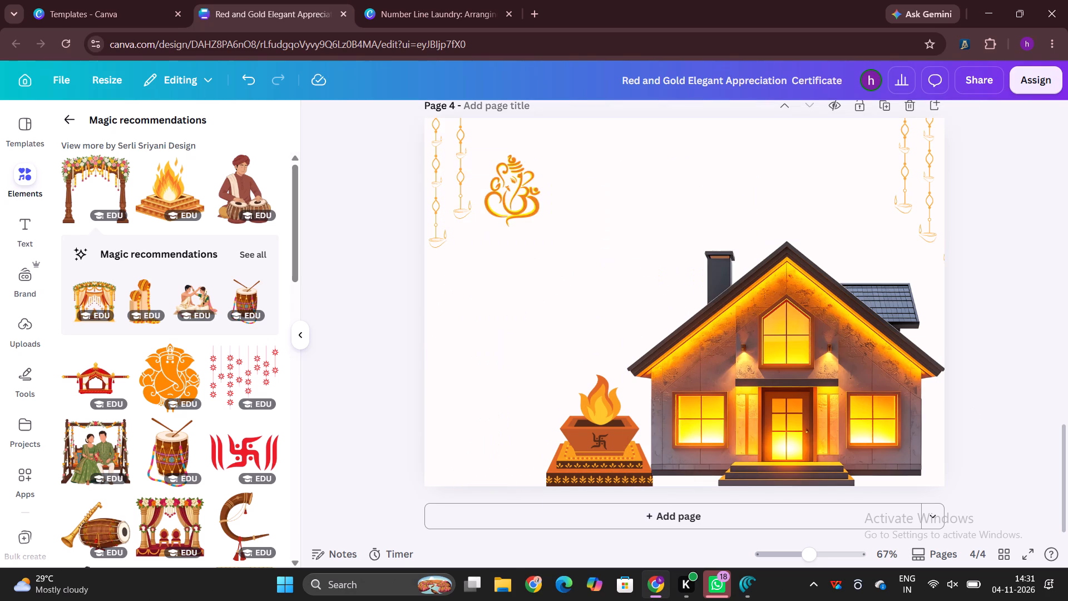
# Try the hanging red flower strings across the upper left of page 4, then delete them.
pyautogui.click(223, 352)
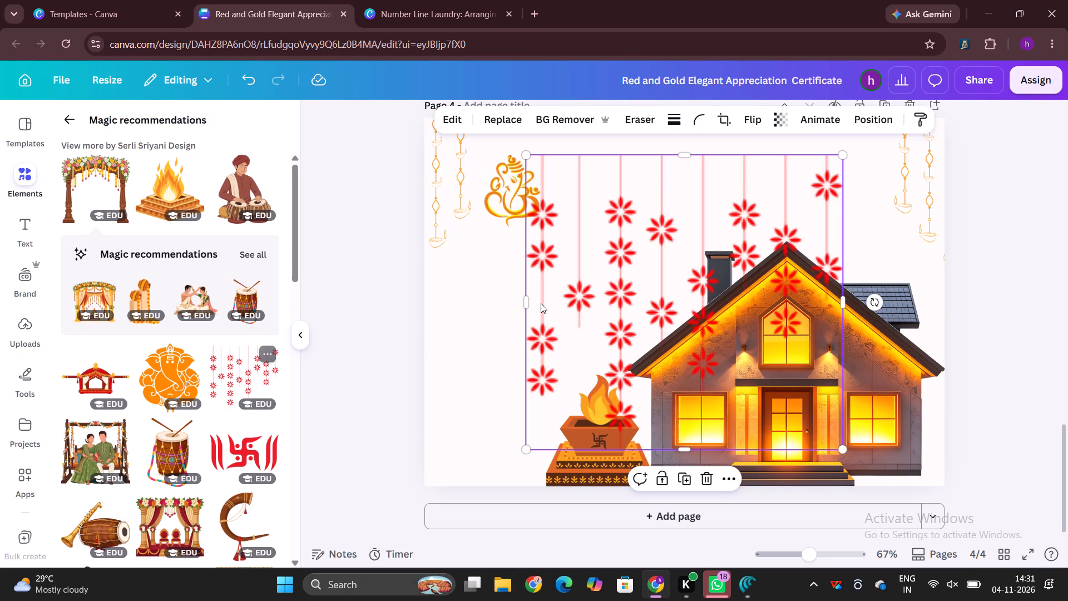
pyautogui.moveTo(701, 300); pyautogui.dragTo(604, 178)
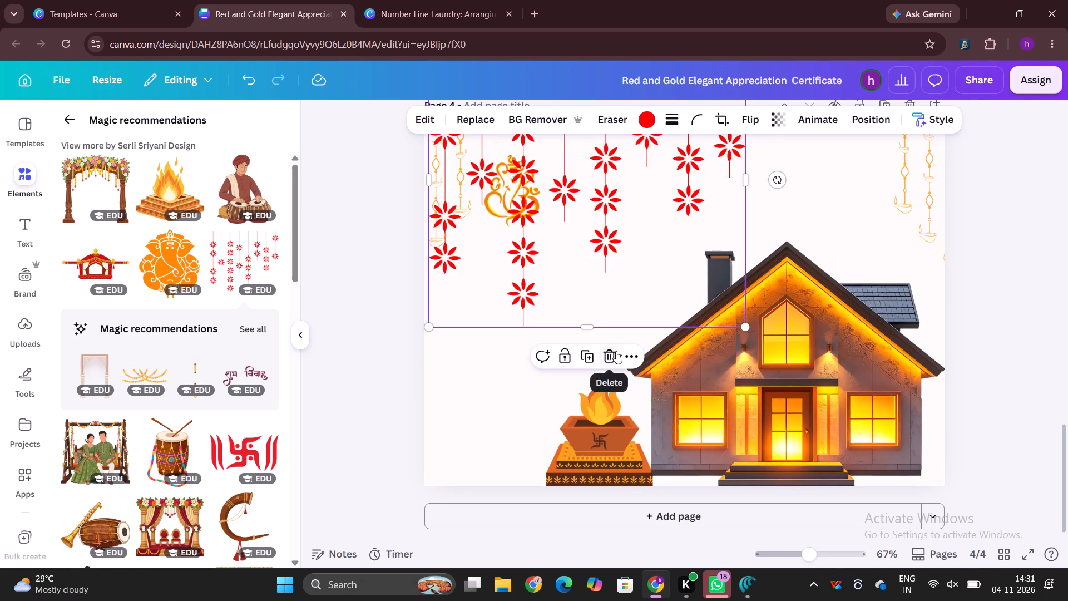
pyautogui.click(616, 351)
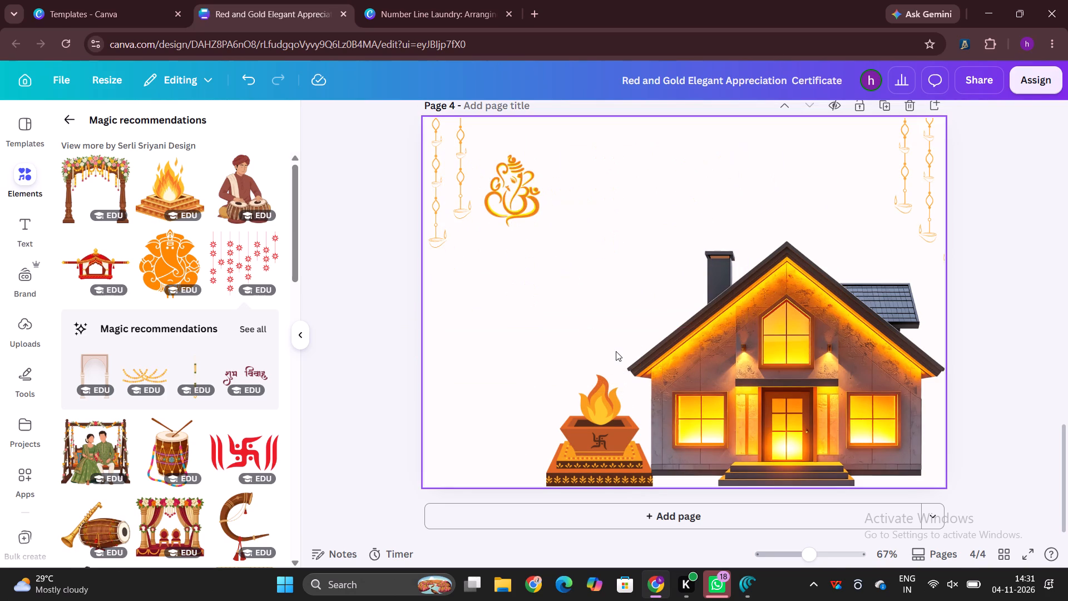
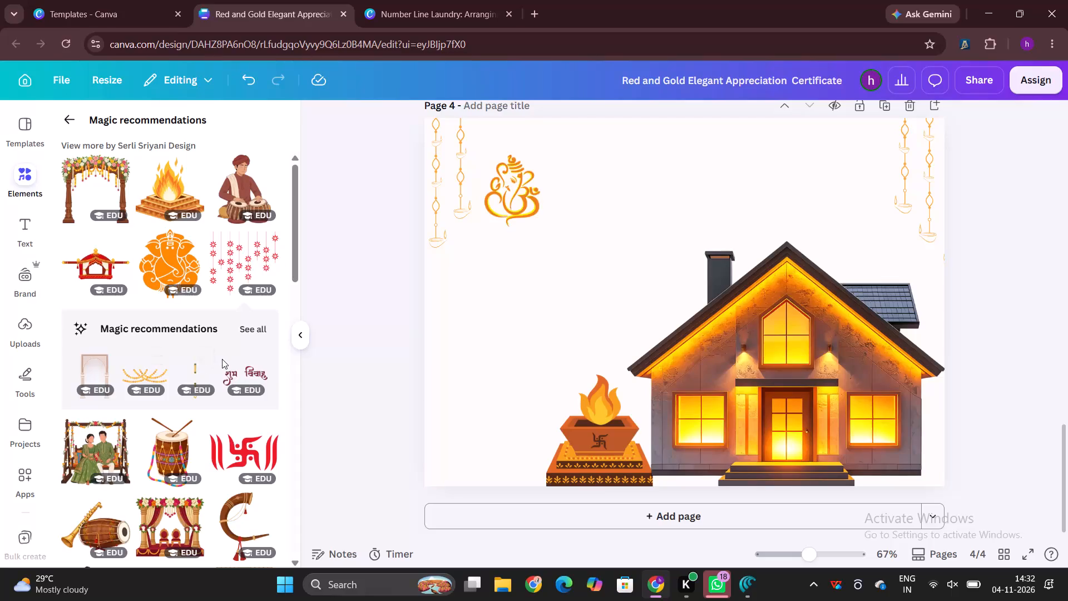
# Open all the recommendations for the hanging red flower strings graphic and look through them for a suitable decoration.
pyautogui.click(260, 328)
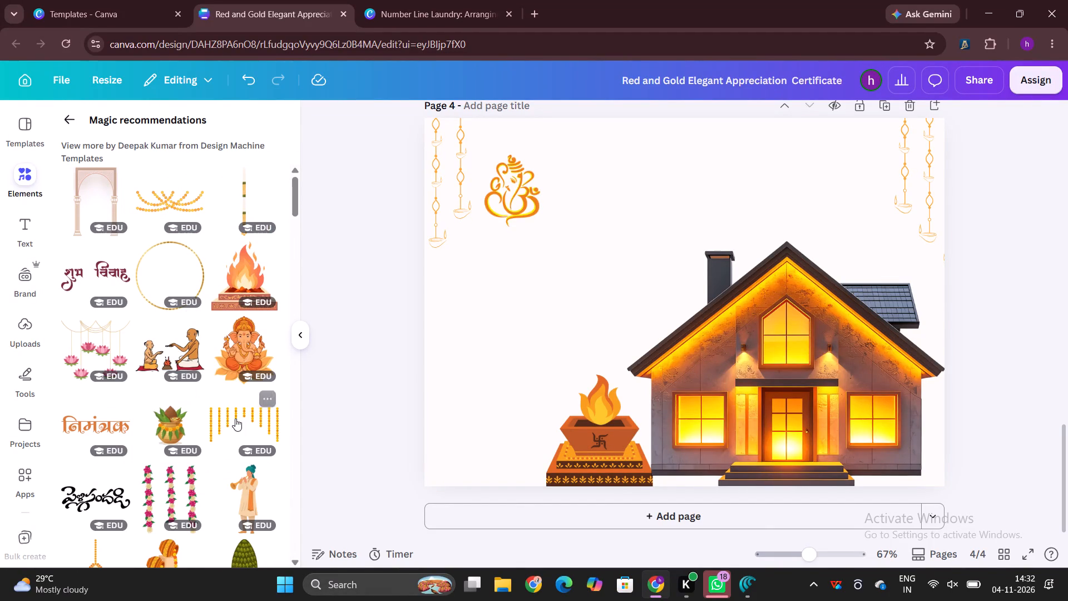
pyautogui.scroll(-2, 126, 422)
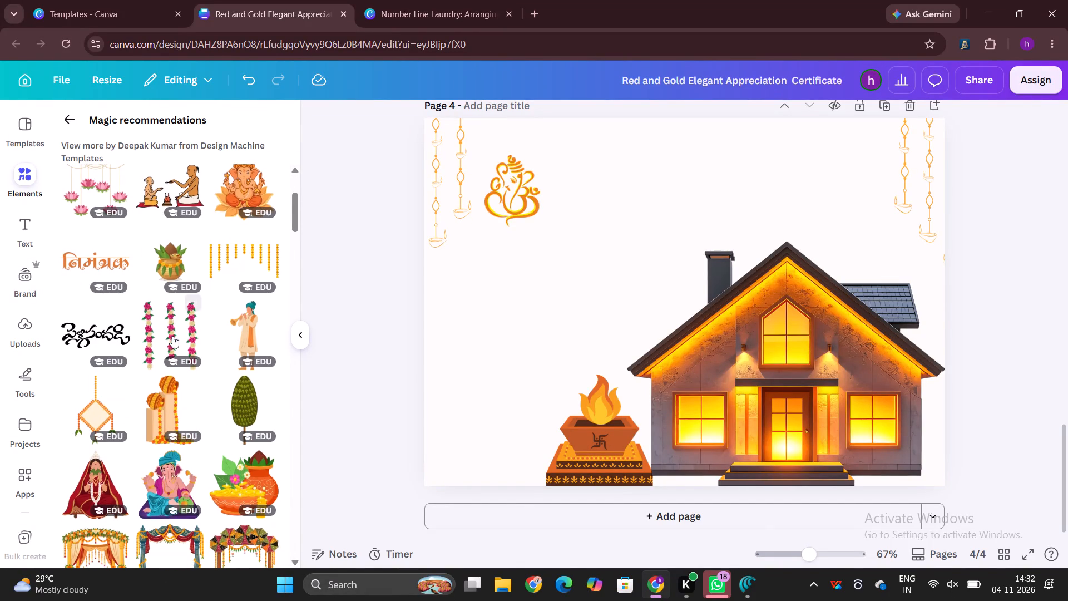
pyautogui.scroll(-4, 239, 403)
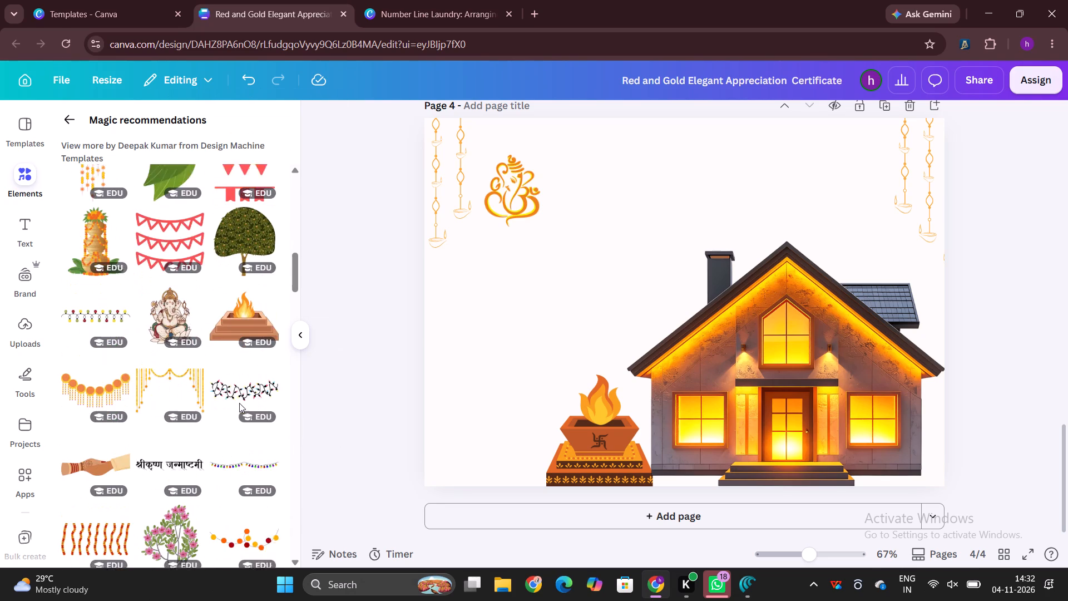
pyautogui.scroll(-1, 239, 403)
pyautogui.scroll(4, 239, 403)
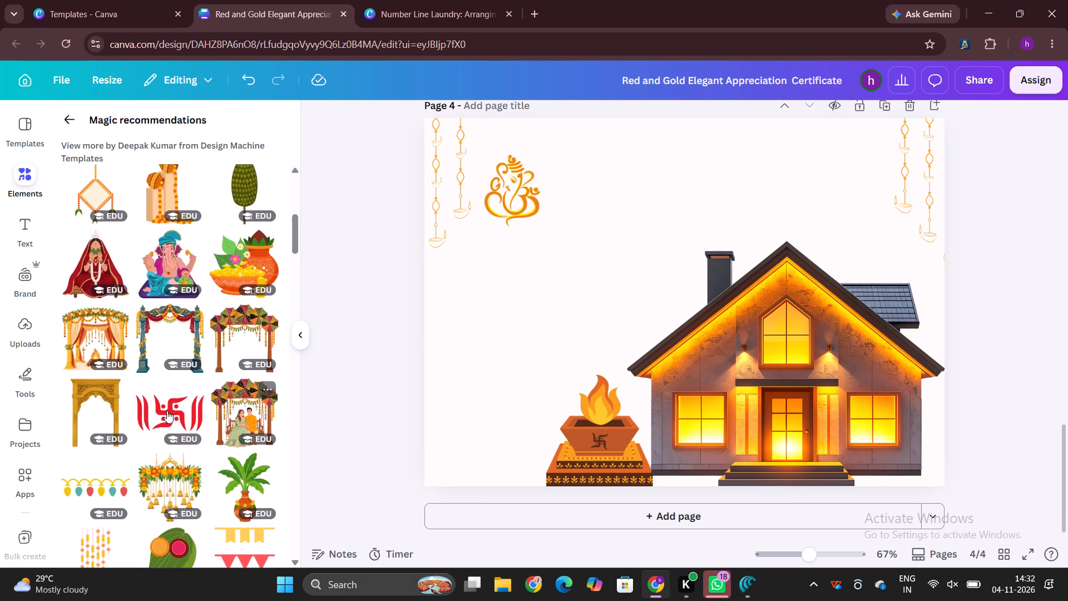
pyautogui.scroll(-4, 166, 410)
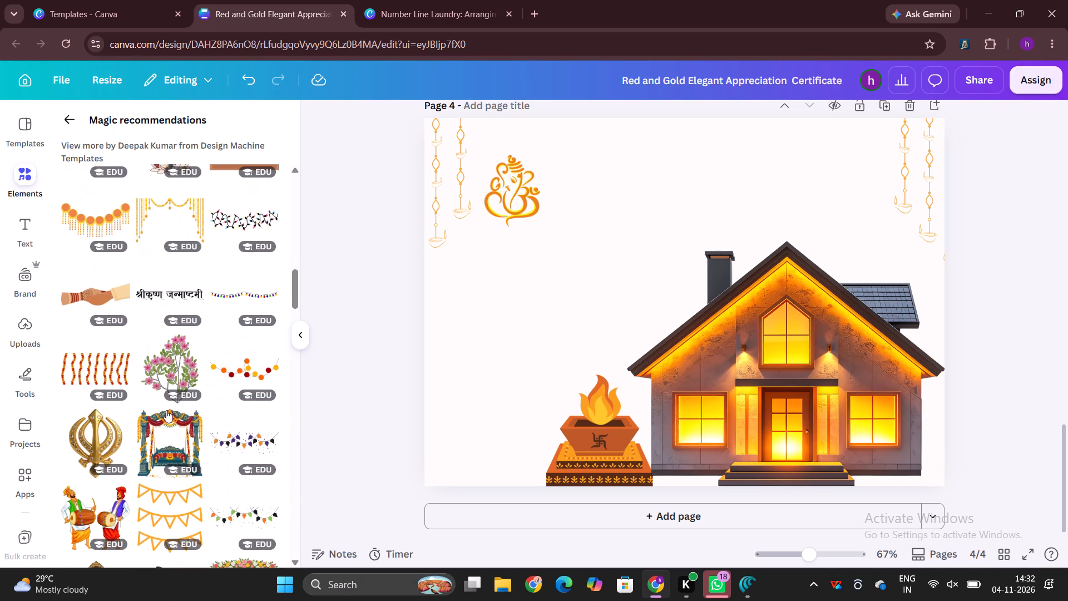
pyautogui.scroll(-1, 166, 410)
pyautogui.scroll(-4, 147, 450)
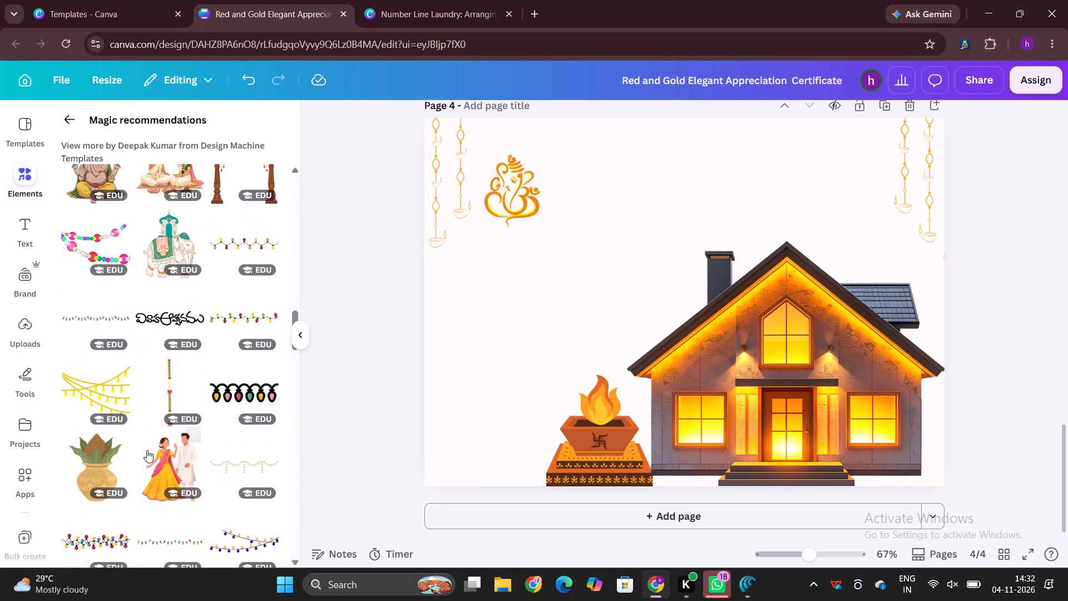
pyautogui.scroll(-3, 147, 450)
pyautogui.scroll(2, 147, 450)
pyautogui.scroll(-3, 147, 450)
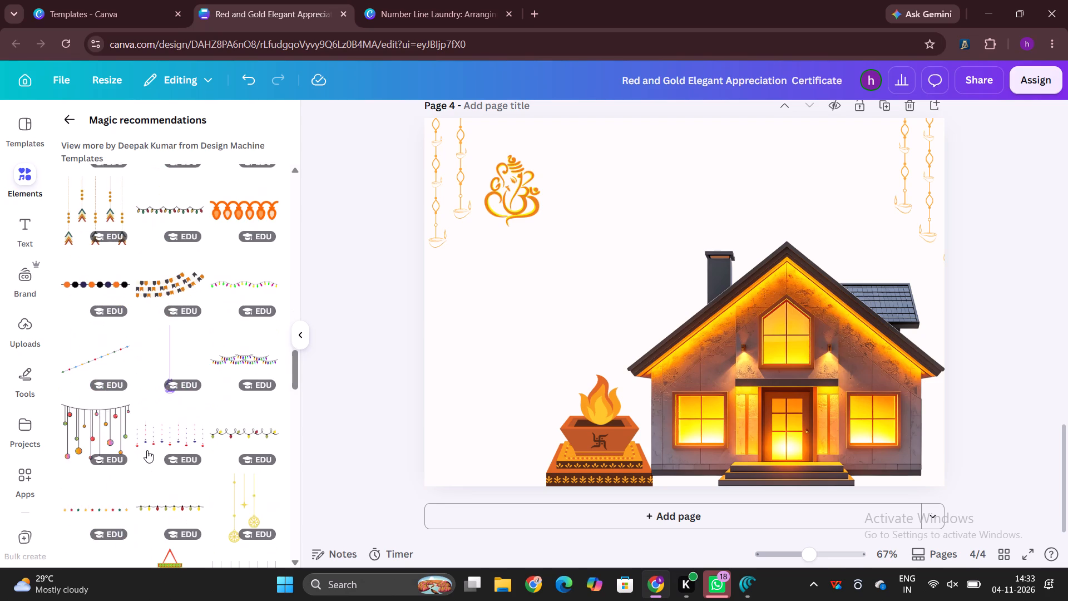
pyautogui.scroll(-12, 147, 450)
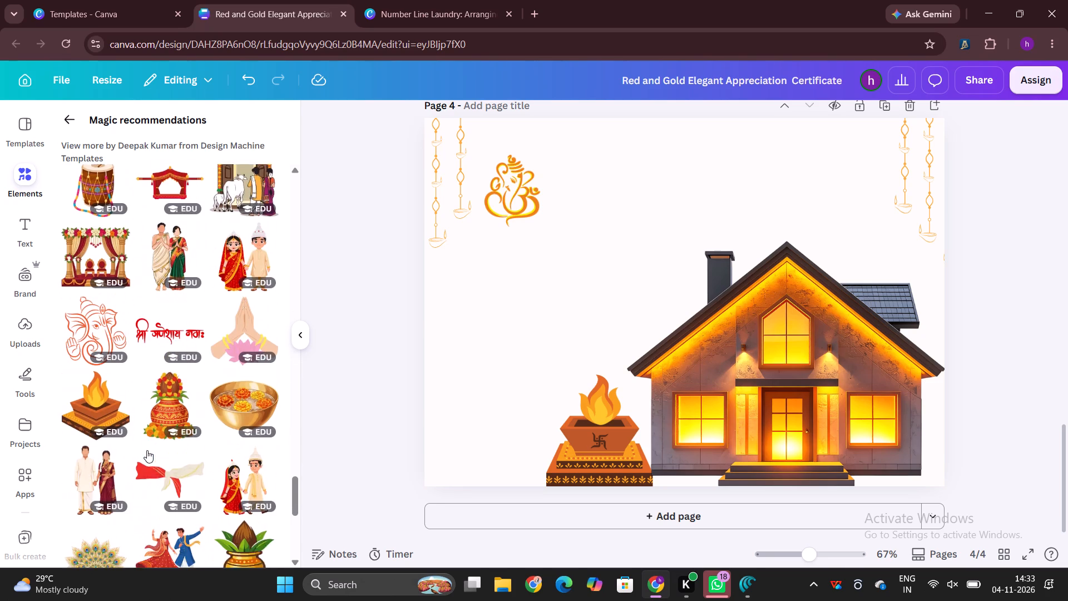
pyautogui.scroll(-7, 147, 450)
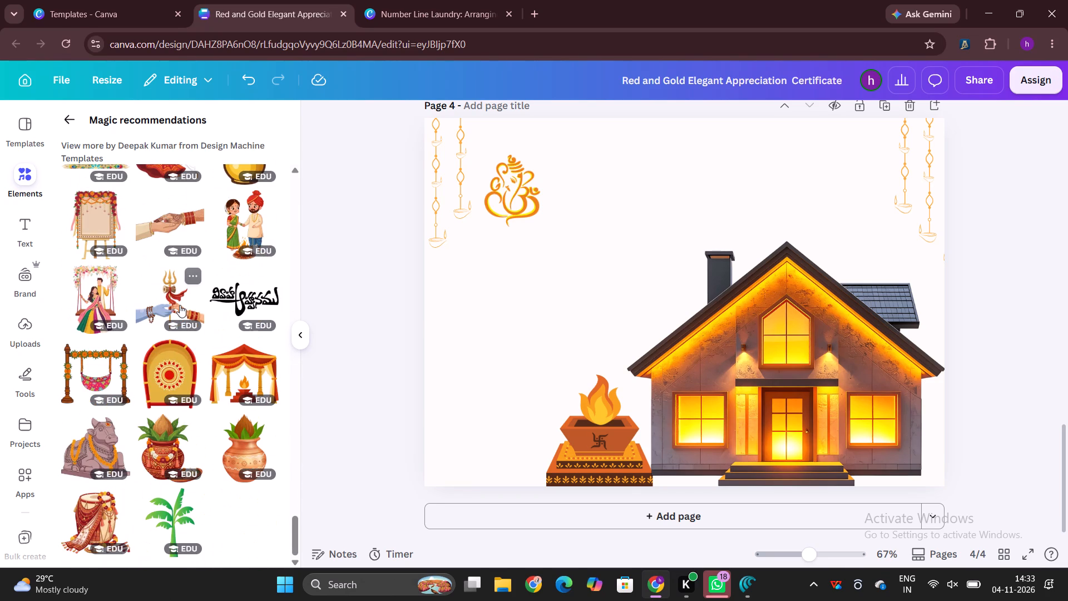
# Add the trident with joined hands graphic to page 4 and shrink it to about 95.5 by 84, beside the Ganesha symbol.
pyautogui.click(180, 305)
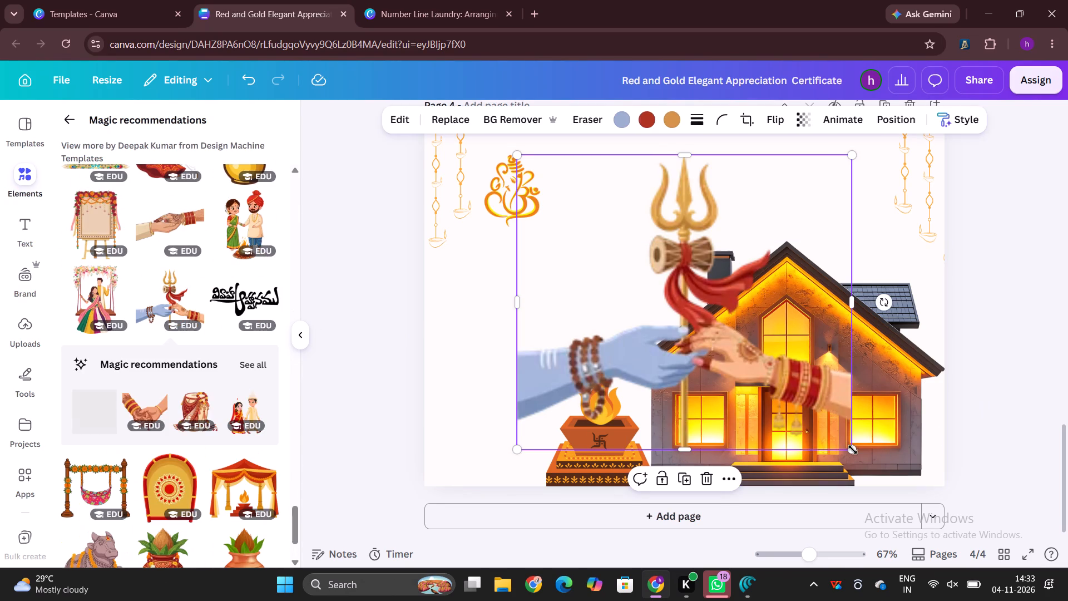
pyautogui.moveTo(853, 450); pyautogui.dragTo(705, 275)
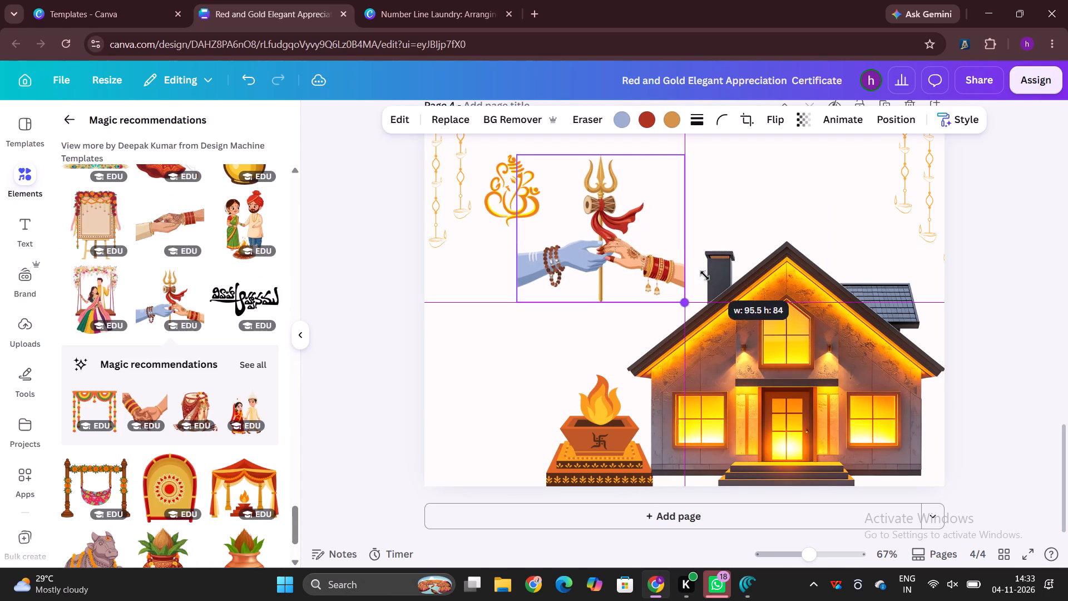
pyautogui.moveTo(705, 275); pyautogui.dragTo(703, 277)
pyautogui.click(1019, 410)
pyautogui.scroll(-2, 1019, 410)
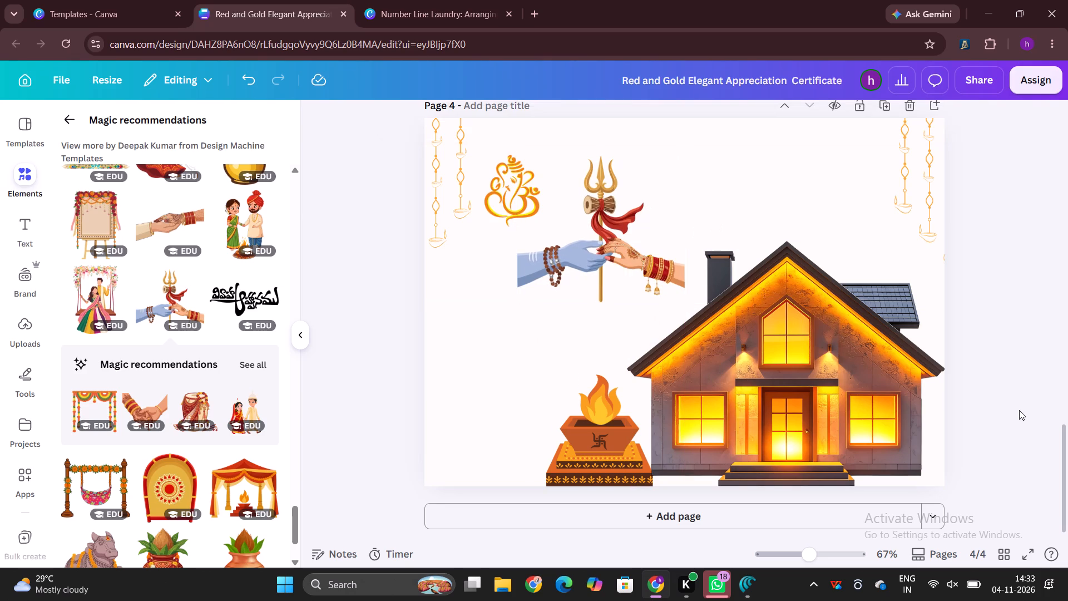
# Add a blank page 5 and place the black Telugu wedding calligraphy enlarged across its upper middle.
pyautogui.click(746, 511)
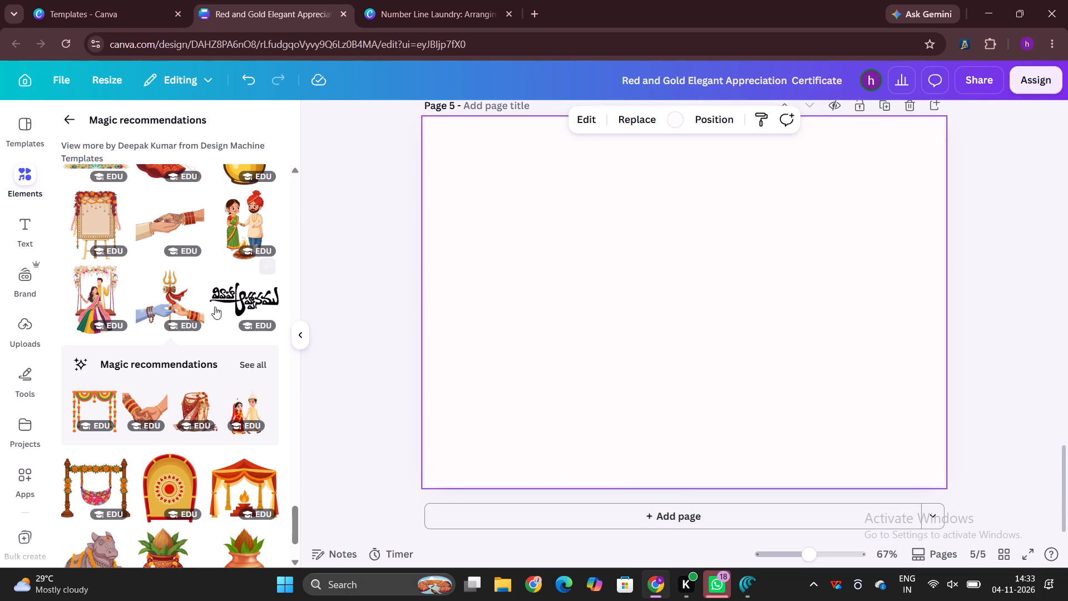
pyautogui.click(233, 298)
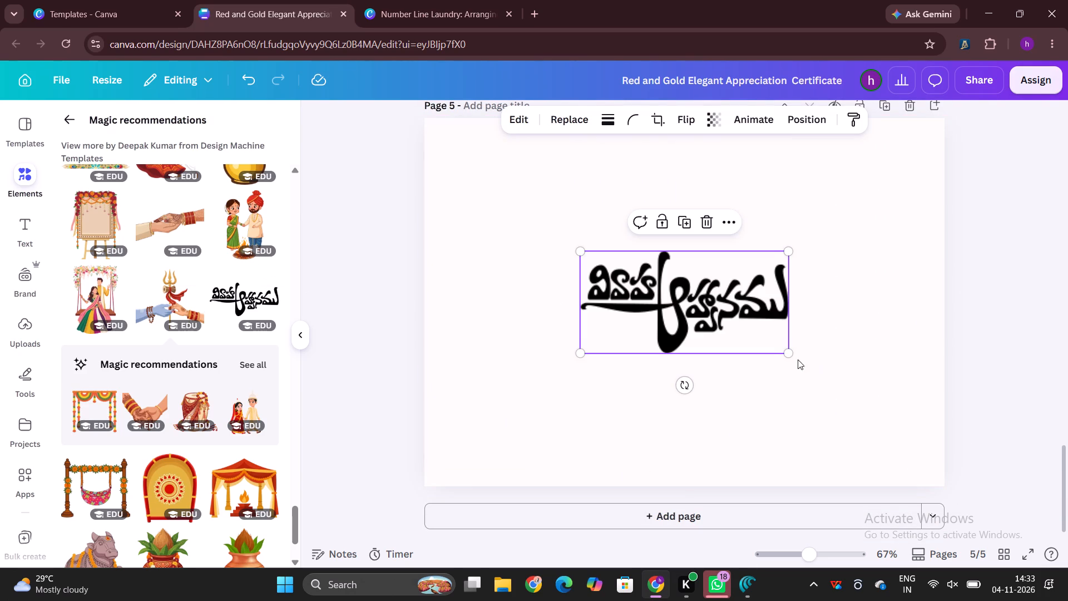
pyautogui.moveTo(740, 320); pyautogui.dragTo(733, 238)
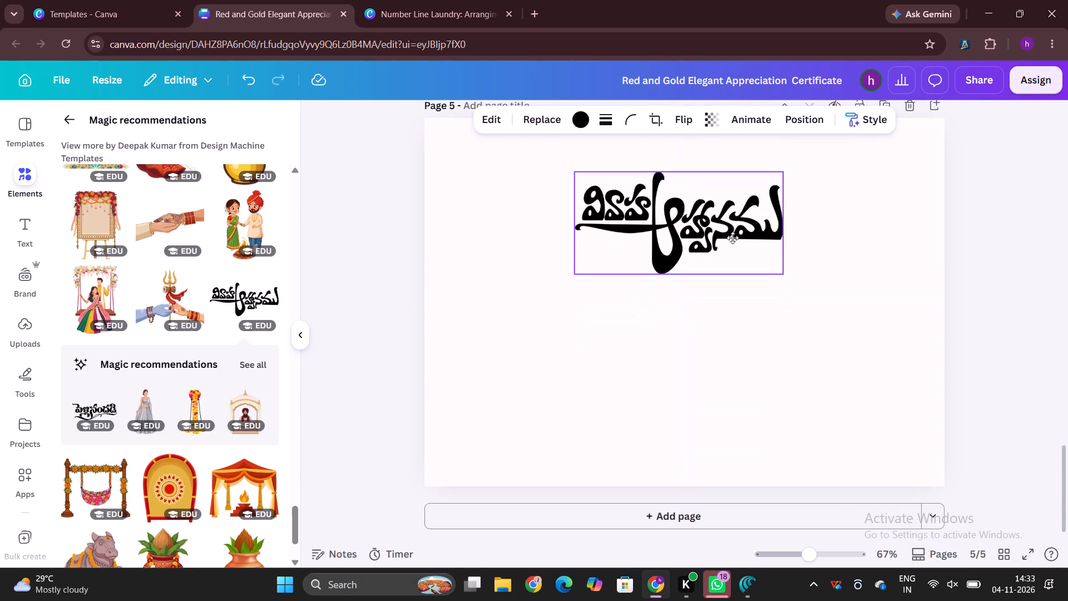
pyautogui.moveTo(733, 238); pyautogui.dragTo(731, 225)
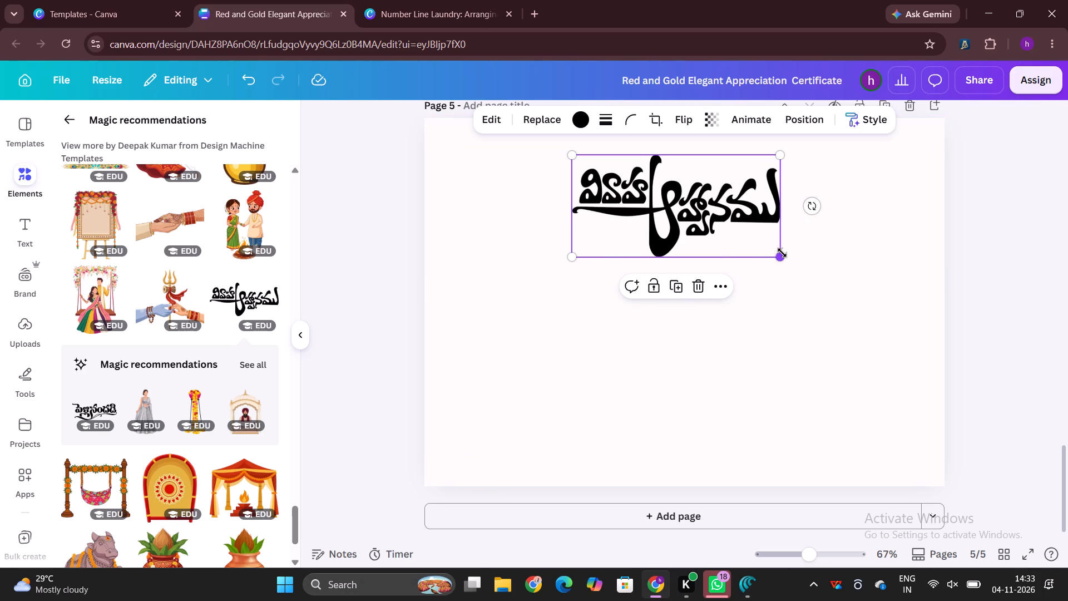
pyautogui.moveTo(779, 257); pyautogui.dragTo(844, 269)
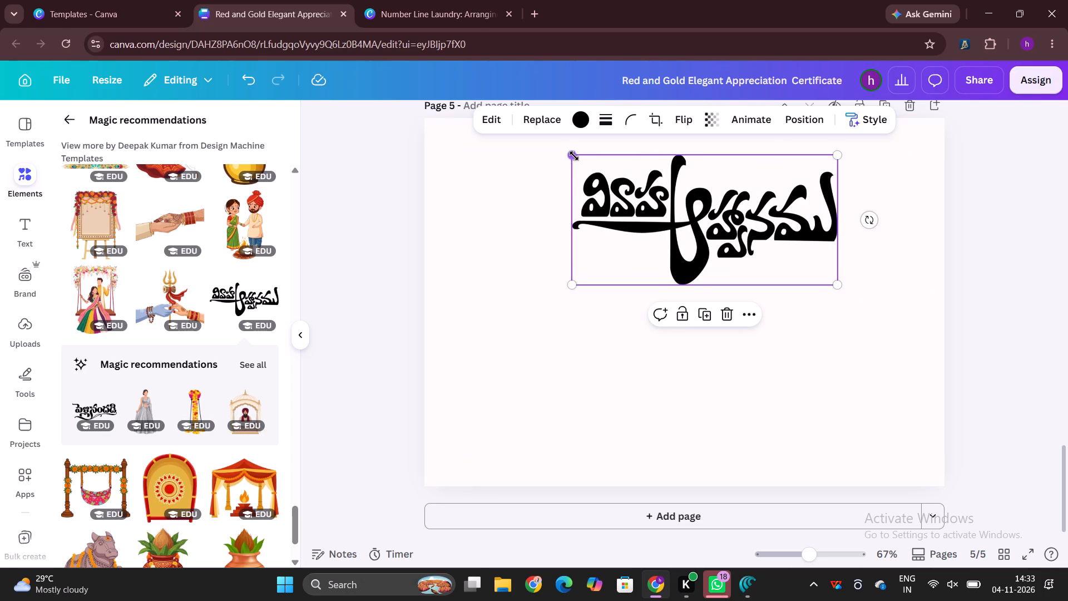
pyautogui.moveTo(574, 155); pyautogui.dragTo(539, 141)
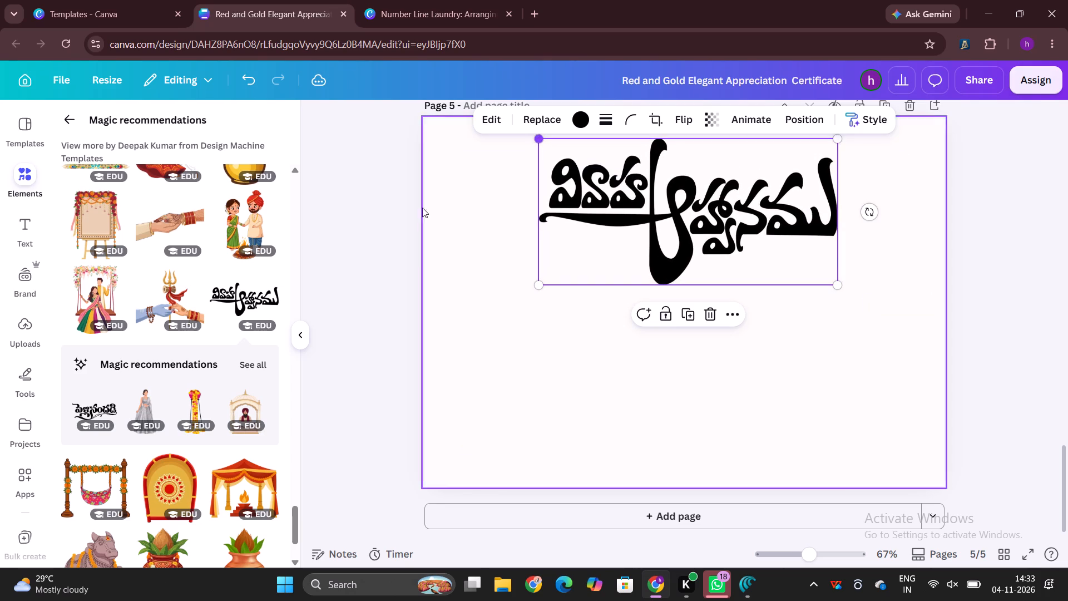
# Add the trident with joined hands graphic to page 5, enlarged to about 187 by 165 and centred at the page bottom.
pyautogui.click(163, 275)
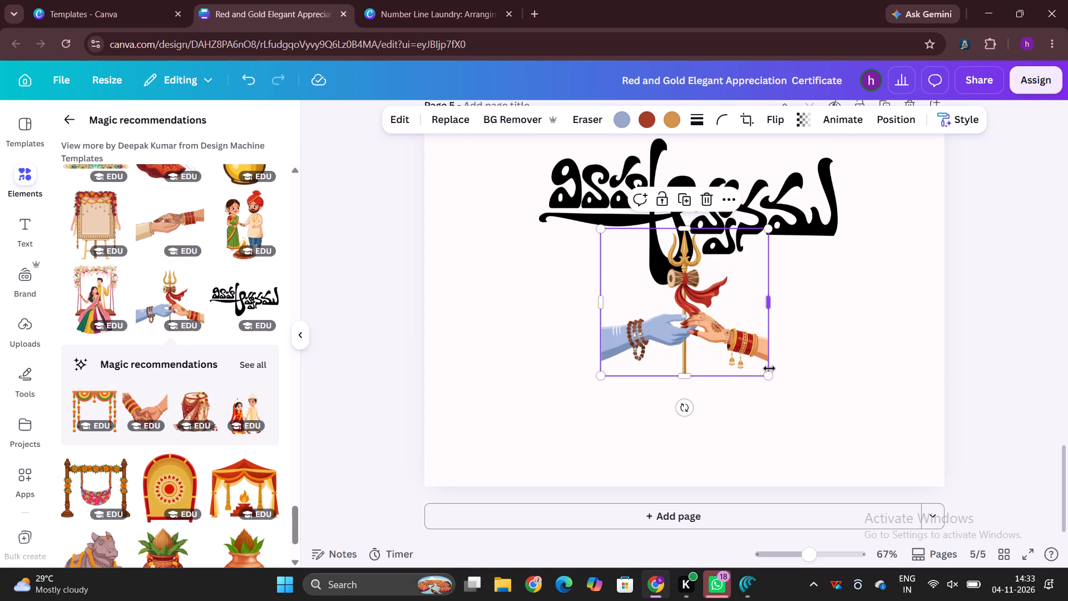
pyautogui.moveTo(767, 375); pyautogui.dragTo(882, 485)
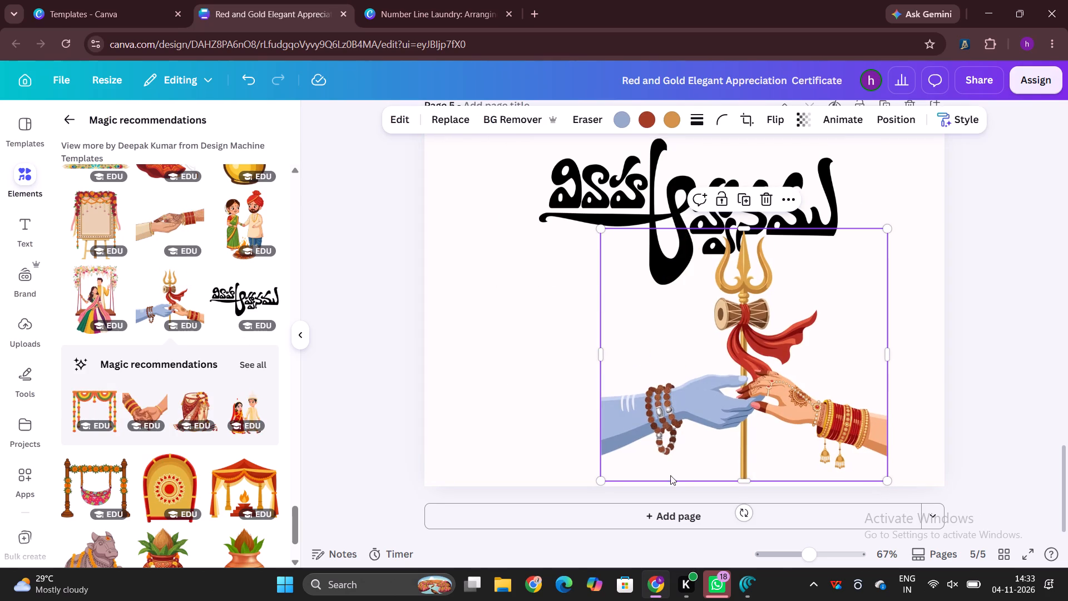
pyautogui.moveTo(603, 477); pyautogui.dragTo(529, 477)
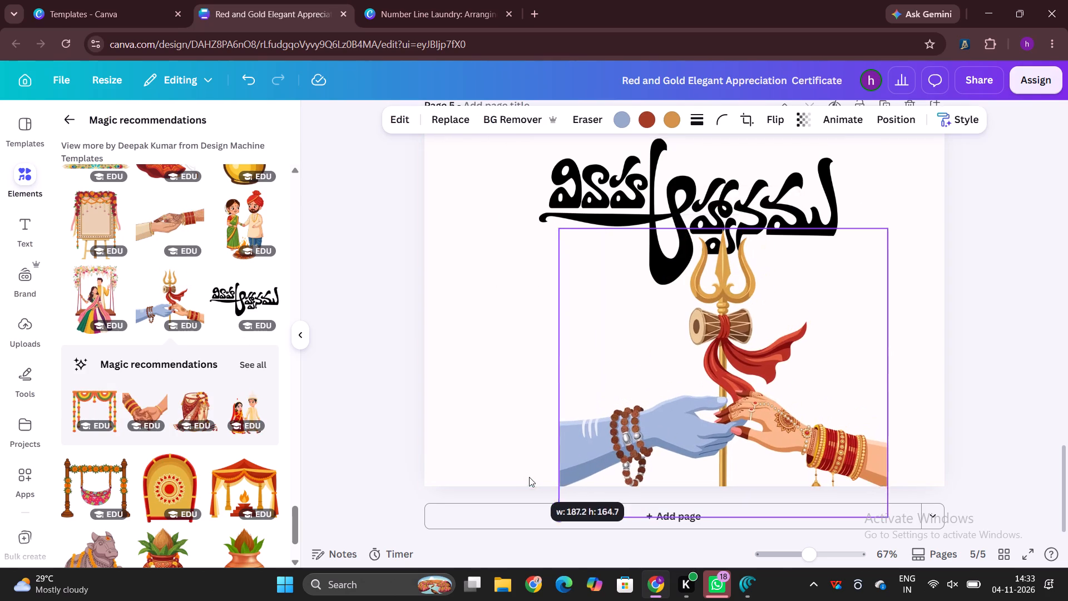
pyautogui.moveTo(691, 421); pyautogui.dragTo(651, 403)
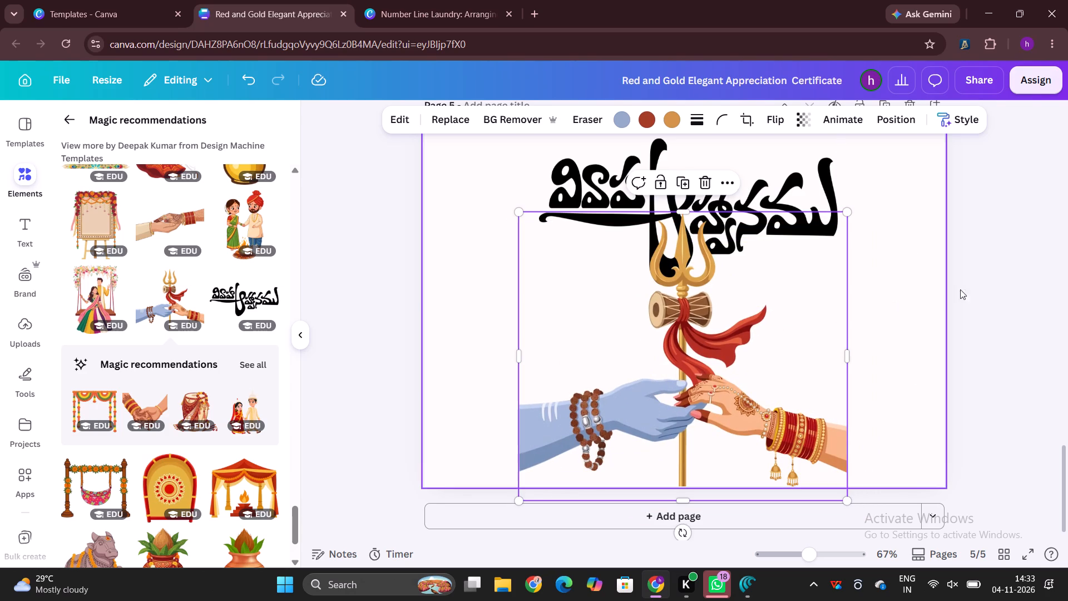
# Shrink the Telugu calligraphy on page 5 and centre it at the page top, directly above the trident.
pyautogui.click(793, 188)
pyautogui.moveTo(838, 287); pyautogui.dragTo(753, 136)
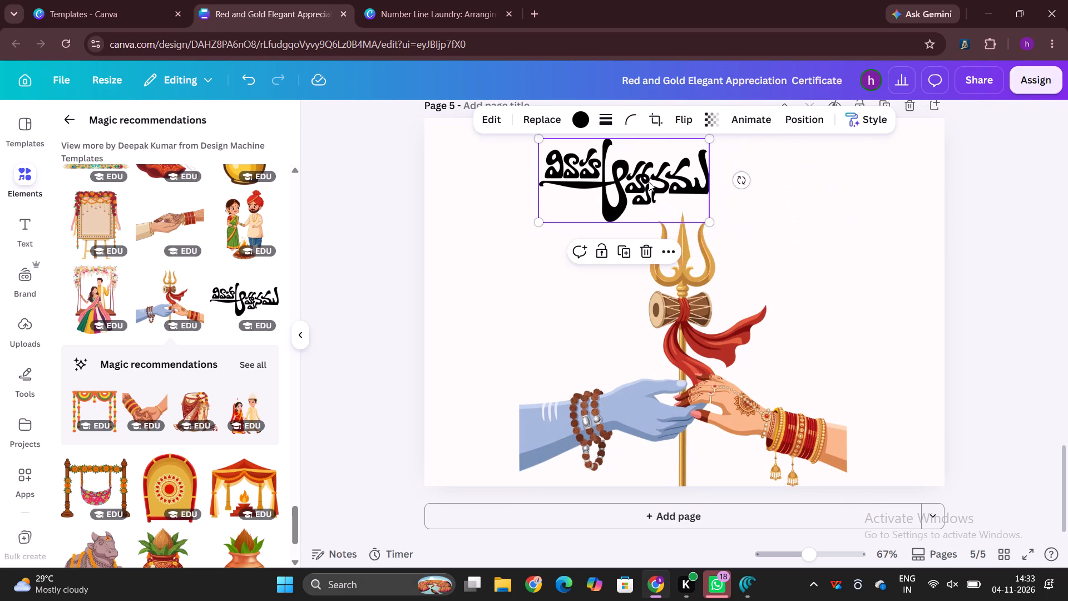
pyautogui.moveTo(649, 181); pyautogui.dragTo(706, 167)
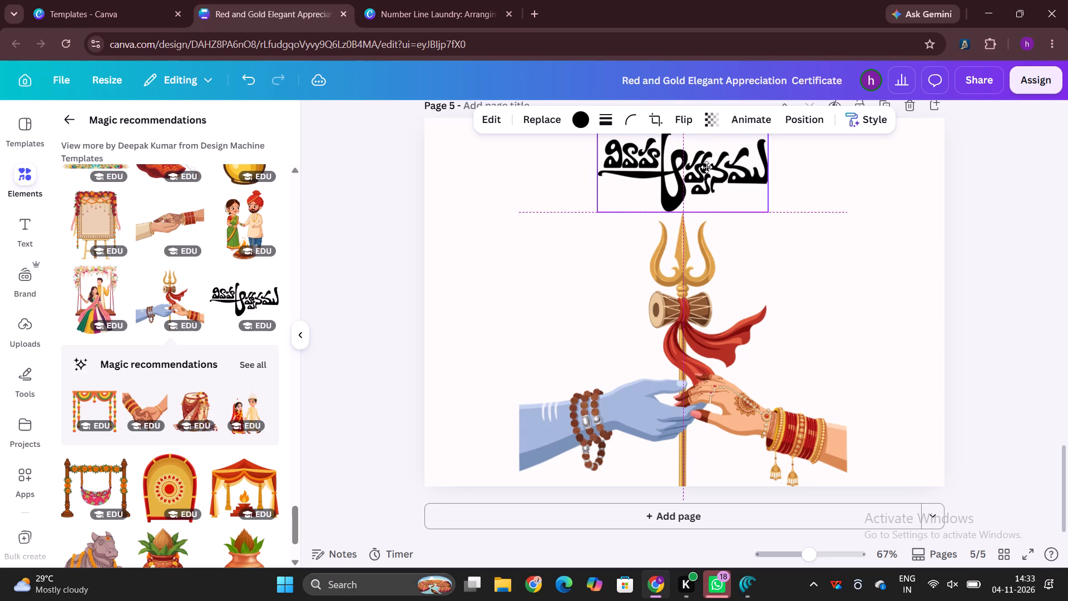
pyautogui.moveTo(706, 167); pyautogui.dragTo(709, 169)
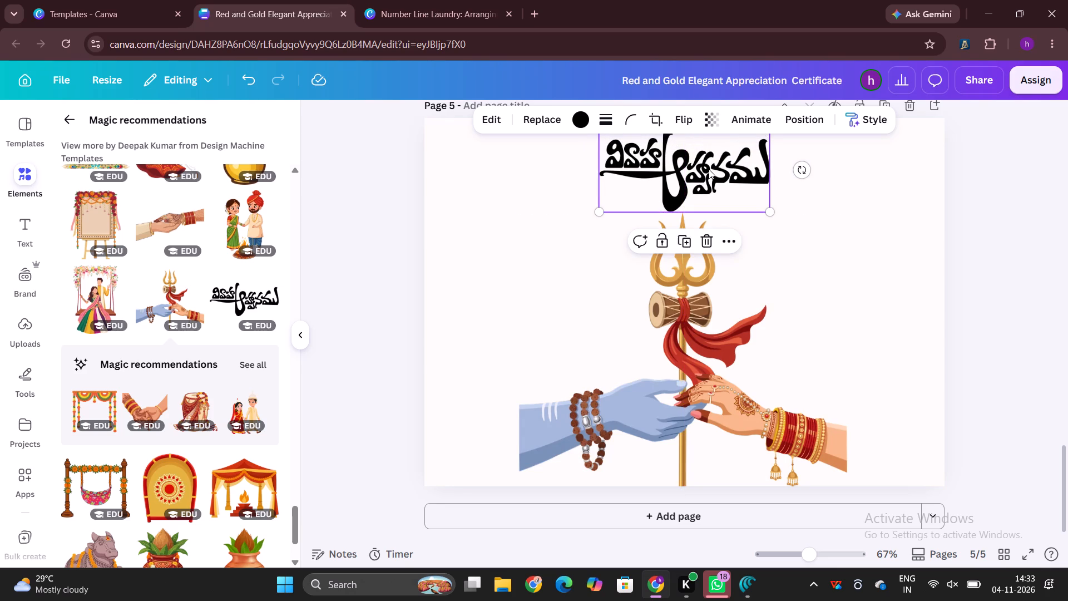
pyautogui.click(948, 244)
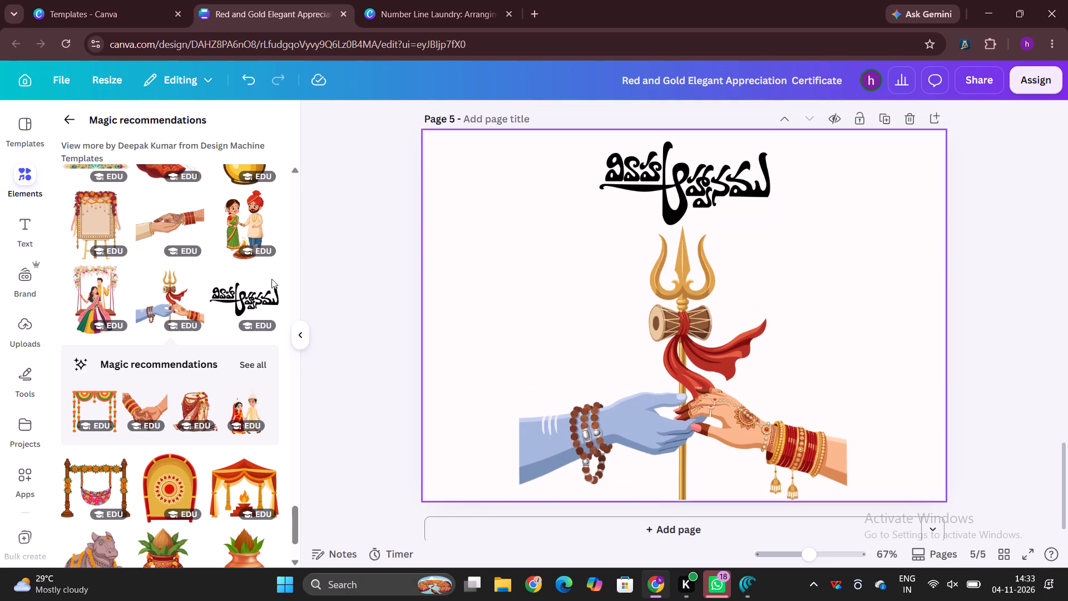
# Open all the recommendations for the trident with joined hands graphic and look through them for a page 5 decoration.
pyautogui.scroll(-1, 216, 322)
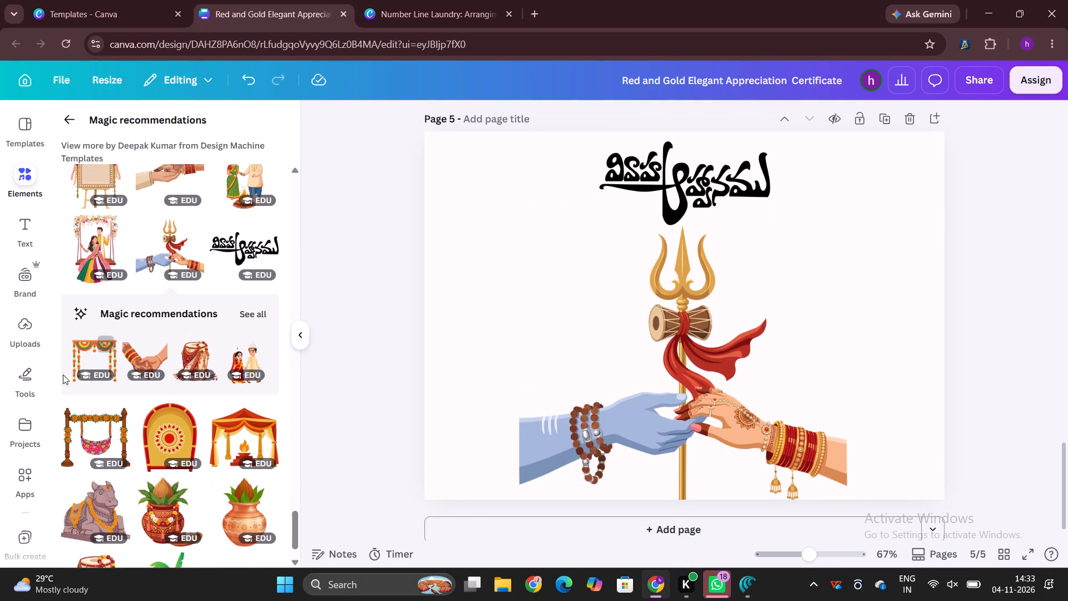
pyautogui.scroll(-4, 110, 353)
pyautogui.scroll(1, 110, 353)
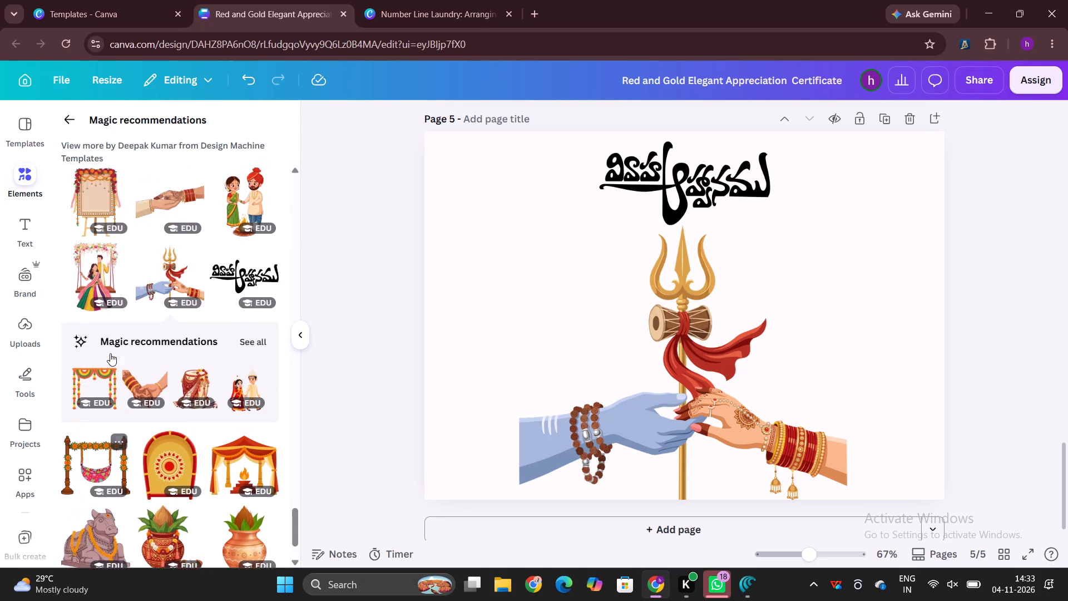
pyautogui.scroll(1, 110, 353)
pyautogui.click(259, 435)
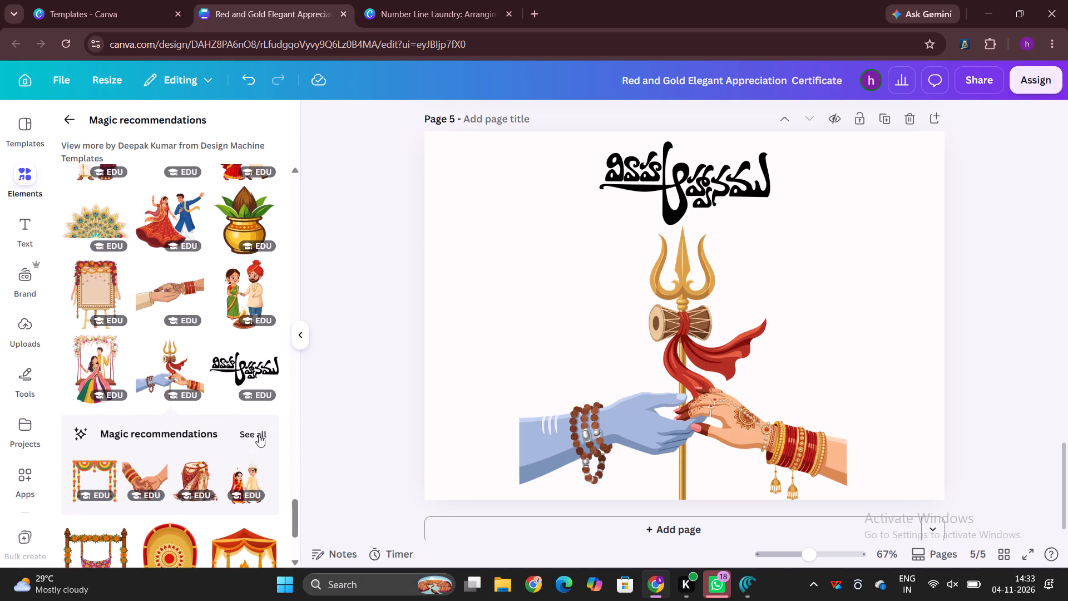
pyautogui.scroll(-2, 259, 435)
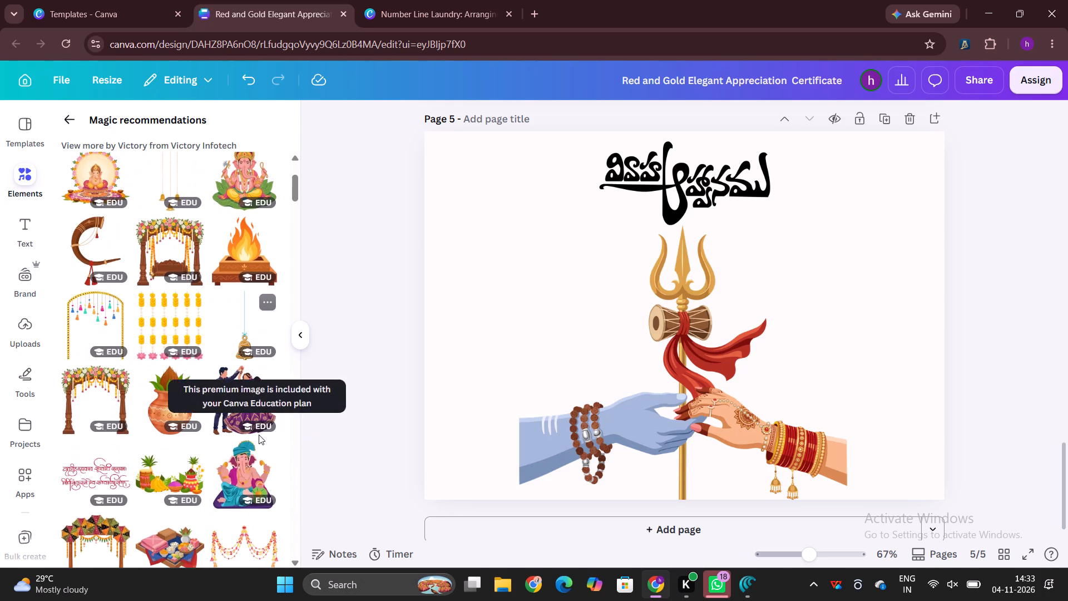
pyautogui.scroll(-2, 259, 435)
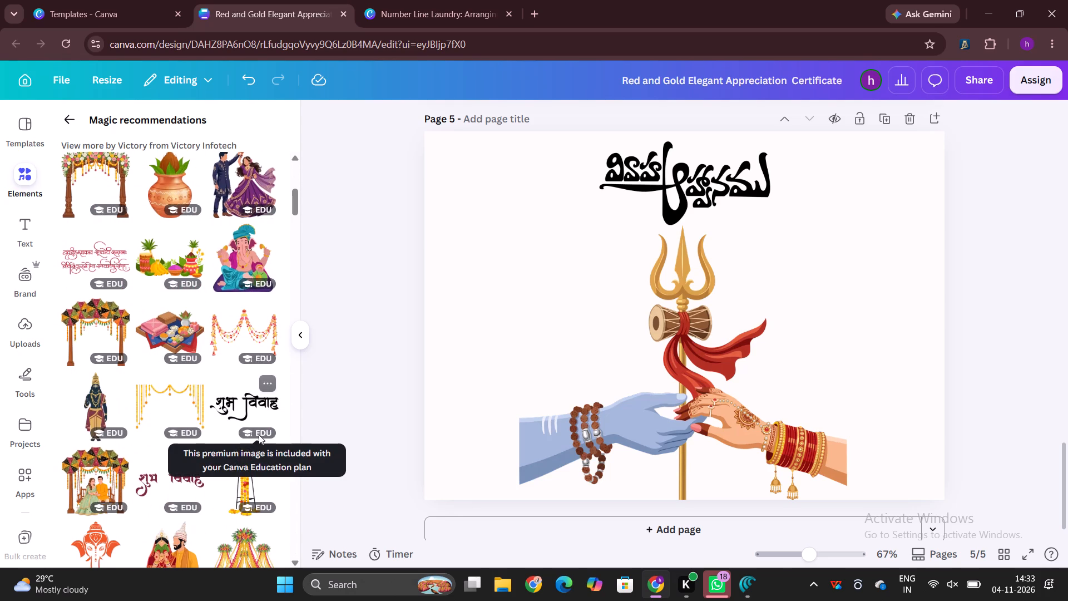
# Add the marigold garland curtain at page 5's top-left corner and crop it to its left-hand strings, about 57.9 wide.
pyautogui.click(167, 418)
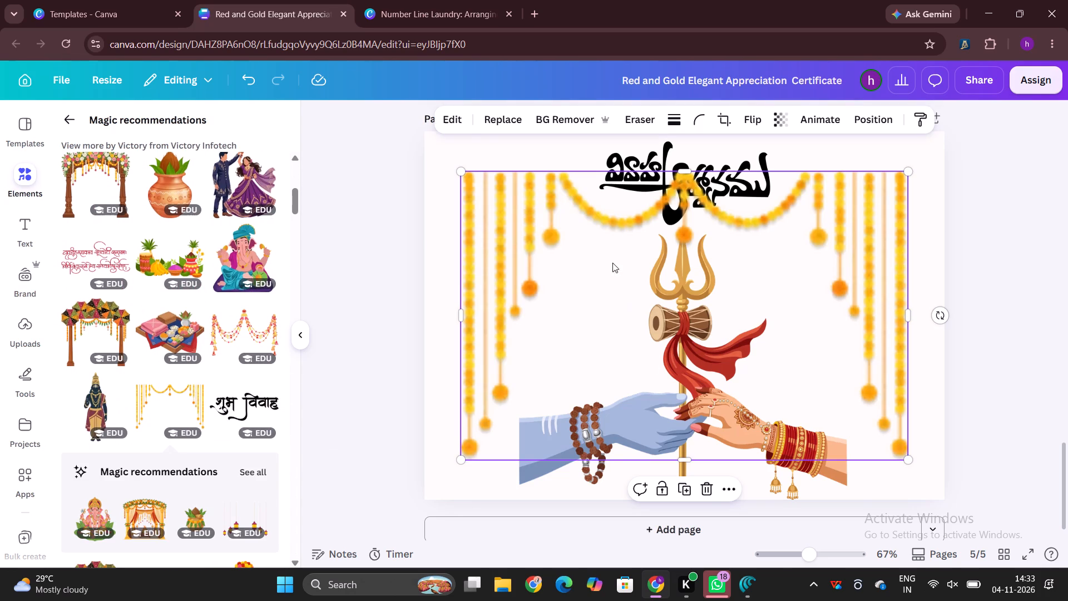
pyautogui.moveTo(611, 262); pyautogui.dragTo(586, 227)
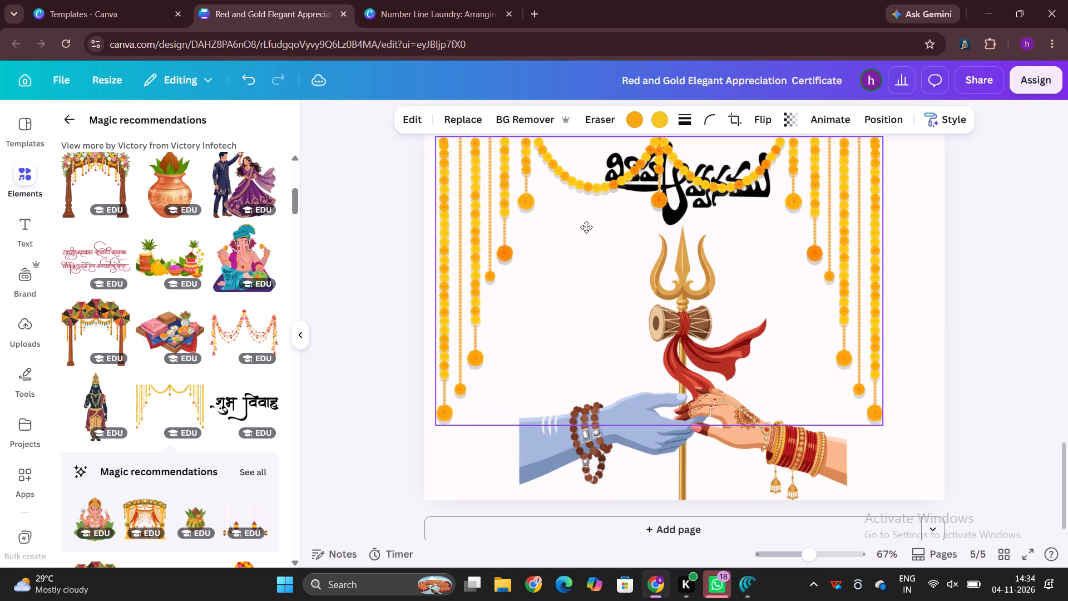
pyautogui.moveTo(586, 227); pyautogui.dragTo(586, 226)
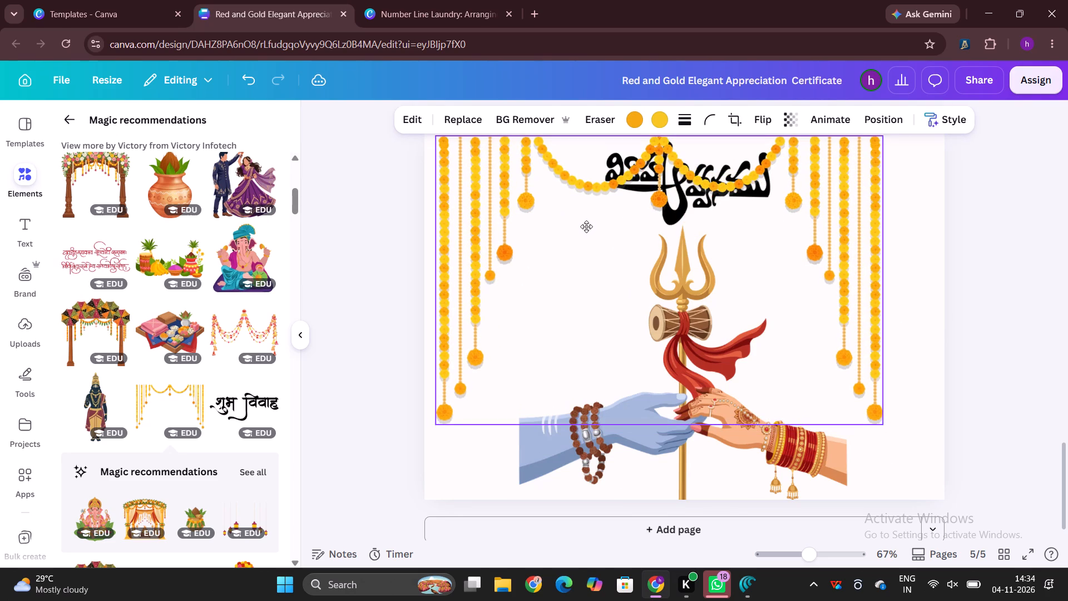
pyautogui.moveTo(586, 226); pyautogui.dragTo(586, 228)
pyautogui.moveTo(886, 282); pyautogui.dragTo(540, 246)
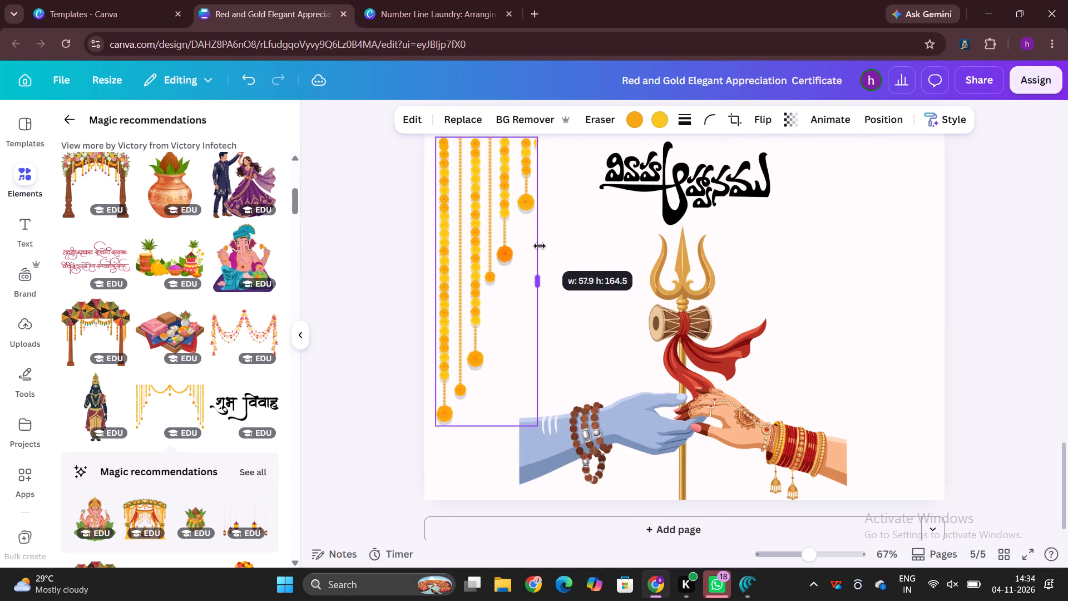
# Move the marigold garland flush into page 5's top-left corner and trim its inner side to about 54 wide.
pyautogui.moveTo(540, 246); pyautogui.dragTo(538, 246)
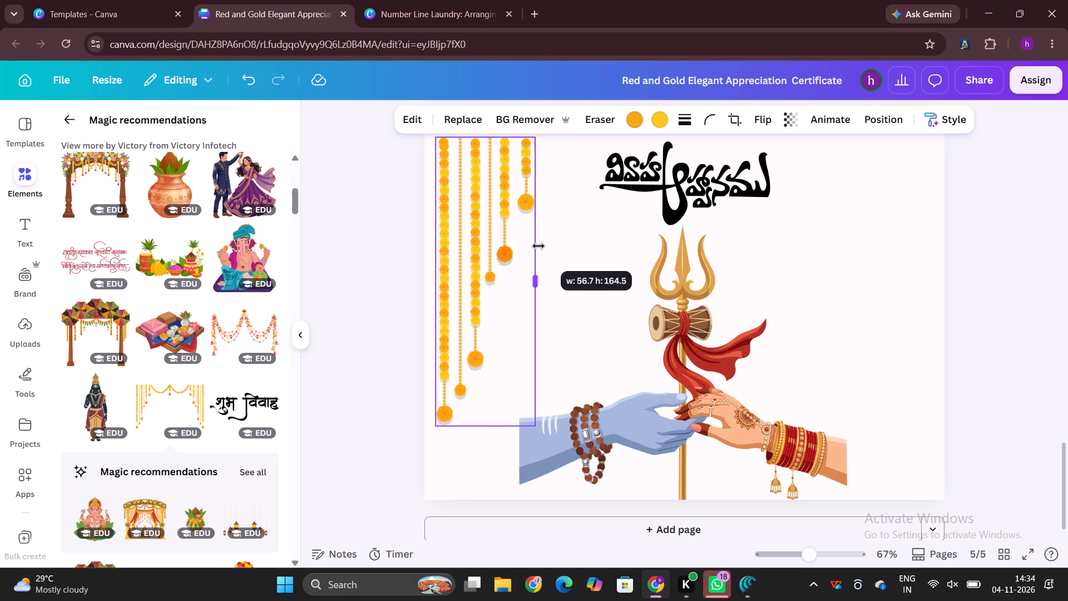
pyautogui.moveTo(538, 246); pyautogui.dragTo(539, 246)
pyautogui.click(425, 262)
pyautogui.click(355, 263)
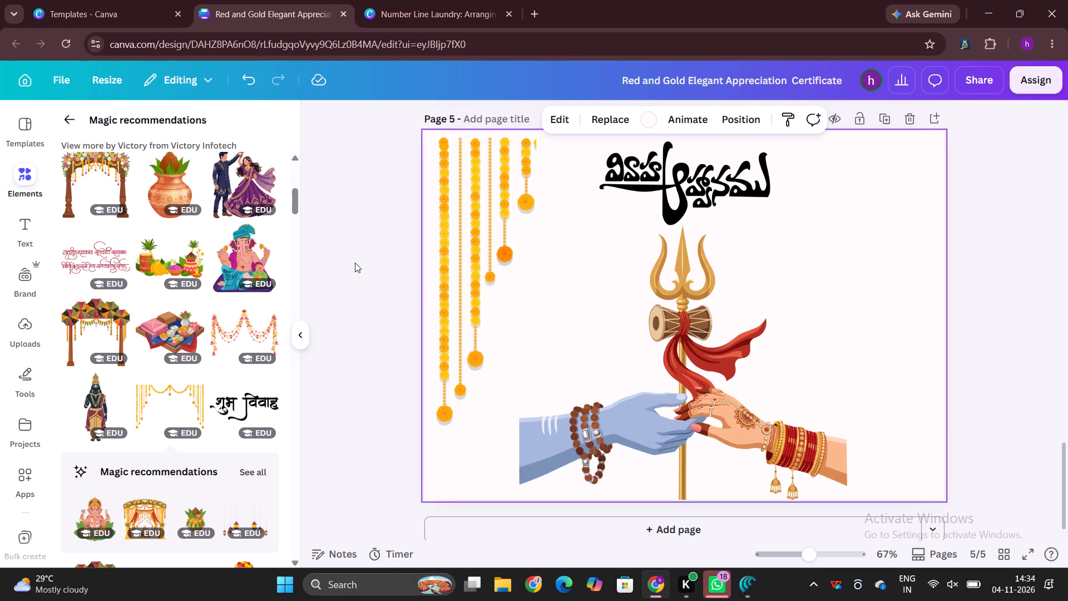
pyautogui.moveTo(482, 265); pyautogui.dragTo(472, 258)
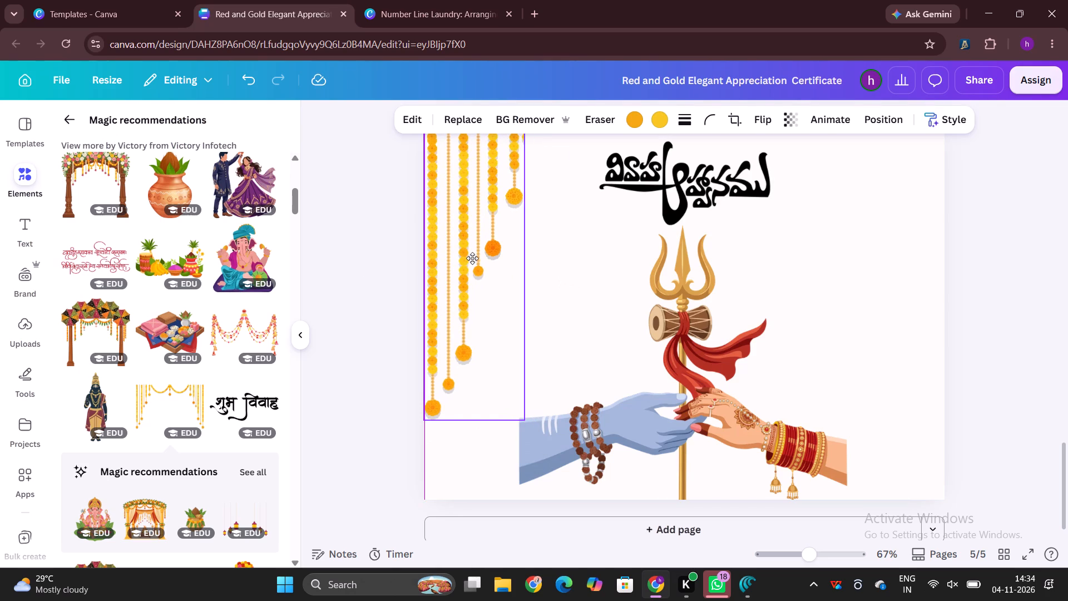
pyautogui.moveTo(472, 258); pyautogui.dragTo(473, 258)
pyautogui.click(355, 283)
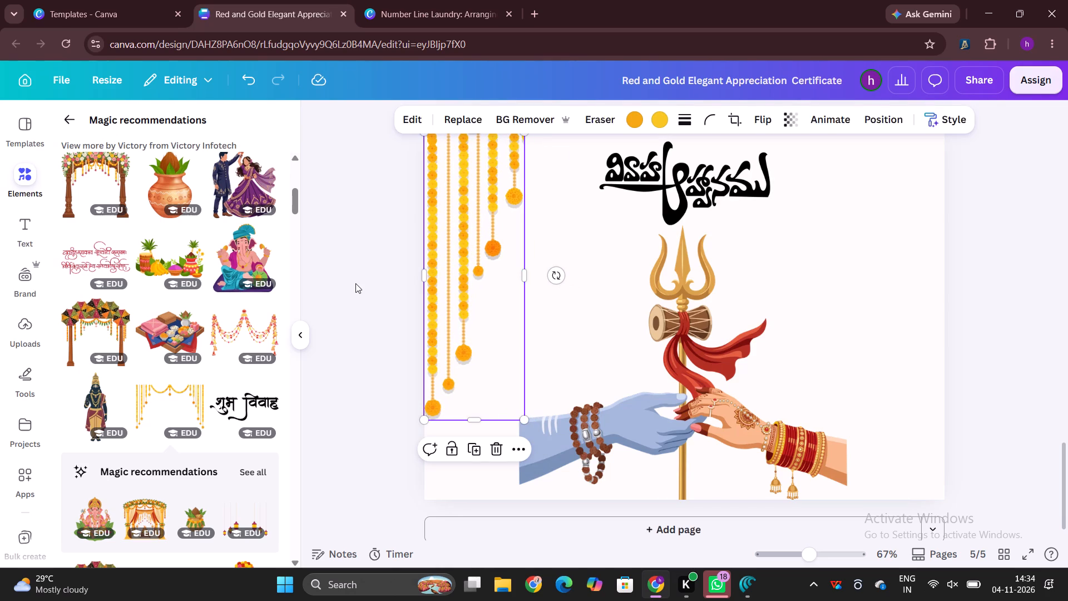
pyautogui.scroll(1, 355, 283)
pyautogui.click(507, 309)
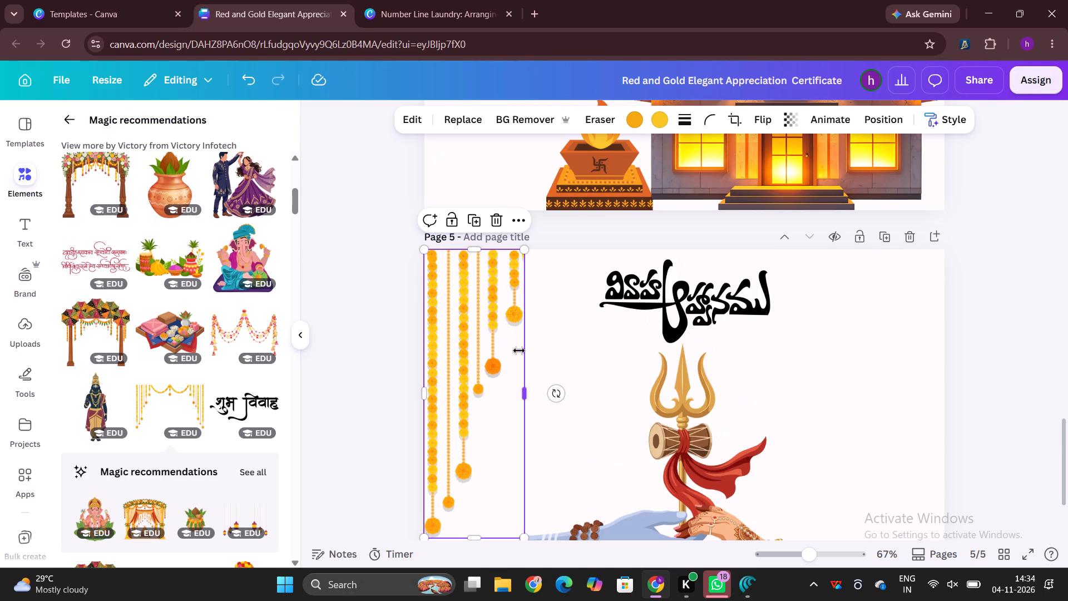
pyautogui.moveTo(526, 390); pyautogui.dragTo(522, 384)
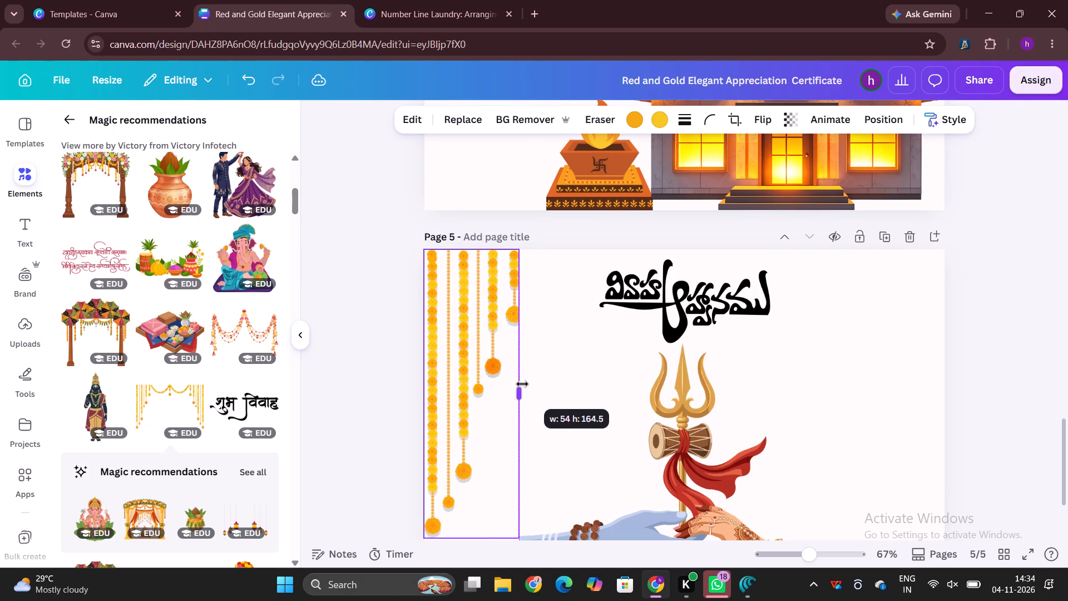
pyautogui.moveTo(522, 384); pyautogui.dragTo(523, 385)
pyautogui.moveTo(523, 385); pyautogui.dragTo(523, 385)
pyautogui.click(366, 362)
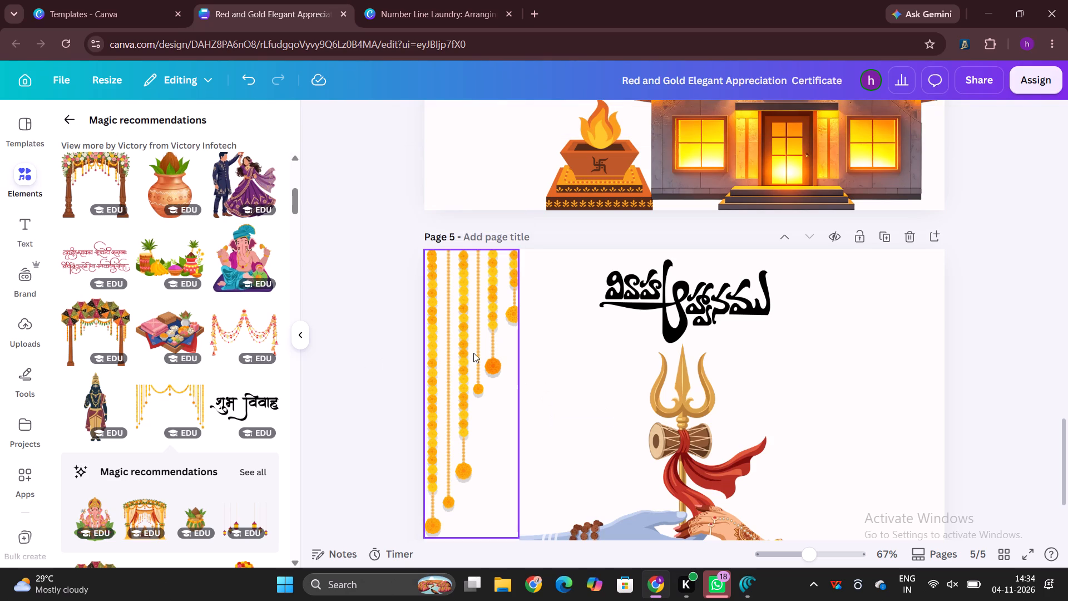
# Duplicate the garland and place the copy, flipped horizontally, flush in page 5's top-right corner to mirror the original.
pyautogui.click(473, 353)
pyautogui.click(469, 219)
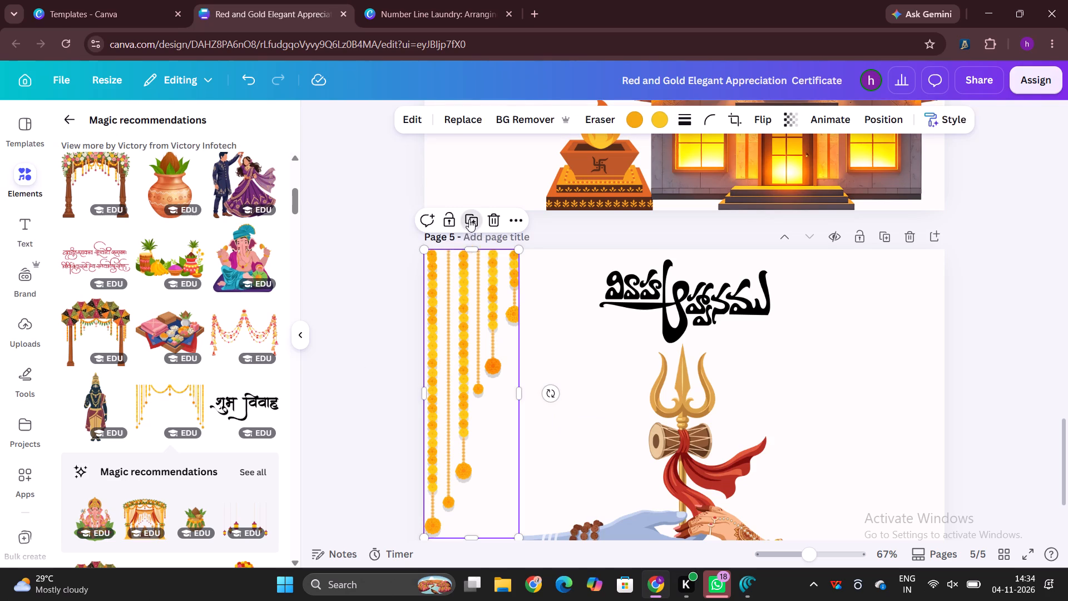
pyautogui.moveTo(469, 363); pyautogui.dragTo(880, 366)
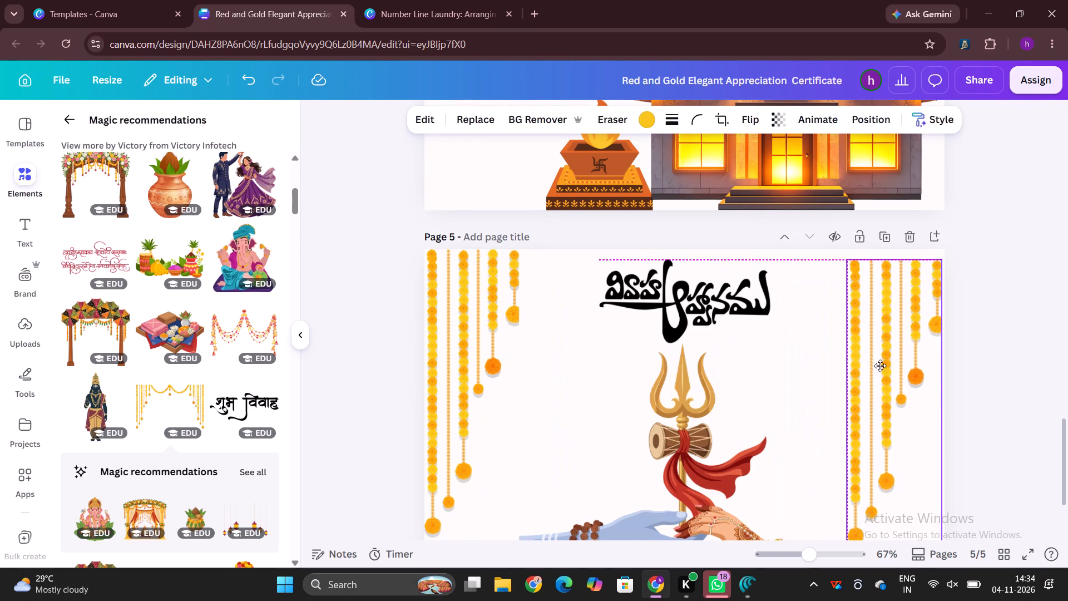
pyautogui.moveTo(880, 366); pyautogui.dragTo(880, 364)
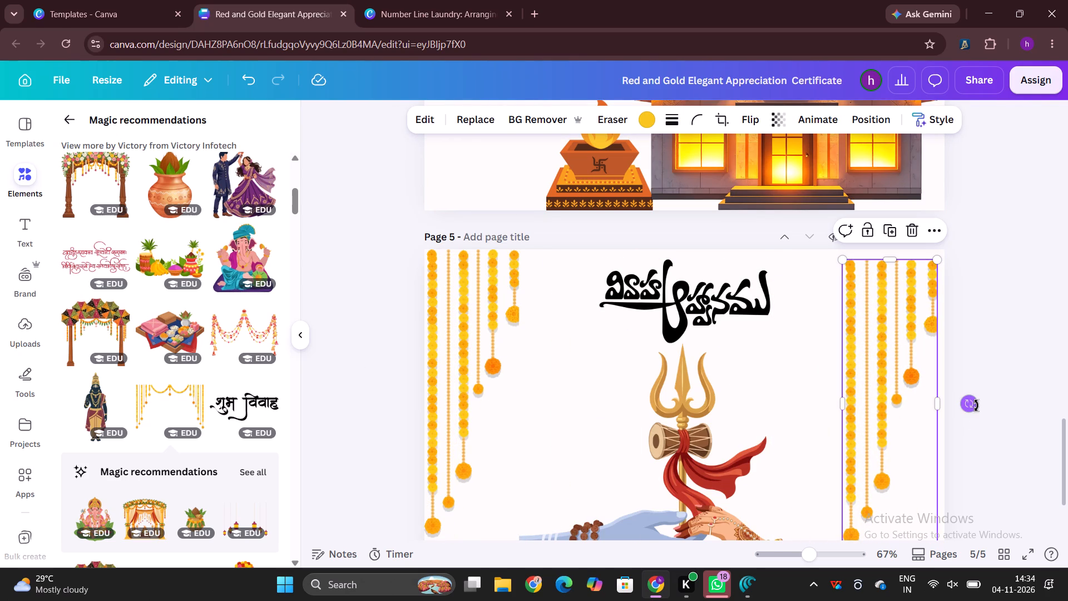
pyautogui.click(976, 406)
pyautogui.click(970, 401)
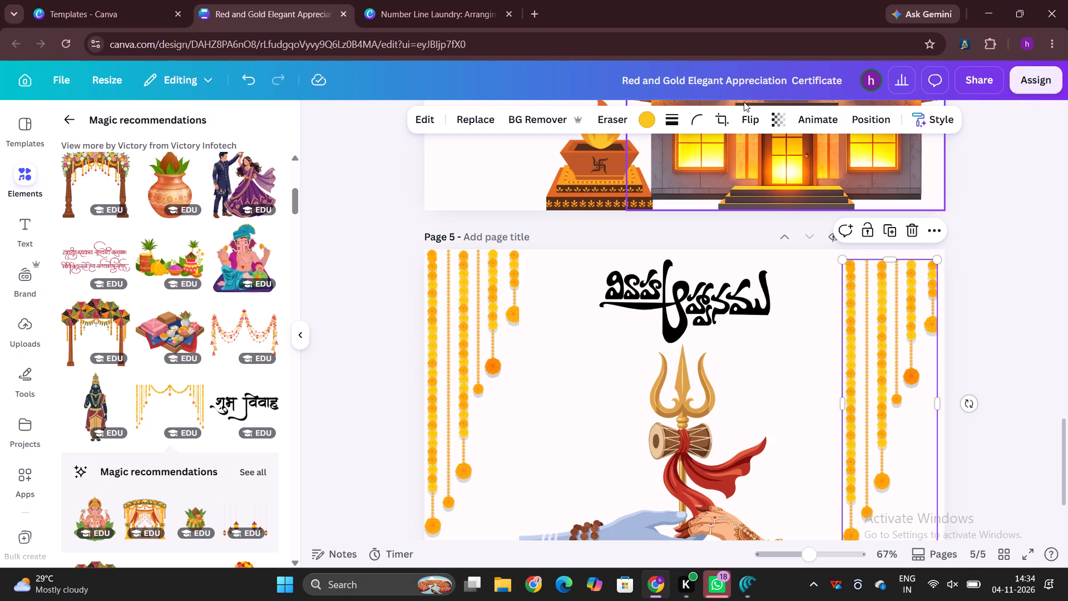
pyautogui.click(754, 122)
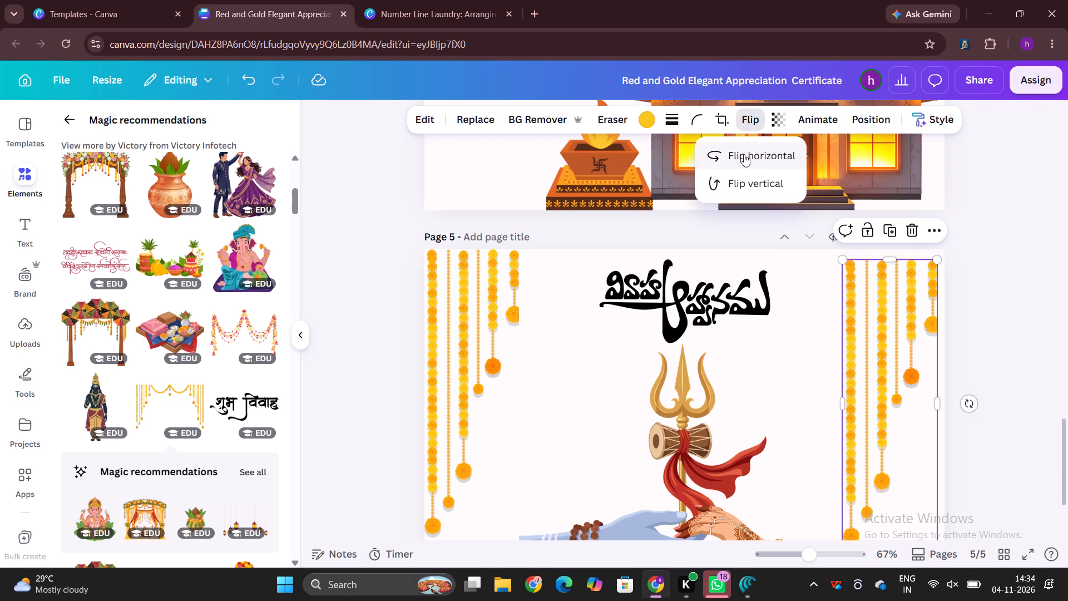
pyautogui.click(744, 154)
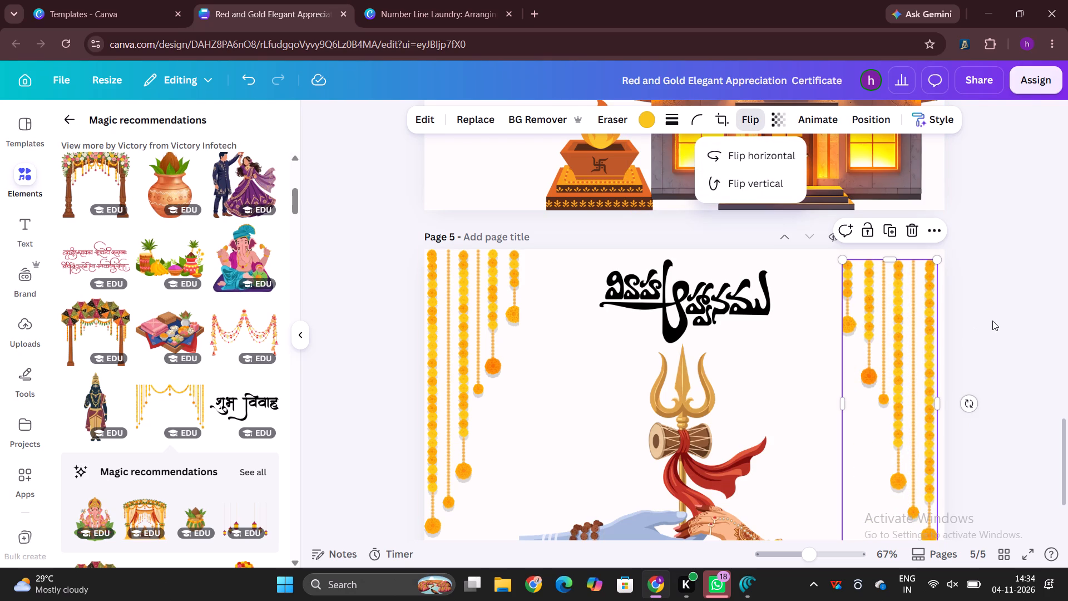
pyautogui.click(992, 321)
pyautogui.moveTo(889, 325); pyautogui.dragTo(887, 309)
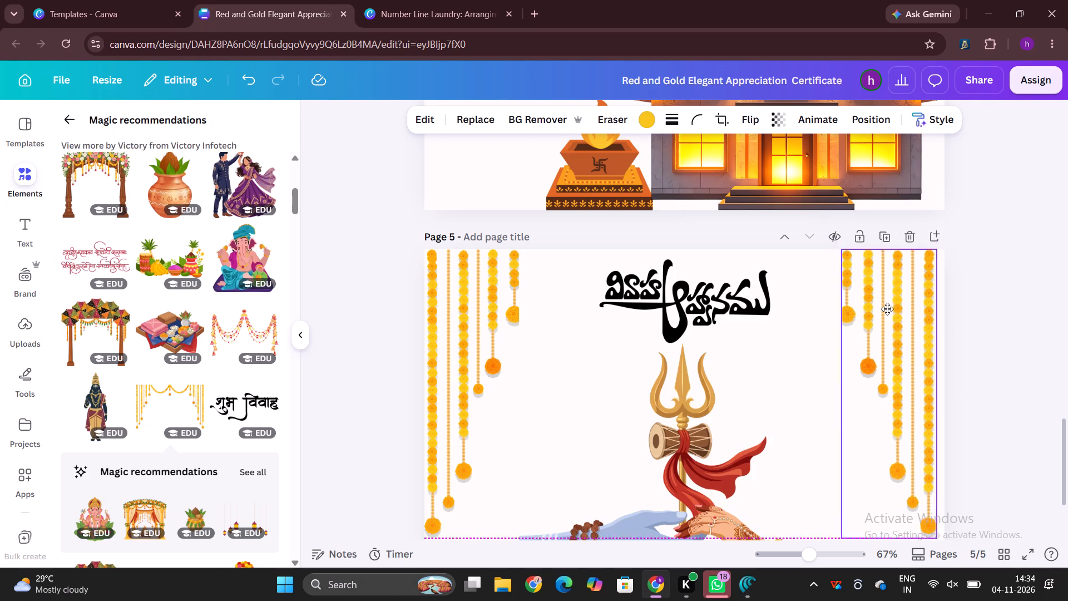
pyautogui.moveTo(887, 309); pyautogui.dragTo(889, 317)
pyautogui.click(1003, 295)
# Replace page 5's Telugu calligraphy with the పెళ్లిసందడి lettering from the recommendations, shrunk and centred above the trident.
pyautogui.scroll(-3, 1003, 295)
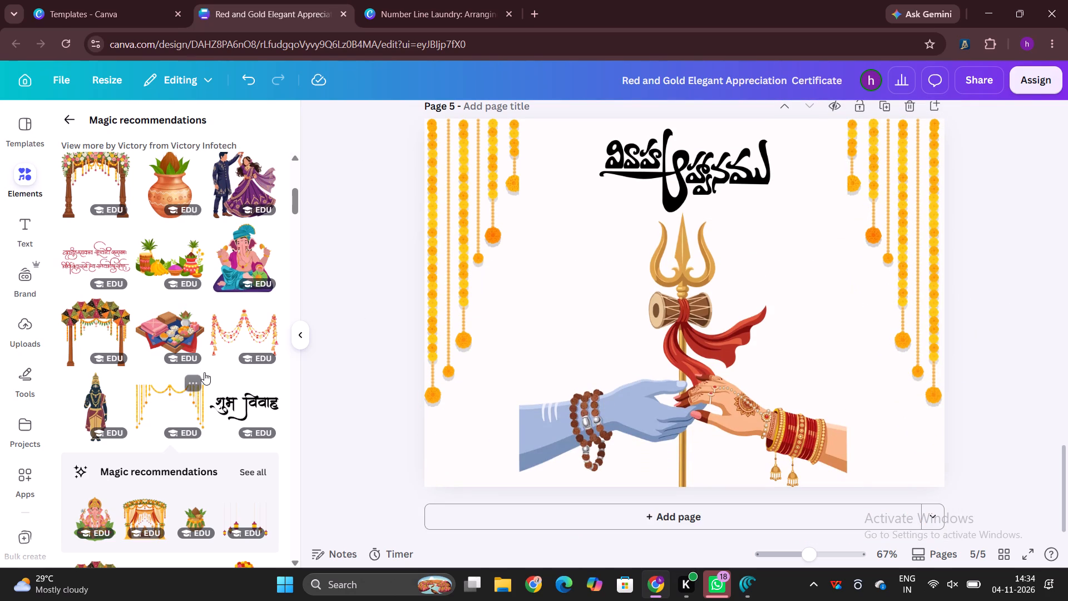
pyautogui.scroll(-4, 204, 372)
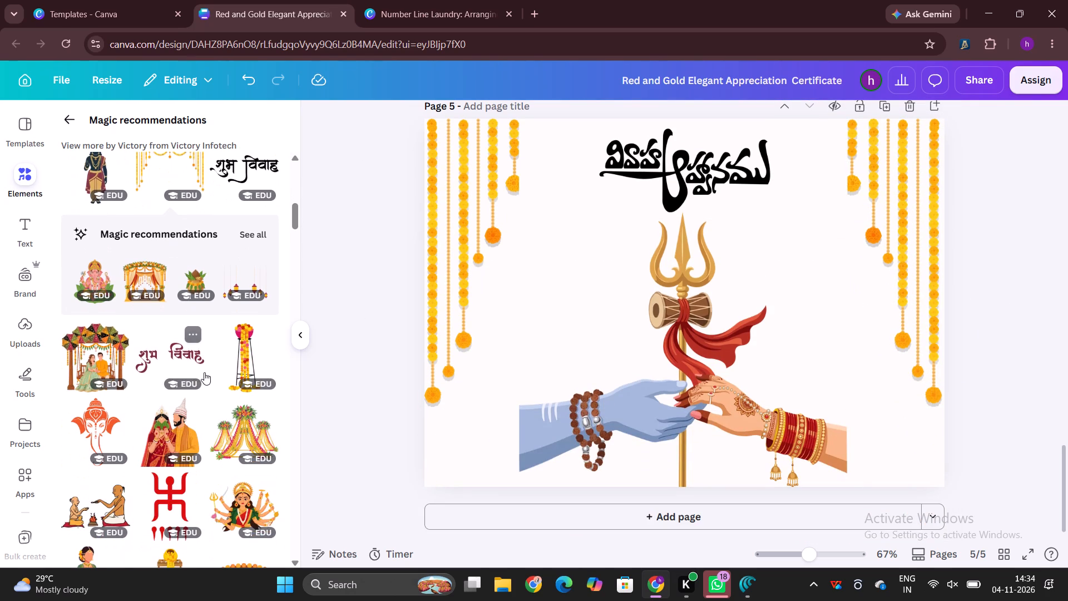
pyautogui.scroll(-6, 204, 372)
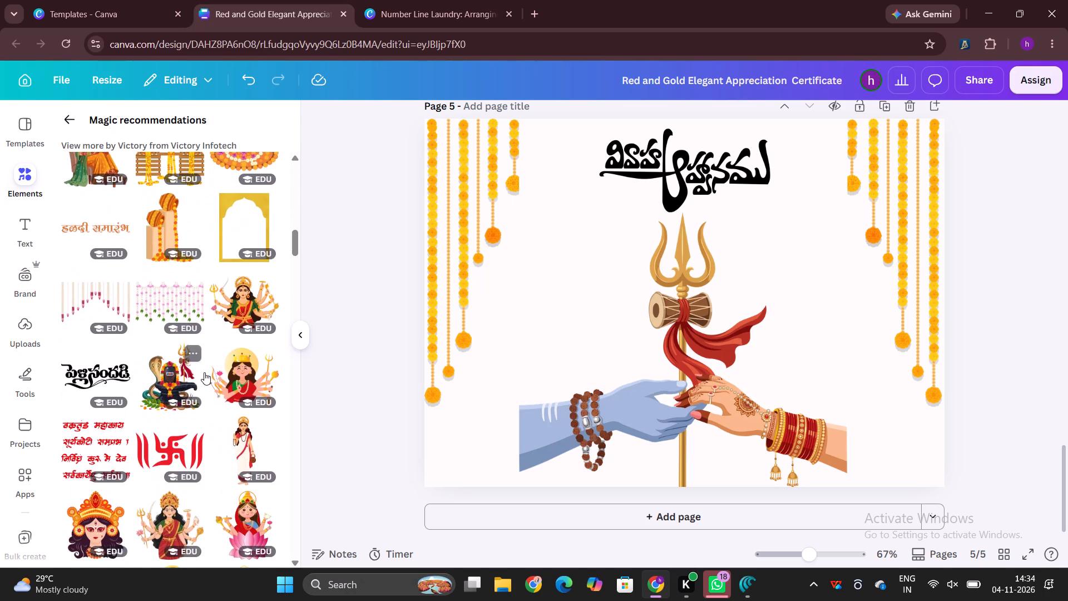
pyautogui.scroll(-6, 204, 372)
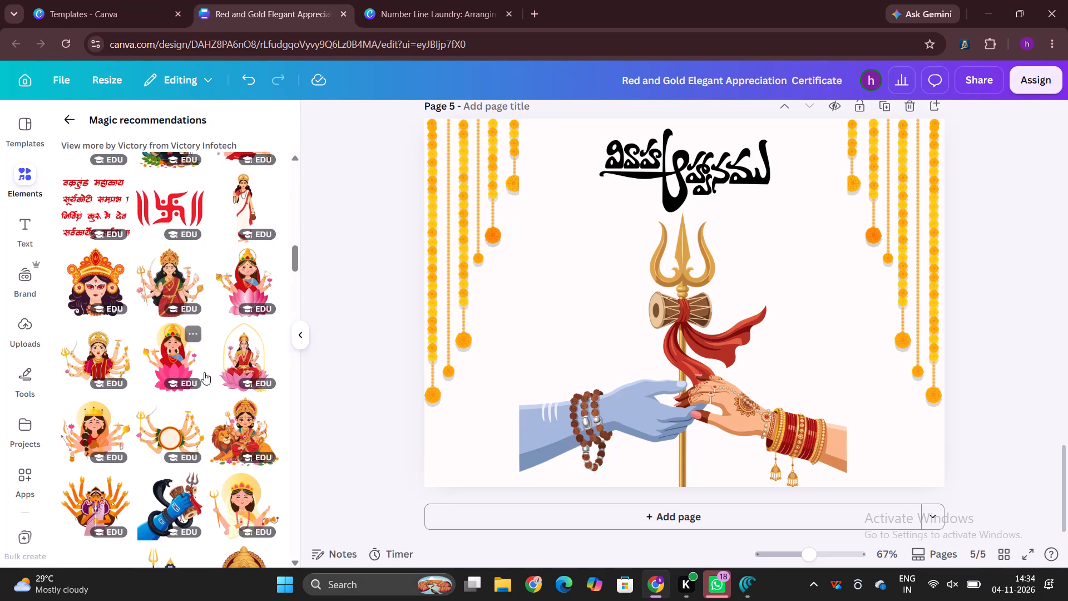
pyautogui.scroll(-2, 204, 372)
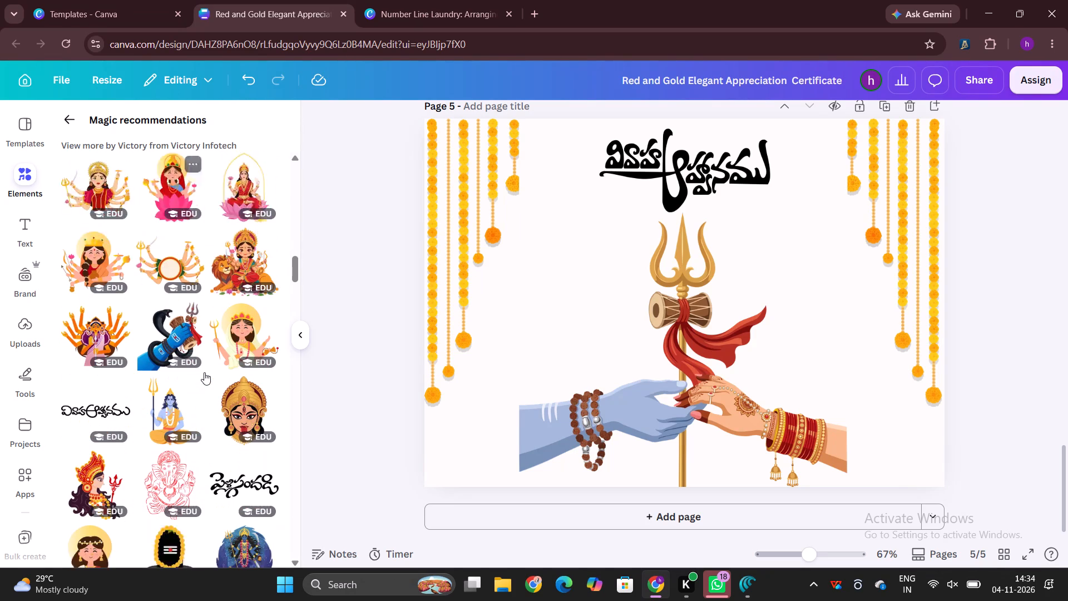
pyautogui.scroll(-2, 204, 372)
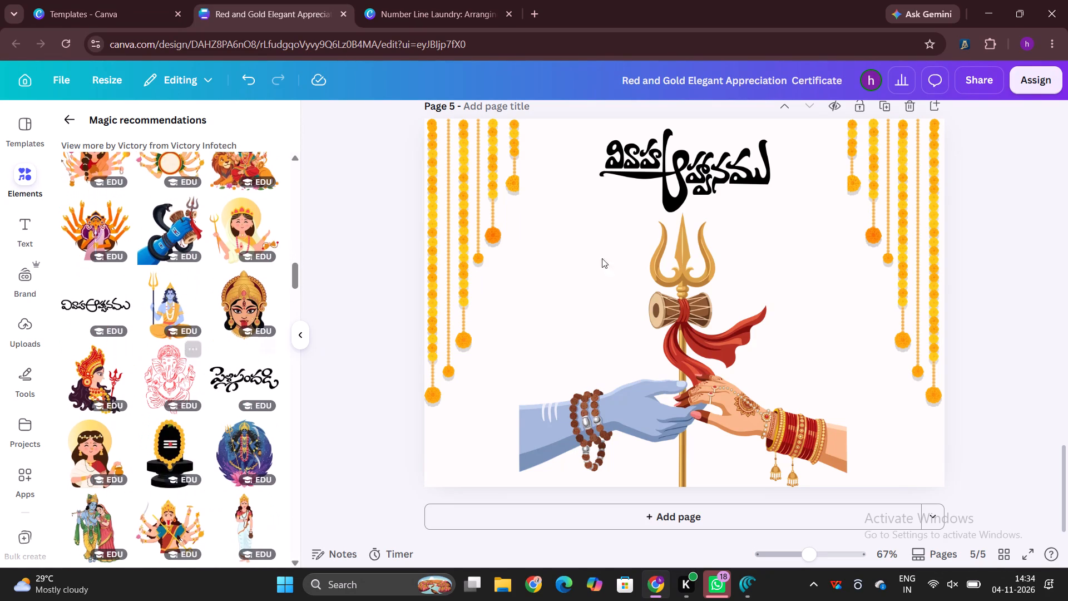
pyautogui.click(736, 173)
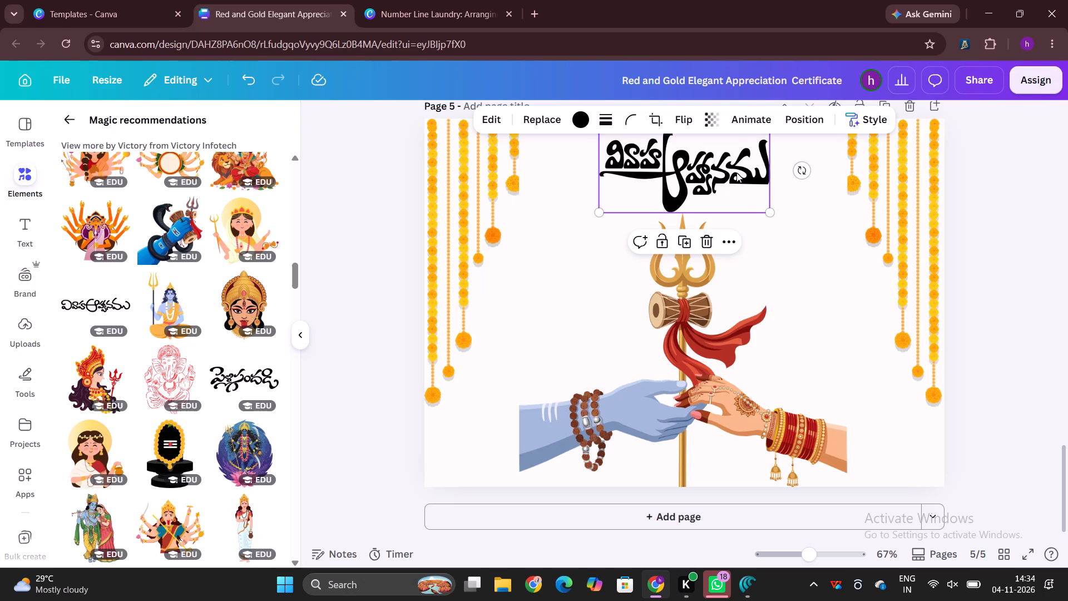
pyautogui.press('BackSpace')
pyautogui.click(235, 391)
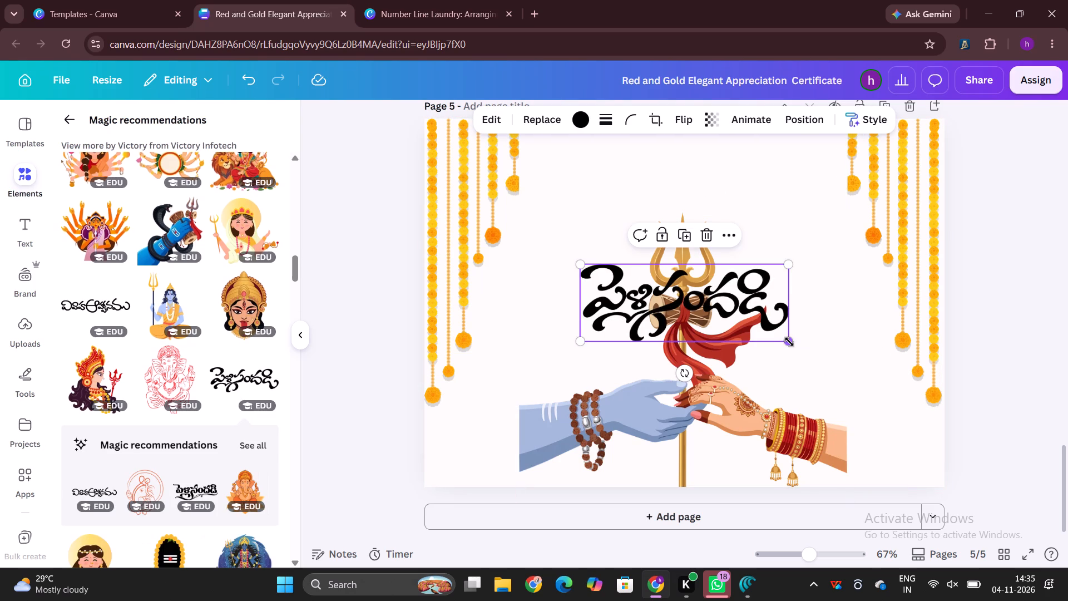
pyautogui.moveTo(789, 342); pyautogui.dragTo(760, 308)
pyautogui.moveTo(657, 278); pyautogui.dragTo(676, 156)
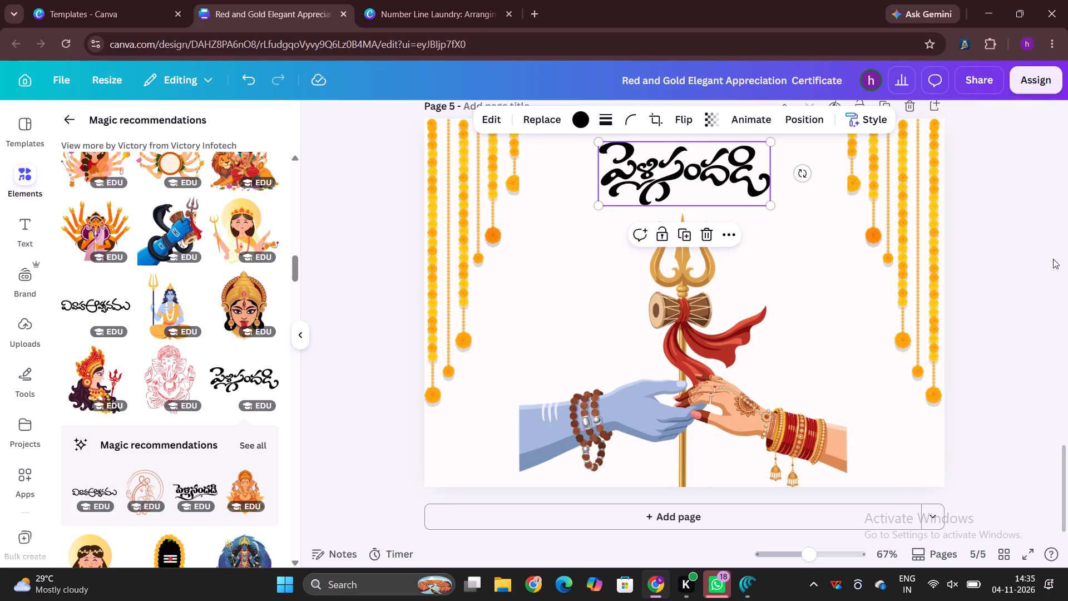
pyautogui.click(994, 254)
# Look further through the recommended graphics and add a blank page 6 after the wedding page.
pyautogui.scroll(1, 994, 254)
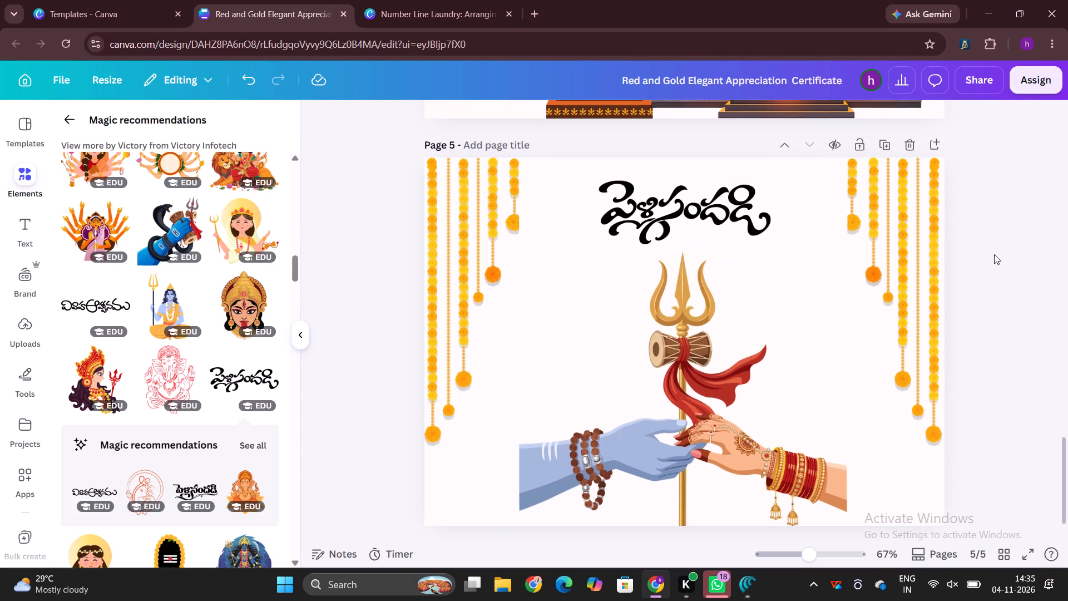
pyautogui.scroll(-6, 229, 324)
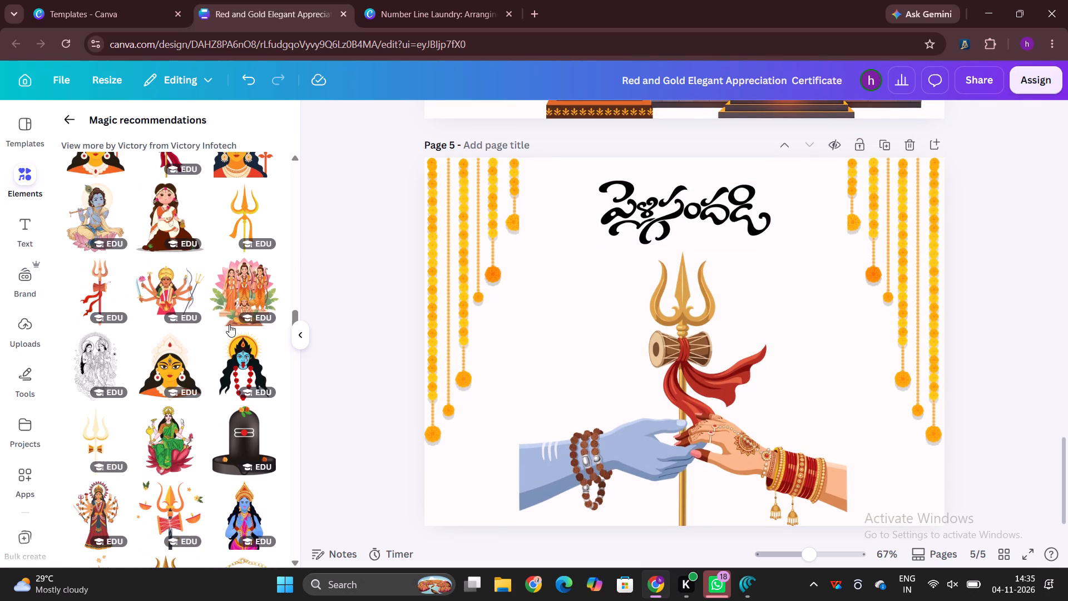
pyautogui.scroll(-6, 229, 324)
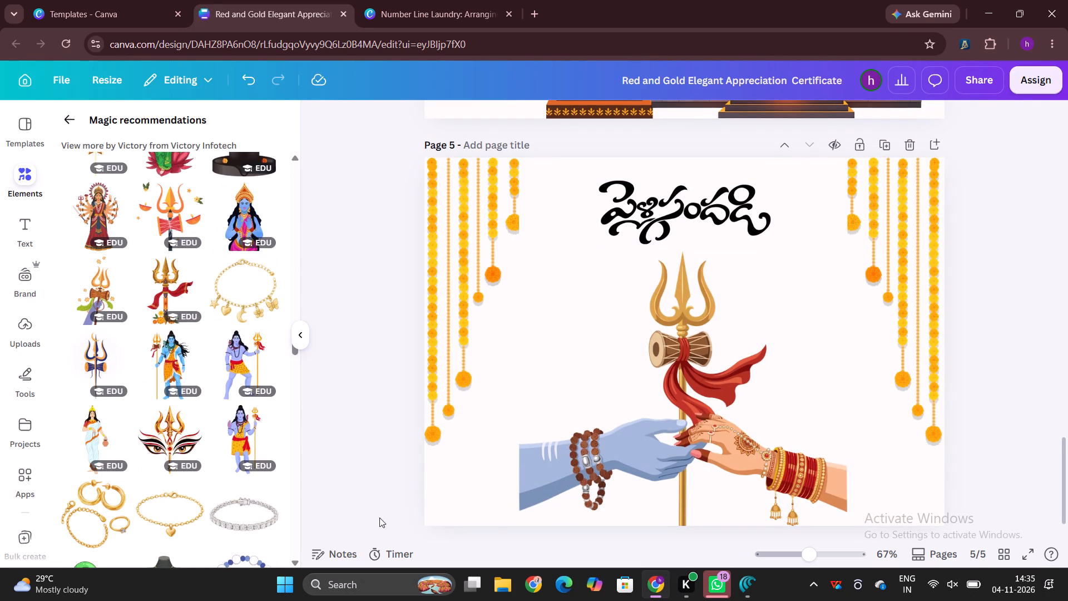
pyautogui.scroll(-3, 397, 464)
pyautogui.click(624, 506)
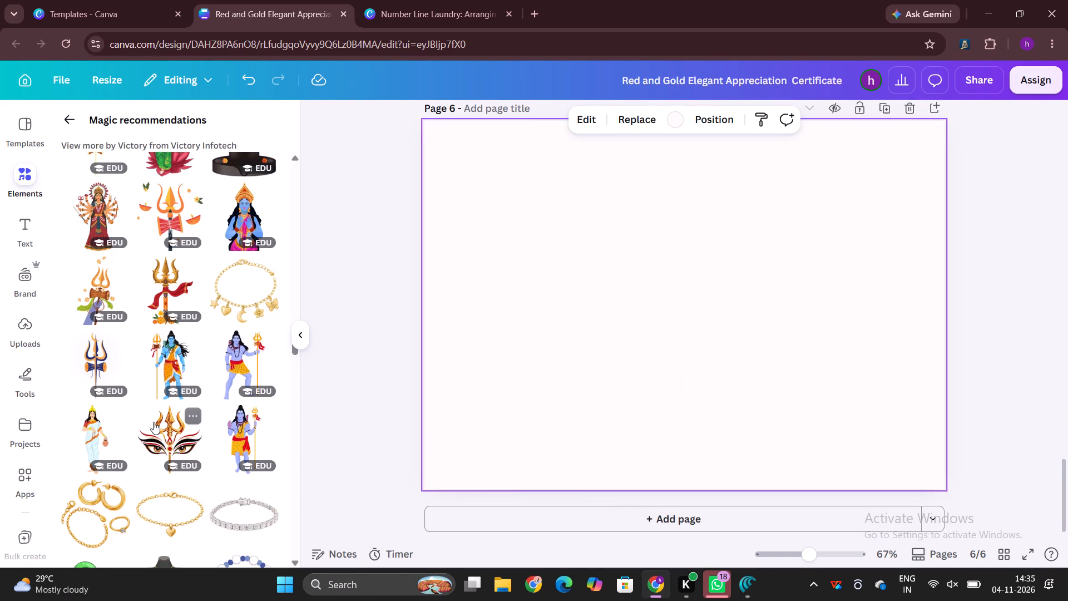
# Add the dancing Shiva graphic to page 6, enlarge it slightly and centre it with its foot at the page's bottom edge.
pyautogui.scroll(6, 199, 295)
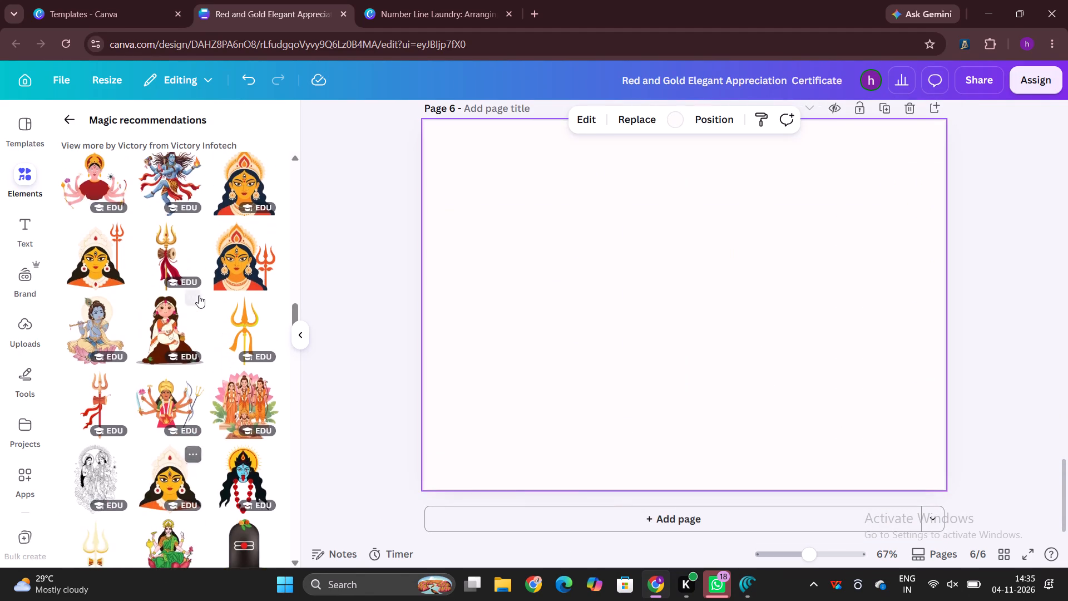
pyautogui.scroll(4, 199, 295)
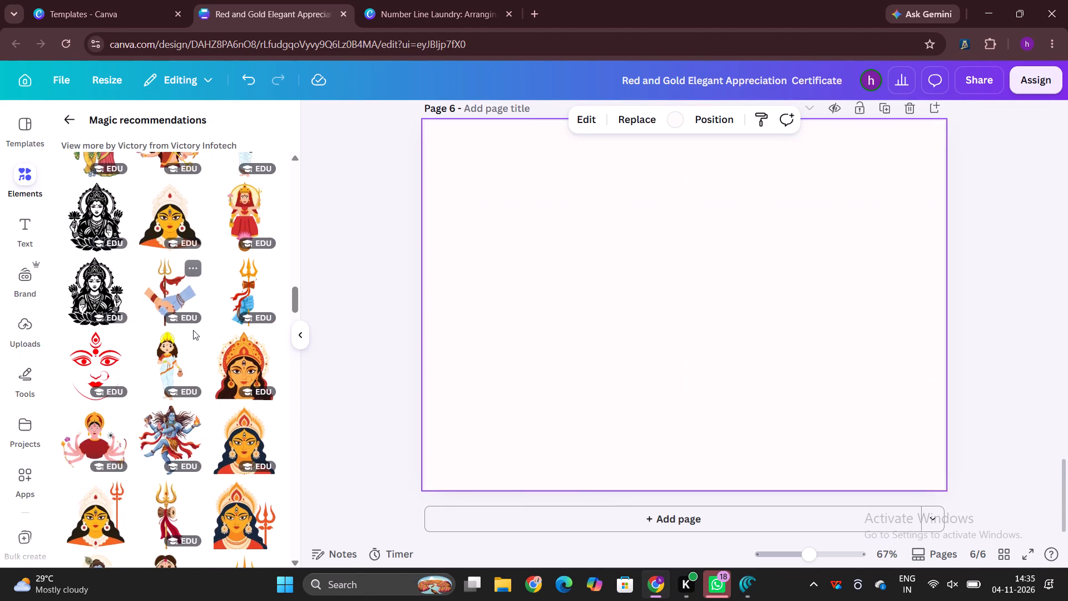
pyautogui.click(171, 423)
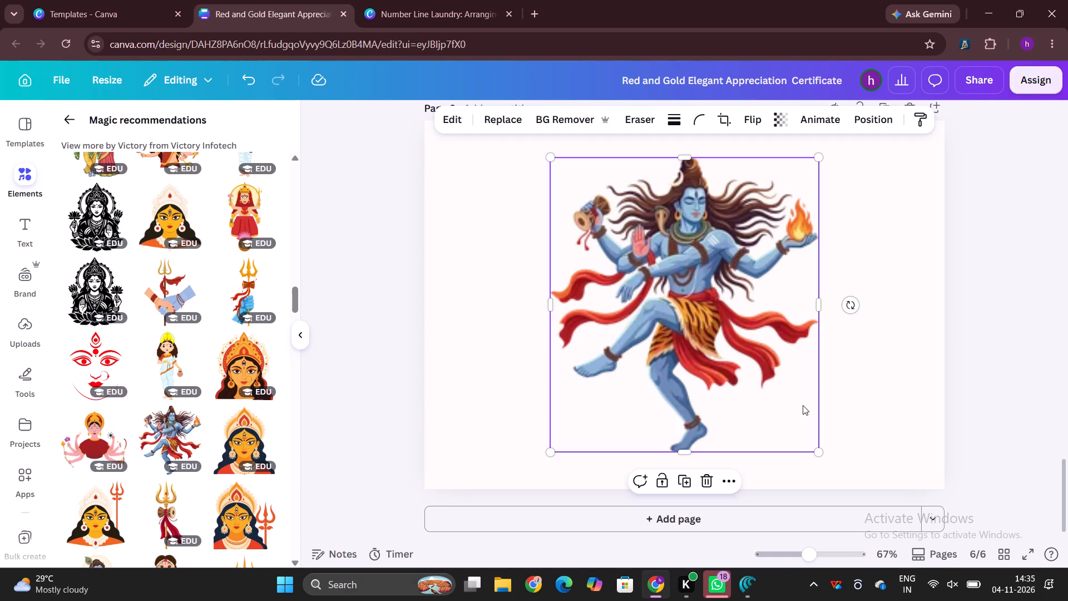
pyautogui.moveTo(821, 452); pyautogui.dragTo(856, 475)
pyautogui.moveTo(757, 381); pyautogui.dragTo(733, 386)
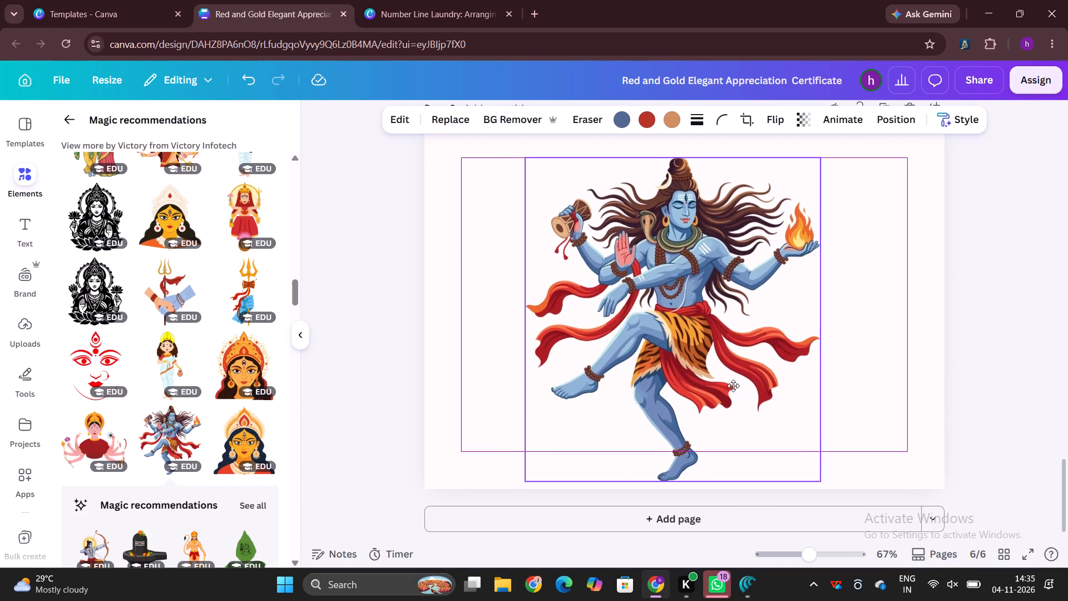
pyautogui.moveTo(733, 386); pyautogui.dragTo(740, 388)
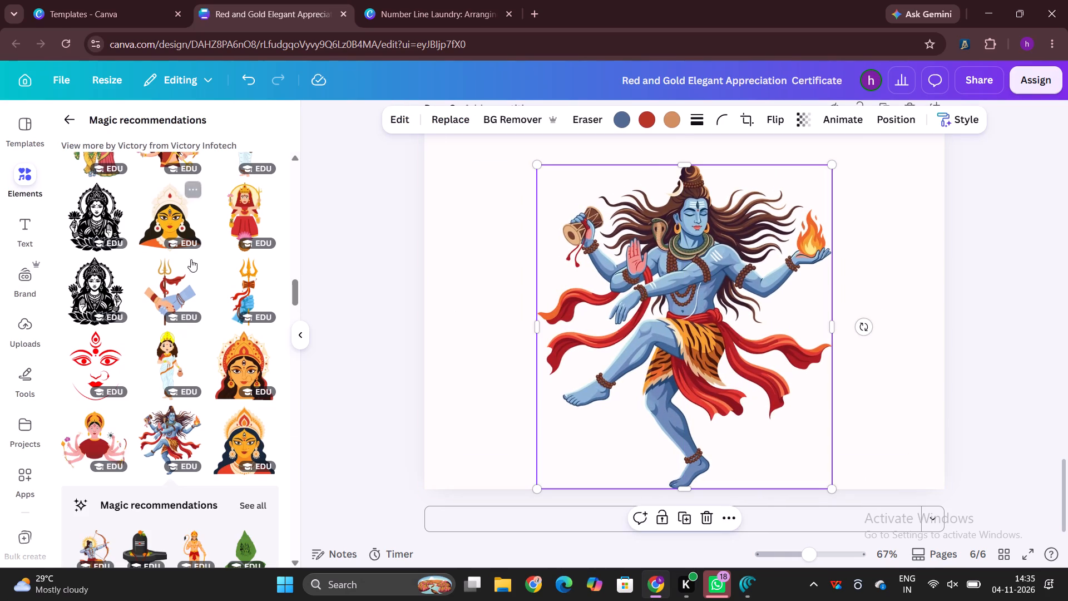
# Add a blank page 7 after the dancing Shiva page.
pyautogui.scroll(-2, 148, 338)
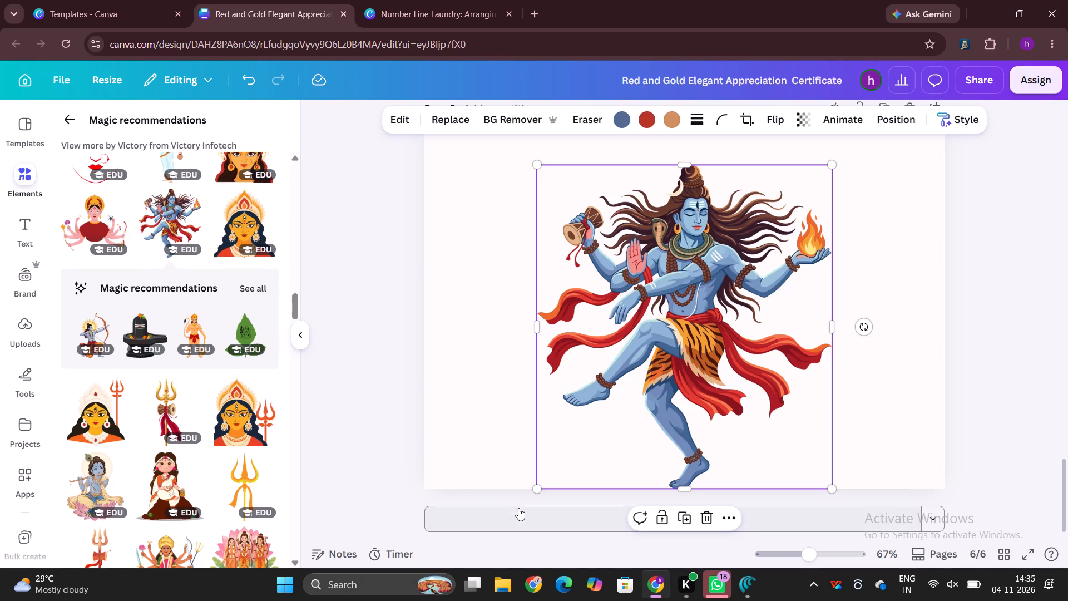
pyautogui.click(518, 508)
# Add the golden trident with Durga eyes graphic to page 7 and enlarge it to about half the page width, roughly centred.
pyautogui.scroll(-7, 217, 359)
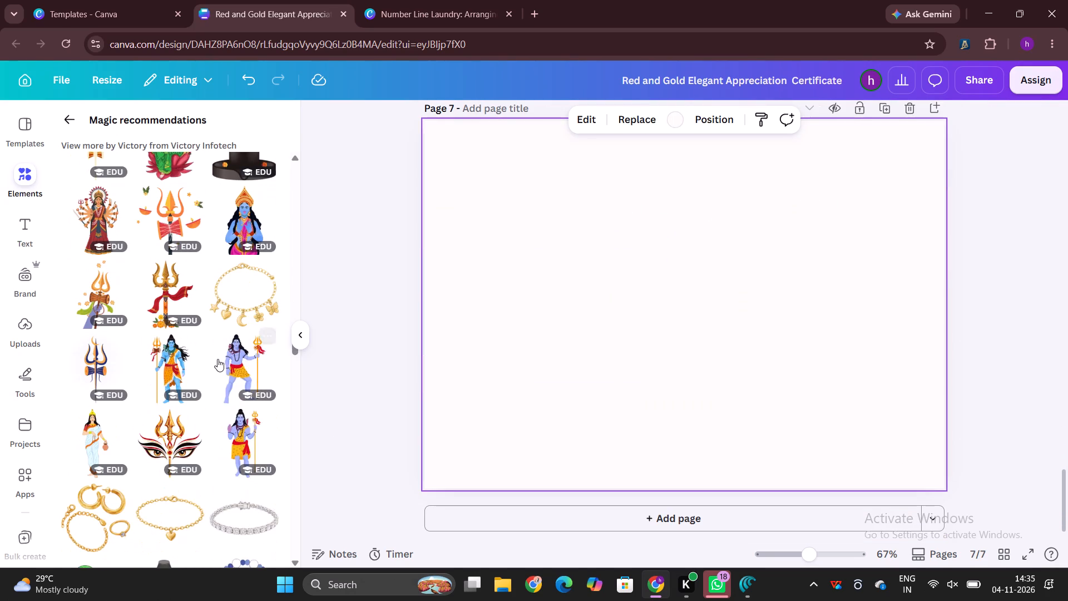
pyautogui.scroll(-2, 217, 359)
pyautogui.click(165, 276)
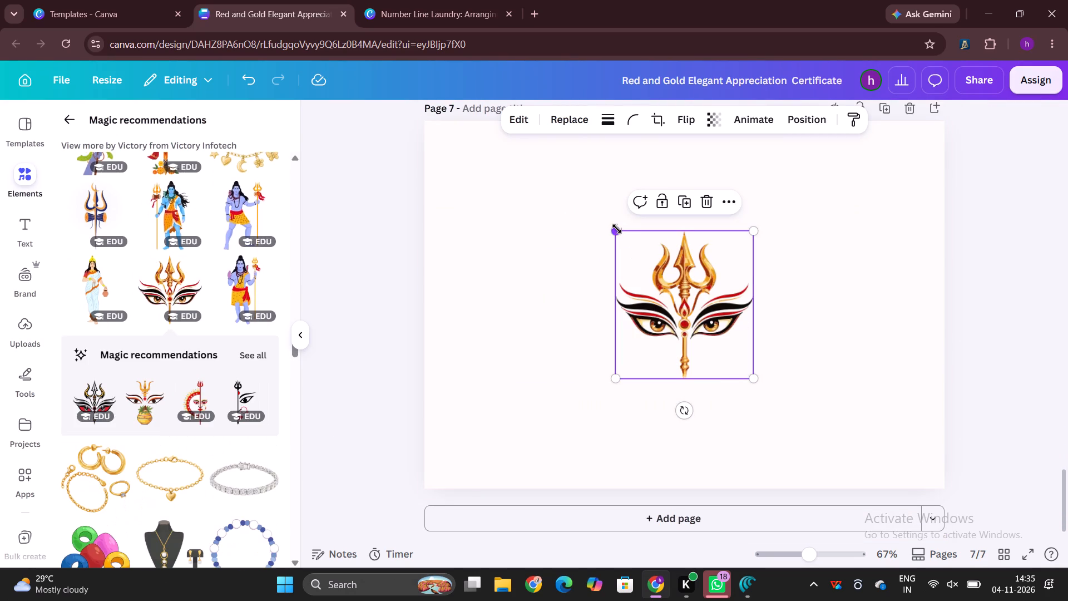
pyautogui.moveTo(617, 229); pyautogui.dragTo(524, 189)
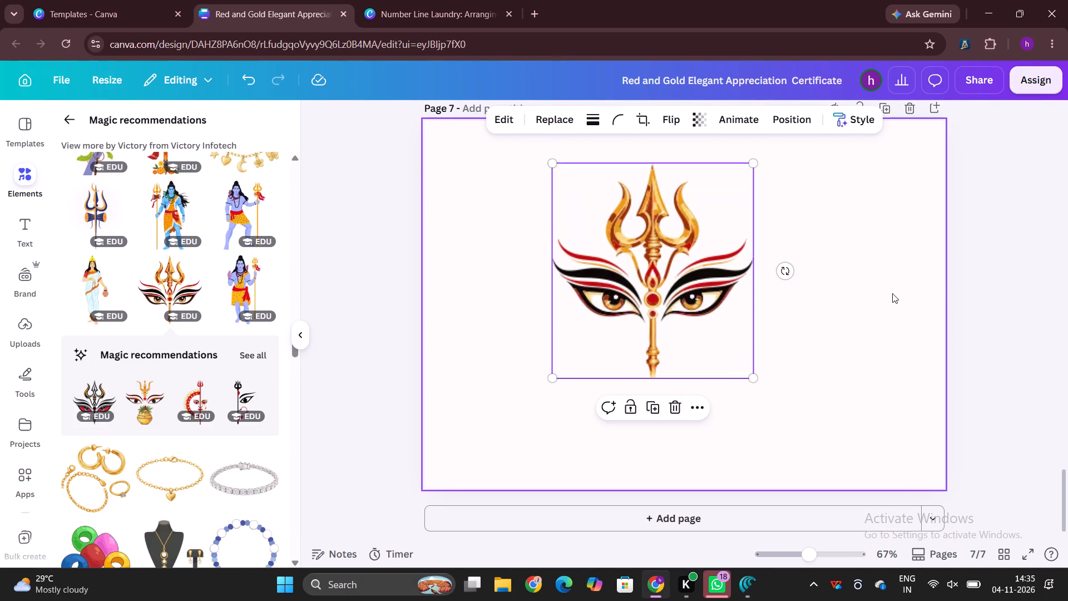
pyautogui.click(892, 293)
pyautogui.click(635, 323)
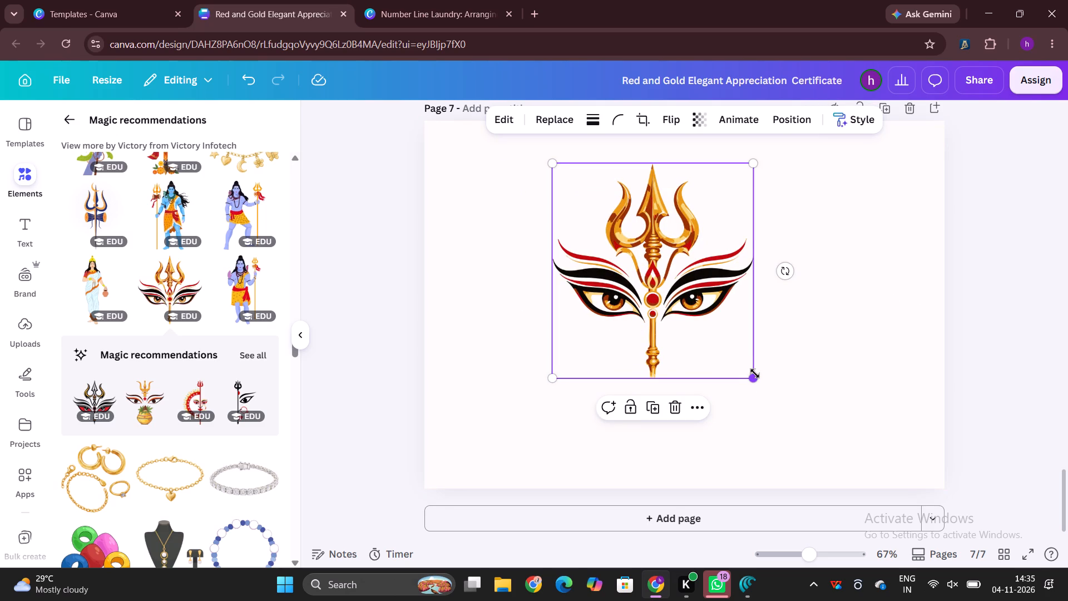
pyautogui.moveTo(755, 373); pyautogui.dragTo(863, 412)
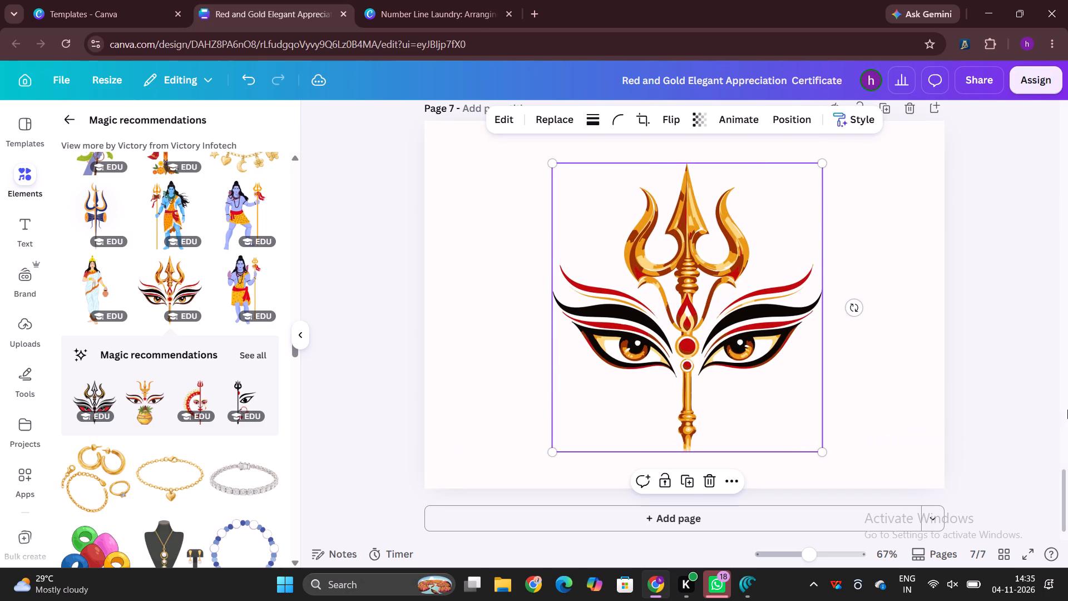
pyautogui.click(1067, 410)
# Add a blank page 8 after the trident-and-eyes page.
pyautogui.scroll(-2, 1067, 410)
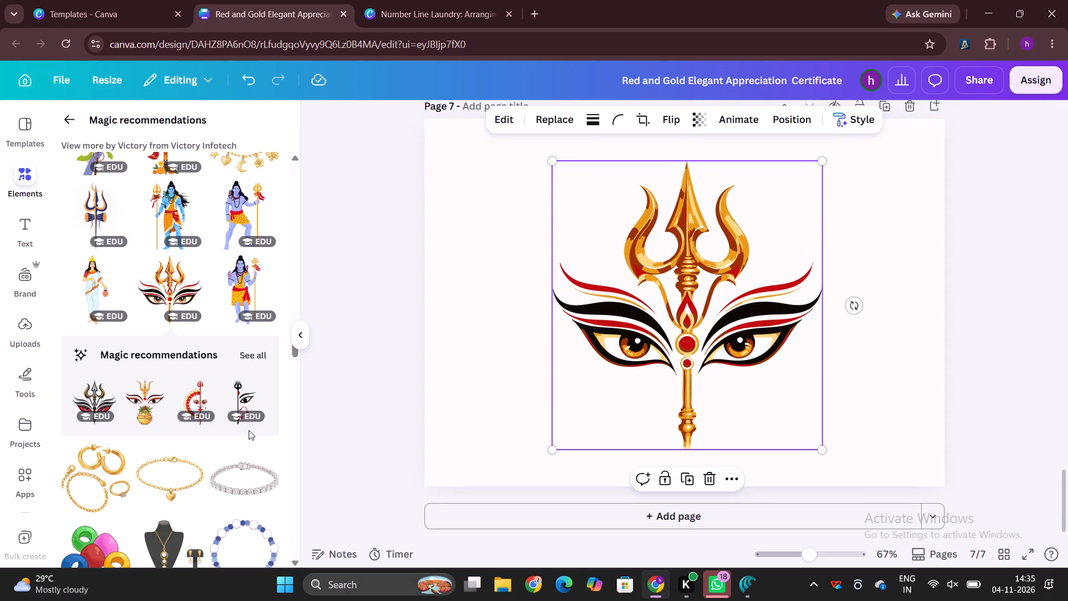
pyautogui.scroll(-2, 248, 430)
pyautogui.click(492, 518)
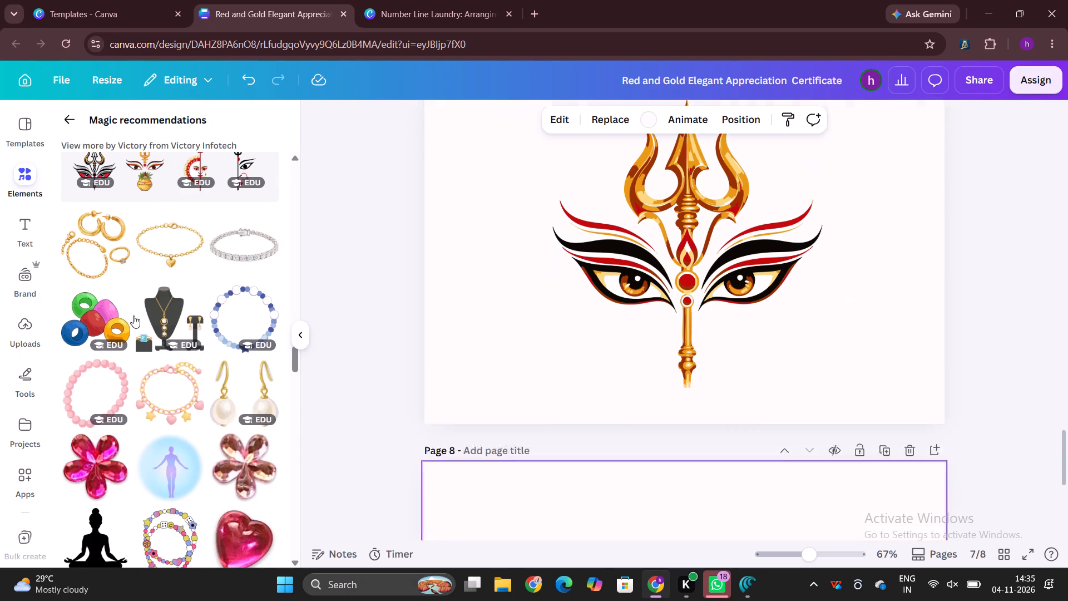
# Show all recommendations related to the trident-and-eyes graphic and look through them for a graphic for page 8.
pyautogui.scroll(3, 126, 303)
pyautogui.click(254, 427)
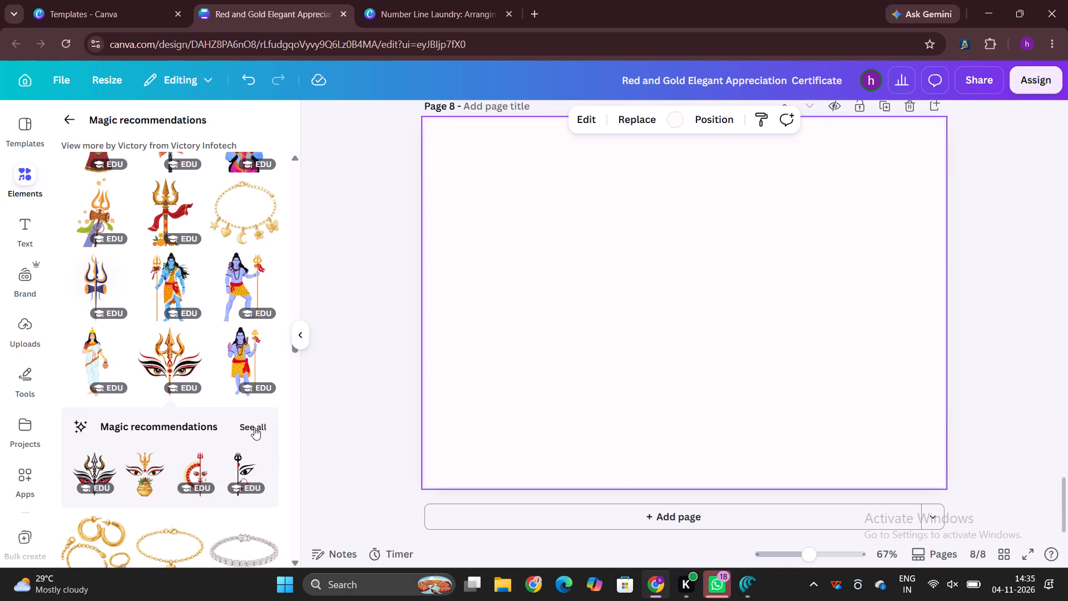
pyautogui.scroll(-9, 254, 427)
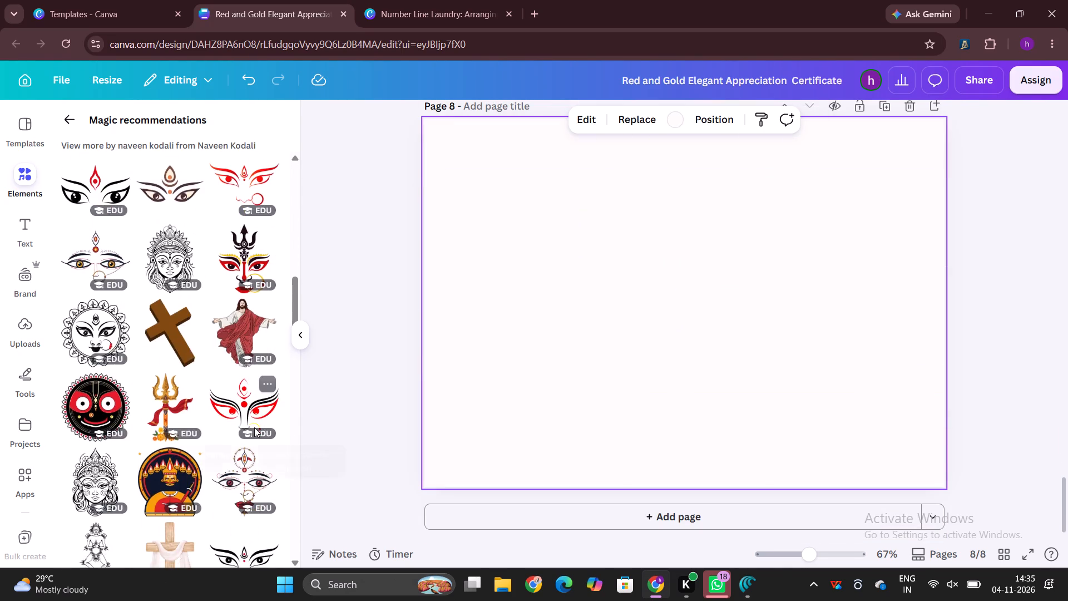
pyautogui.scroll(-6, 254, 427)
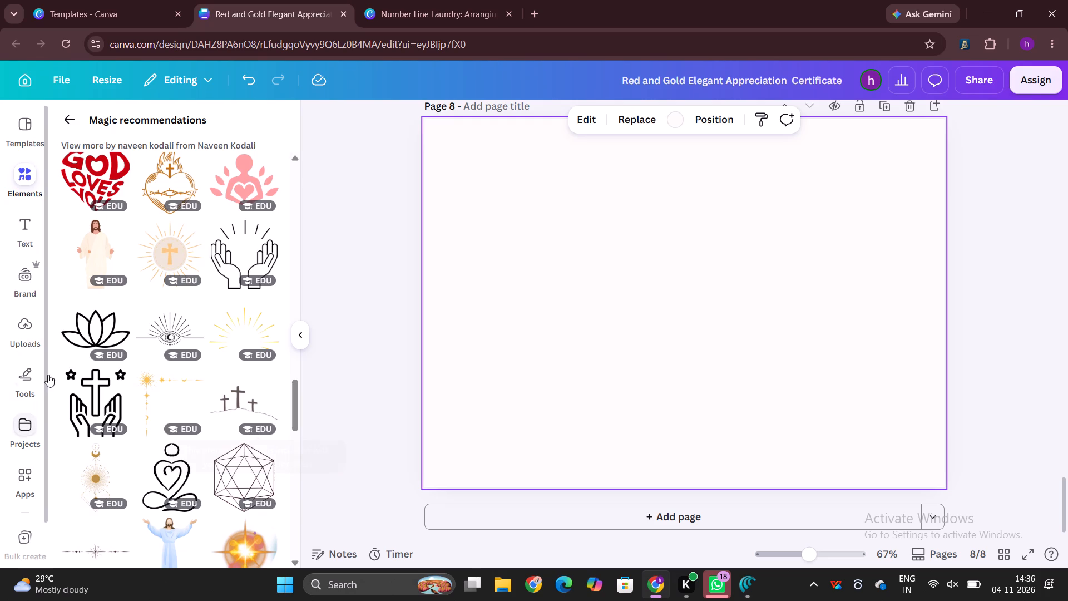
pyautogui.scroll(-4, 188, 359)
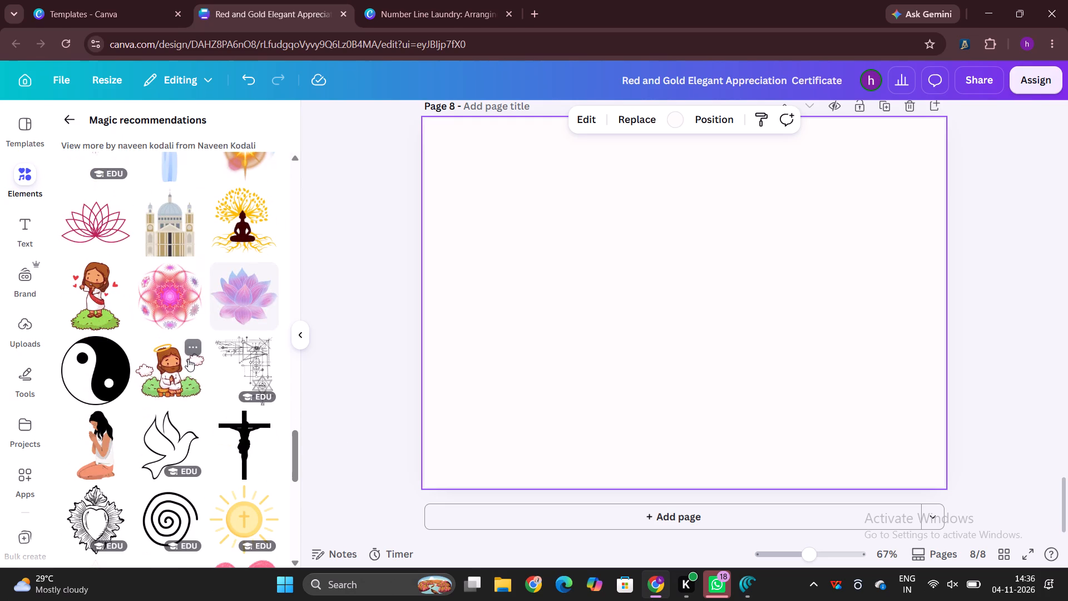
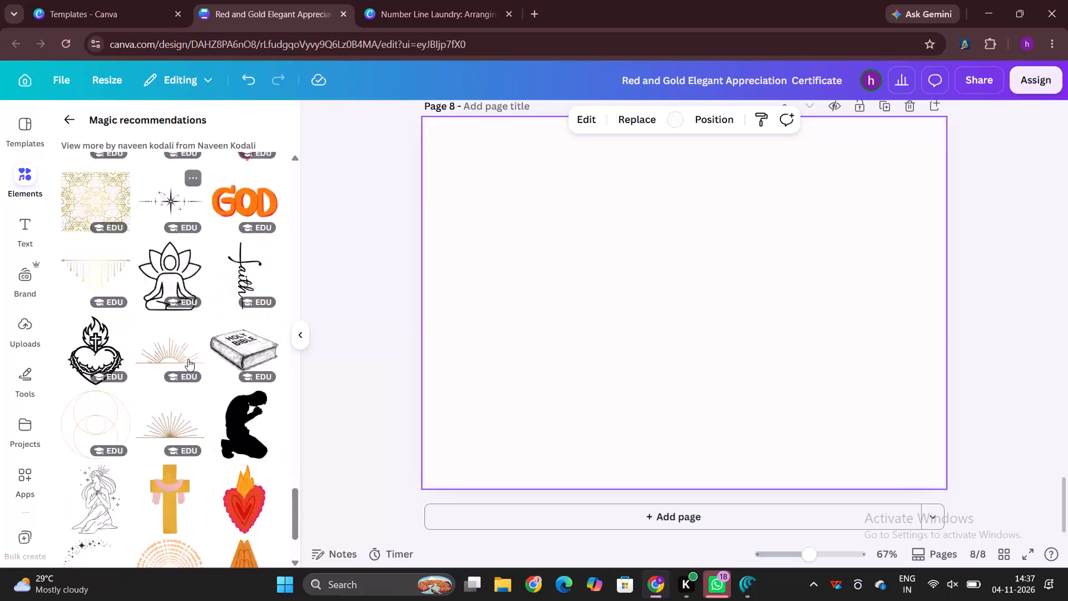
# Look through the remaining graphics related to the trident-and-eyes graphic, then return to the earlier search results.
pyautogui.scroll(-3, 188, 359)
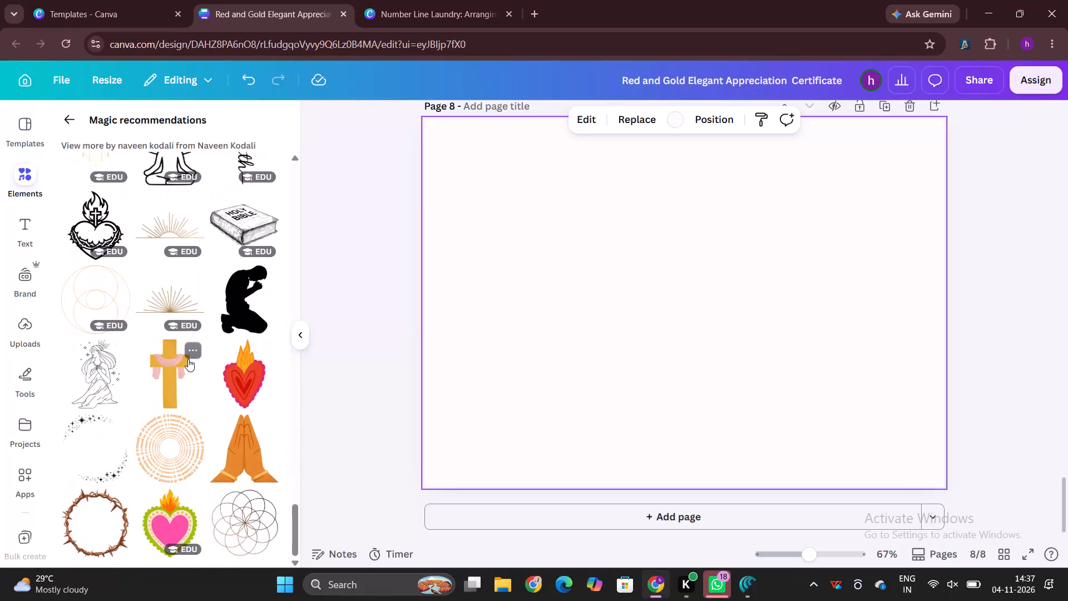
pyautogui.scroll(-3, 167, 430)
pyautogui.scroll(15, 167, 430)
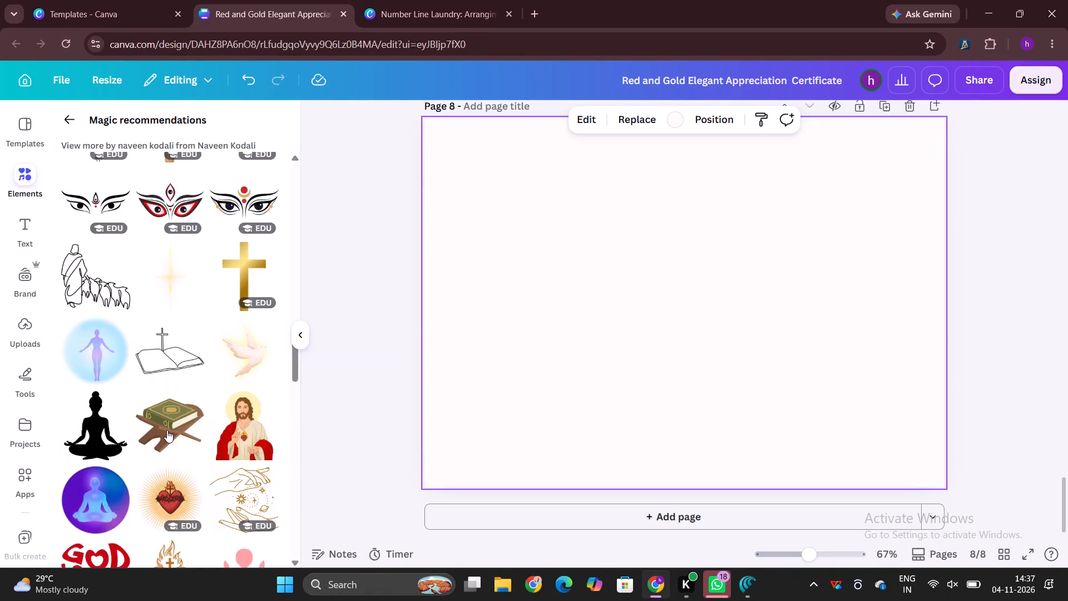
pyautogui.scroll(14, 167, 430)
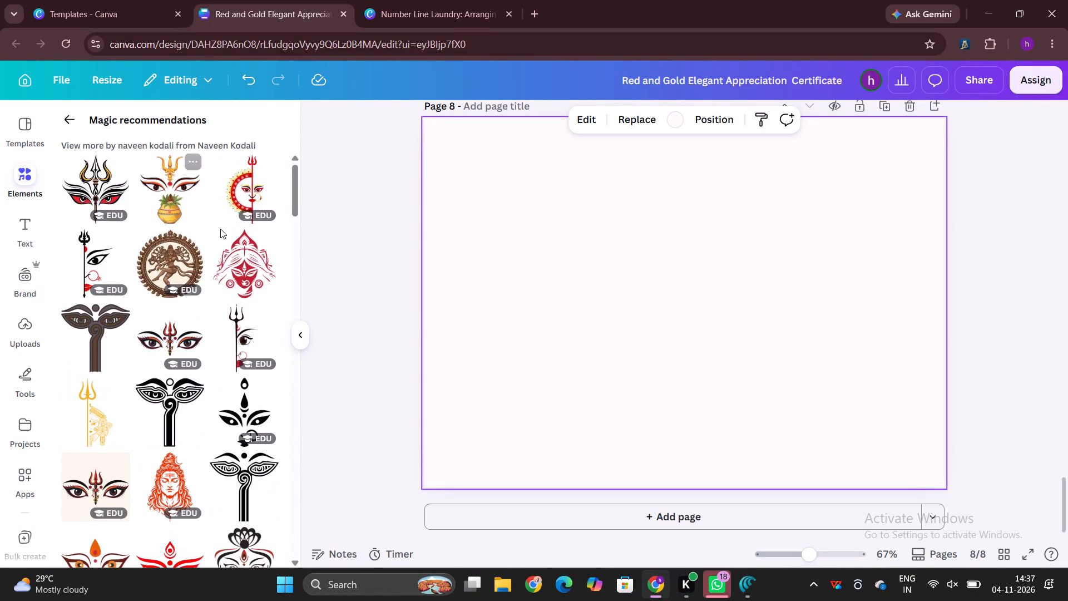
pyautogui.scroll(6, 220, 229)
pyautogui.click(76, 128)
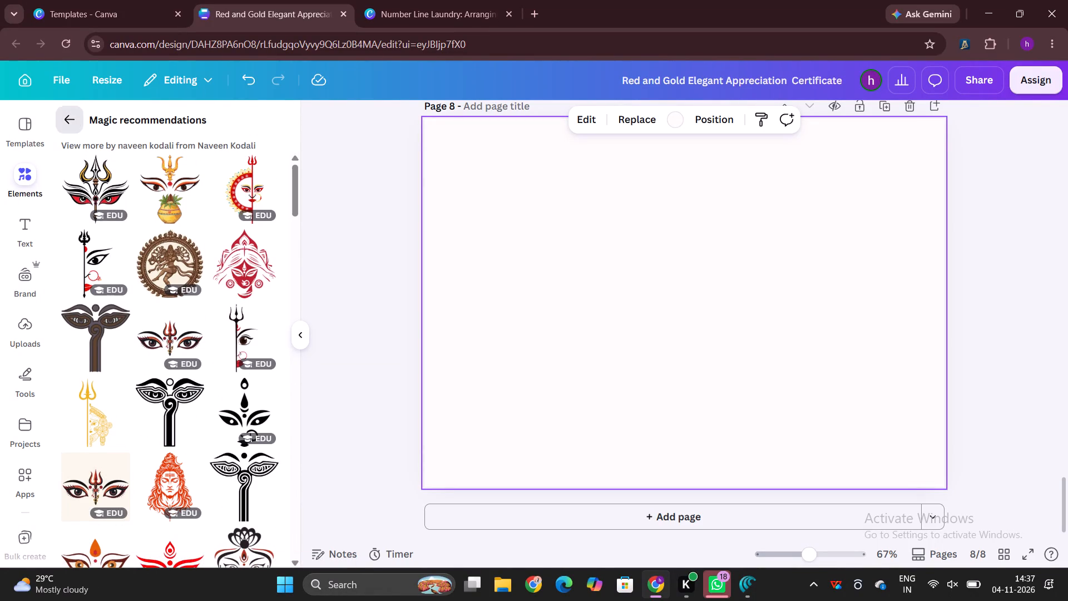
pyautogui.scroll(3, 177, 262)
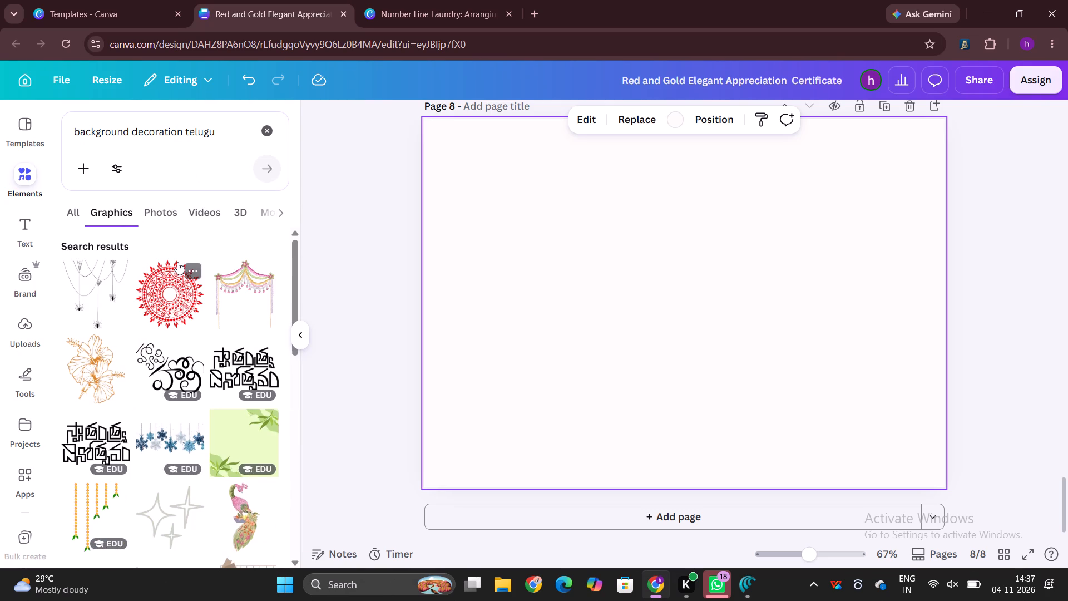
pyautogui.scroll(4, 177, 262)
# Search the elements for "marigold flowrs" and show all matching graphics.
pyautogui.click(264, 129)
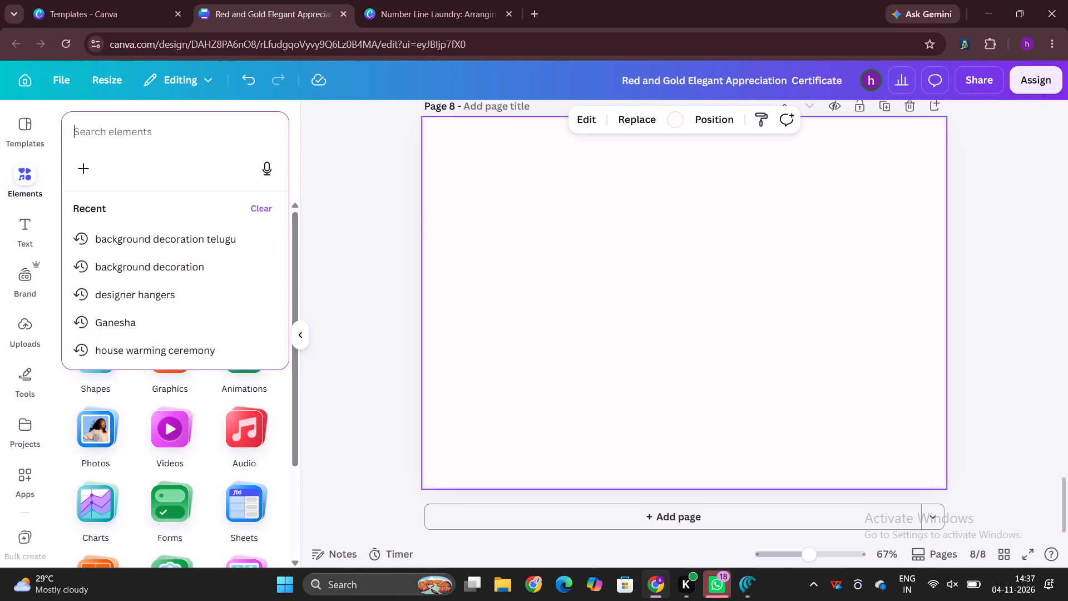
pyautogui.write('marigold flowrs')
pyautogui.press('Return')
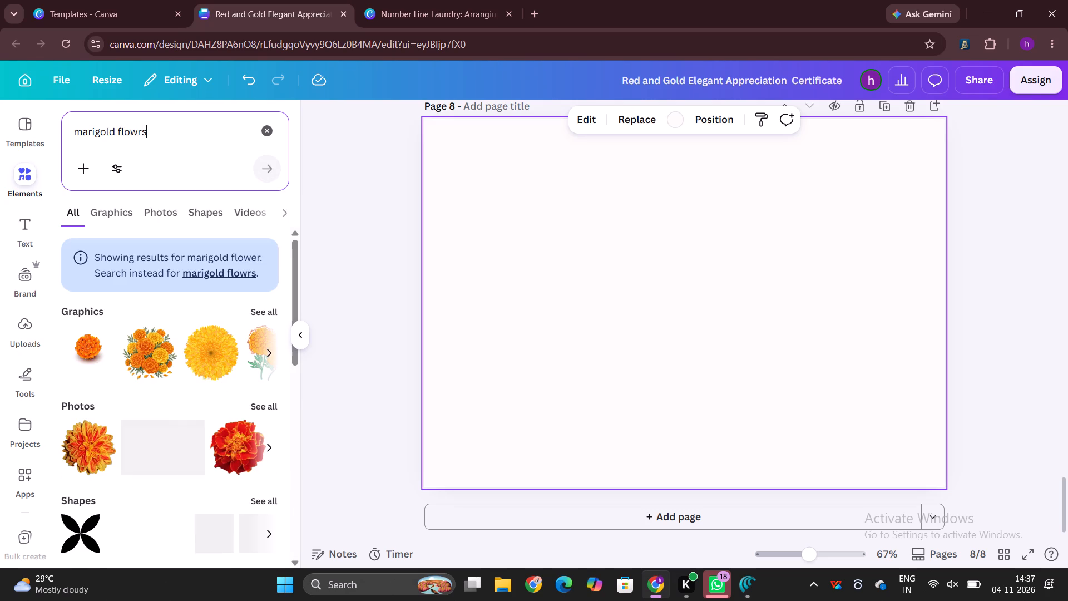
pyautogui.click(260, 318)
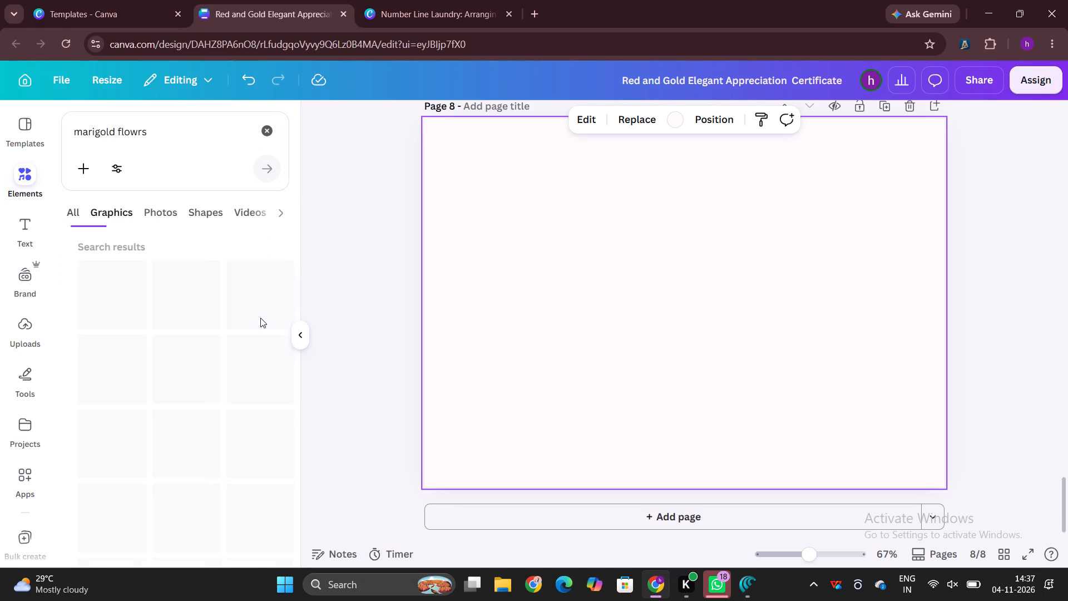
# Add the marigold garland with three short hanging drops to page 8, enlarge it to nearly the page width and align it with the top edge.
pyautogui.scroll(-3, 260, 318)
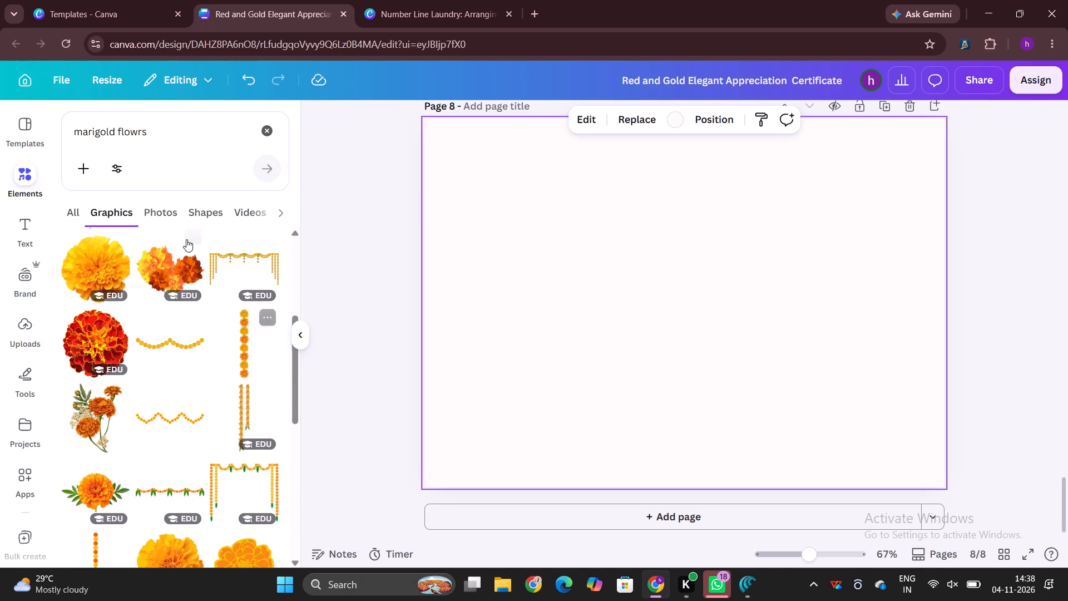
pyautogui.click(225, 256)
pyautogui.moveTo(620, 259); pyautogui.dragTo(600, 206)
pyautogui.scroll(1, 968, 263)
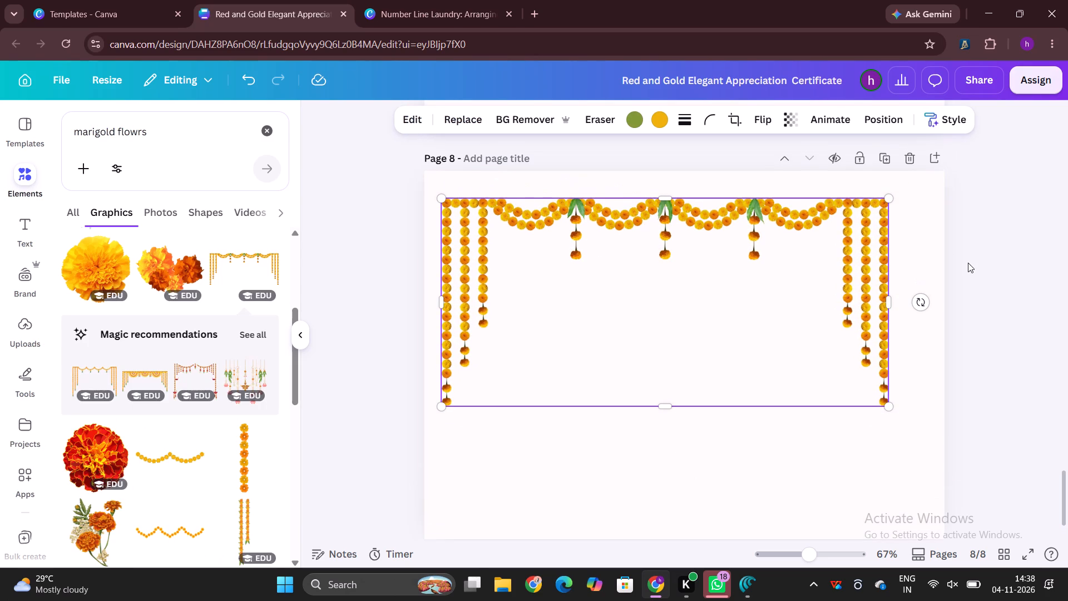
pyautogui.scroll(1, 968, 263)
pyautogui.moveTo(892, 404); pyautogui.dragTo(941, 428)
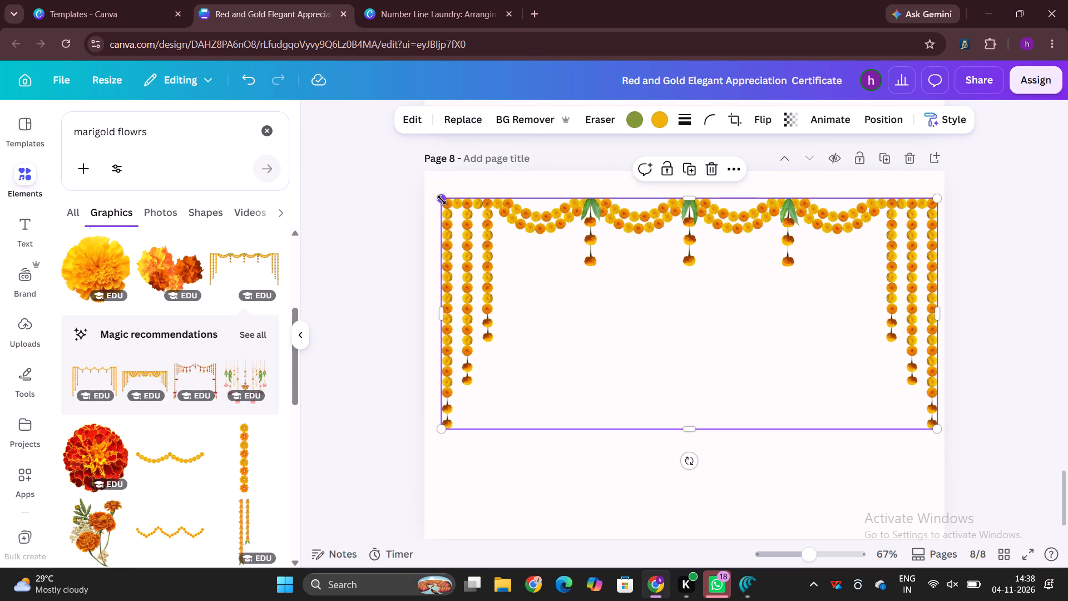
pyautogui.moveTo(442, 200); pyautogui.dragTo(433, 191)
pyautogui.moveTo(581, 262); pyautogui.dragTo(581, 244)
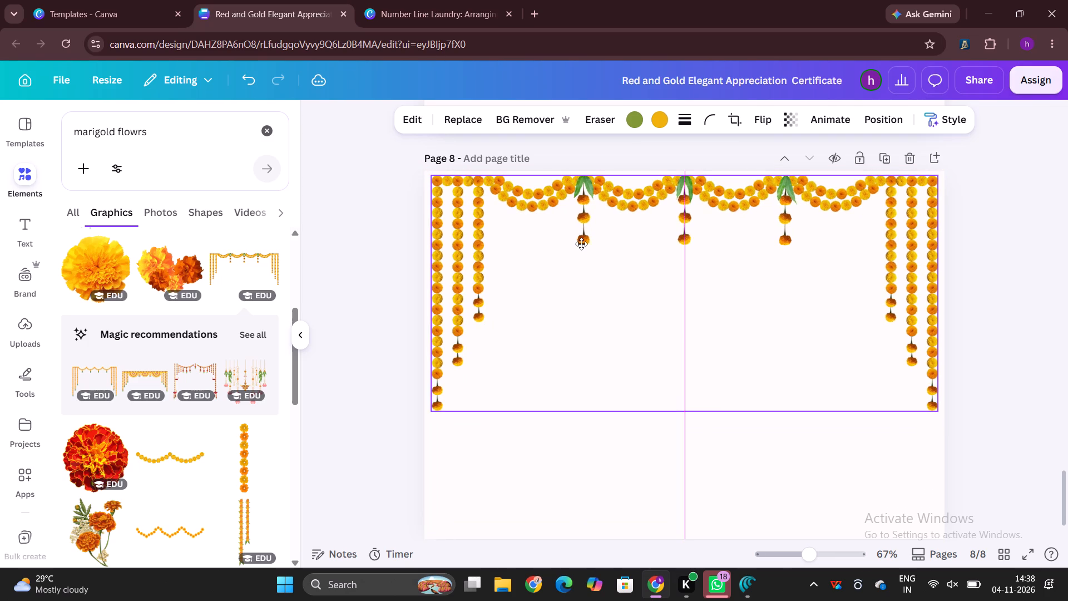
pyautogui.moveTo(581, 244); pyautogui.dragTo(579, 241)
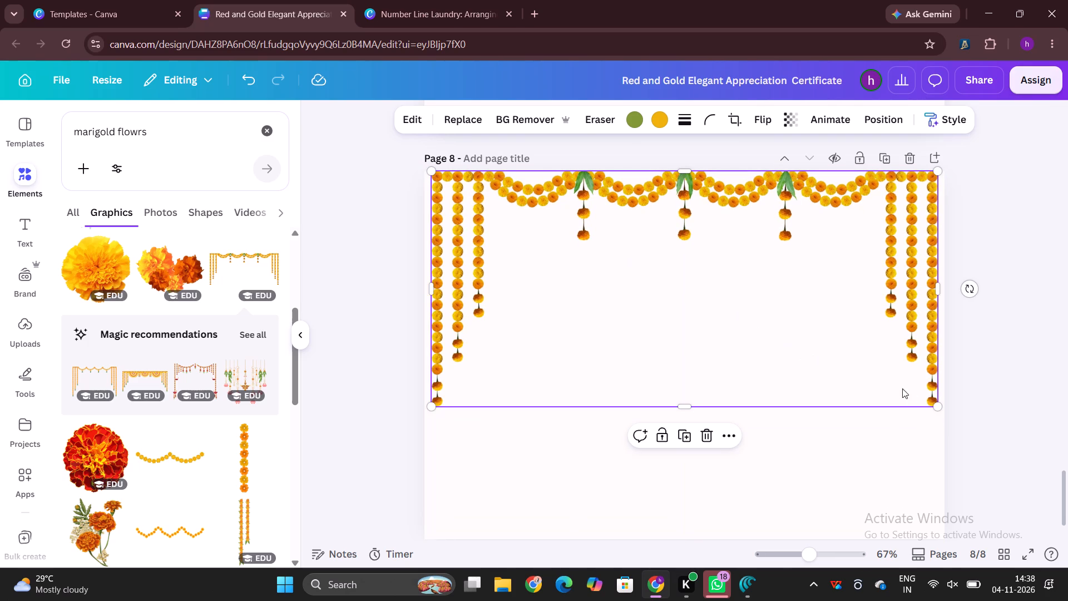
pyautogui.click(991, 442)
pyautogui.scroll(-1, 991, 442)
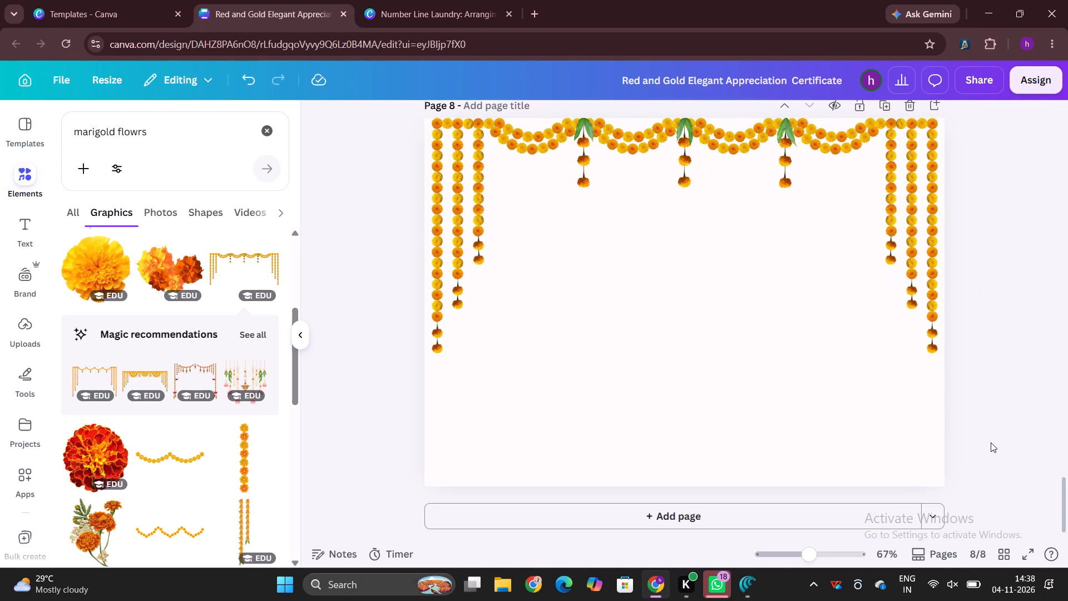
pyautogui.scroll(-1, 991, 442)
# Replace the marigold garland on page 8 with the related orange-and-yellow garland that has three semicircular swags.
pyautogui.click(244, 334)
pyautogui.click(173, 175)
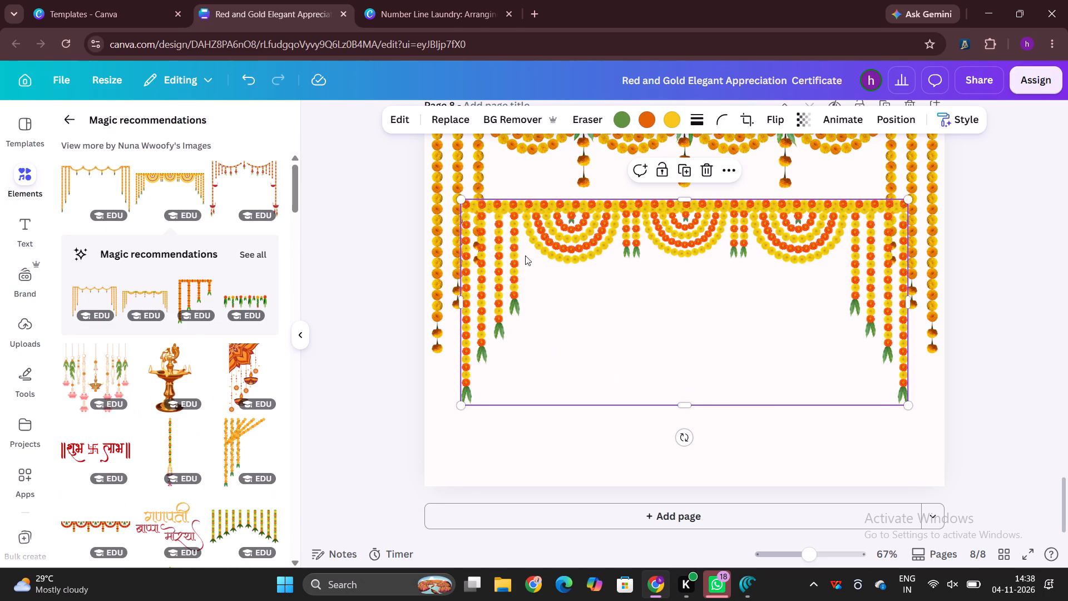
pyautogui.click(467, 150)
pyautogui.press('BackSpace')
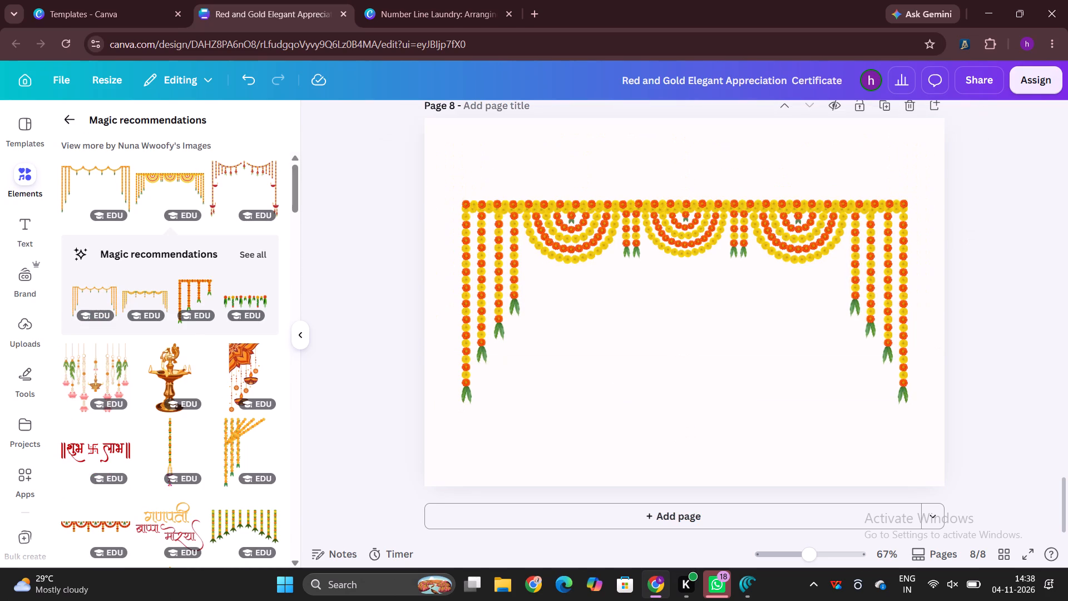
# Enlarge the semicircular-swag garland to nearly the full width of page 8 and centre it against the page's top edge.
pyautogui.moveTo(654, 287); pyautogui.dragTo(641, 253)
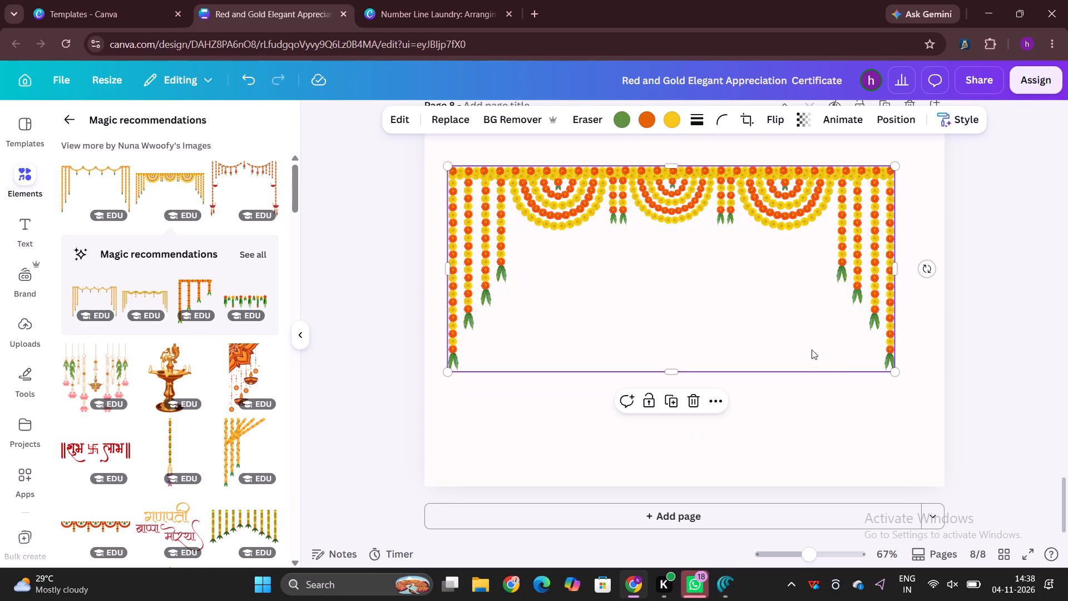
pyautogui.moveTo(893, 370); pyautogui.dragTo(908, 387)
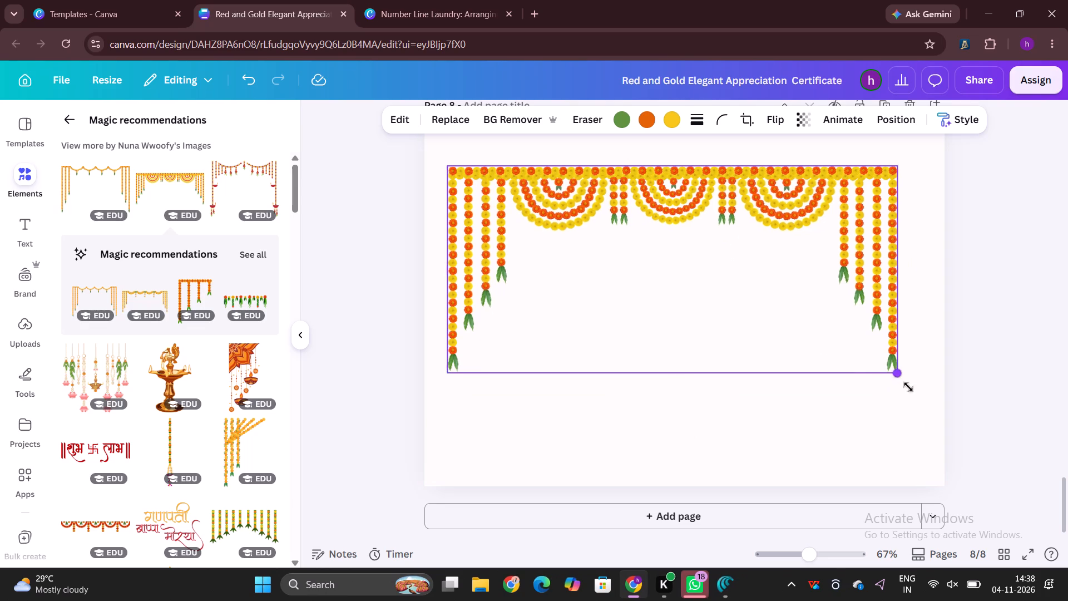
pyautogui.moveTo(908, 387); pyautogui.dragTo(923, 422)
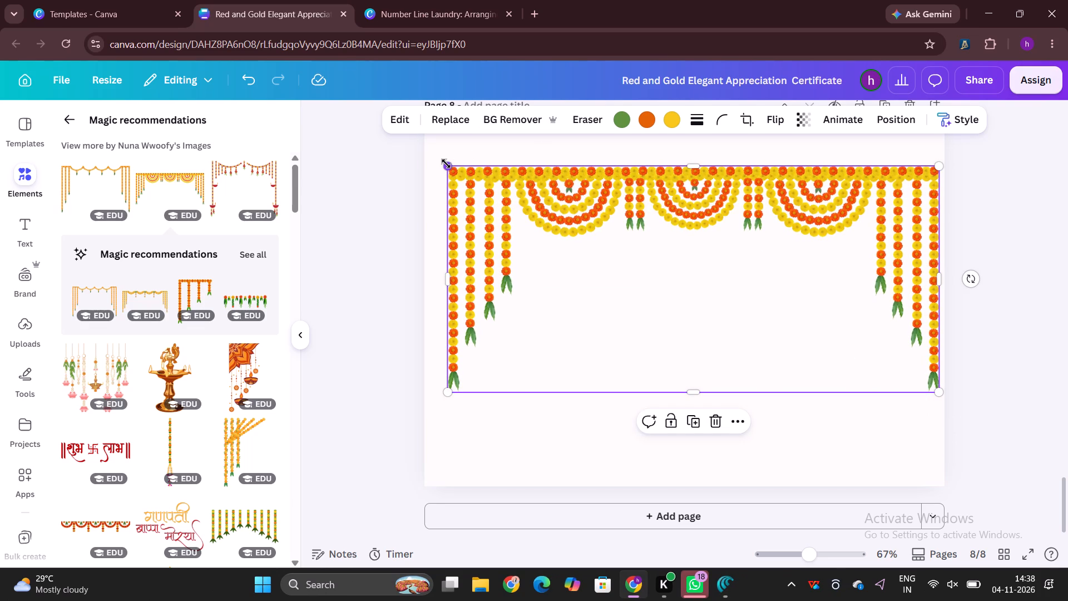
pyautogui.moveTo(446, 164); pyautogui.dragTo(431, 150)
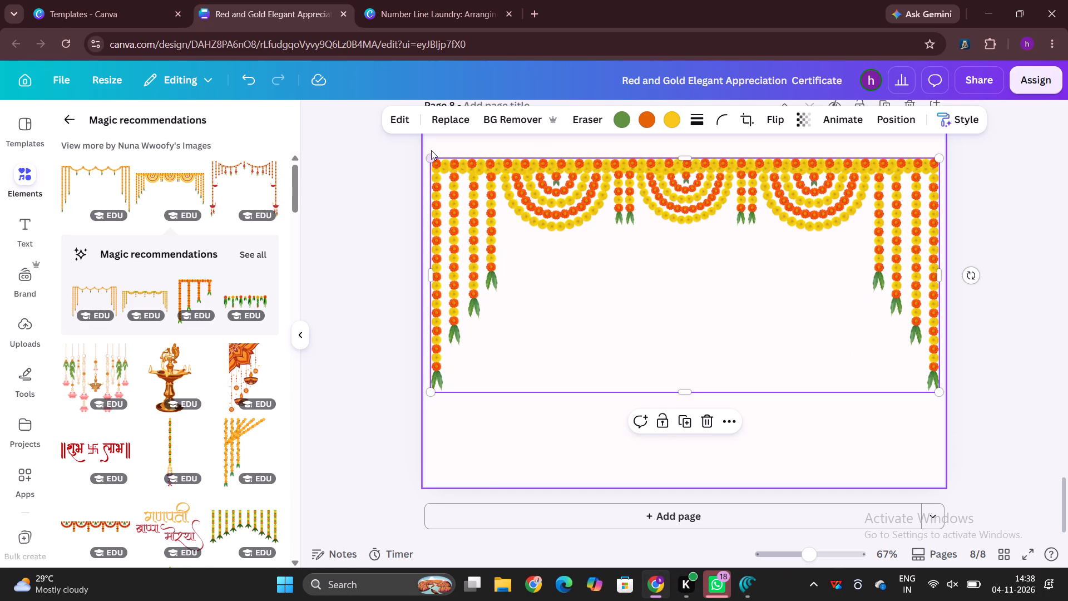
pyautogui.moveTo(608, 268); pyautogui.dragTo(607, 244)
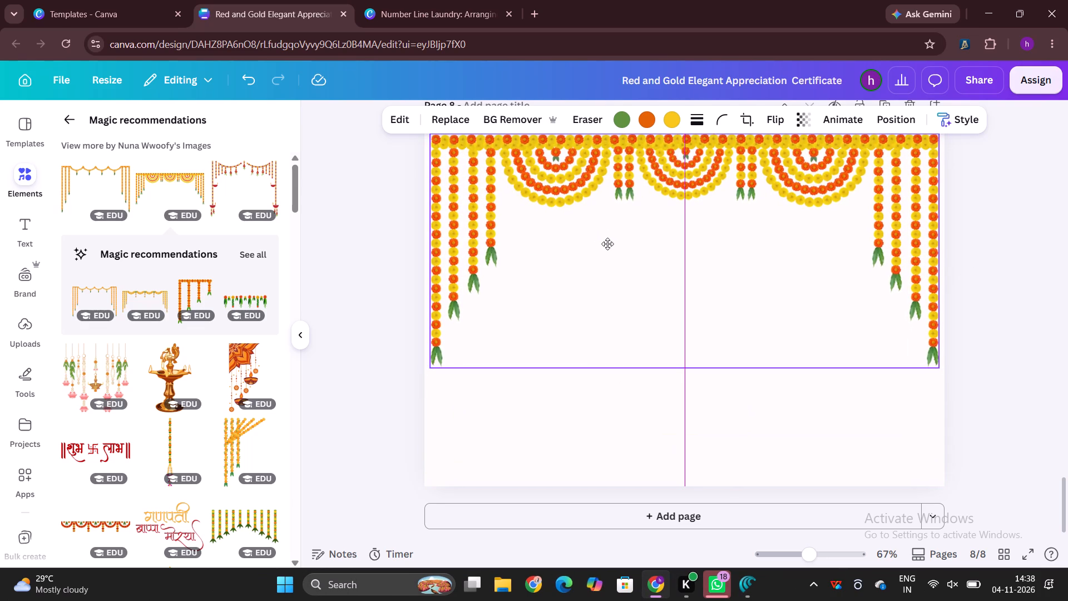
pyautogui.moveTo(607, 244); pyautogui.dragTo(608, 242)
pyautogui.click(381, 267)
pyautogui.scroll(1, 381, 267)
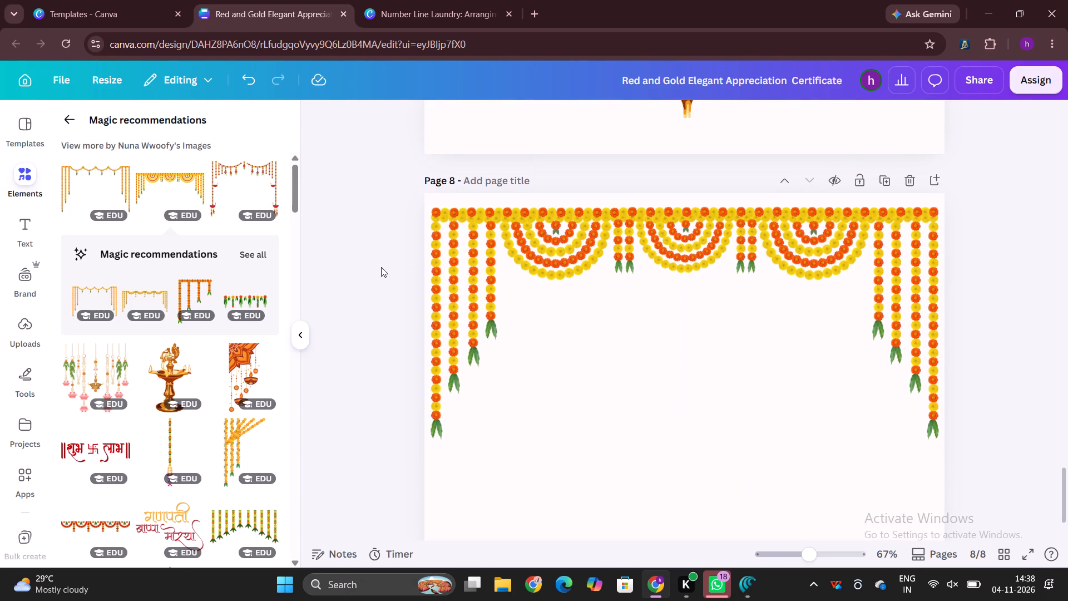
pyautogui.scroll(1, 381, 267)
pyautogui.moveTo(550, 313); pyautogui.dragTo(549, 299)
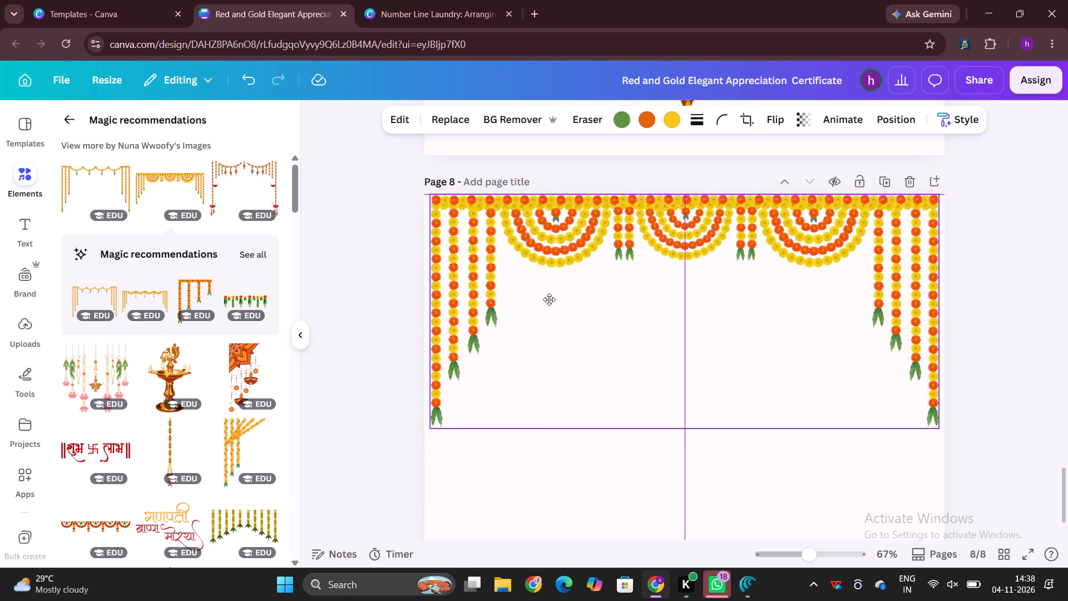
pyautogui.moveTo(549, 299); pyautogui.dragTo(550, 303)
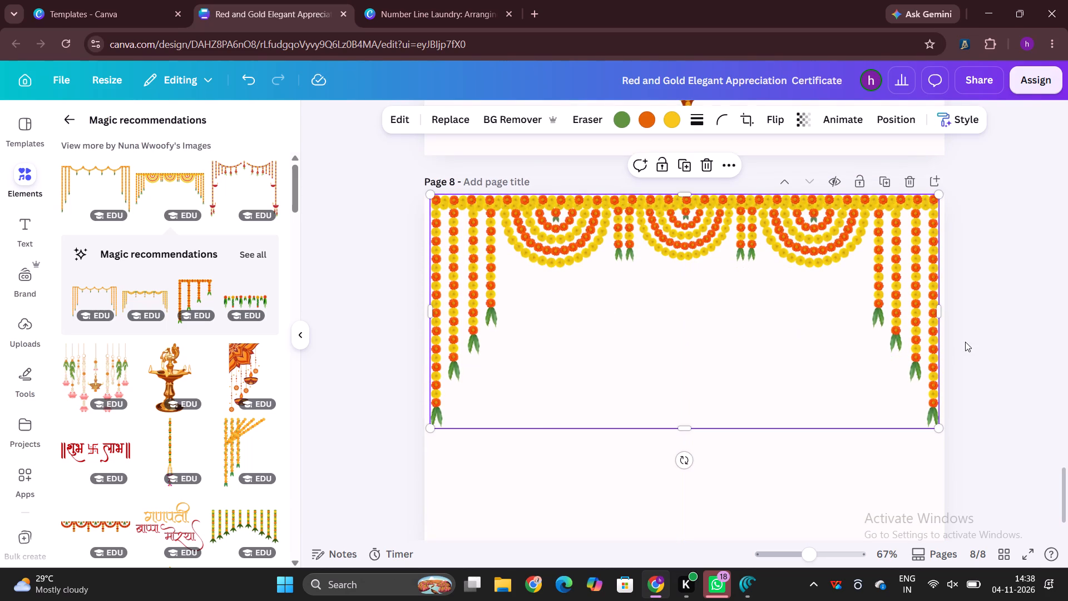
pyautogui.click(1011, 351)
# Add the hanging lotus strings with brass lamp graphic to page 8 and move it down so it overhangs the page's bottom edge.
pyautogui.scroll(-1, 1011, 351)
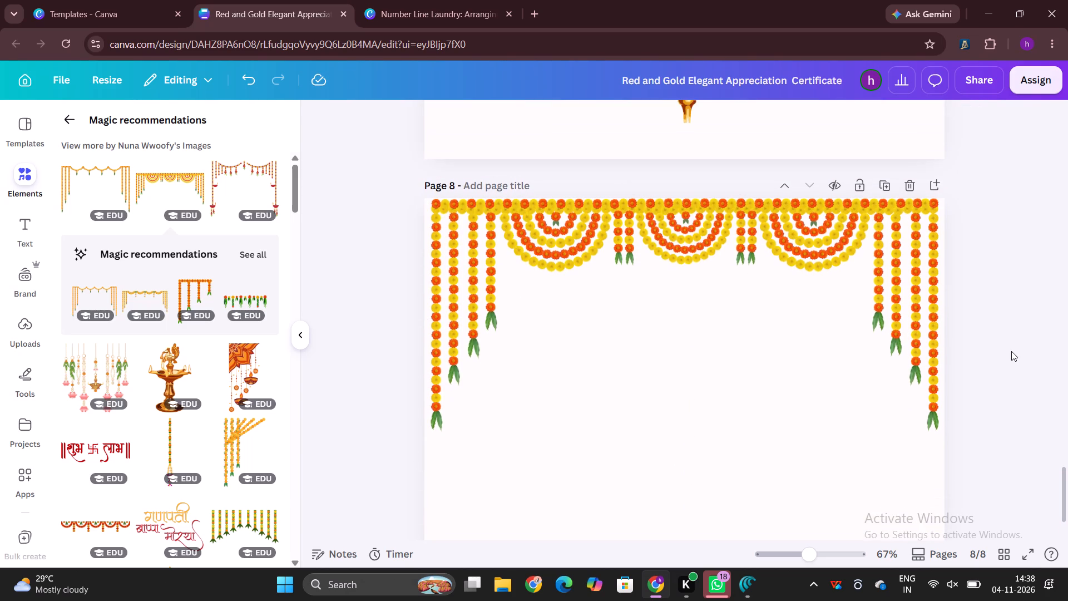
pyautogui.scroll(-2, 1011, 351)
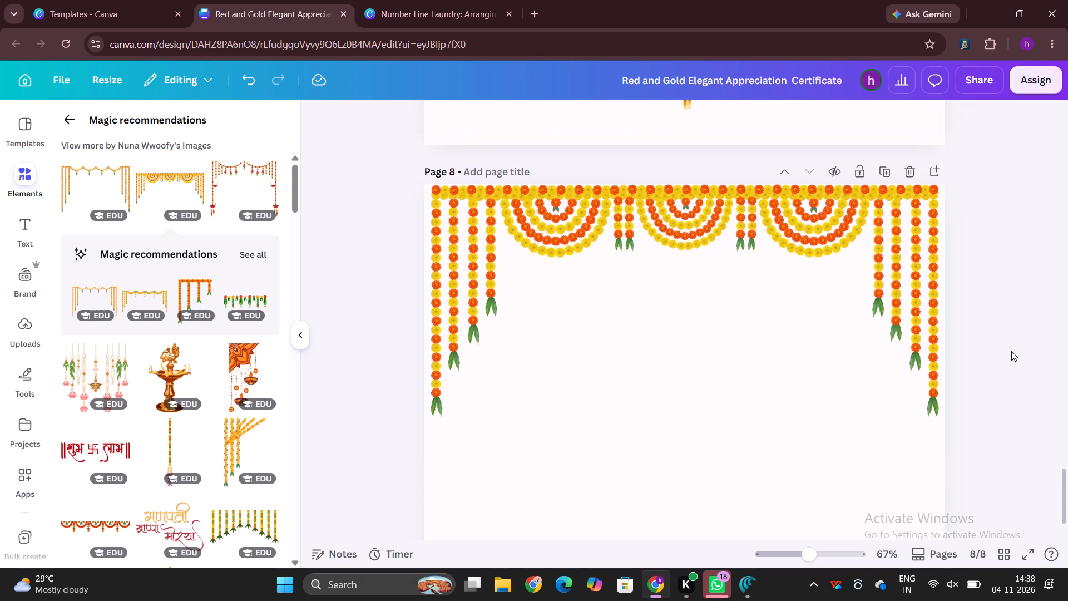
pyautogui.scroll(-1, 1011, 351)
pyautogui.click(122, 367)
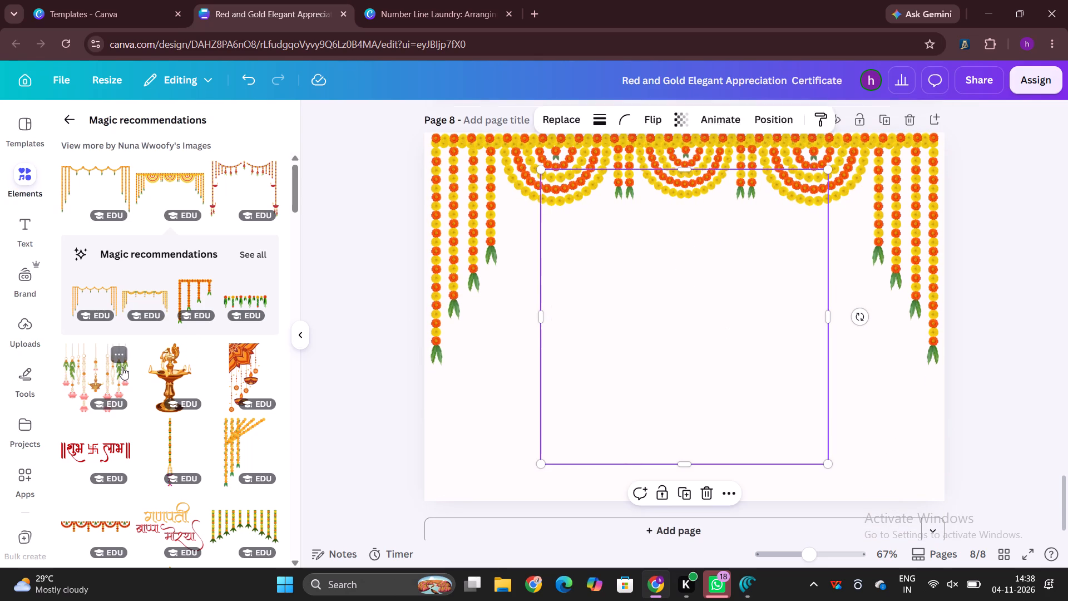
pyautogui.moveTo(732, 399); pyautogui.dragTo(630, 297)
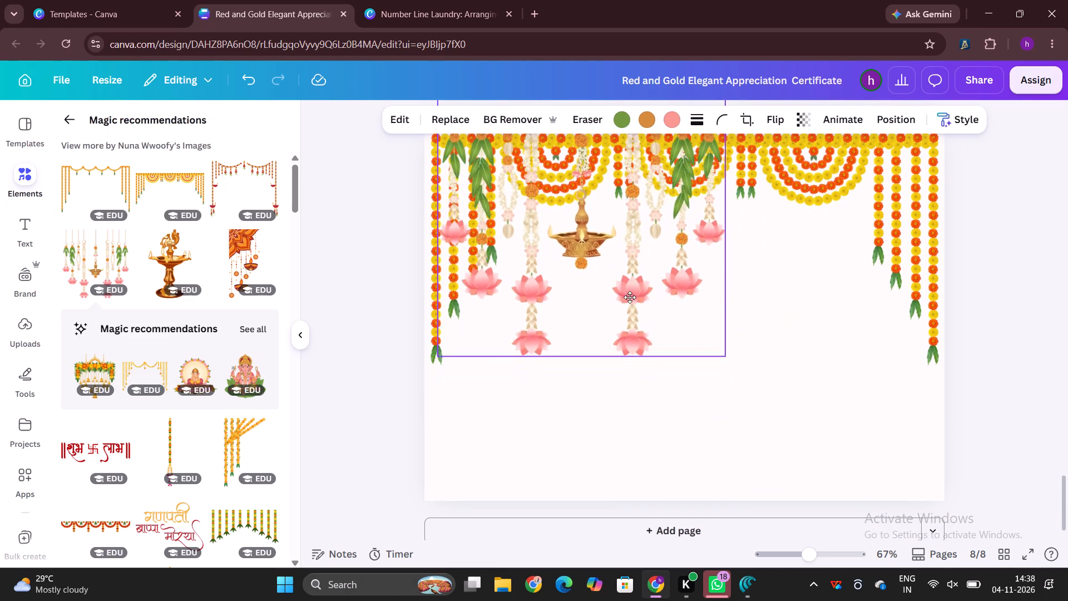
pyautogui.moveTo(630, 297); pyautogui.dragTo(636, 361)
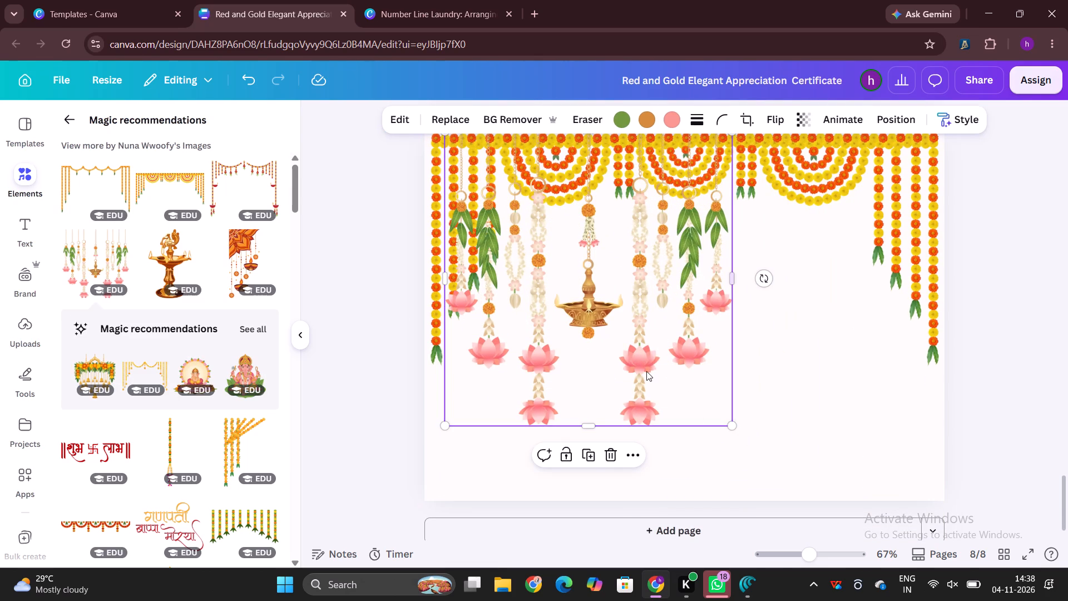
pyautogui.moveTo(646, 371); pyautogui.dragTo(513, 358)
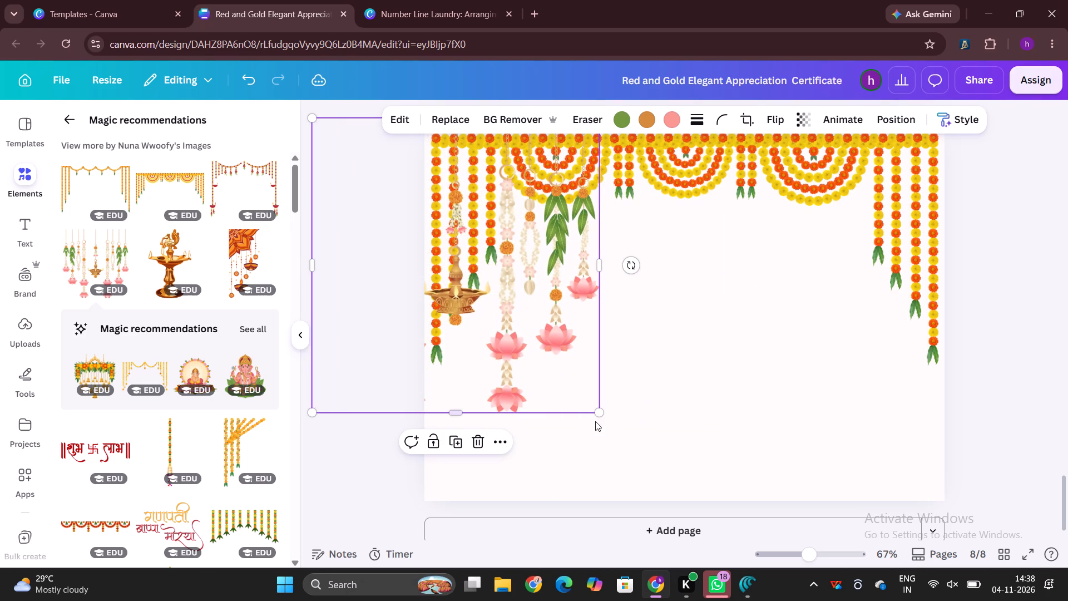
pyautogui.moveTo(560, 357); pyautogui.dragTo(766, 402)
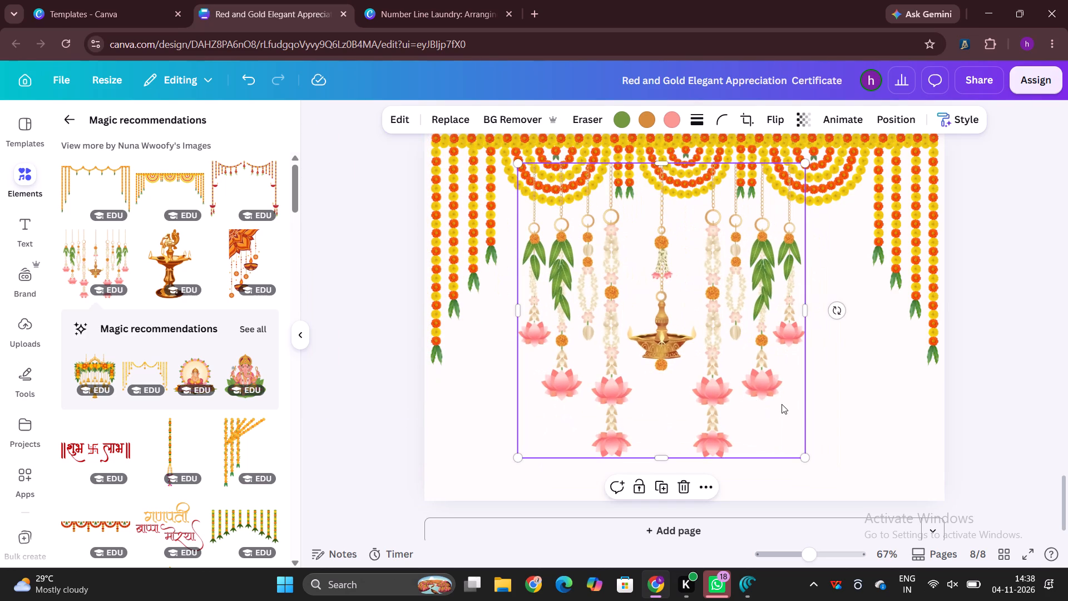
pyautogui.moveTo(780, 403); pyautogui.dragTo(843, 599)
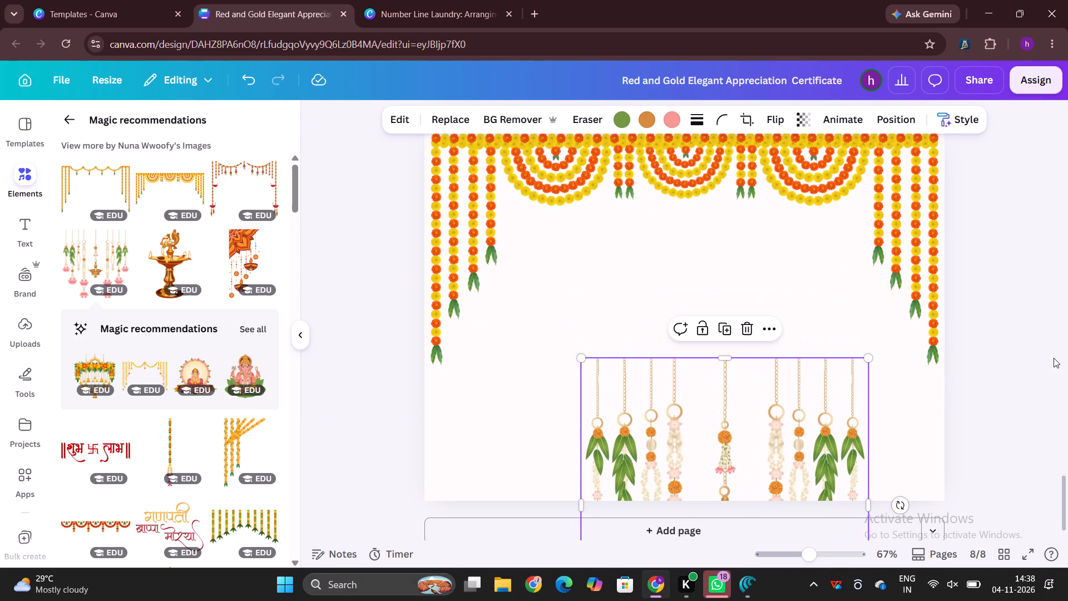
# Add a blank page 9 after the marigold garland page.
pyautogui.scroll(-3, 1054, 358)
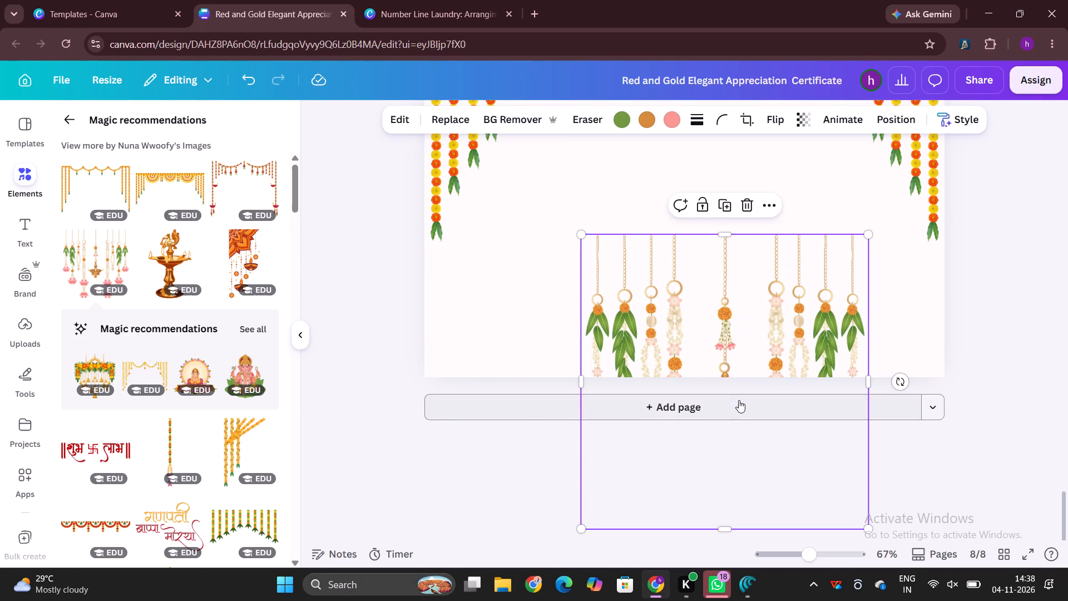
pyautogui.click(739, 400)
pyautogui.scroll(1, 783, 290)
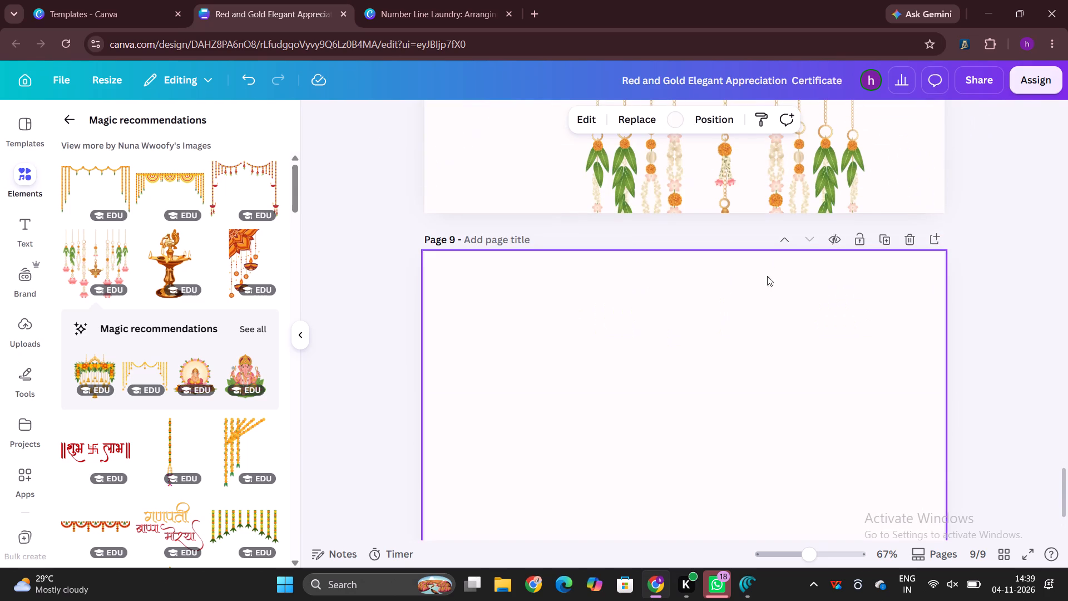
# Move the hanging lotus strings graphic from page 8 to page 9, partly overhanging the page's left edge.
pyautogui.click(709, 157)
pyautogui.moveTo(699, 191); pyautogui.dragTo(353, 312)
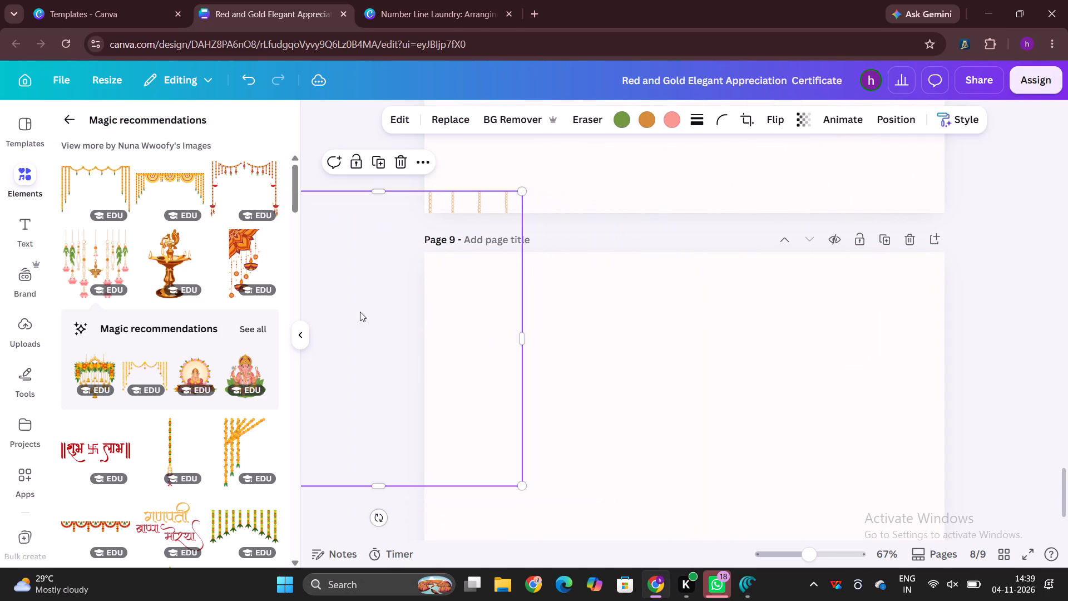
pyautogui.moveTo(477, 289); pyautogui.dragTo(484, 337)
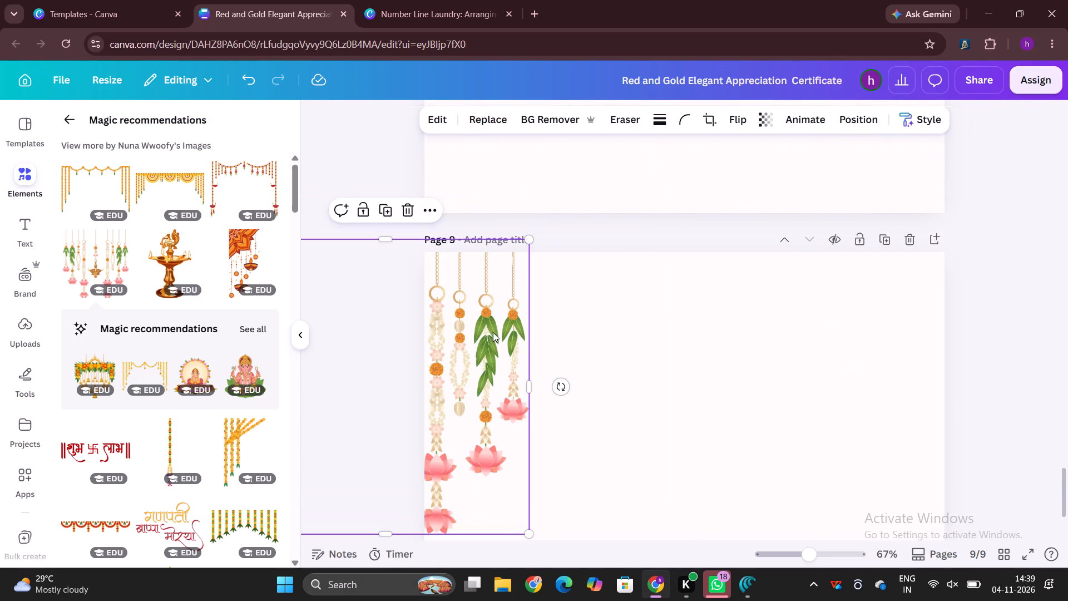
pyautogui.click(960, 308)
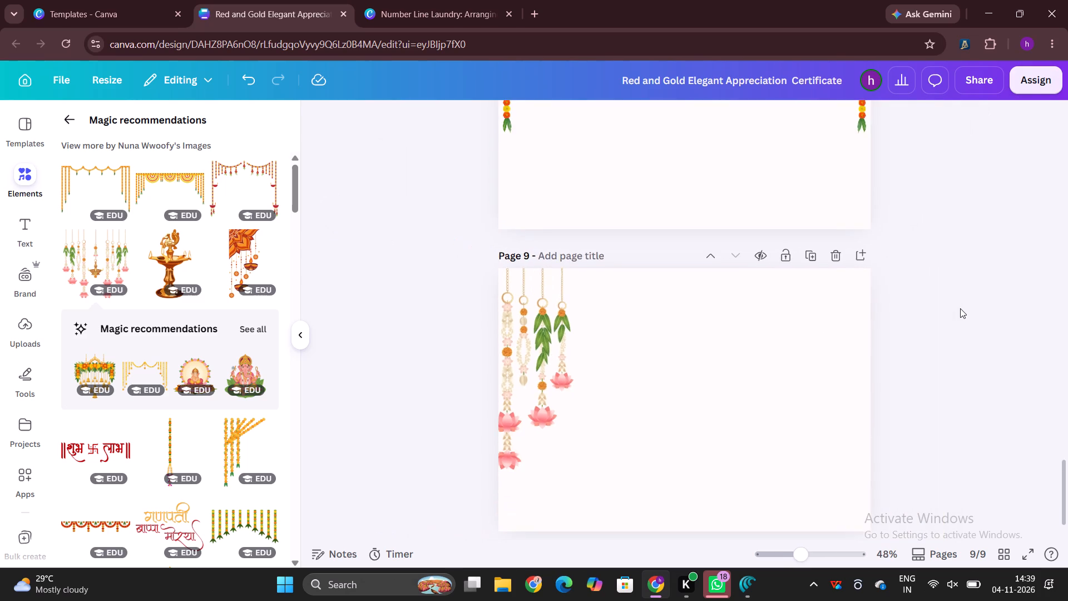
# Look back over the earlier pages to the Telugu title on page 5 and open the full set of recommended graphics.
pyautogui.scroll(3, 960, 308)
pyautogui.scroll(3, 852, 226)
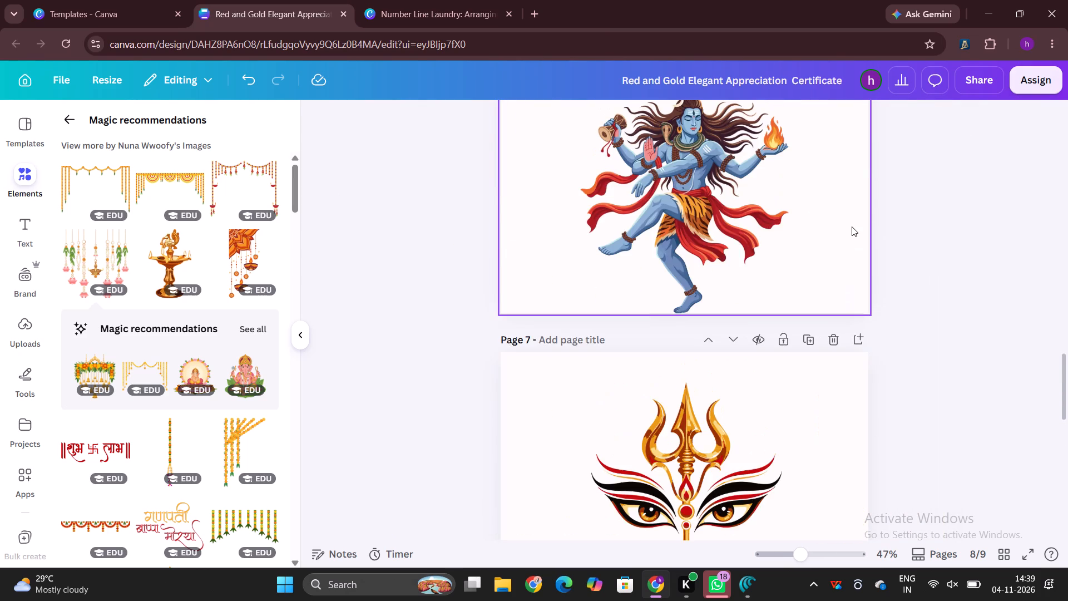
pyautogui.scroll(6, 852, 226)
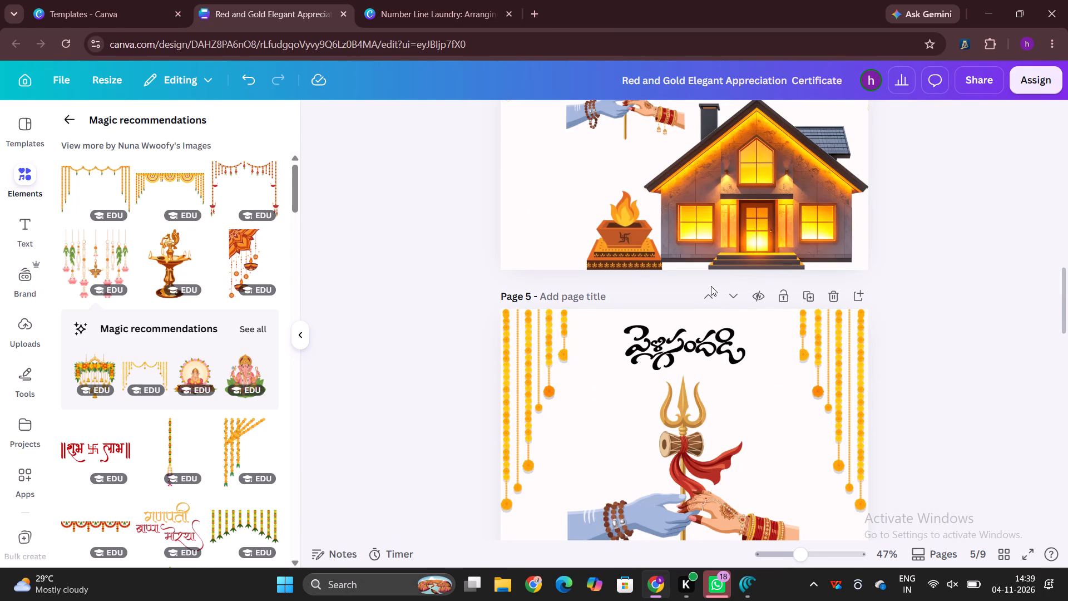
pyautogui.click(705, 352)
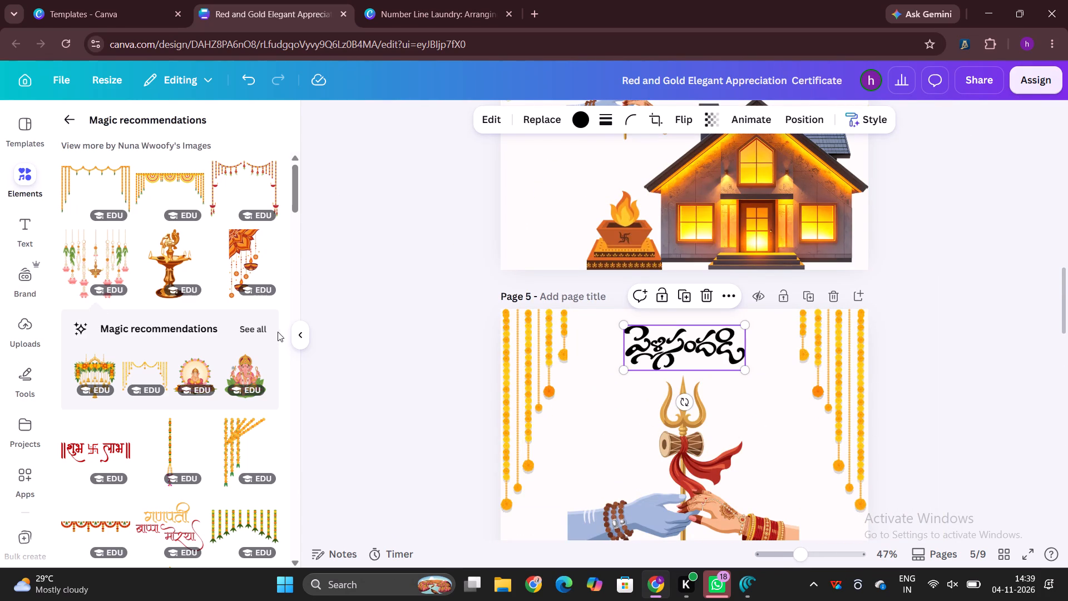
pyautogui.click(255, 332)
pyautogui.scroll(-1, 374, 345)
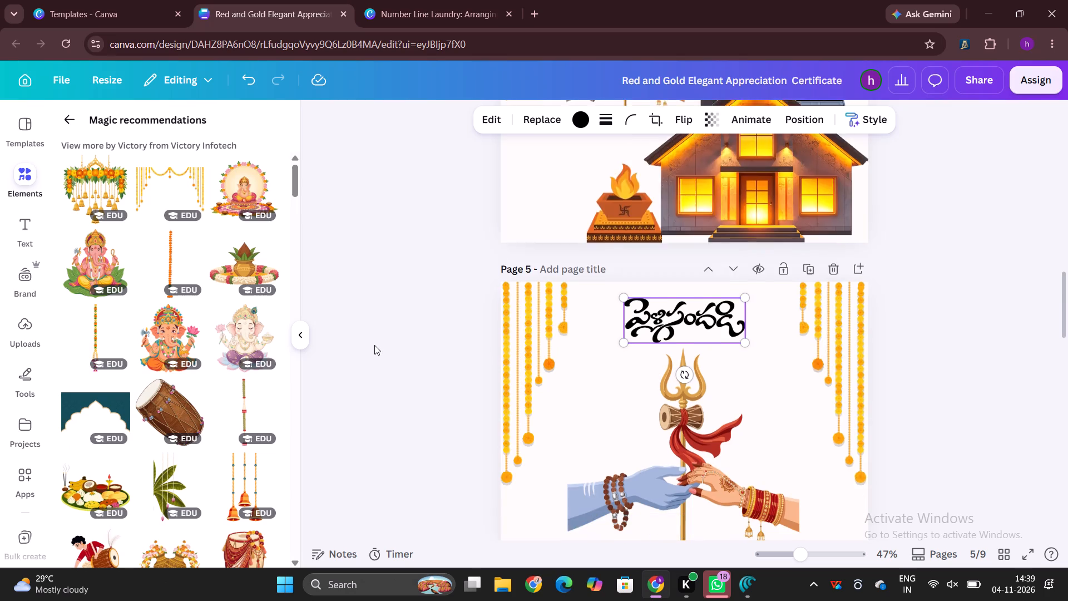
pyautogui.scroll(-9, 374, 345)
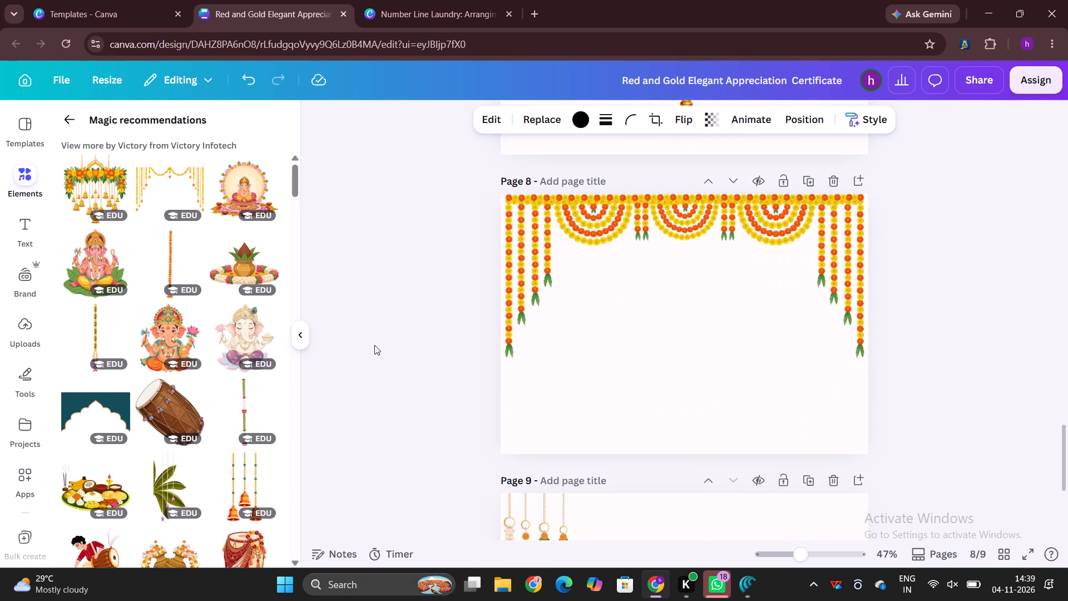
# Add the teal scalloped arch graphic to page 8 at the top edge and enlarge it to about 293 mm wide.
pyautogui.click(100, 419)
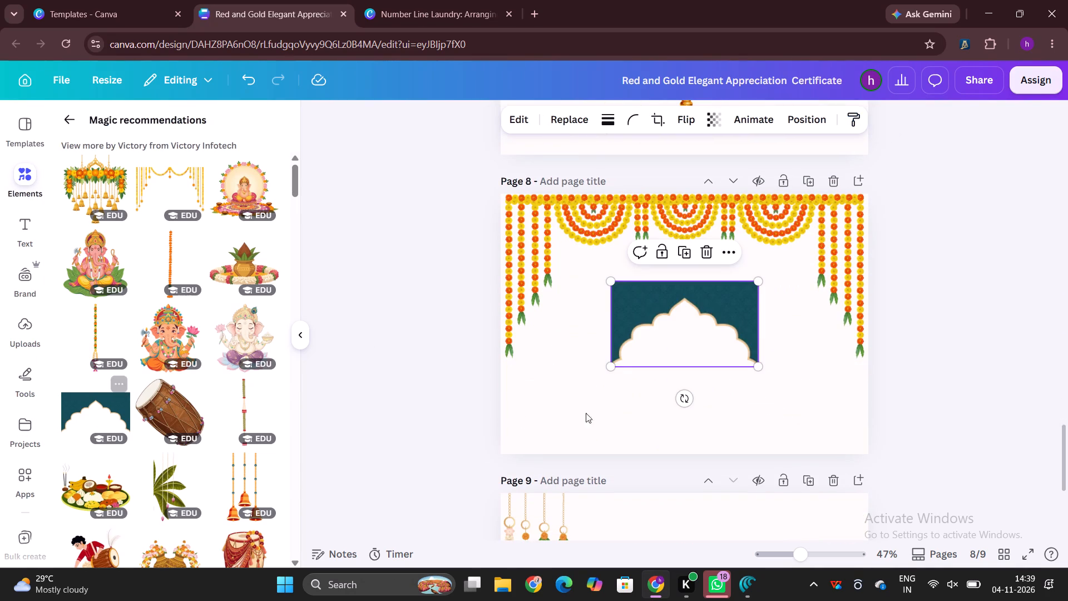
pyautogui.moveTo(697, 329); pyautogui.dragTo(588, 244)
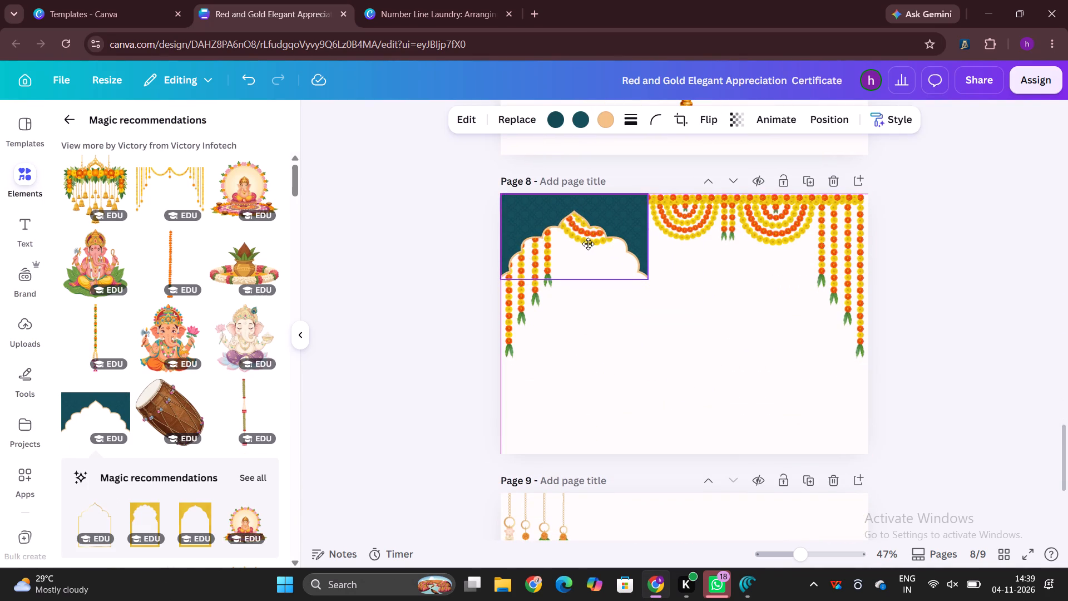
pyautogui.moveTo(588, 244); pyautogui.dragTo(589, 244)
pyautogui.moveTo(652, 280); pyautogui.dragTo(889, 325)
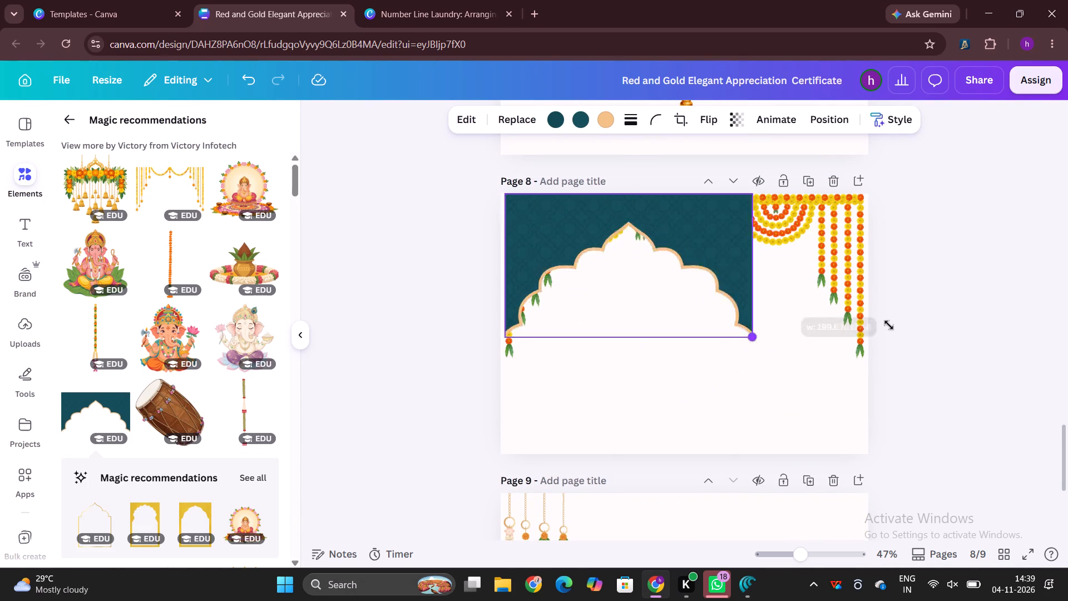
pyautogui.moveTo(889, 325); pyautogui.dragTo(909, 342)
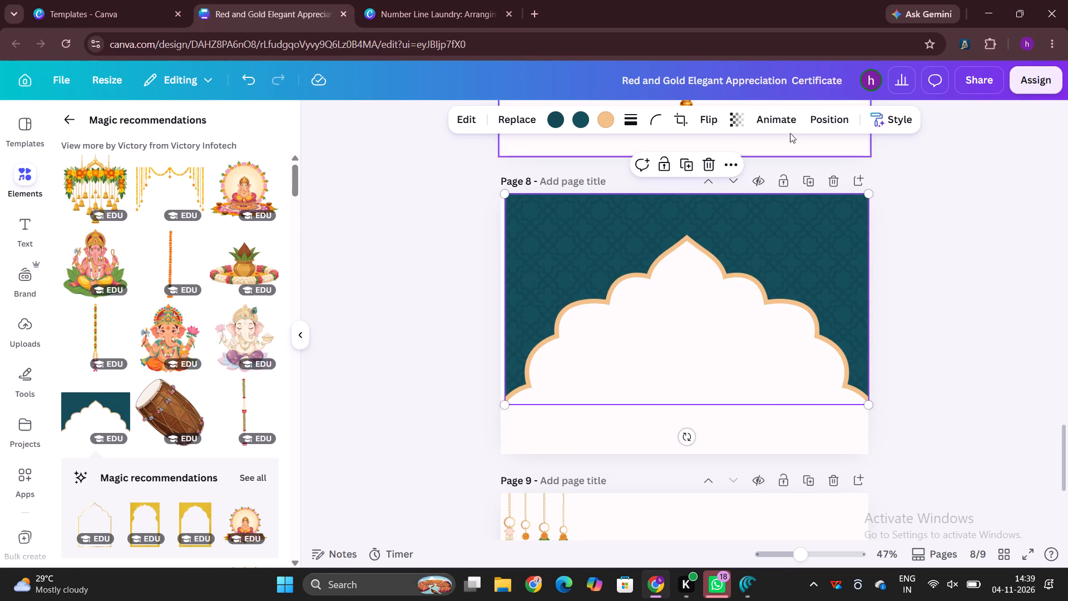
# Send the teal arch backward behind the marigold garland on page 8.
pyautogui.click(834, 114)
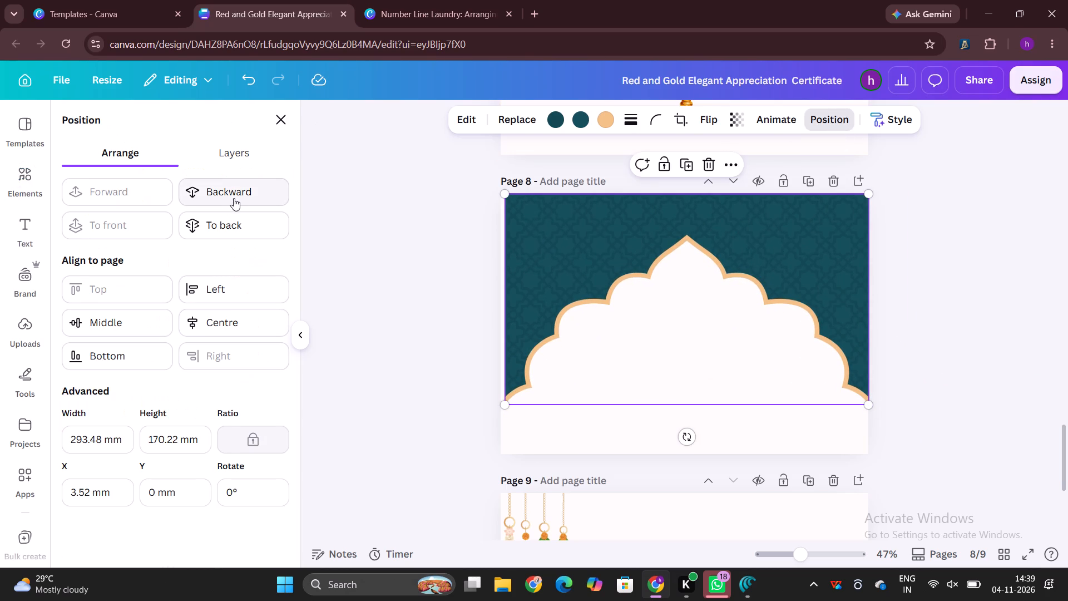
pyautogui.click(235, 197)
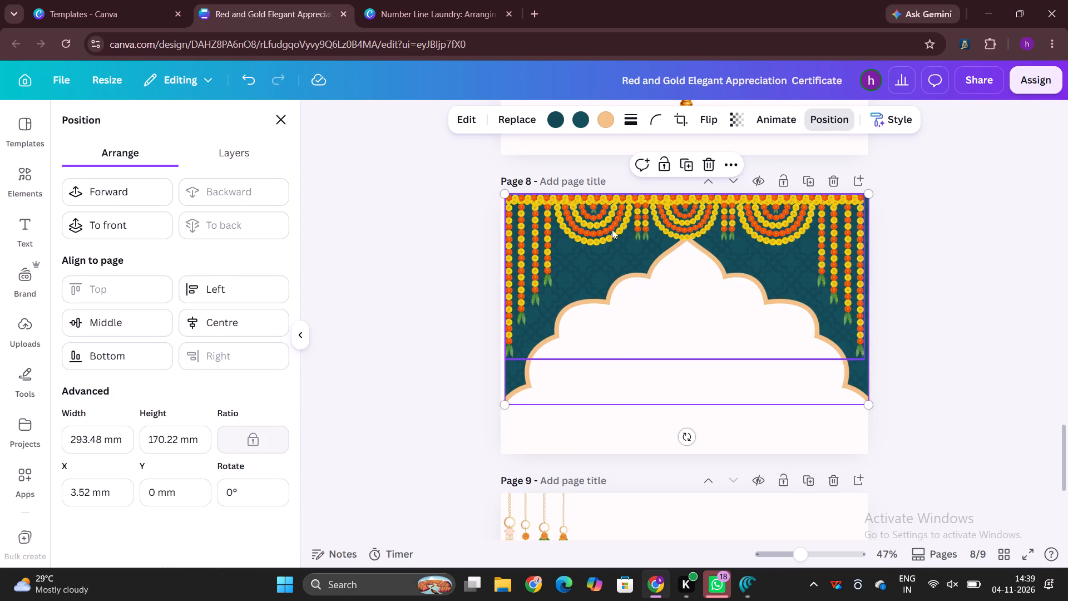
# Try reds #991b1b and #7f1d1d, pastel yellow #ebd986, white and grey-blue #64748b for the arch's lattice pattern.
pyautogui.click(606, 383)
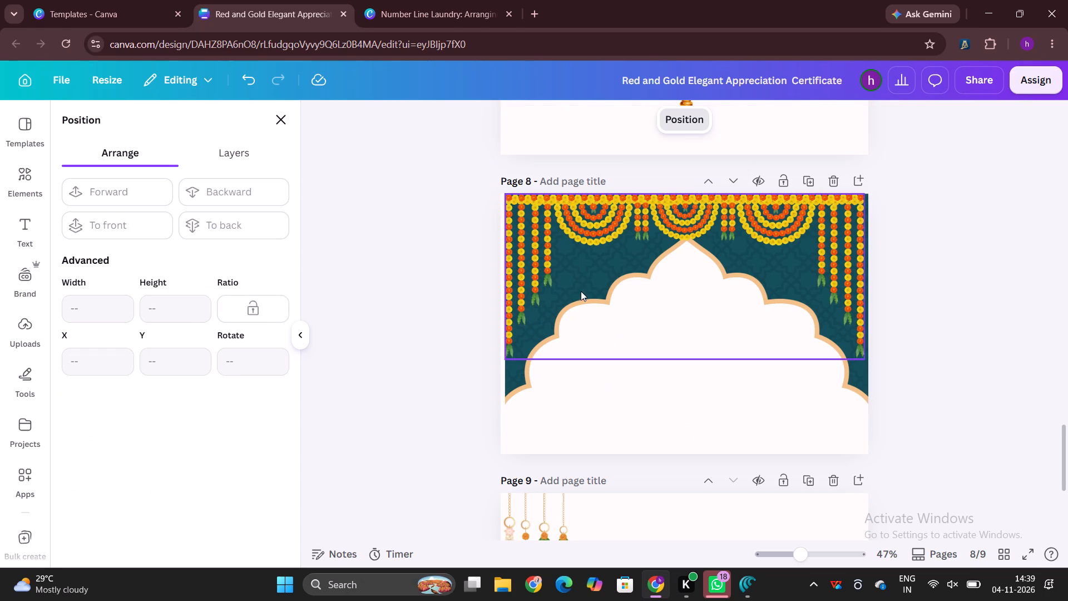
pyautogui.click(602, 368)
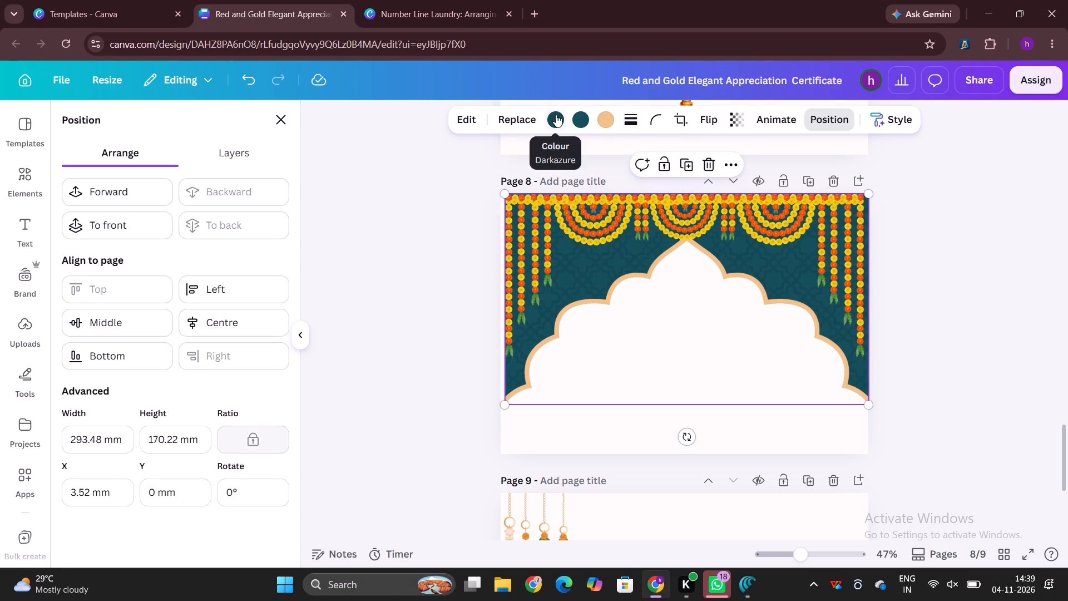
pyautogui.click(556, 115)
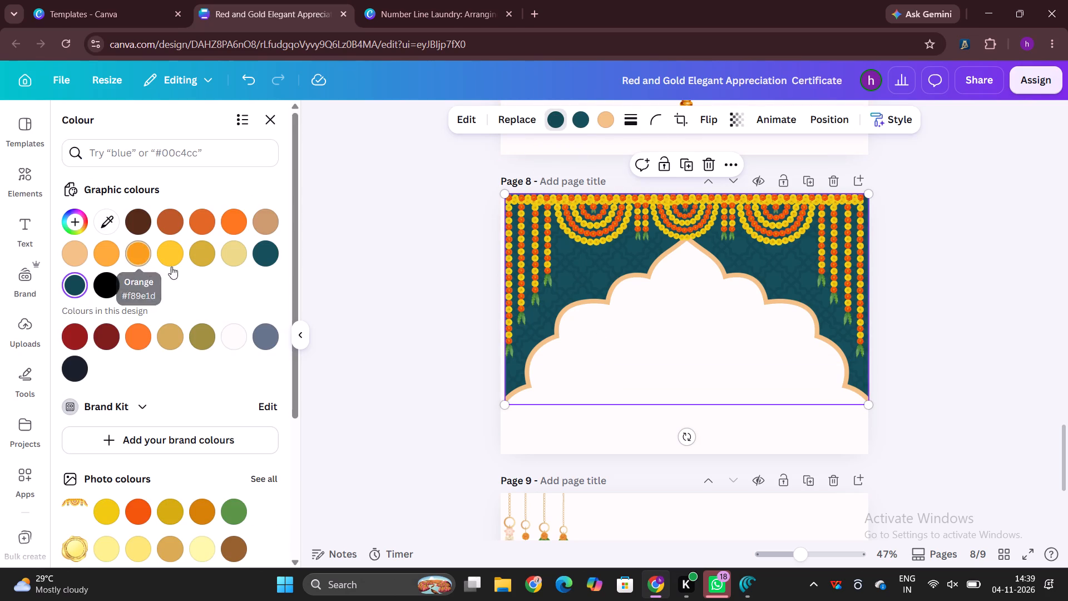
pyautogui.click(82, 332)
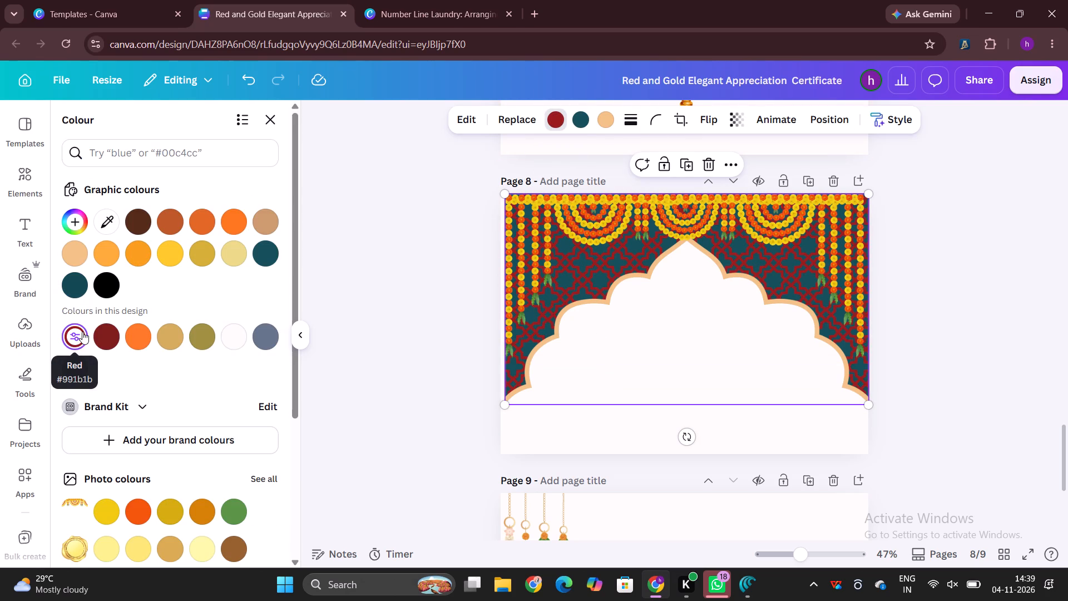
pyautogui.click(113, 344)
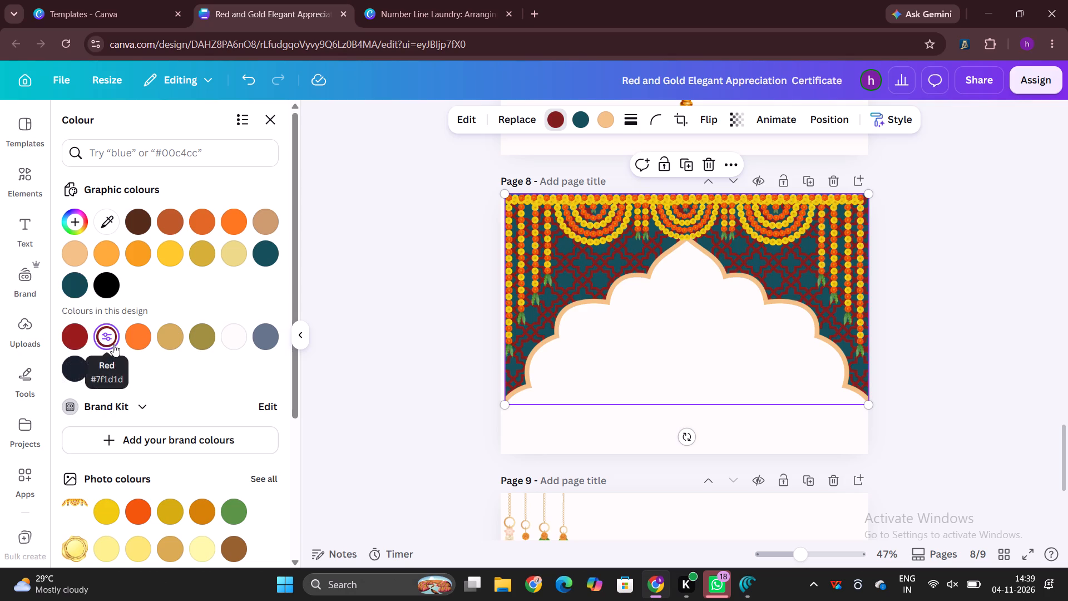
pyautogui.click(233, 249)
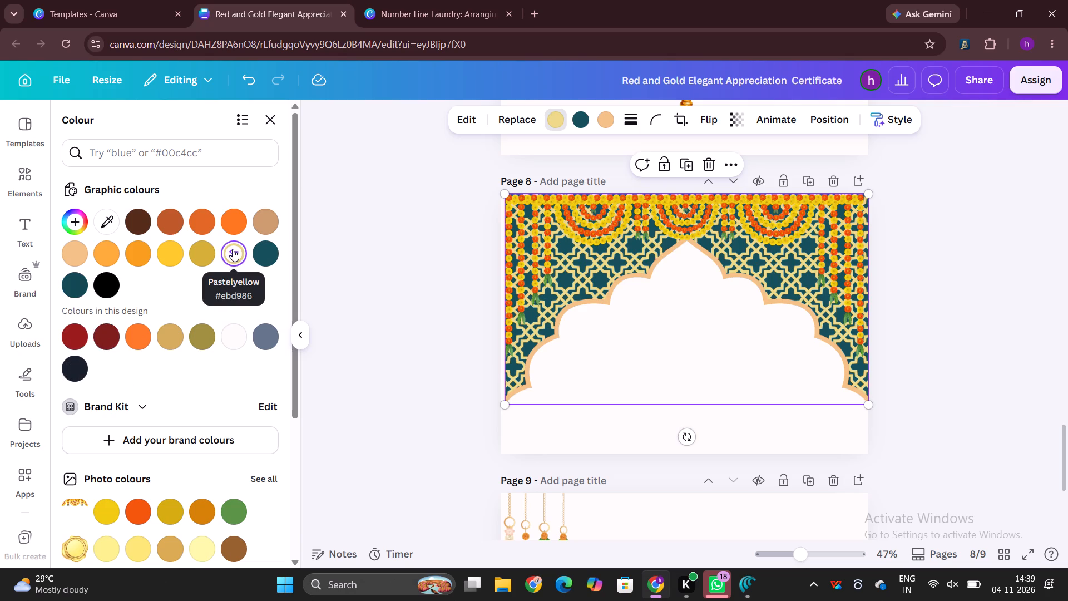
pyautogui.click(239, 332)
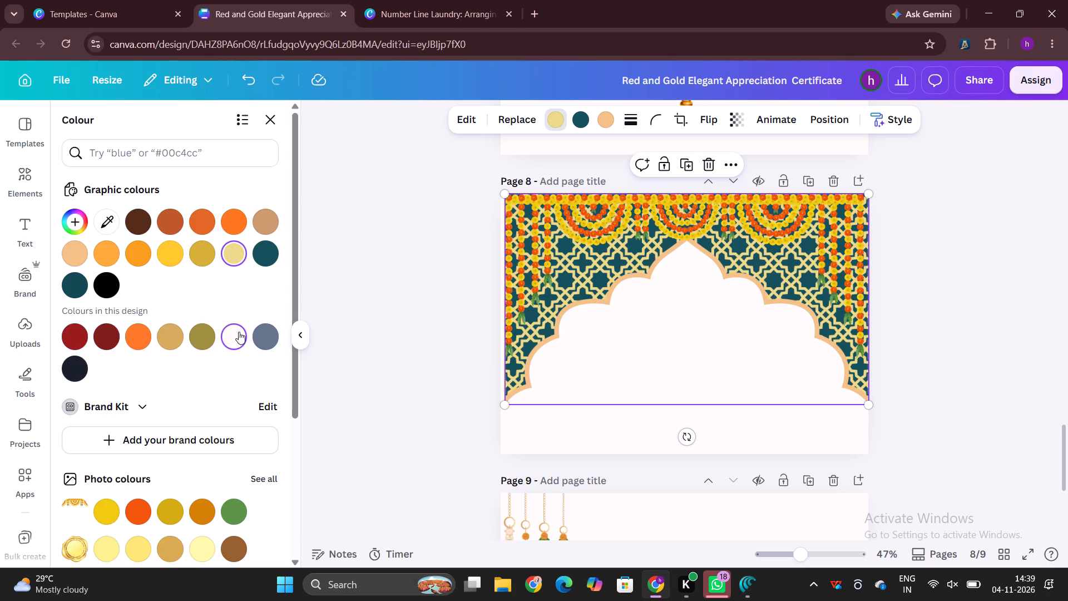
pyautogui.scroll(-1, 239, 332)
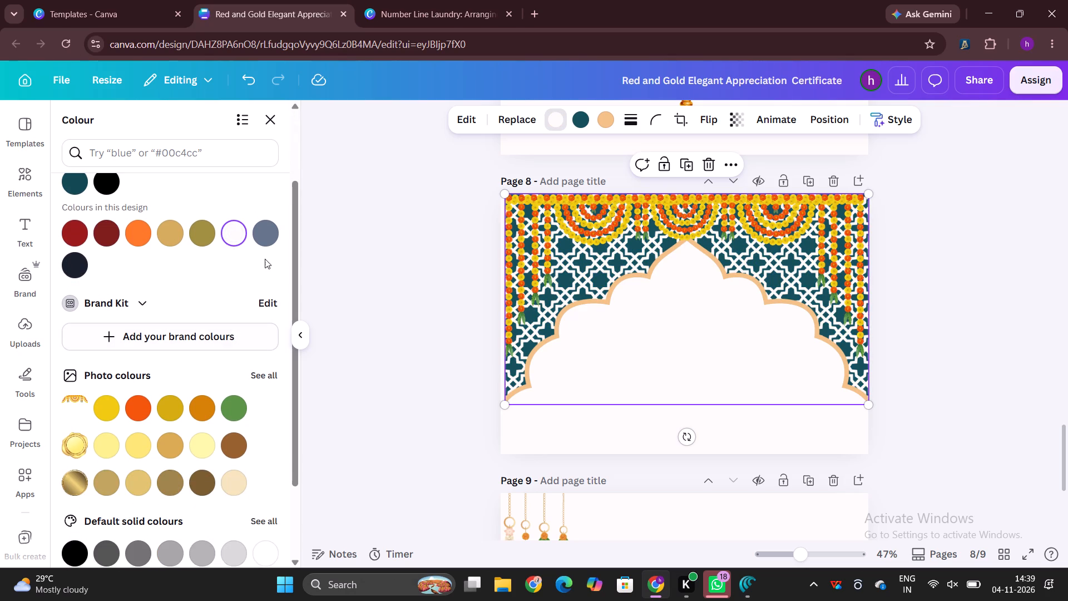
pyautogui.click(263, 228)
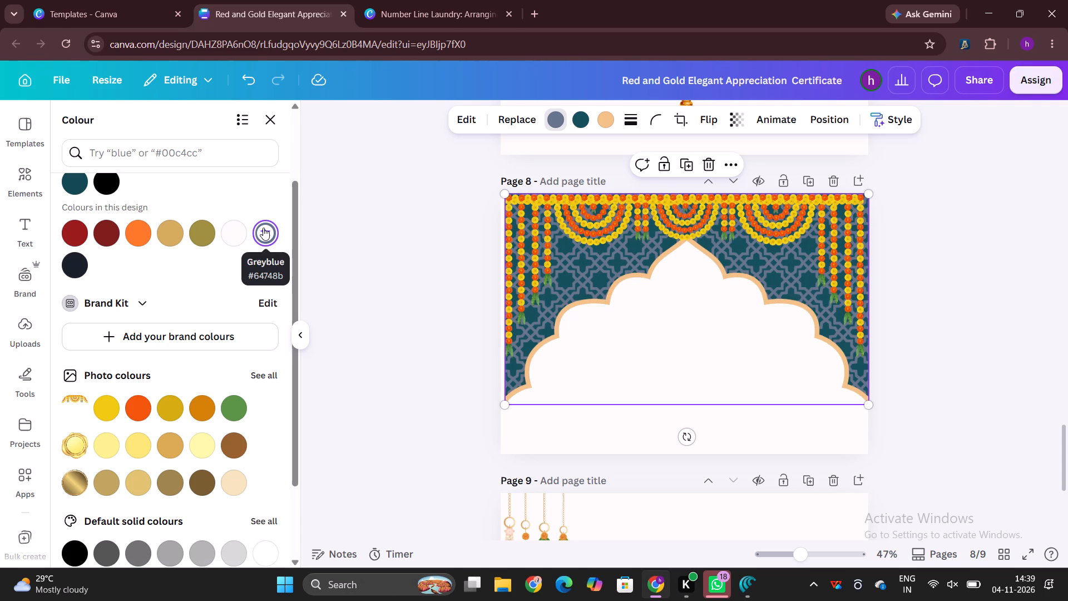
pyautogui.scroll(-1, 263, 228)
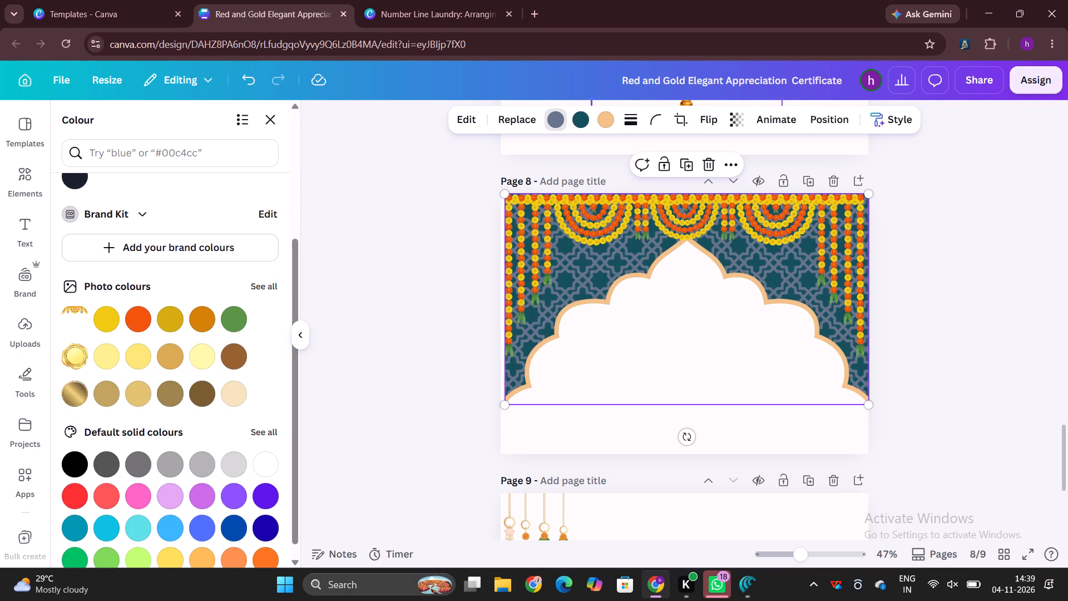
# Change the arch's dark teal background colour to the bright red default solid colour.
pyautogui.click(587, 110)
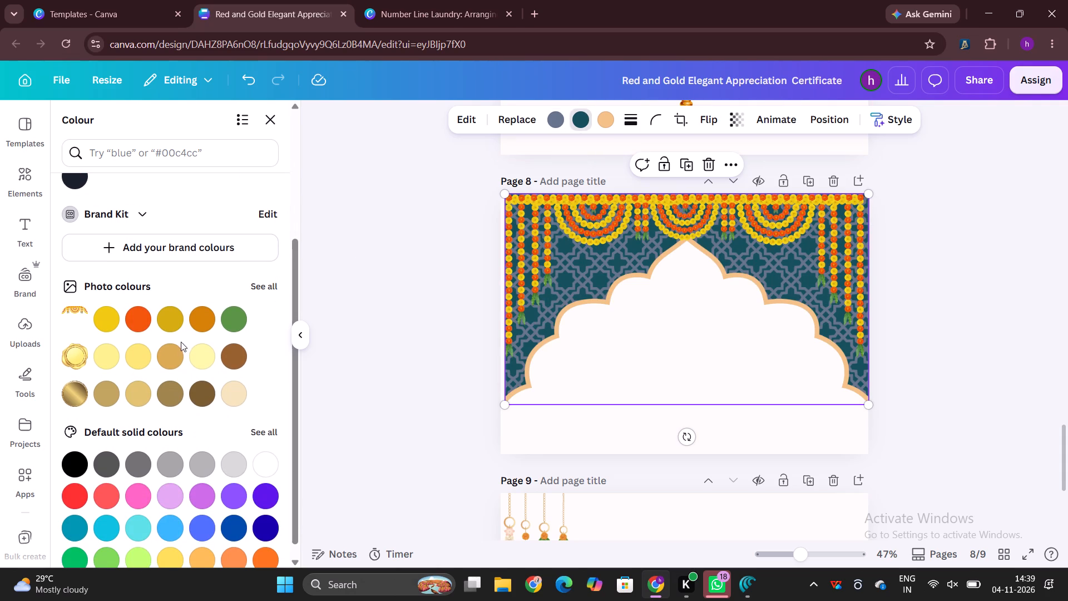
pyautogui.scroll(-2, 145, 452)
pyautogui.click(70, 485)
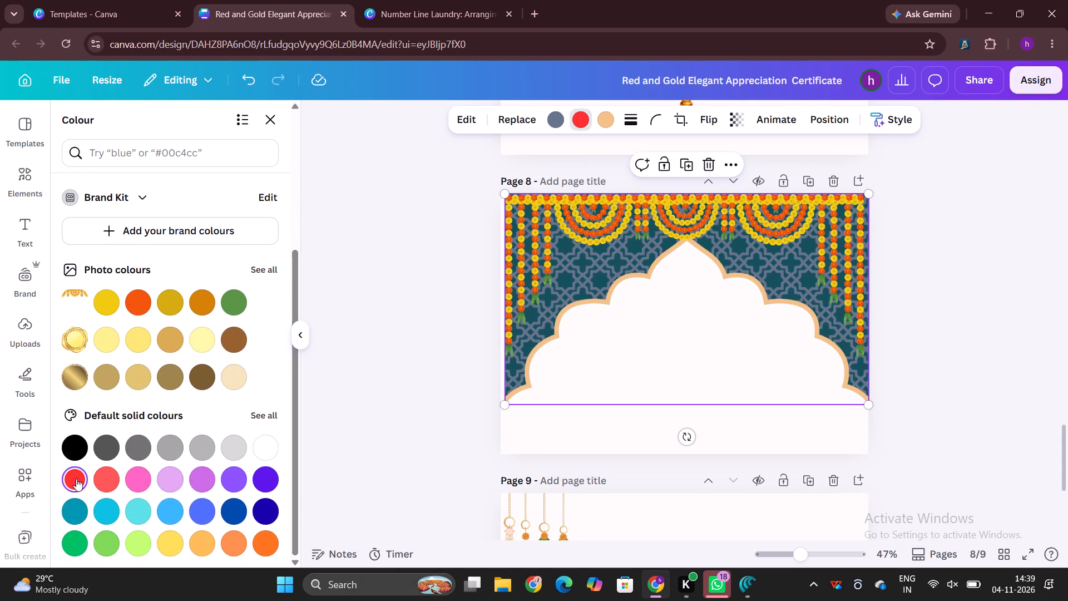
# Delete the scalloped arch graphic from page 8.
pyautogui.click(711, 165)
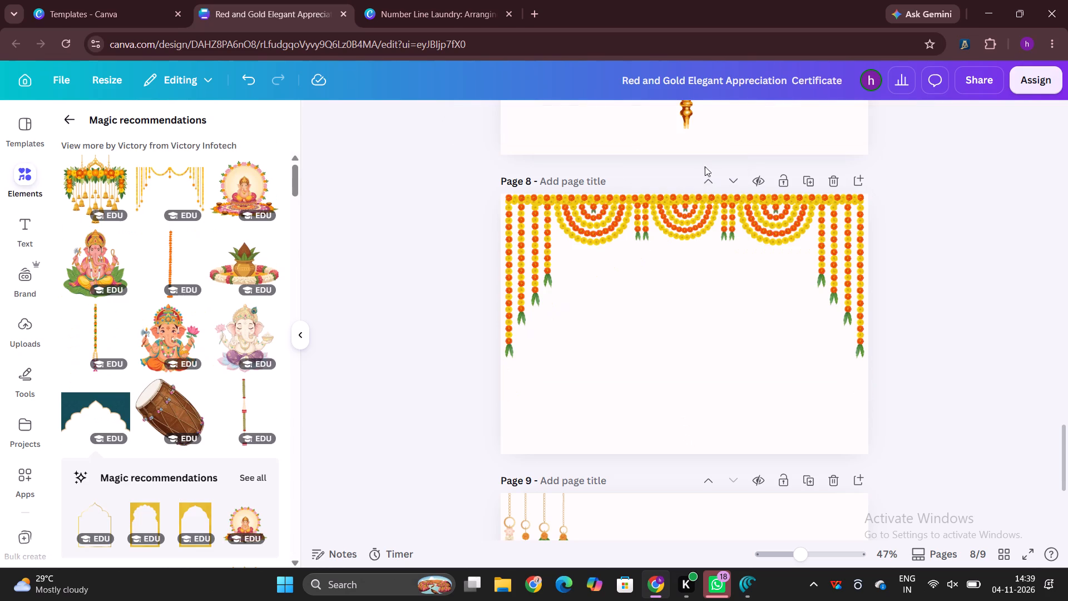
# Add the flaming log fire altar graphic to page 8 from the full recommendations related to the arch.
pyautogui.scroll(-2, 182, 377)
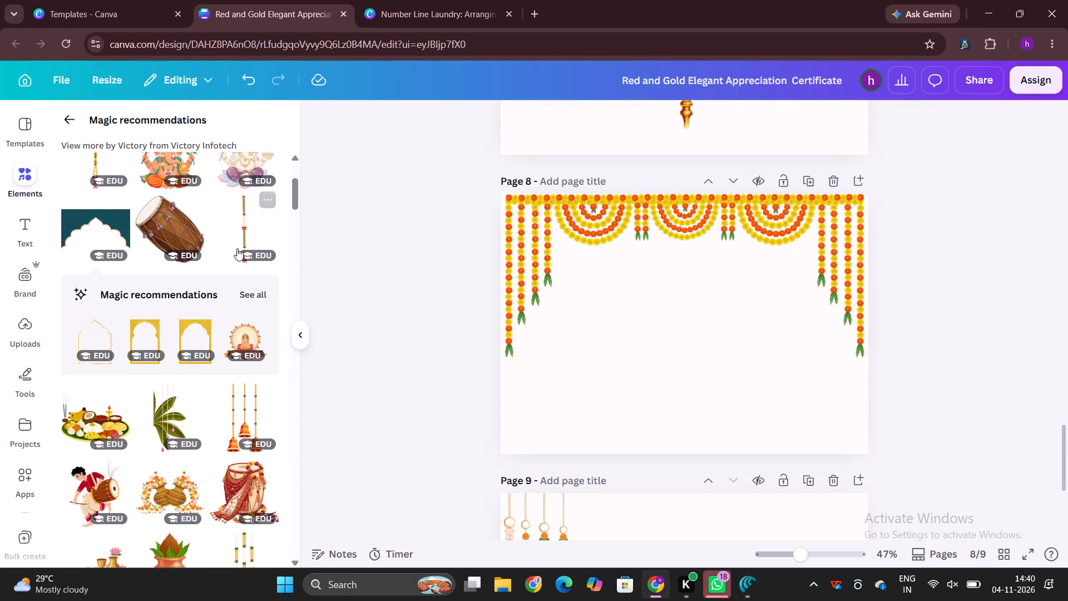
pyautogui.click(256, 291)
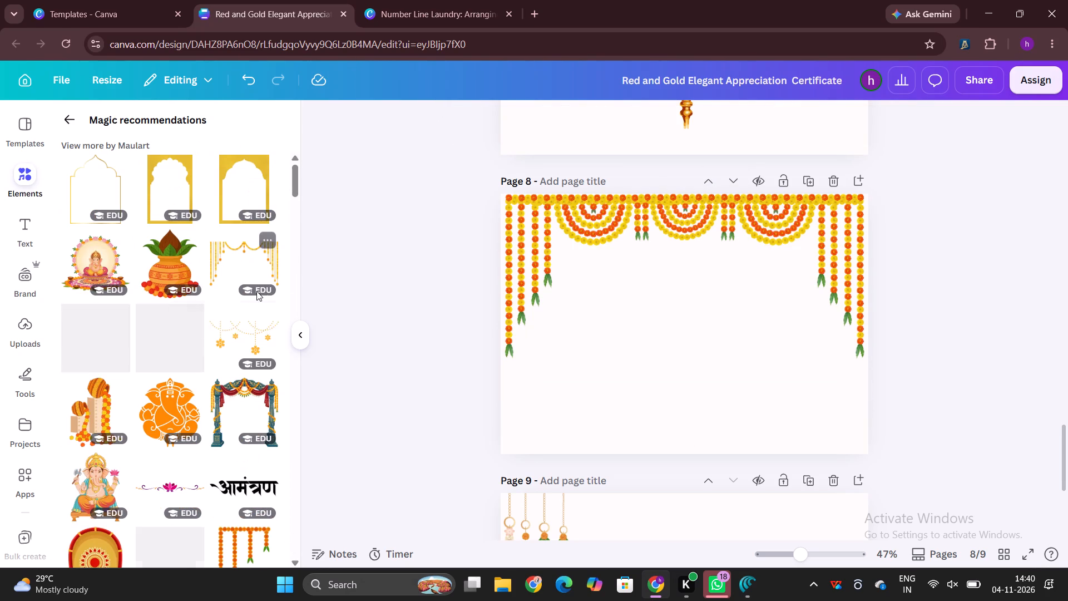
pyautogui.scroll(-2, 256, 291)
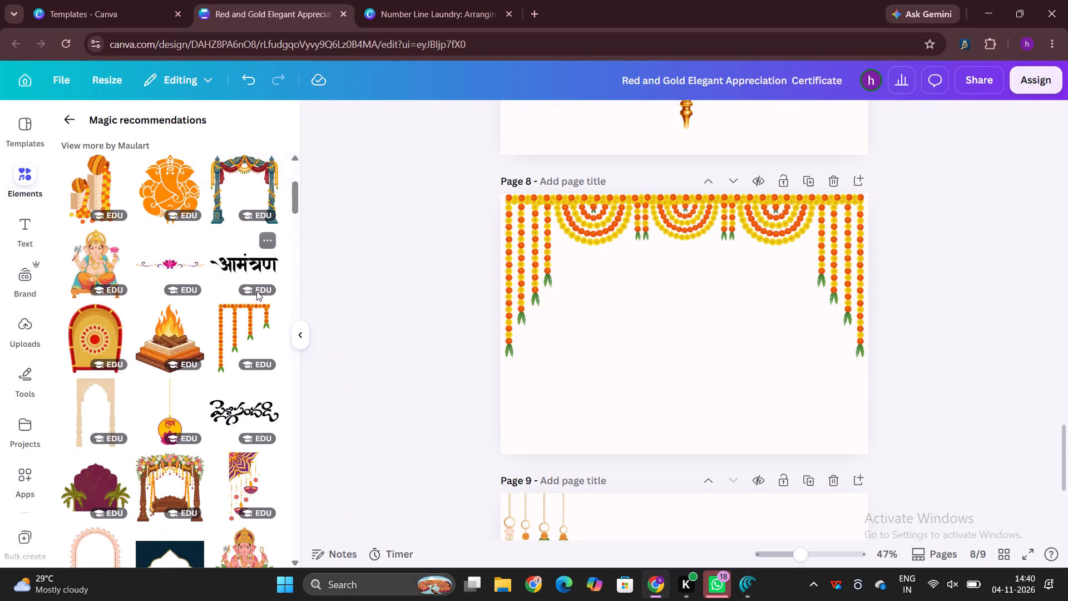
pyautogui.scroll(-1, 256, 291)
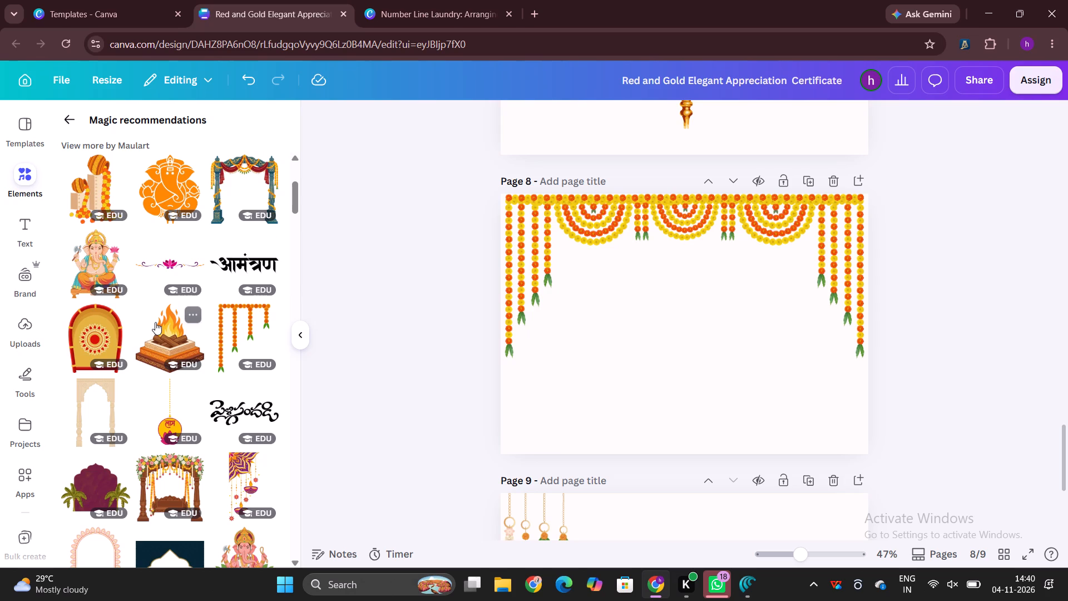
pyautogui.click(160, 333)
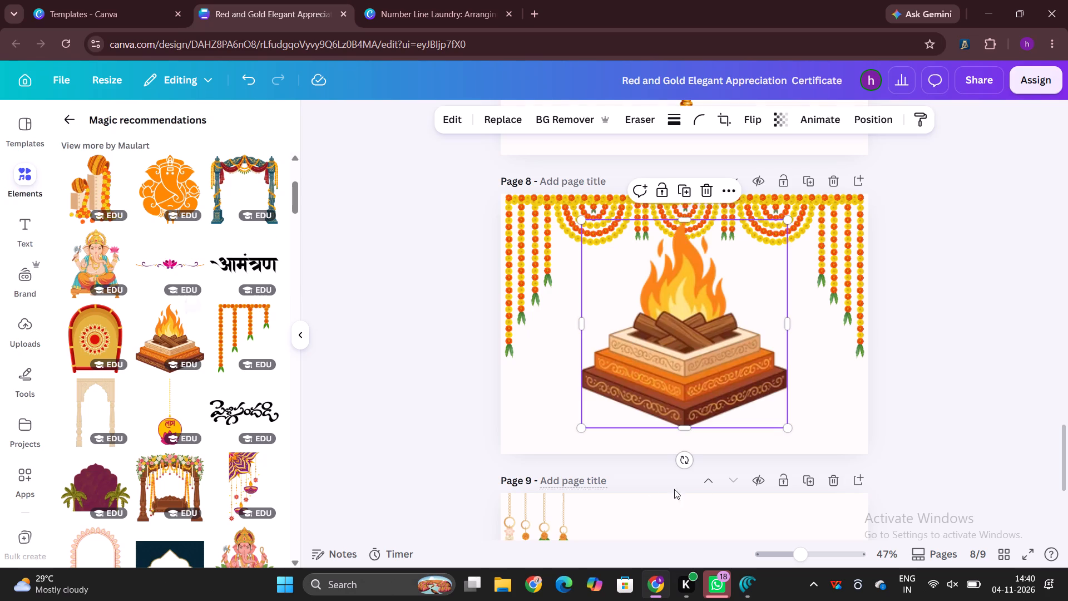
# Shrink the fire altar graphic and place it at page 8's bottom edge, slightly right of the page centre.
pyautogui.moveTo(789, 428); pyautogui.dragTo(725, 344)
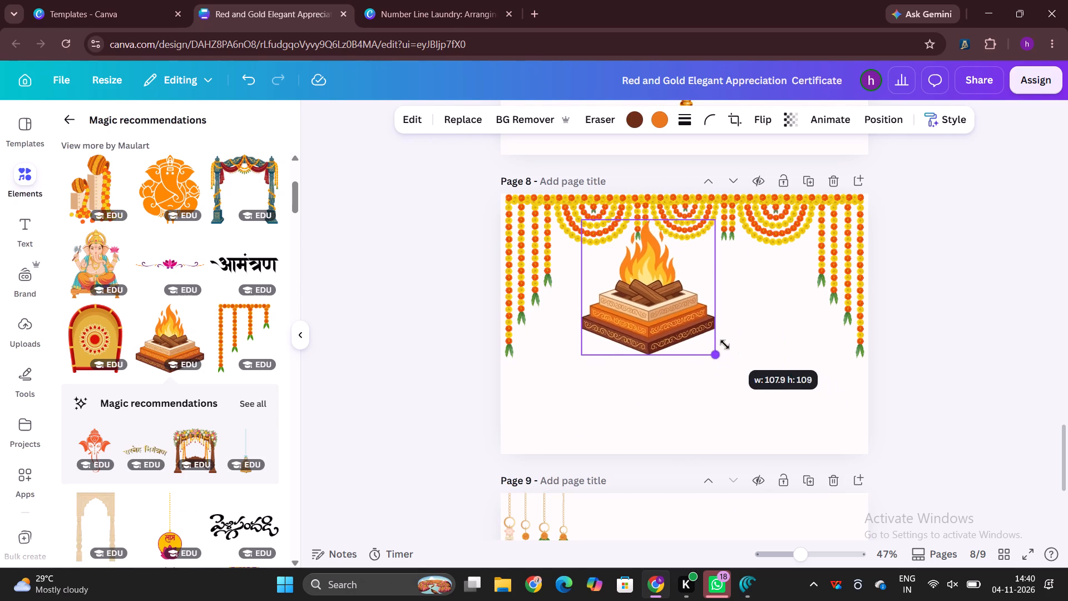
pyautogui.moveTo(725, 344); pyautogui.dragTo(697, 327)
pyautogui.moveTo(657, 278); pyautogui.dragTo(710, 402)
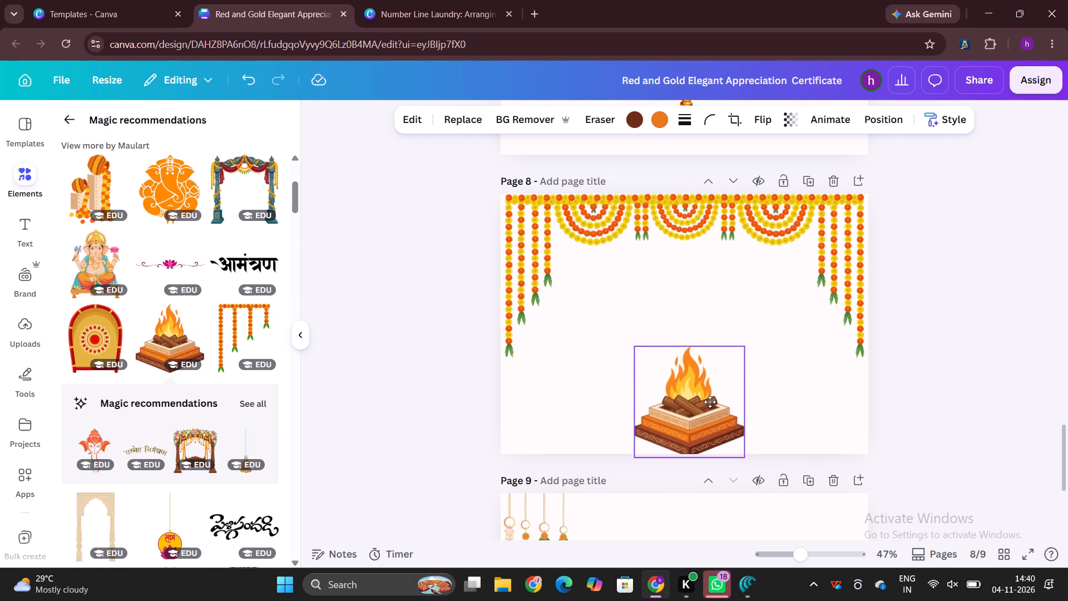
pyautogui.moveTo(710, 402); pyautogui.dragTo(738, 397)
pyautogui.scroll(4, 185, 353)
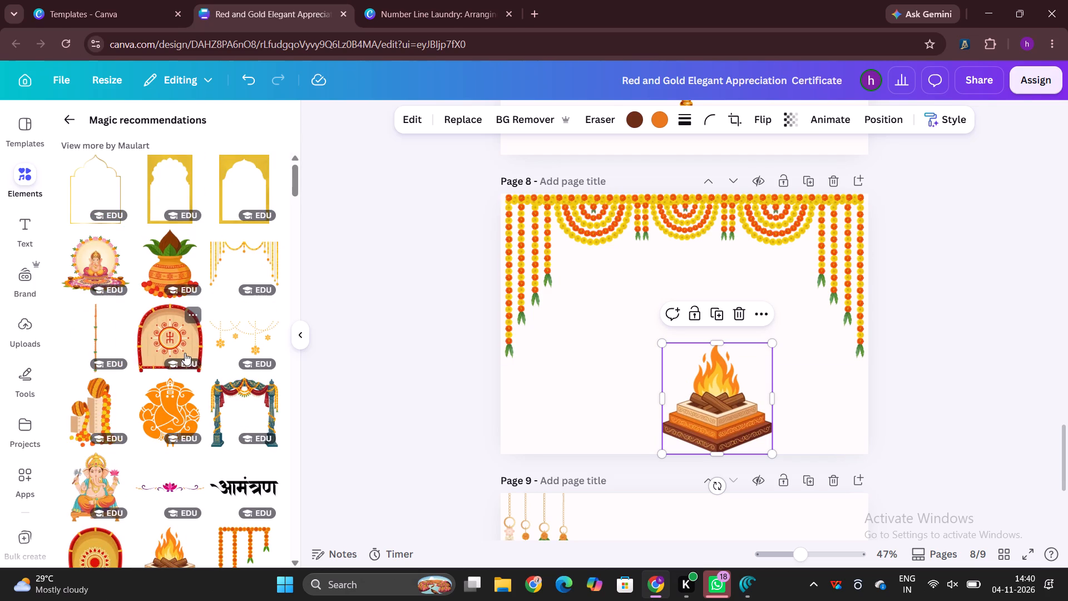
# Add the pink temple tower graphic from the arch-related recommendations to page 8.
pyautogui.scroll(-4, 185, 353)
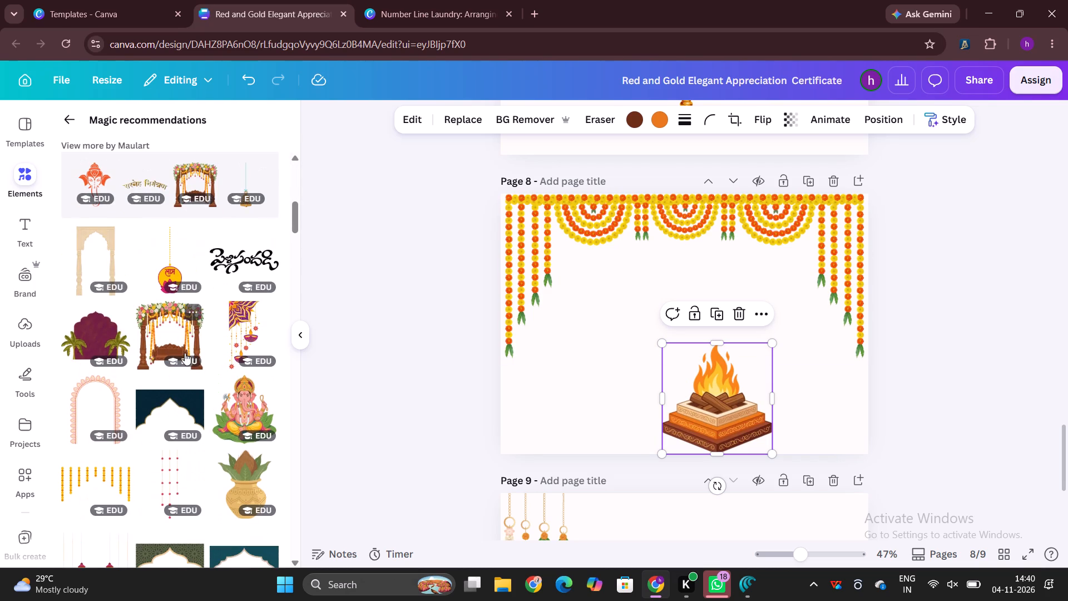
pyautogui.scroll(-6, 195, 404)
pyautogui.scroll(1, 195, 404)
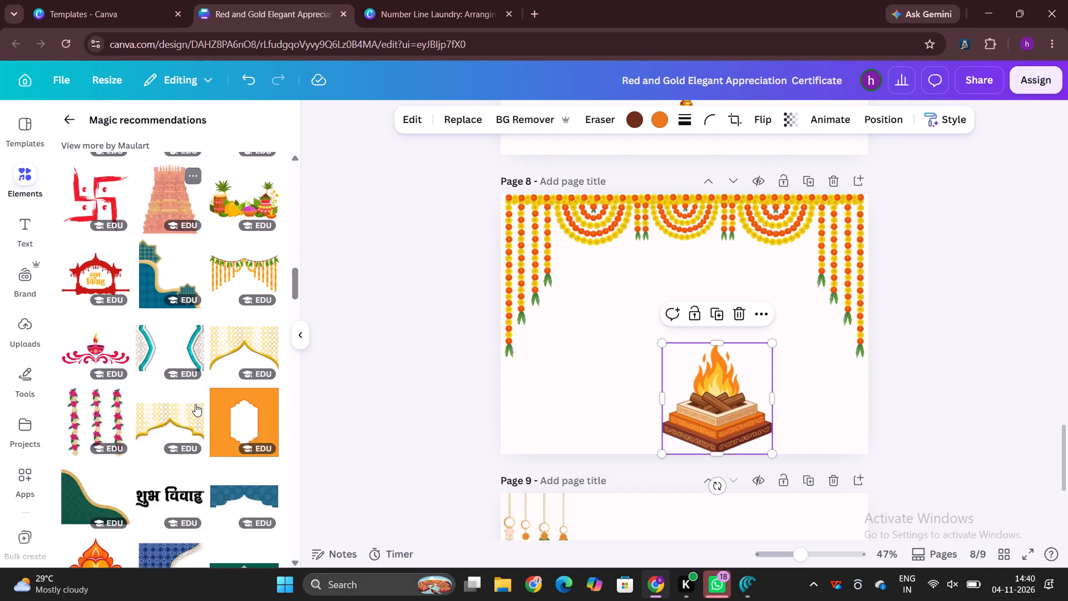
pyautogui.scroll(3, 195, 404)
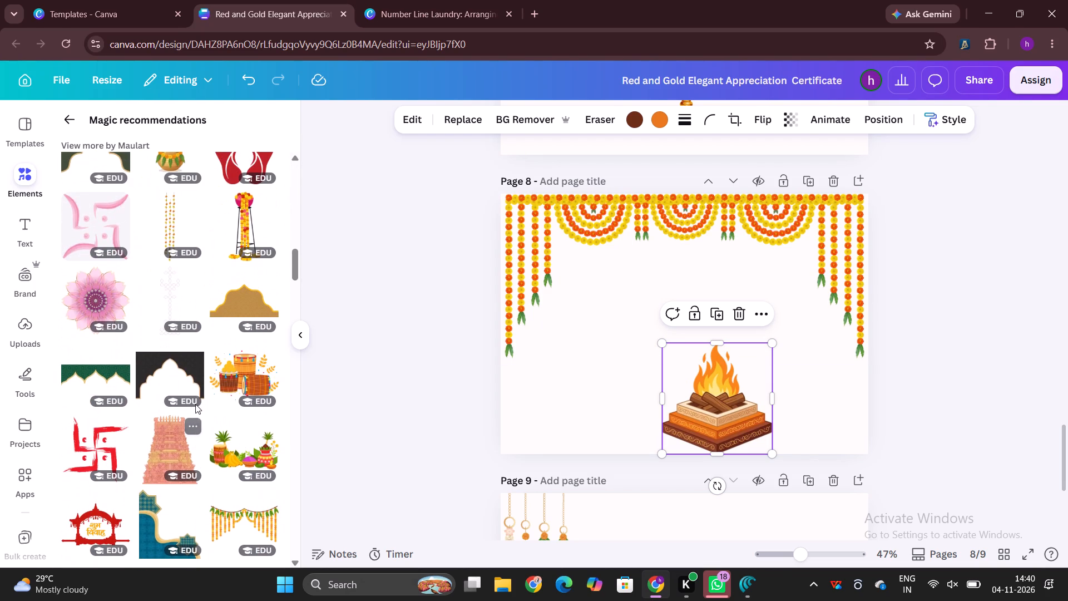
pyautogui.click(161, 445)
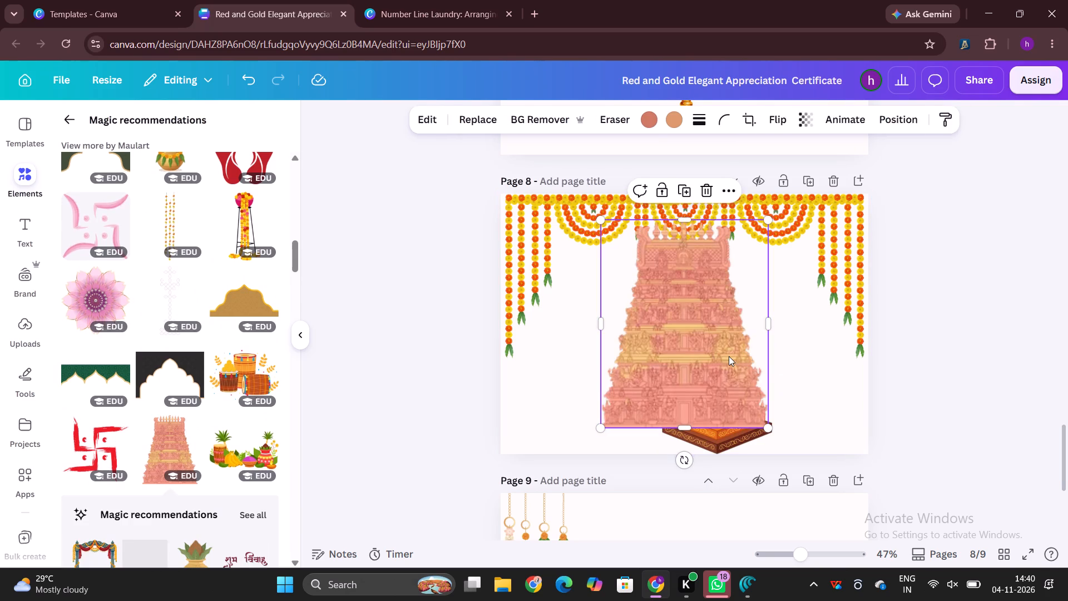
# Shrink the temple tower to about 103 by 128 mm and stand it on page 8's bottom edge, overlapping the fire altar's right side.
pyautogui.moveTo(729, 356); pyautogui.dragTo(799, 382)
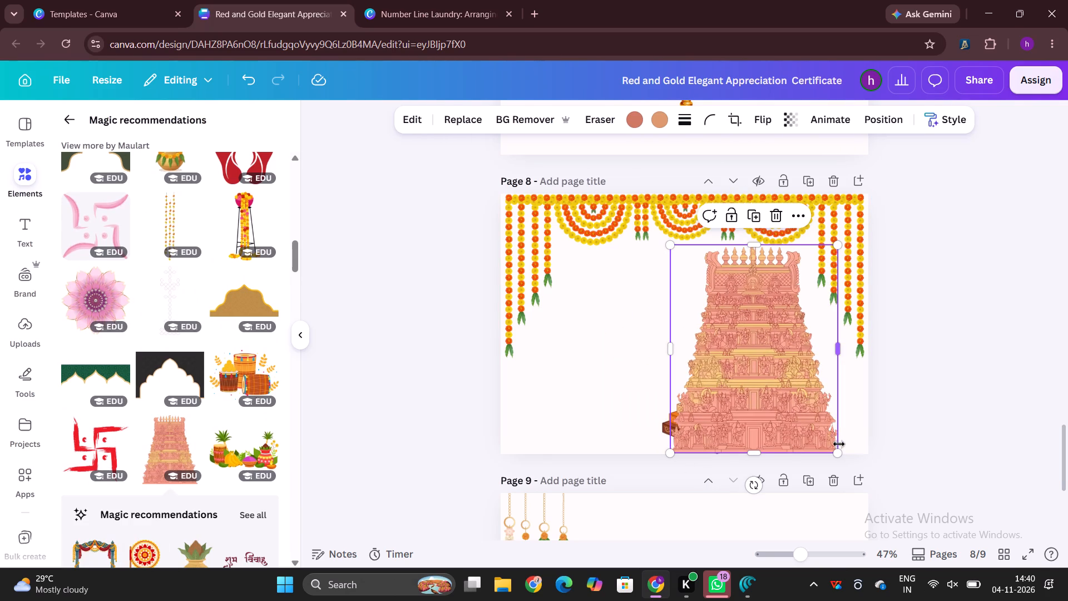
pyautogui.moveTo(840, 452); pyautogui.dragTo(800, 404)
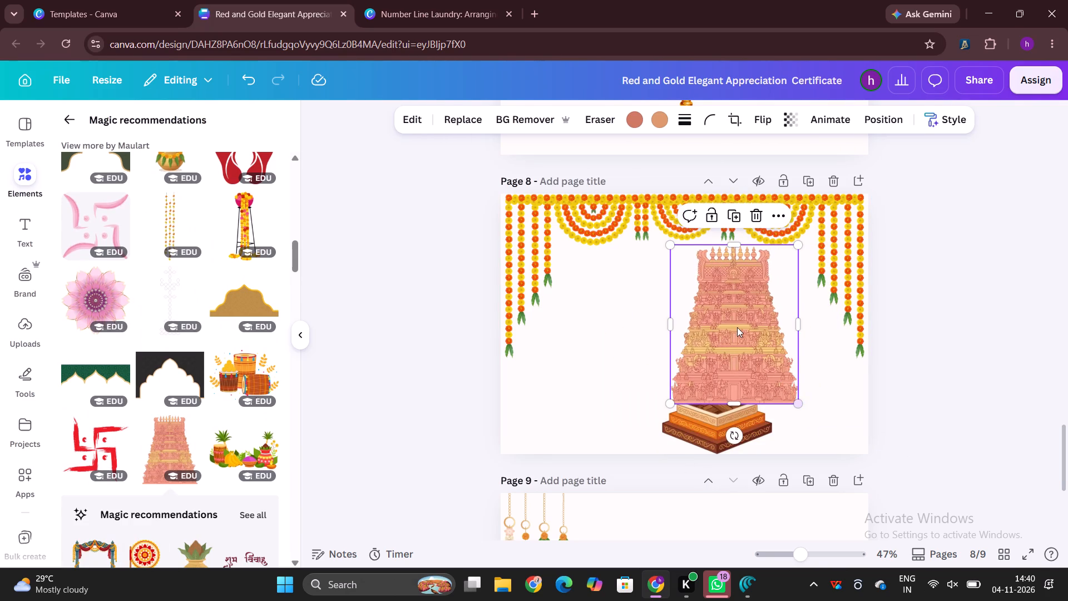
pyautogui.moveTo(737, 327); pyautogui.dragTo(760, 375)
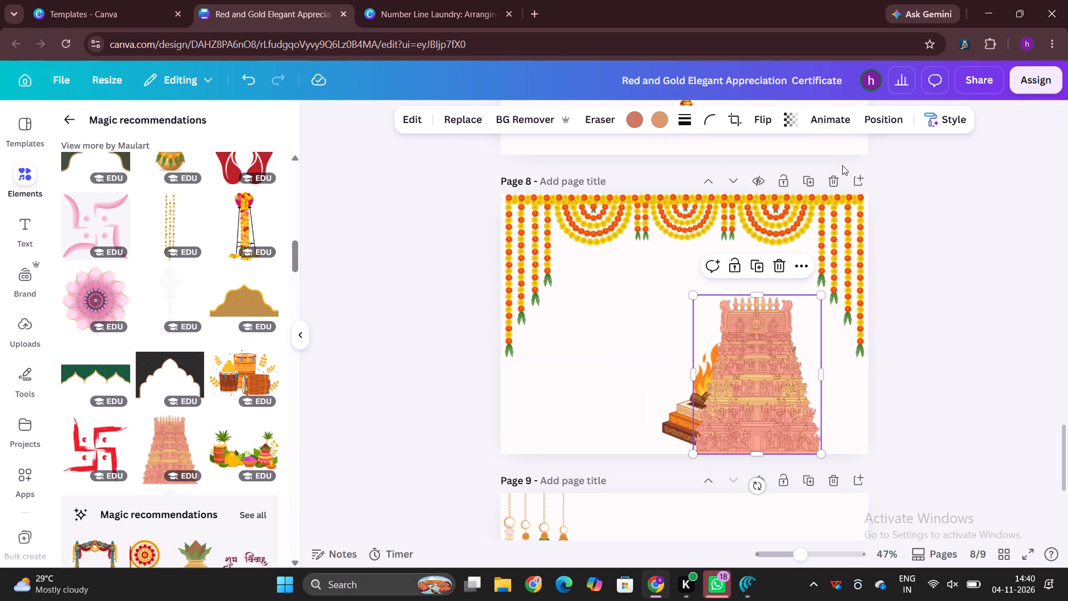
# Send the temple tower to the back of page 8, behind the fire altar.
pyautogui.click(877, 117)
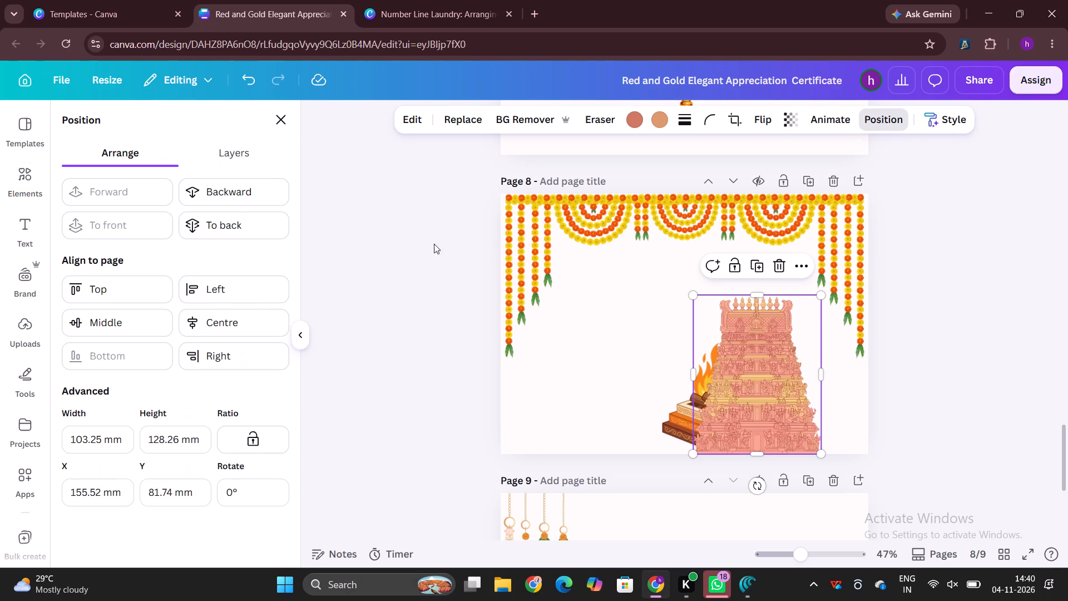
pyautogui.click(228, 217)
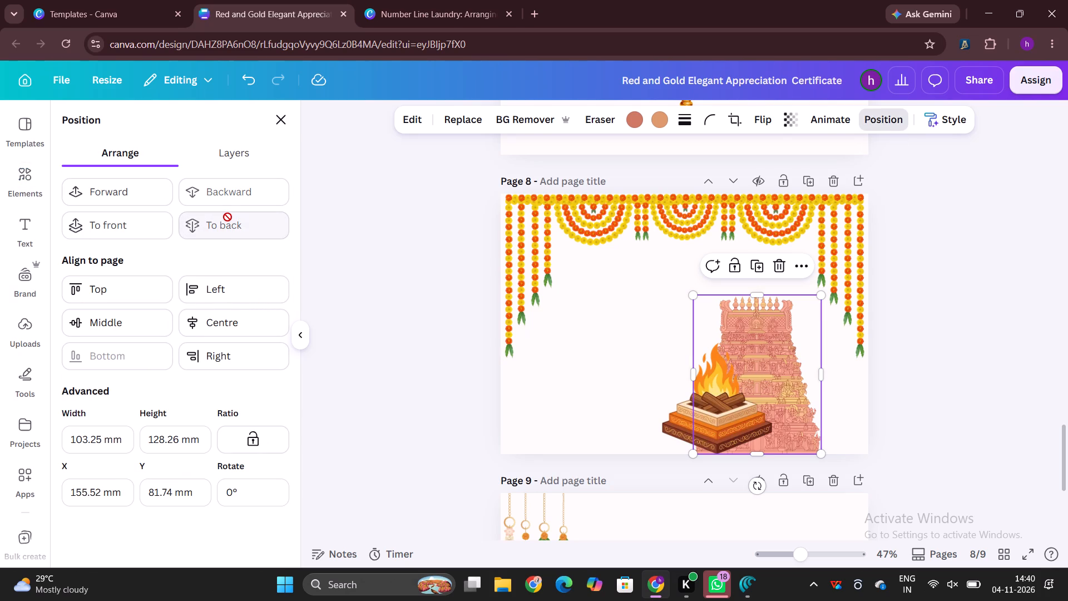
pyautogui.click(380, 334)
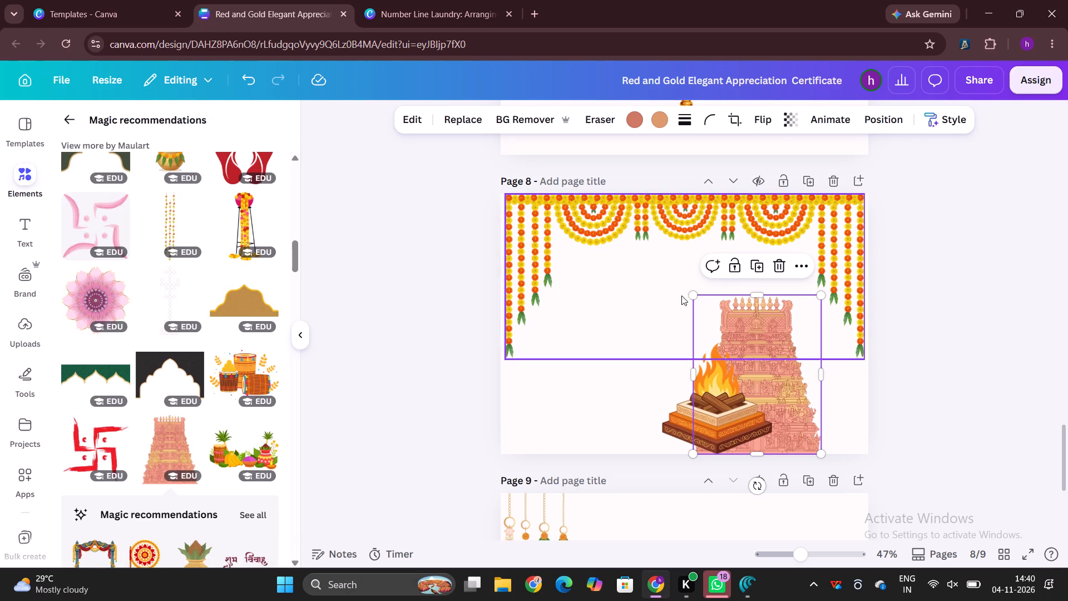
# Enlarge the temple tower slightly and spread the pair apart, shifting the fire altar left and the tower a little right.
pyautogui.moveTo(690, 293); pyautogui.dragTo(682, 270)
pyautogui.click(982, 364)
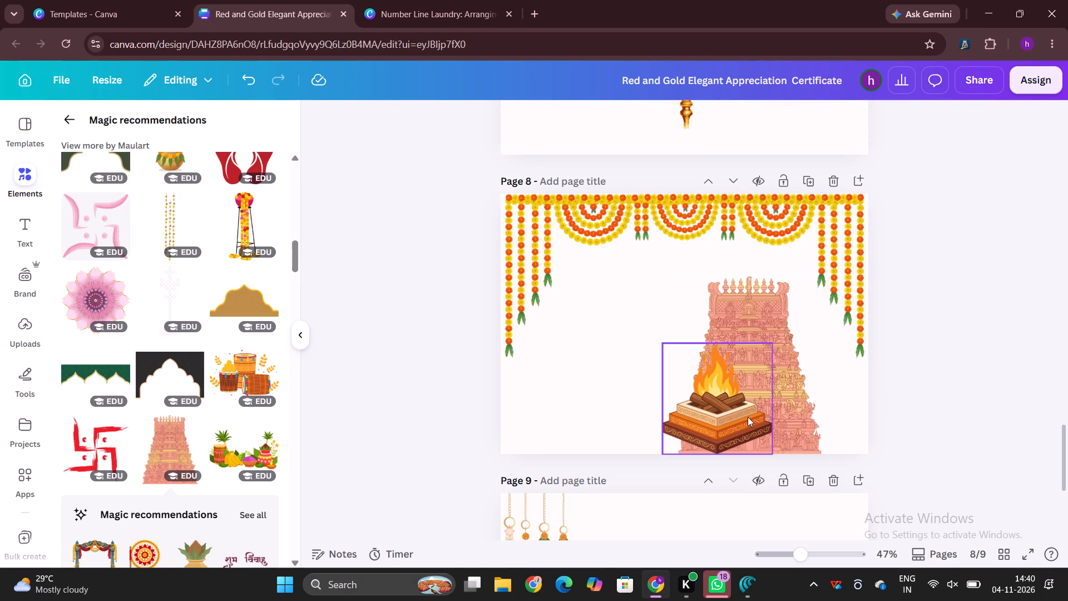
pyautogui.moveTo(741, 415); pyautogui.dragTo(722, 420)
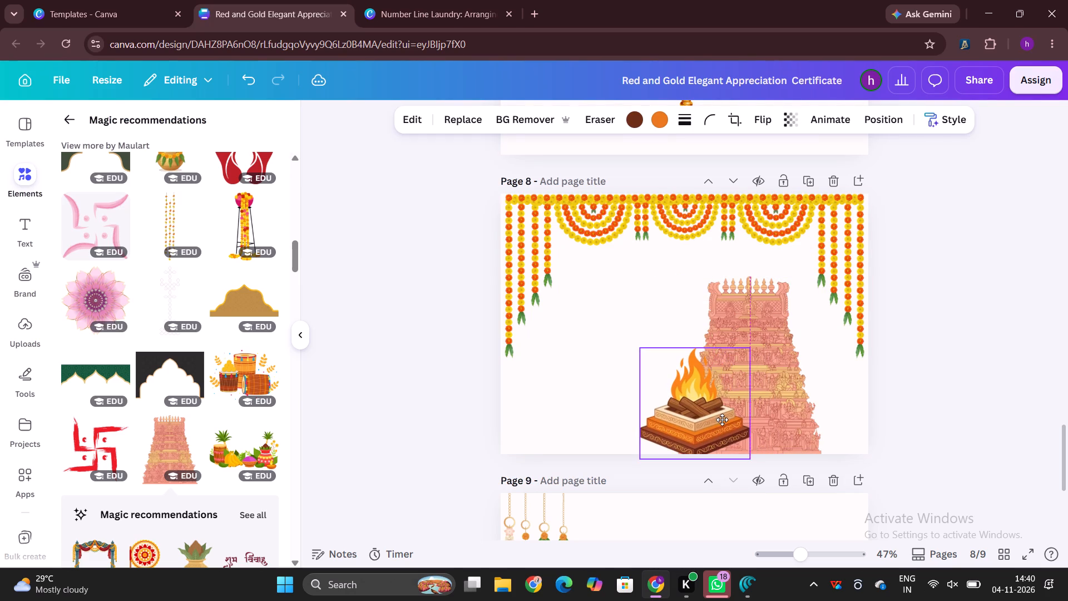
pyautogui.moveTo(722, 420); pyautogui.dragTo(722, 423)
pyautogui.moveTo(797, 382); pyautogui.dragTo(801, 380)
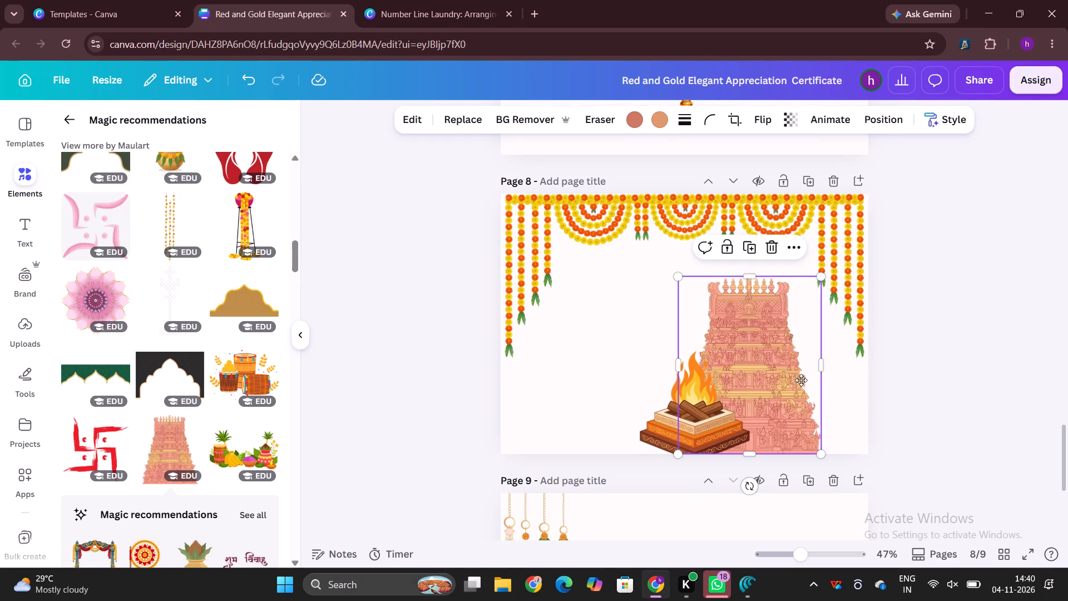
pyautogui.moveTo(801, 380); pyautogui.dragTo(807, 380)
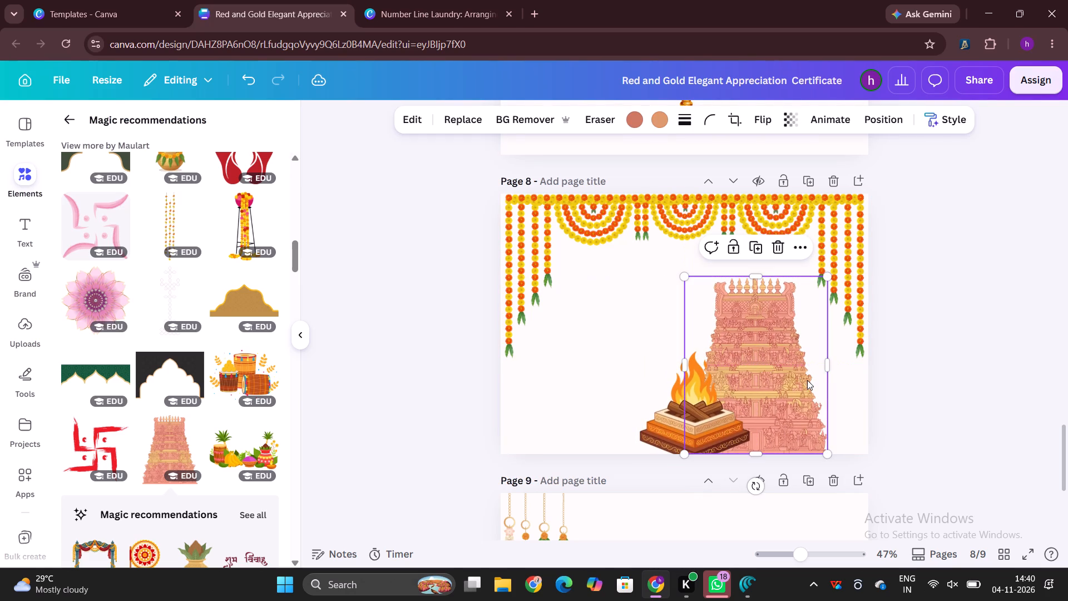
pyautogui.click(918, 389)
# Look through the arch-related recommendations for another graphic that suits page 8.
pyautogui.scroll(-1, 216, 315)
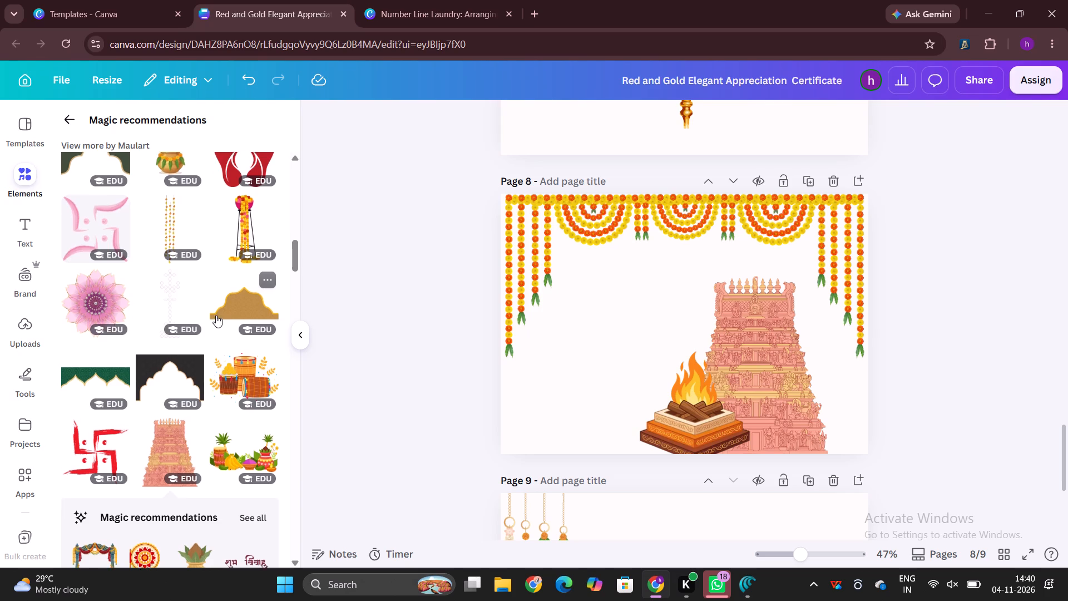
pyautogui.scroll(-1, 216, 315)
pyautogui.scroll(4, 216, 315)
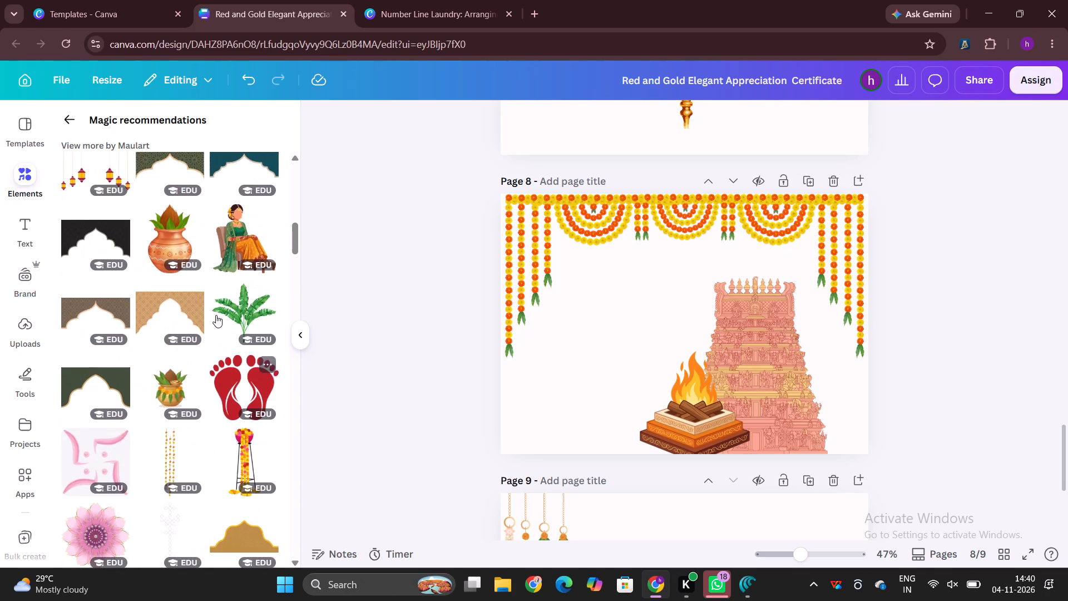
pyautogui.scroll(8, 216, 315)
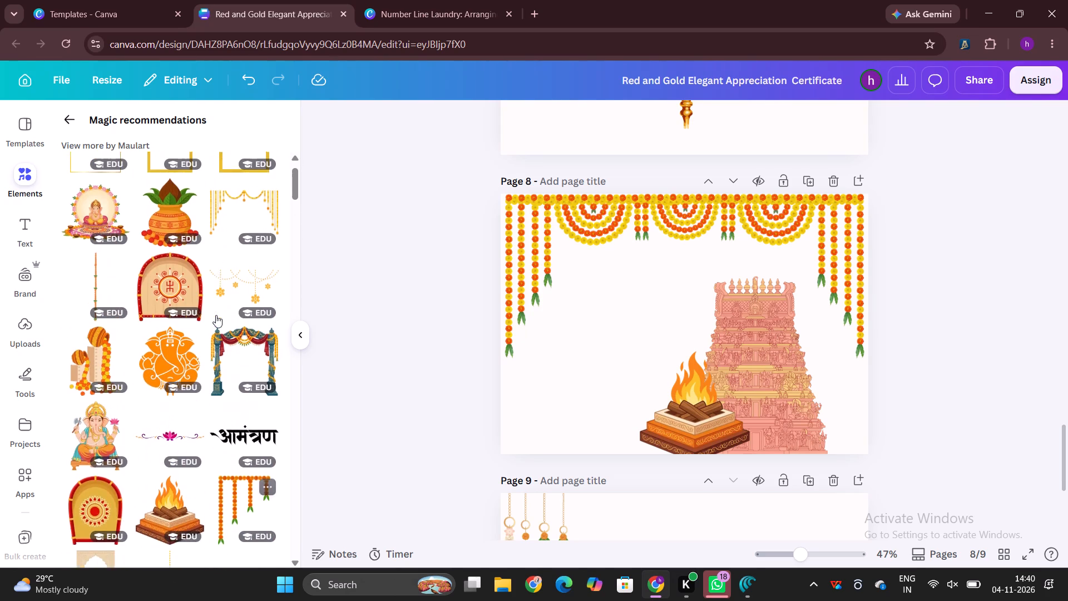
pyautogui.scroll(6, 216, 315)
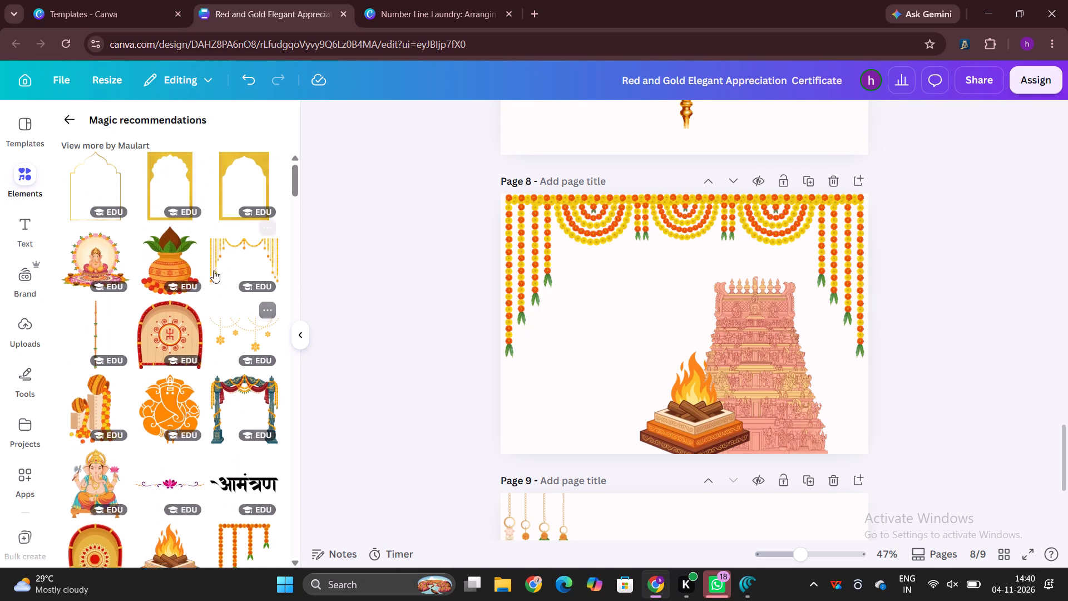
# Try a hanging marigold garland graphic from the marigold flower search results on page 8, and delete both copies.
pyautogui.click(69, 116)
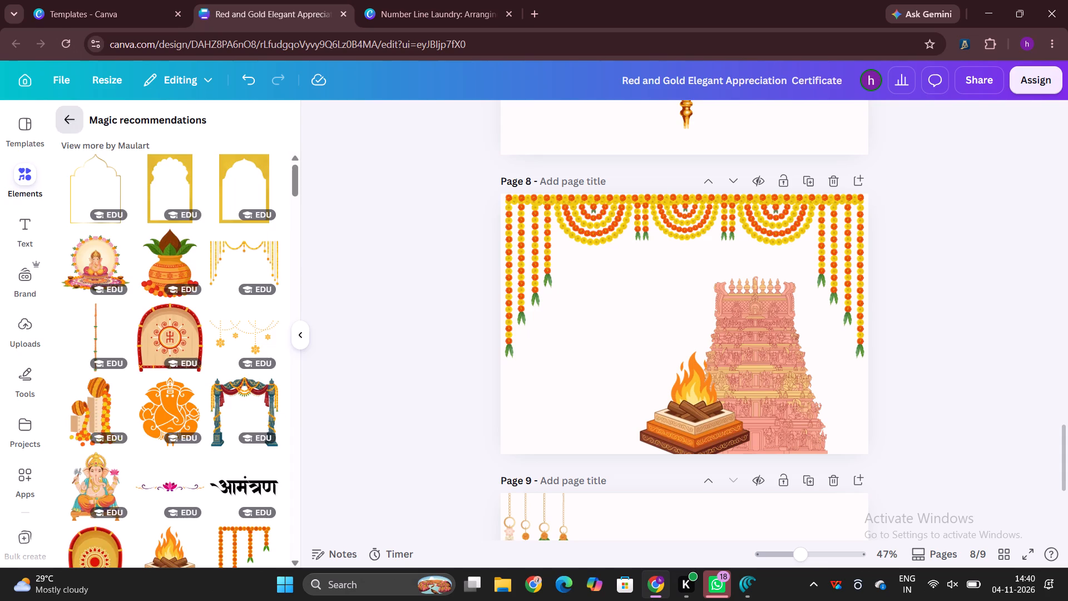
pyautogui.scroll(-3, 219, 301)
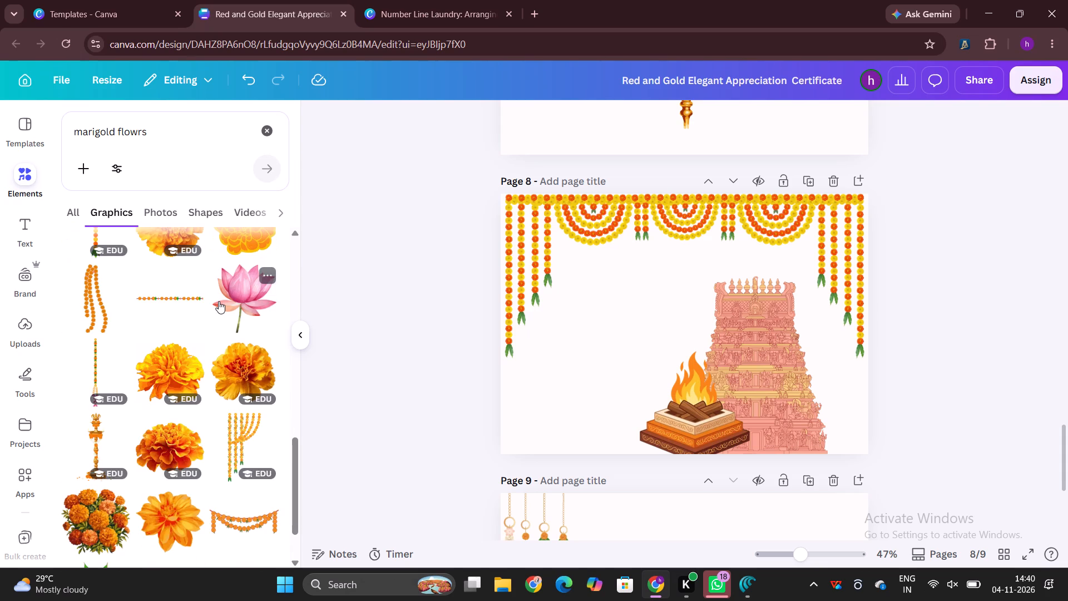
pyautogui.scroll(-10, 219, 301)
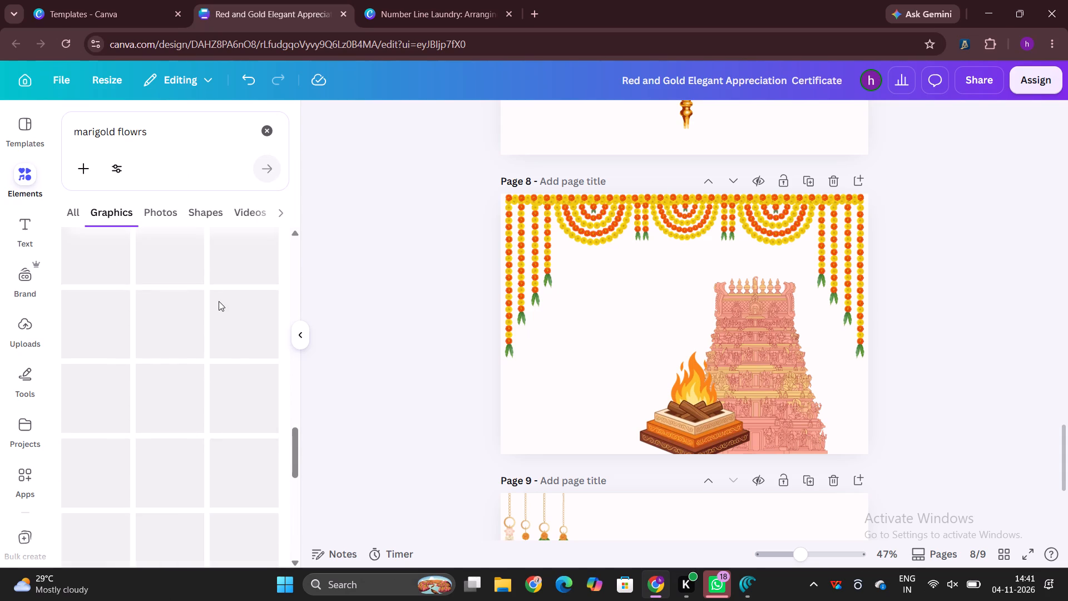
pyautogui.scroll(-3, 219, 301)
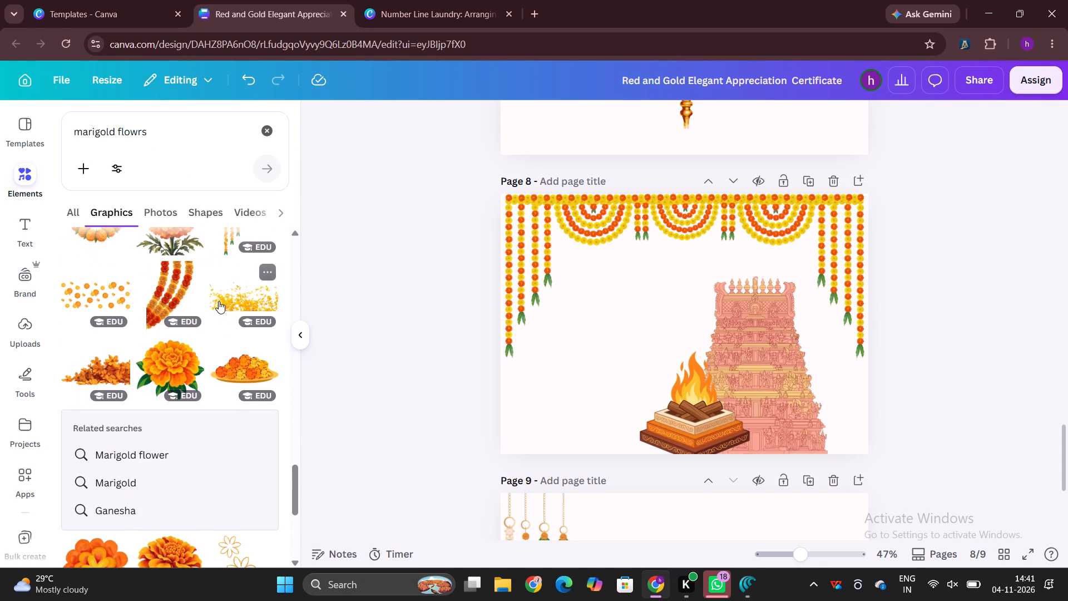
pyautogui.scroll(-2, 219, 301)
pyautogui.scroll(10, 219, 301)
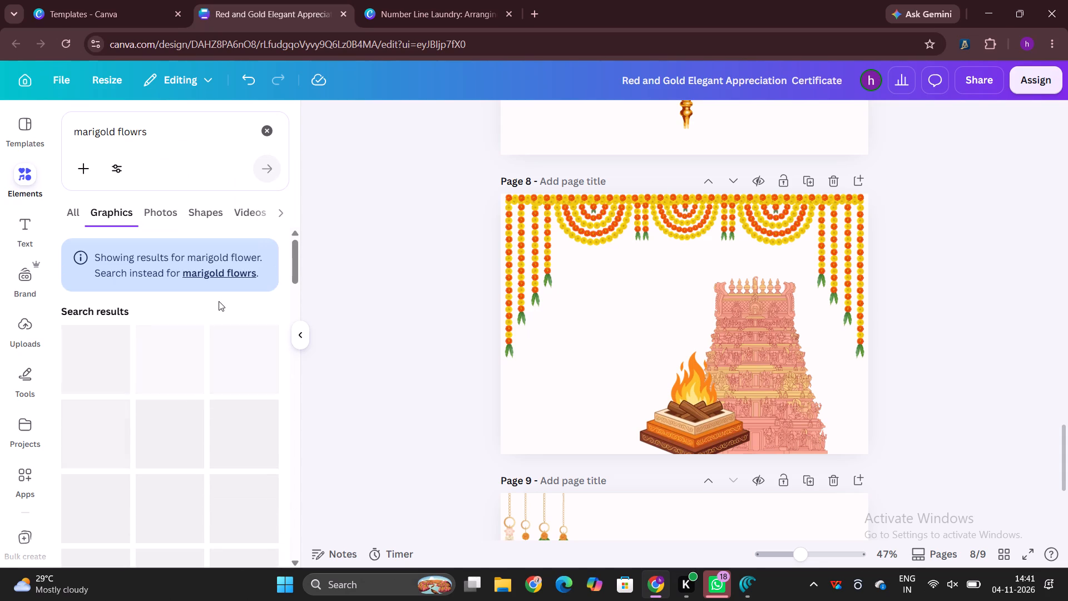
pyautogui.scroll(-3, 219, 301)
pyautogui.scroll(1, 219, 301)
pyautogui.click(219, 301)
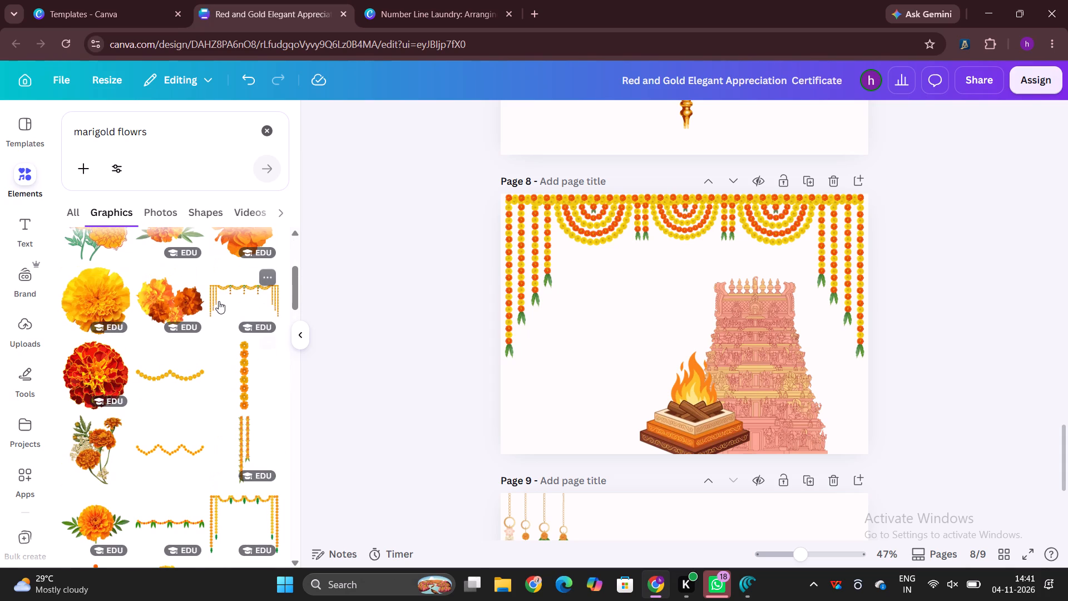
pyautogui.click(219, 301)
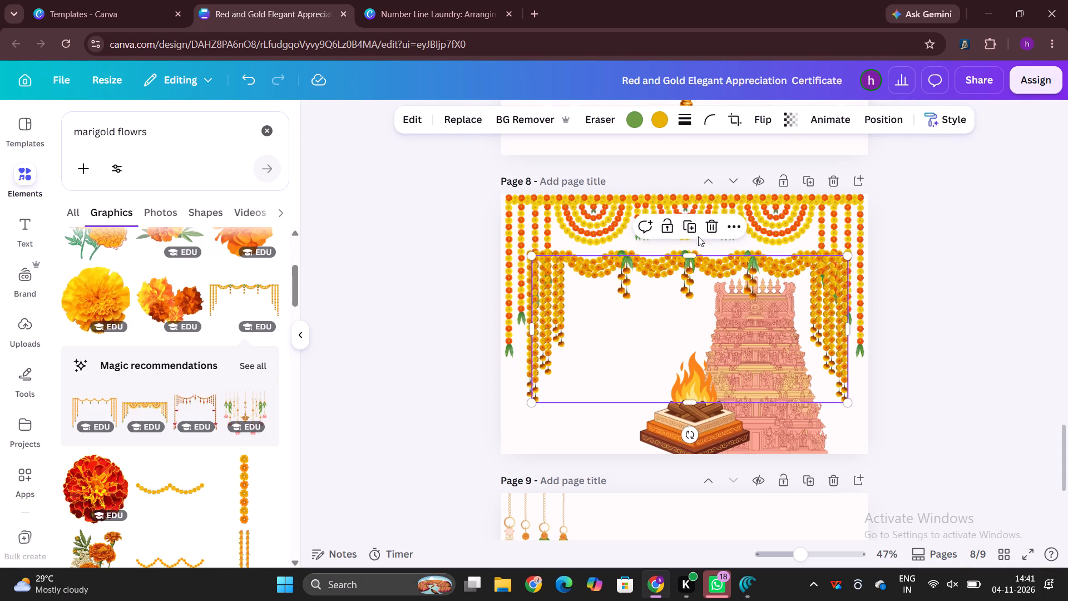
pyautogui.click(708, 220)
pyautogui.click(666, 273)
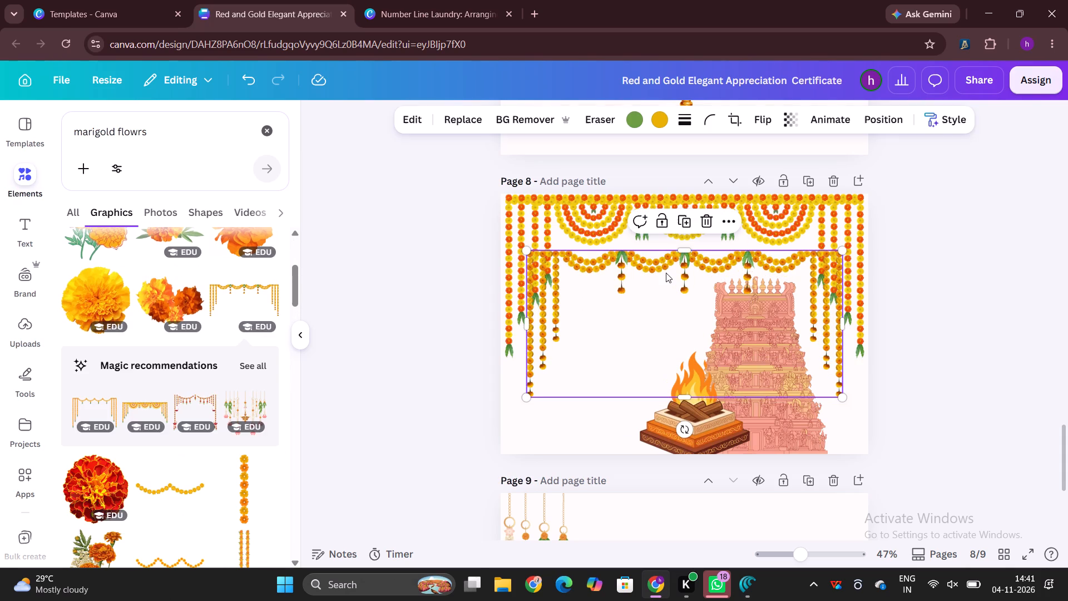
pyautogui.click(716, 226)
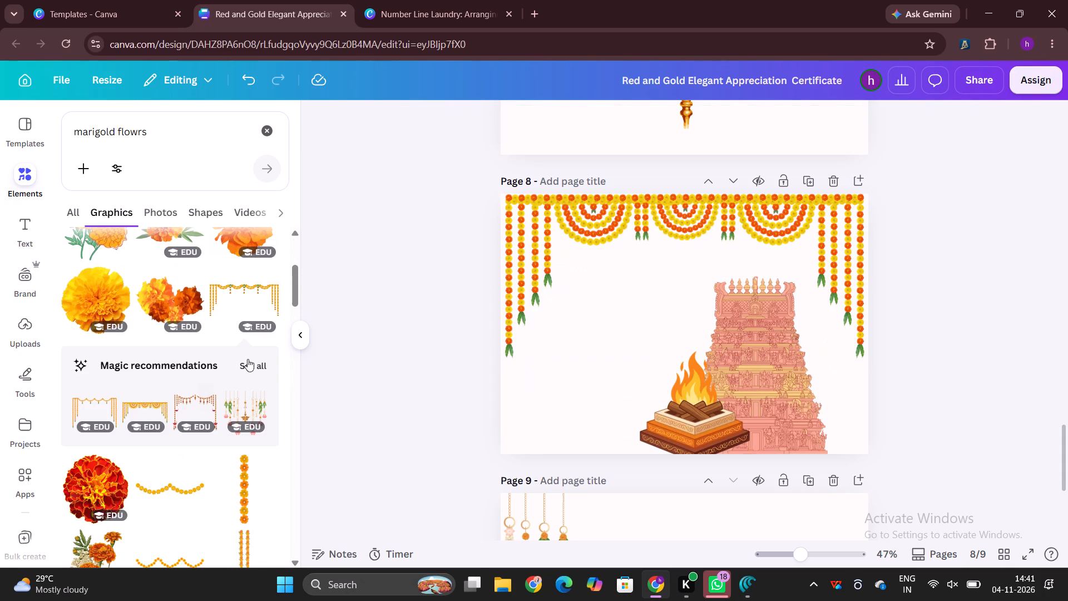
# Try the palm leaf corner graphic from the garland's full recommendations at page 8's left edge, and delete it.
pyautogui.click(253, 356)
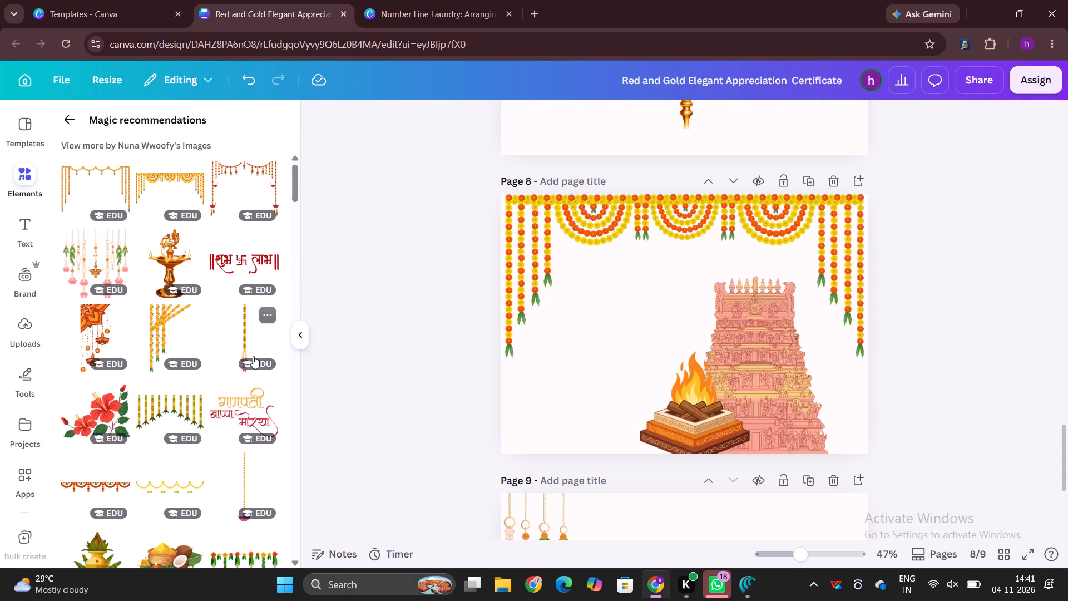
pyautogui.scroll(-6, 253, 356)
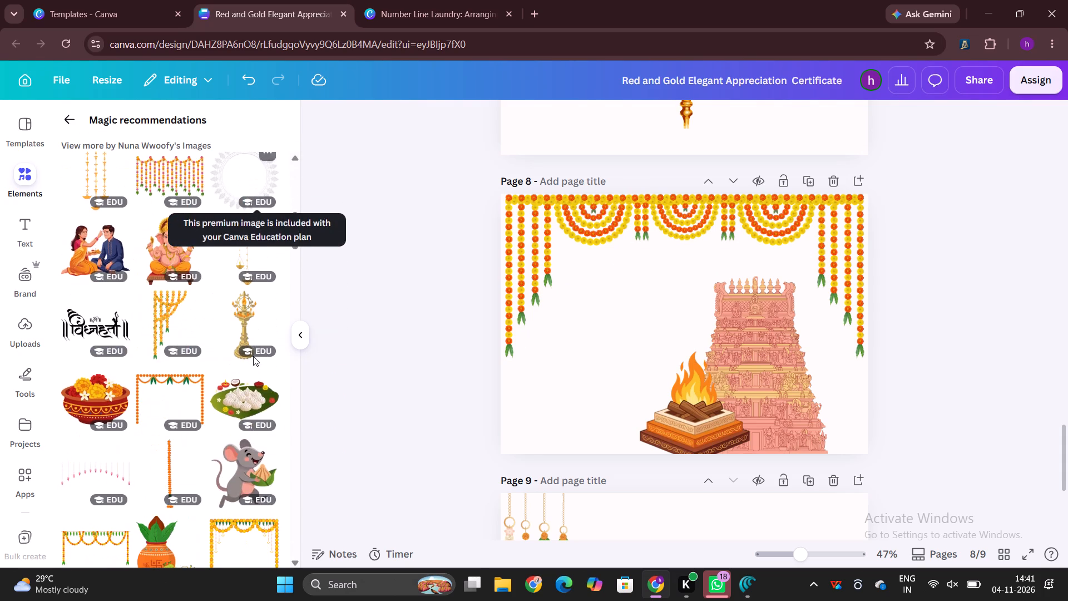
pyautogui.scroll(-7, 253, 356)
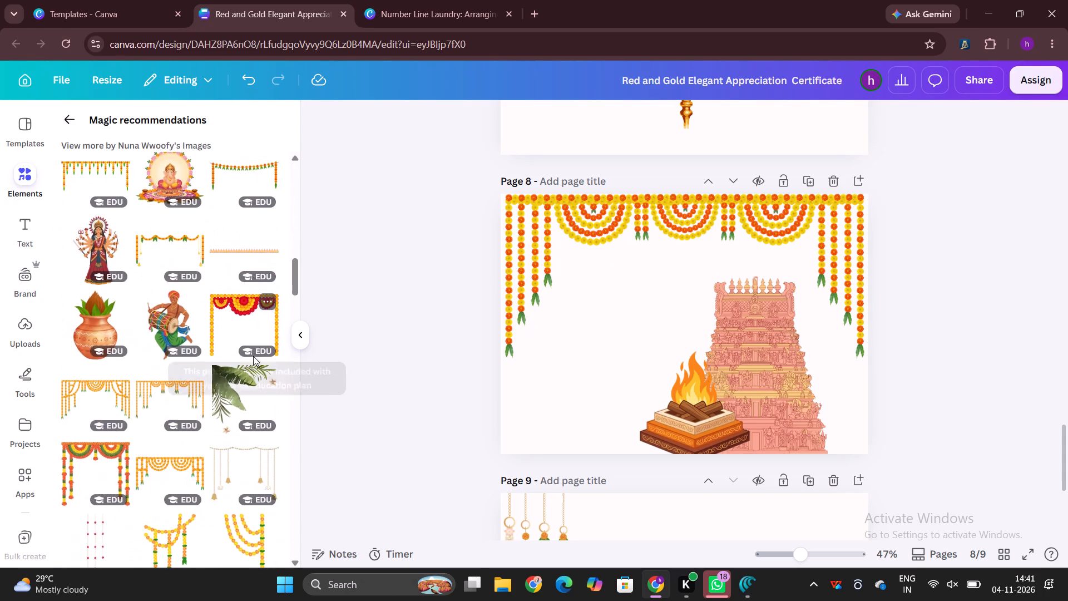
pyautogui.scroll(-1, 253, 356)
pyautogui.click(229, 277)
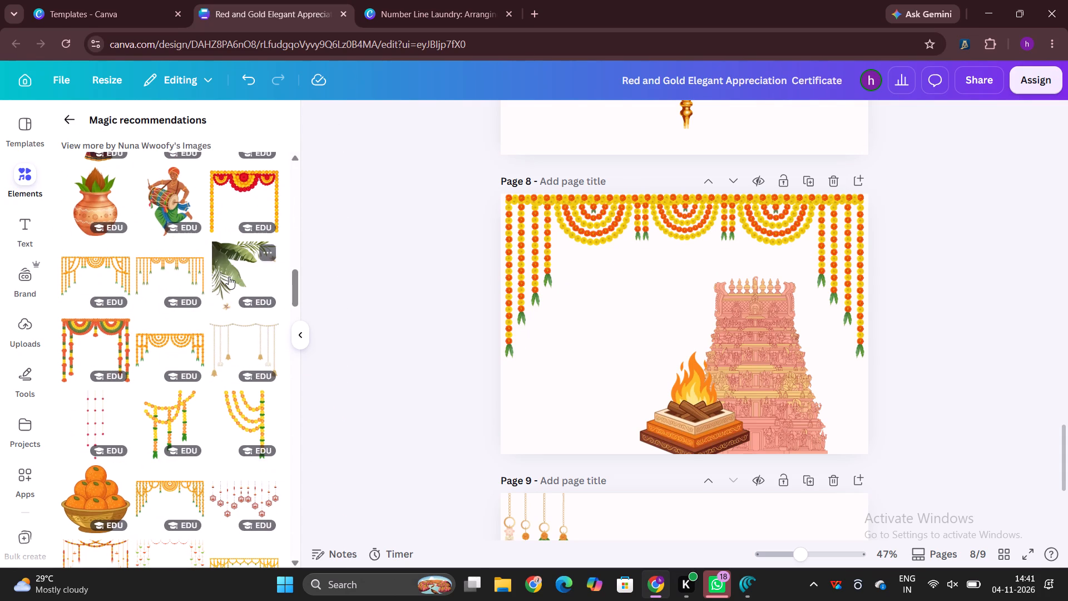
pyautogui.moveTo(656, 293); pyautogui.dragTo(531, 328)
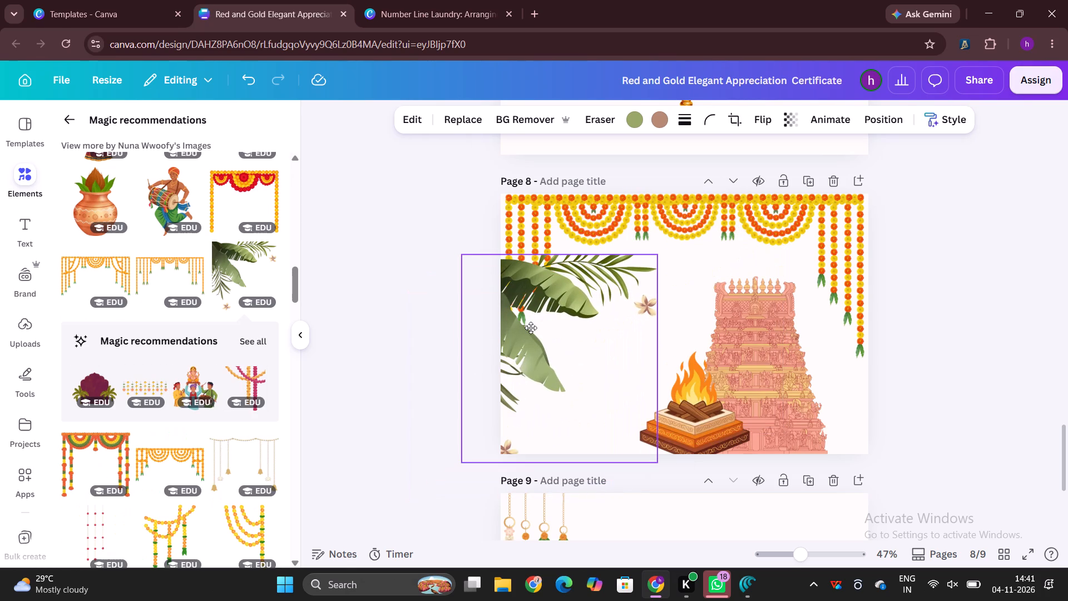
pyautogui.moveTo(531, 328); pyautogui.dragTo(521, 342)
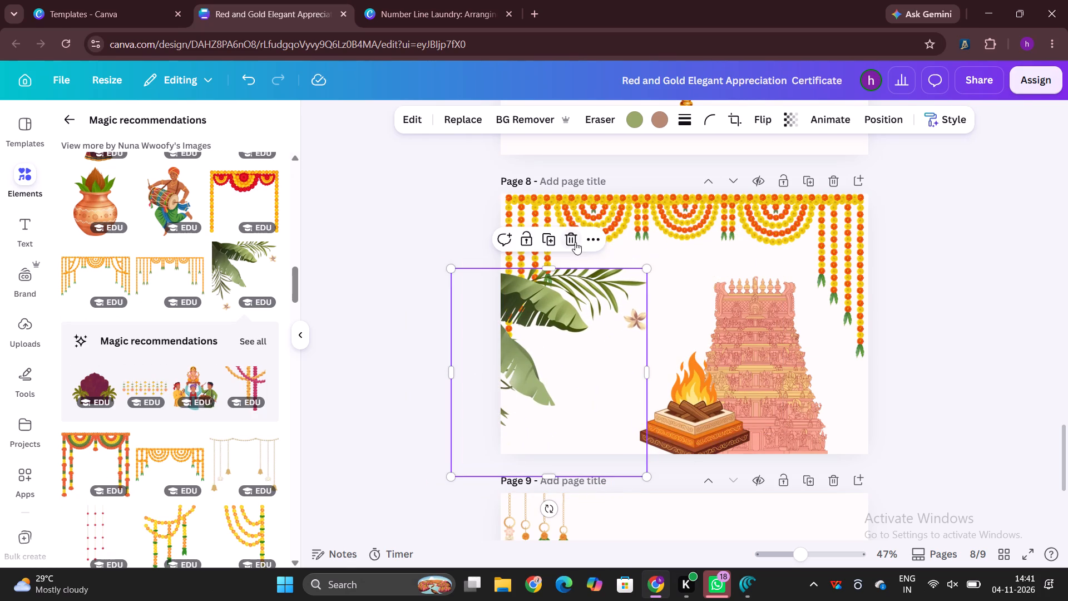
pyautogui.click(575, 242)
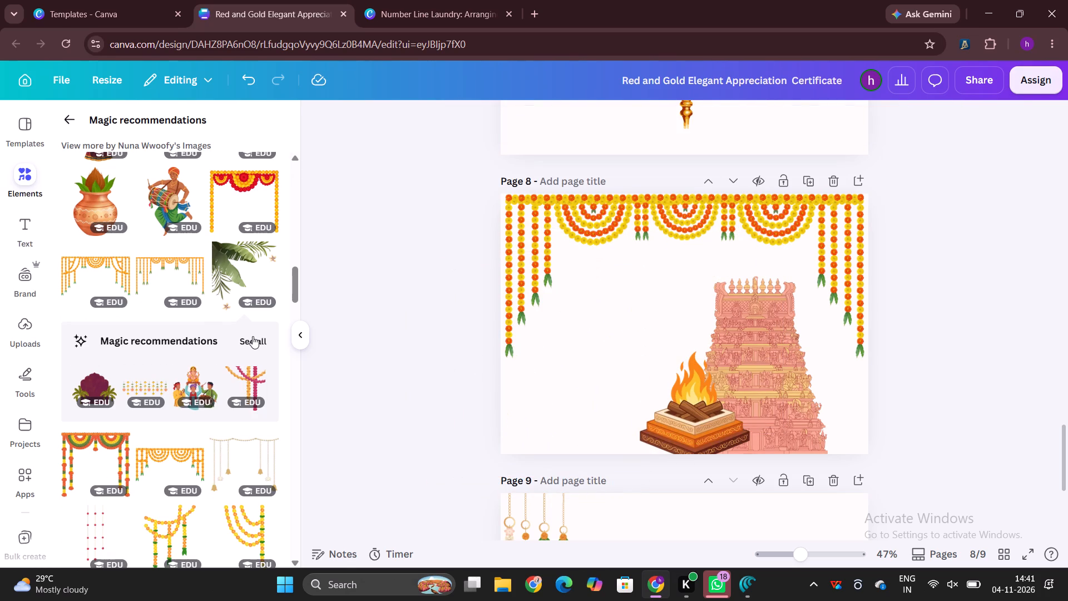
# Browse the full recommendations related to the palm leaf graphic for foliage to decorate page 8.
pyautogui.click(253, 336)
pyautogui.scroll(-2, 253, 336)
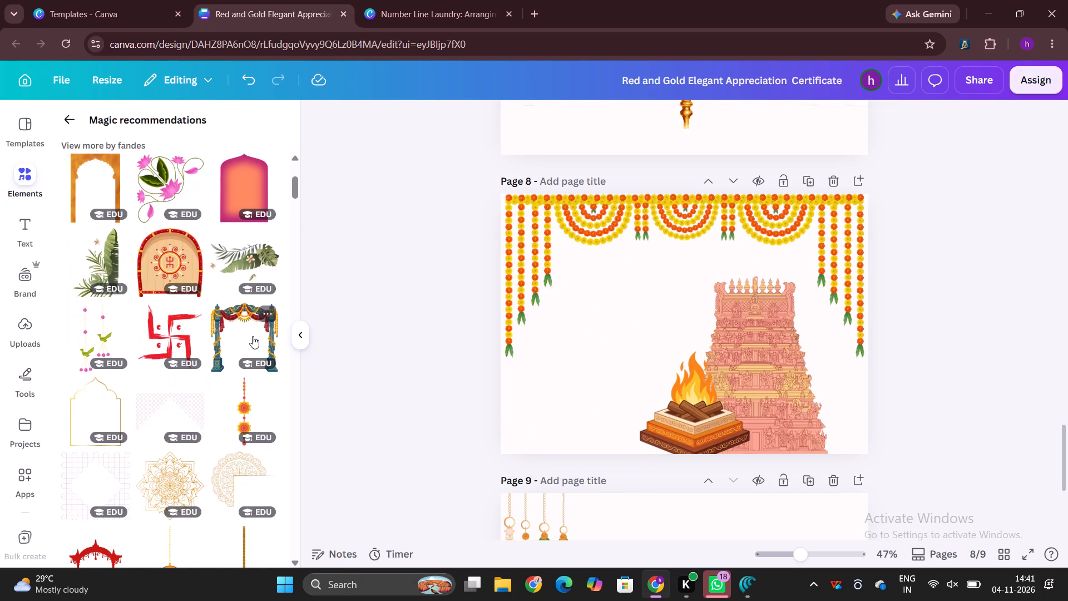
pyautogui.scroll(-14, 253, 336)
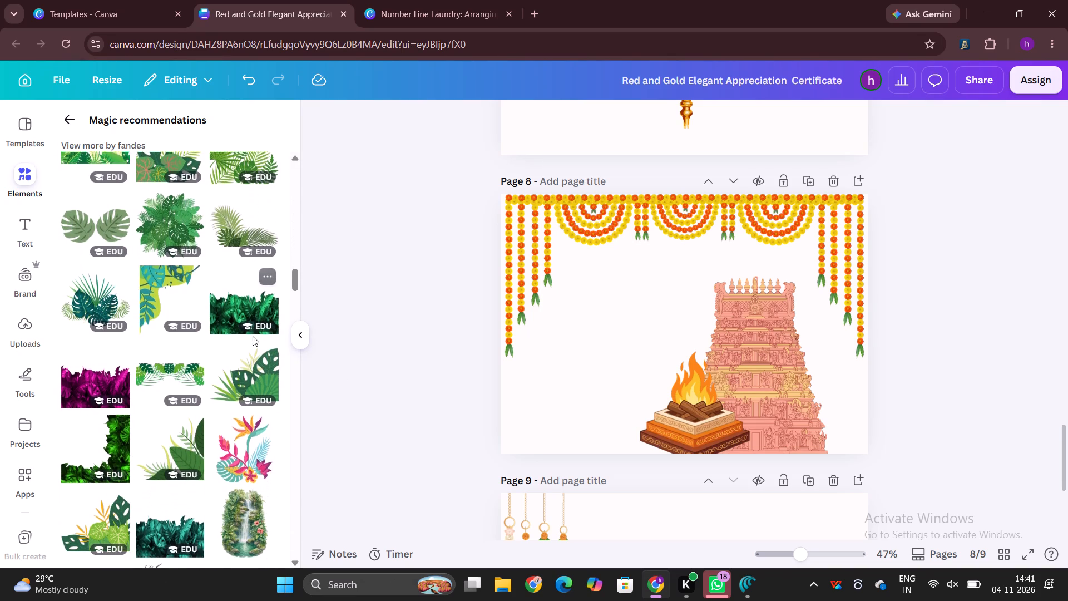
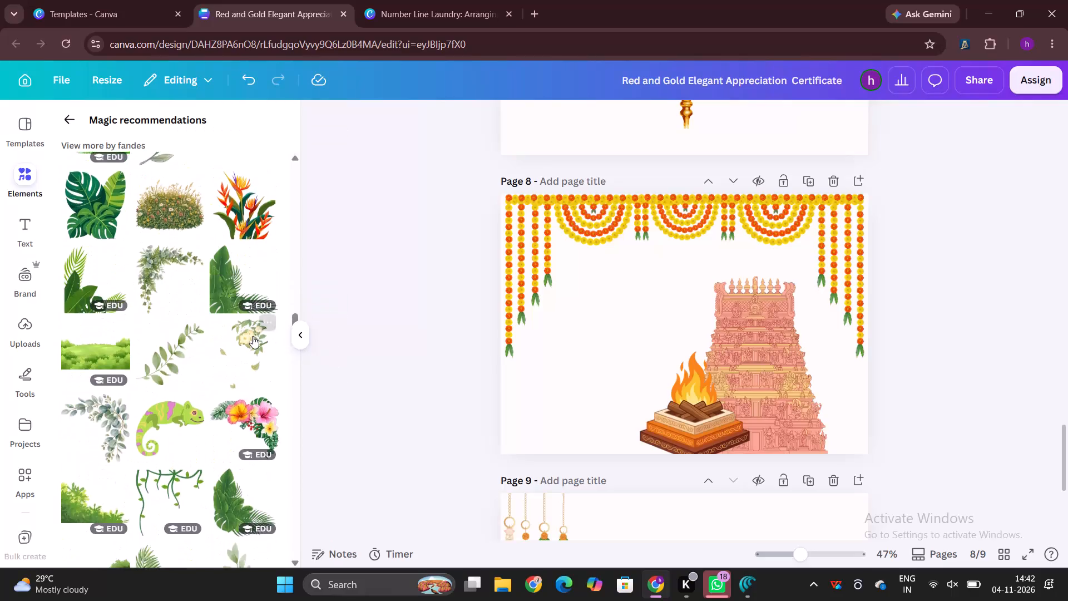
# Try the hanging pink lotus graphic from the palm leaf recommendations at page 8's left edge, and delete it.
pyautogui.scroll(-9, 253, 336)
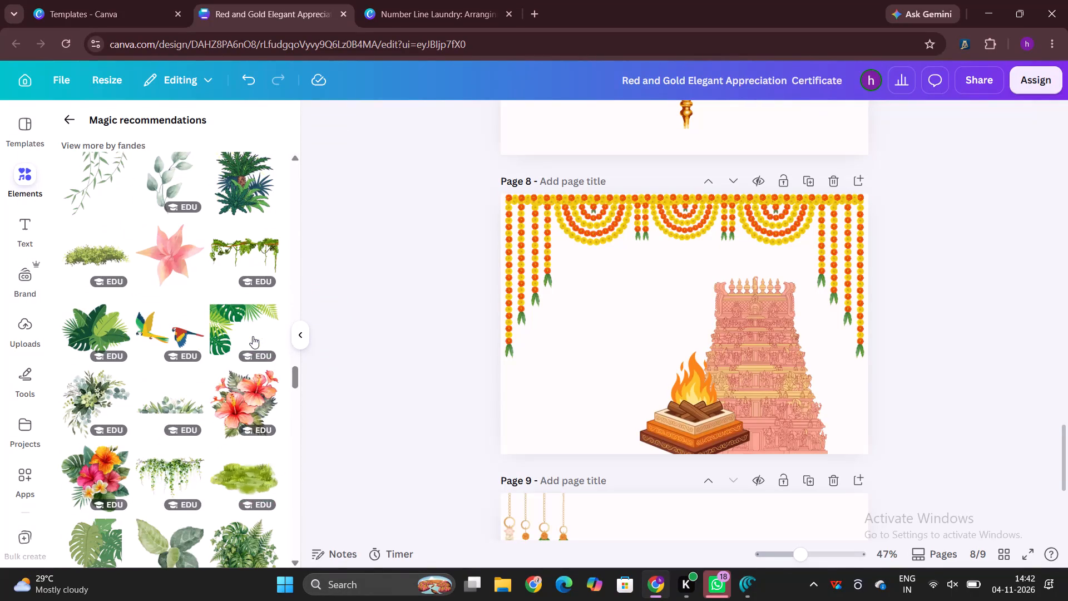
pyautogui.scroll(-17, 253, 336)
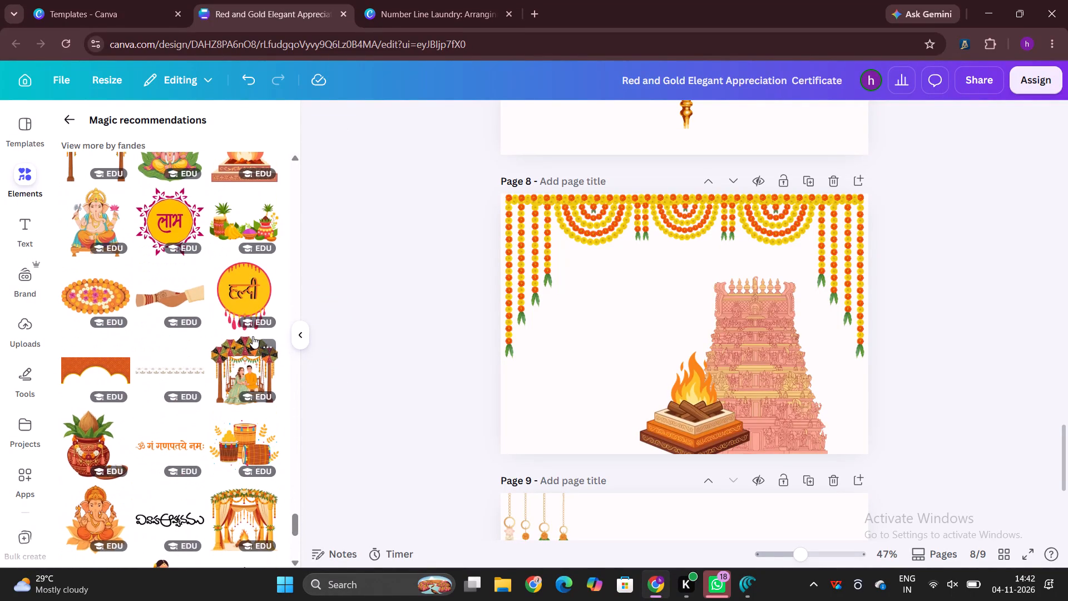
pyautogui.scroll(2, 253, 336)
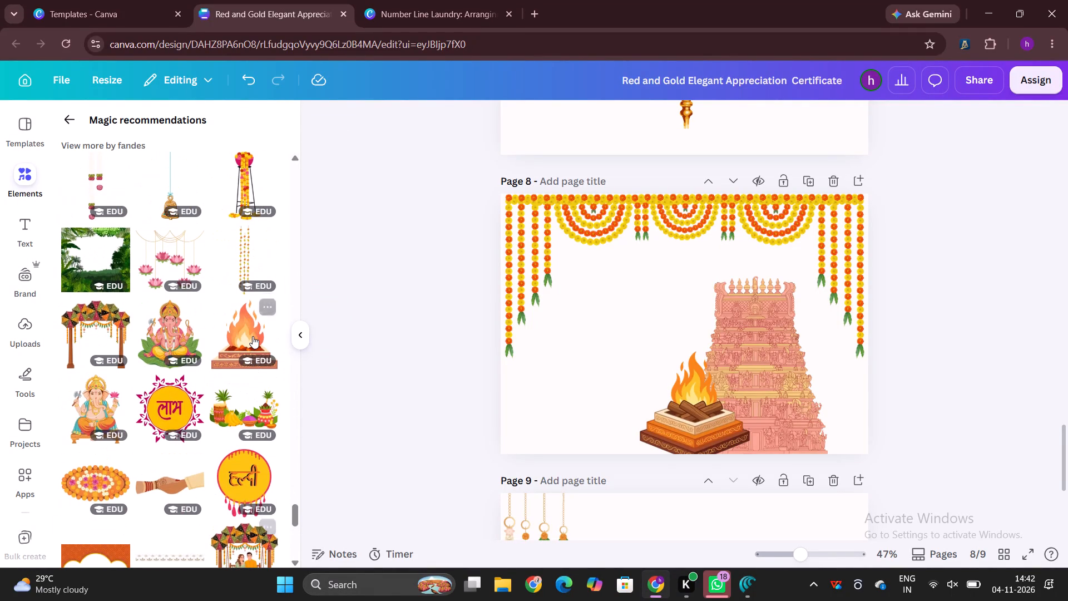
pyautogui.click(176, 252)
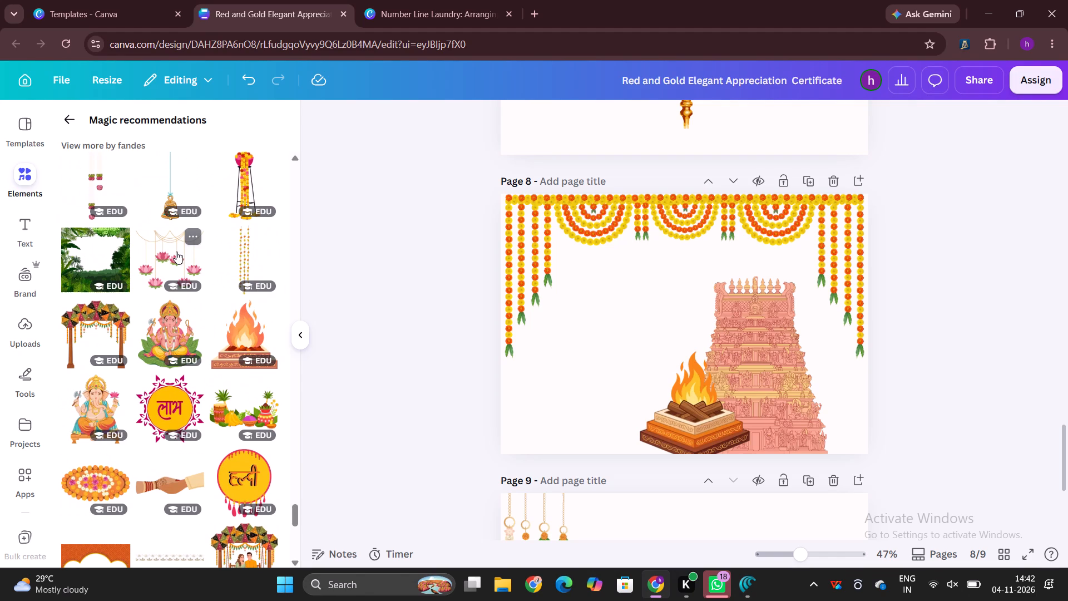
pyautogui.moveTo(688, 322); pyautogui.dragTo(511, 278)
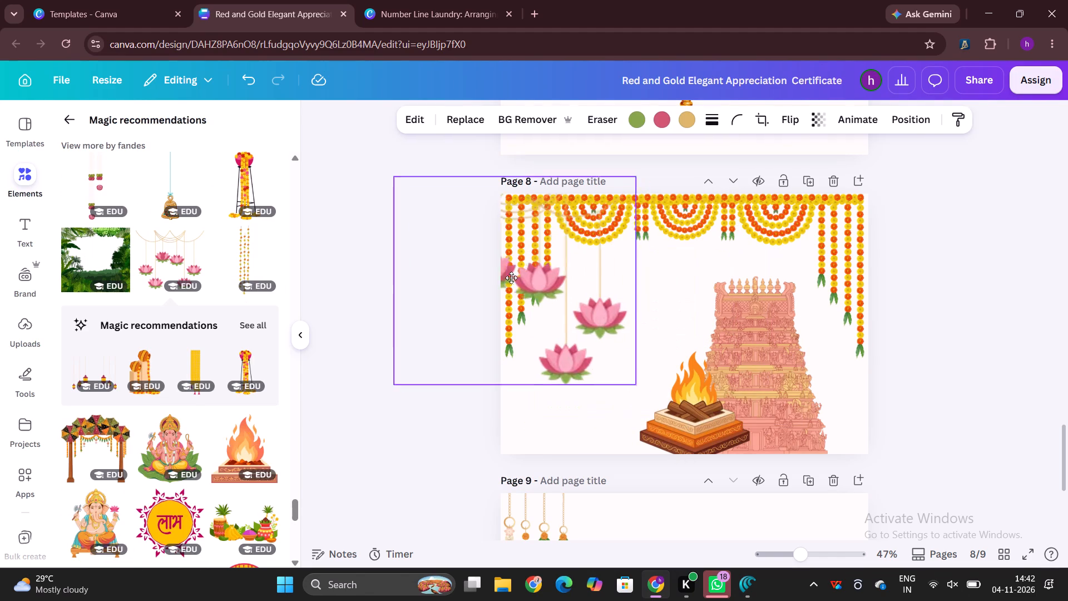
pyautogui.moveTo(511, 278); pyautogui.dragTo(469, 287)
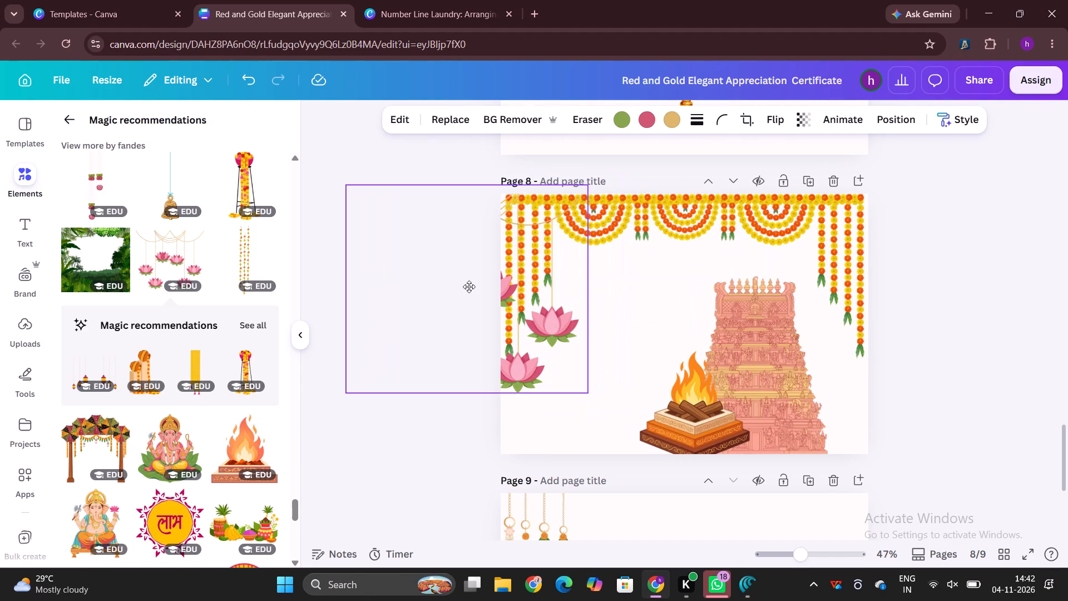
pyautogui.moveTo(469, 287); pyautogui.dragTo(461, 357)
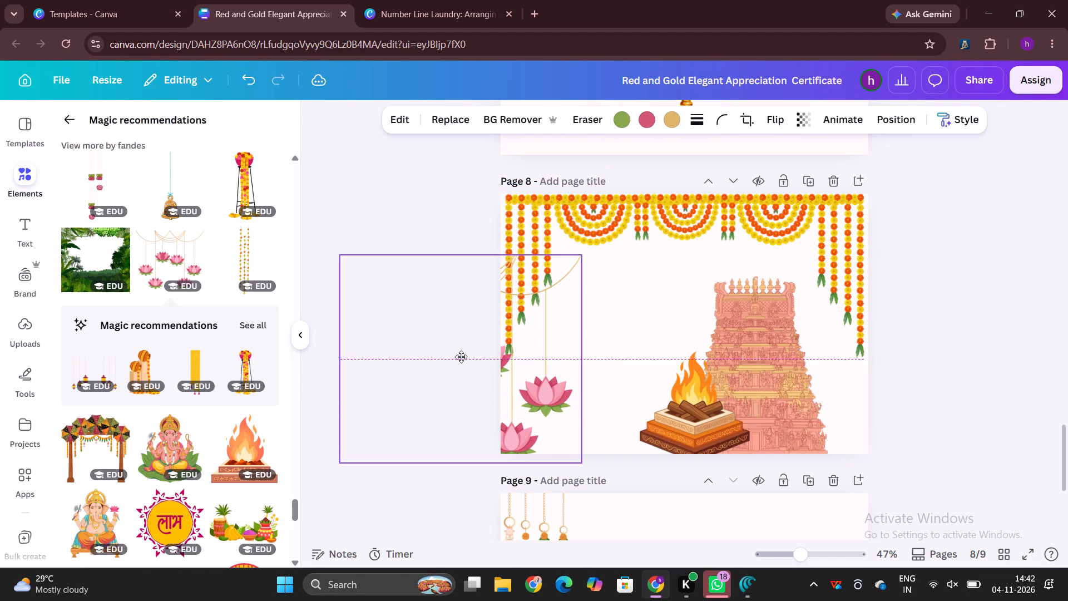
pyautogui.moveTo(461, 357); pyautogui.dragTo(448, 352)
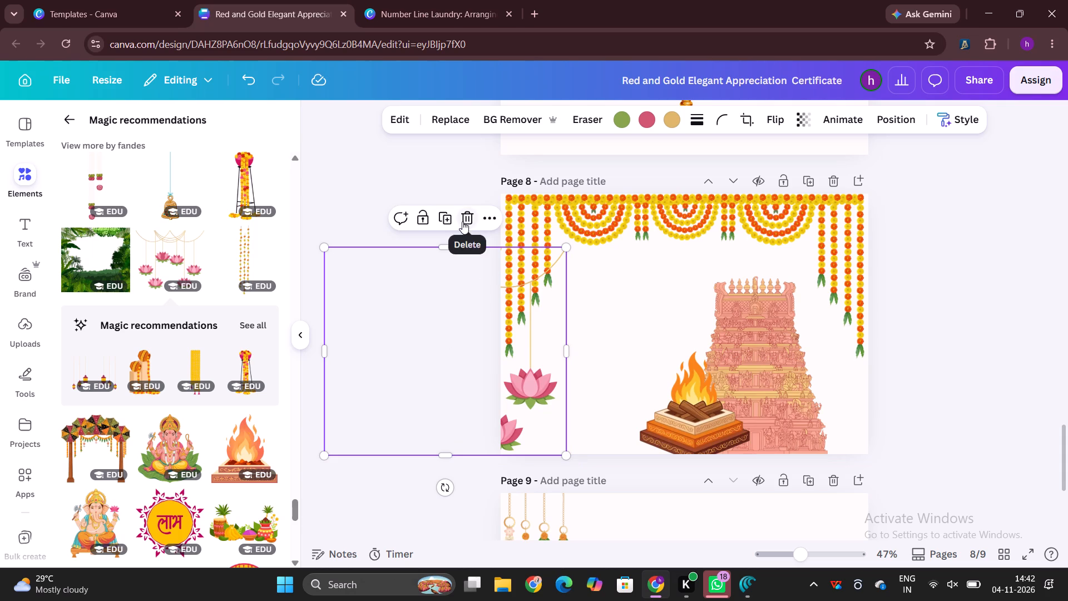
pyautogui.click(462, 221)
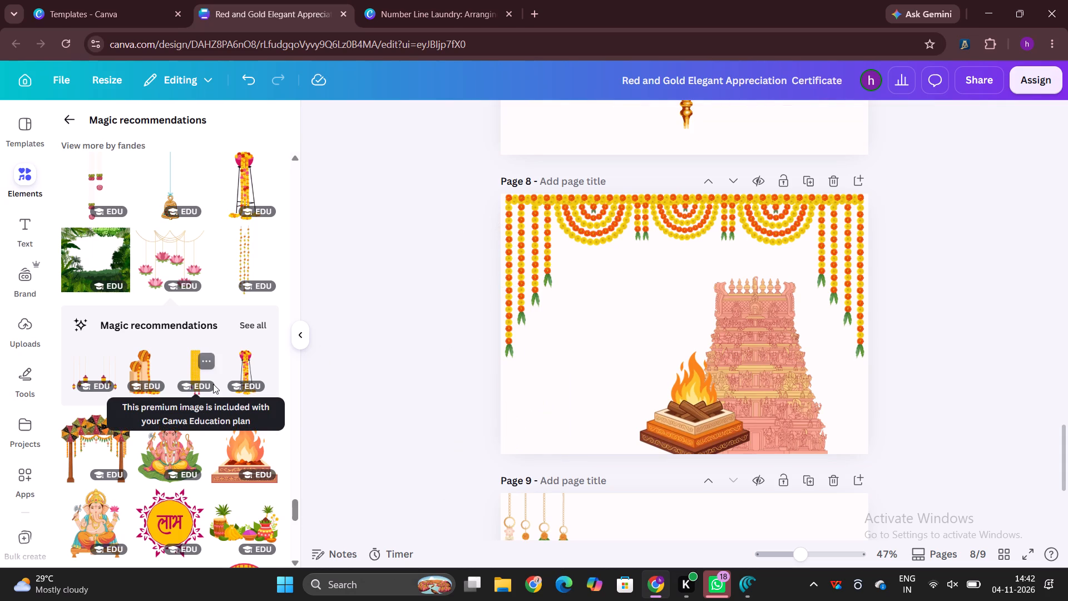
# Add the black Telugu wedding invitation lettering from the recommendations to page 8, beneath the garland and above the fire altar.
pyautogui.scroll(-3, 213, 384)
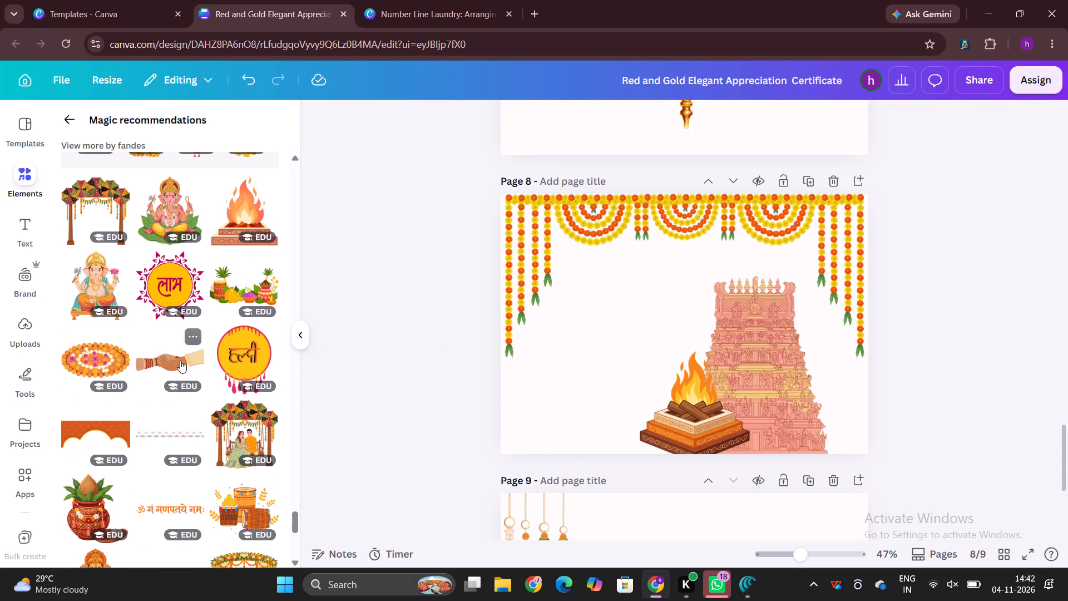
pyautogui.scroll(-5, 175, 359)
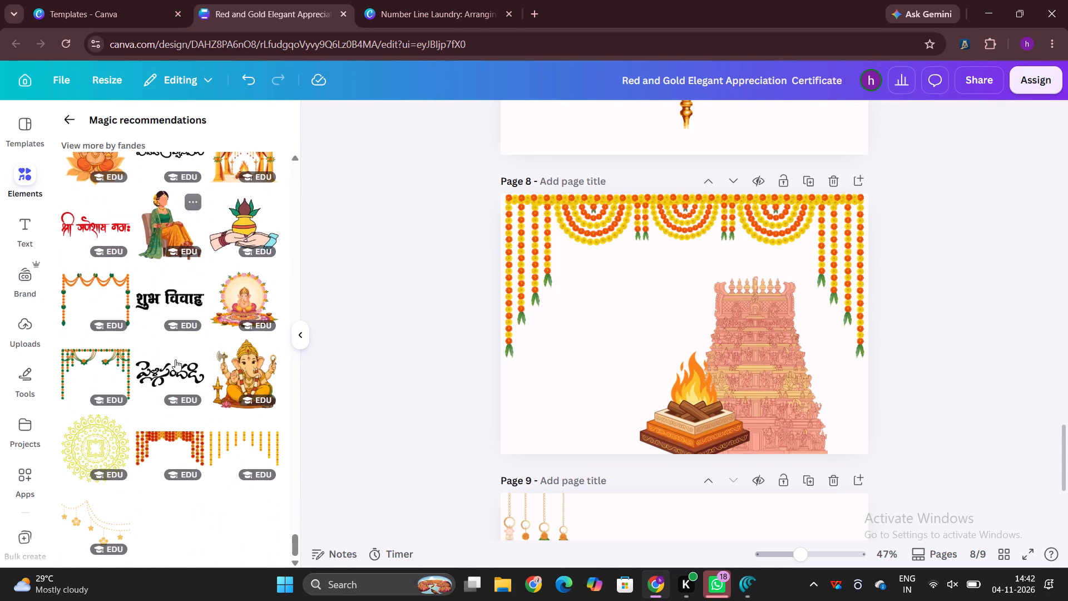
pyautogui.scroll(-5, 175, 359)
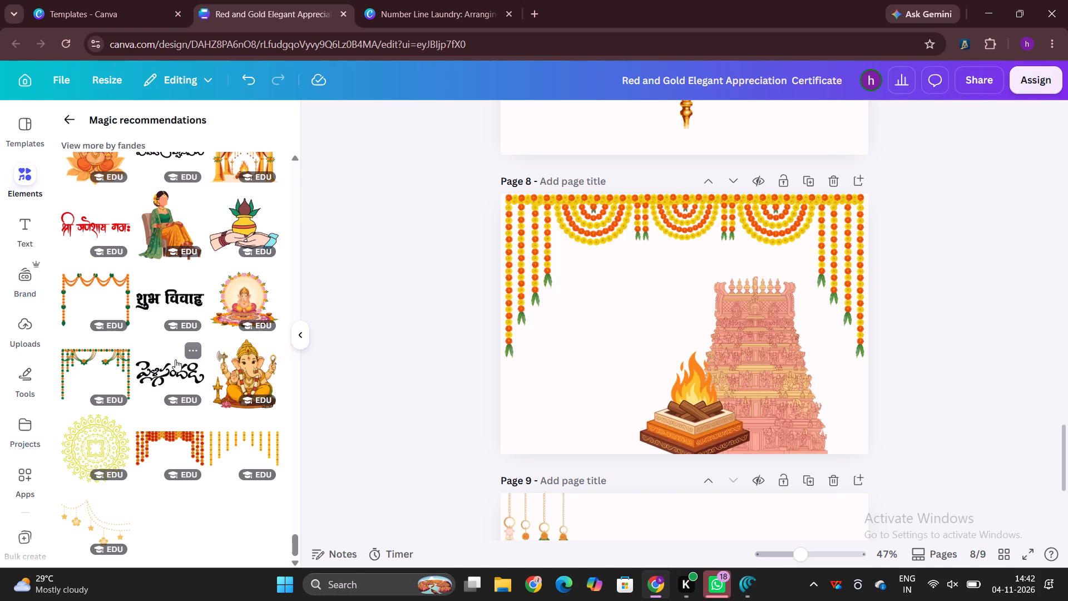
pyautogui.scroll(2, 175, 359)
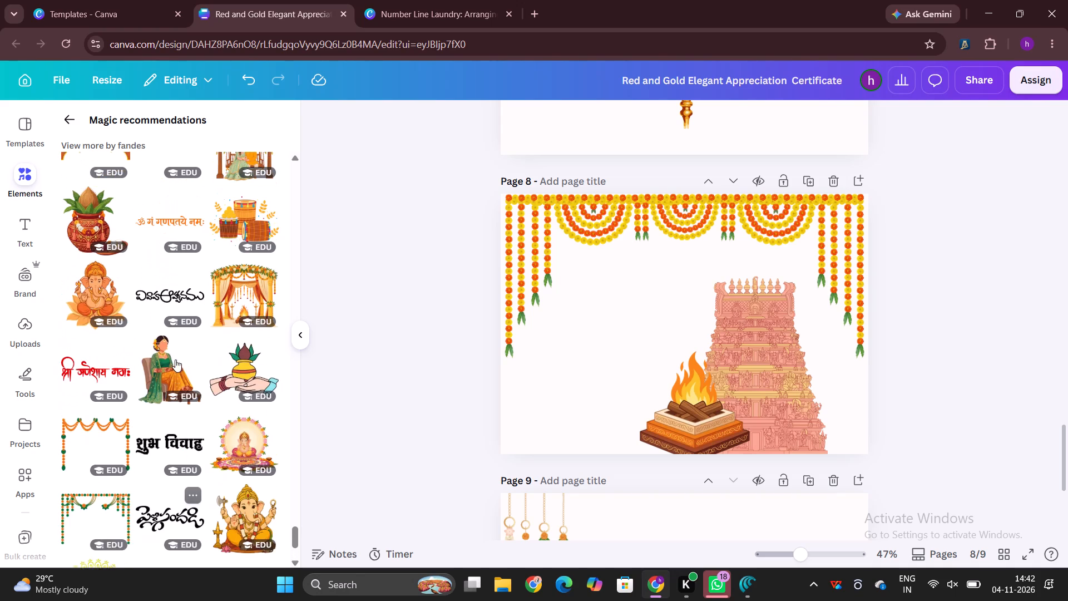
pyautogui.scroll(1, 175, 359)
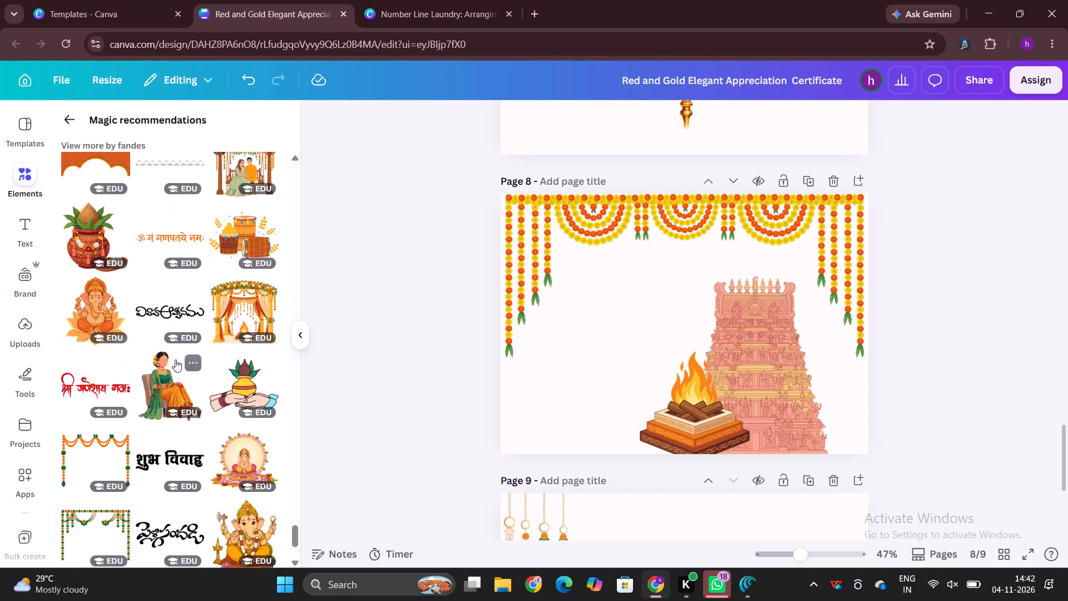
pyautogui.scroll(1, 175, 359)
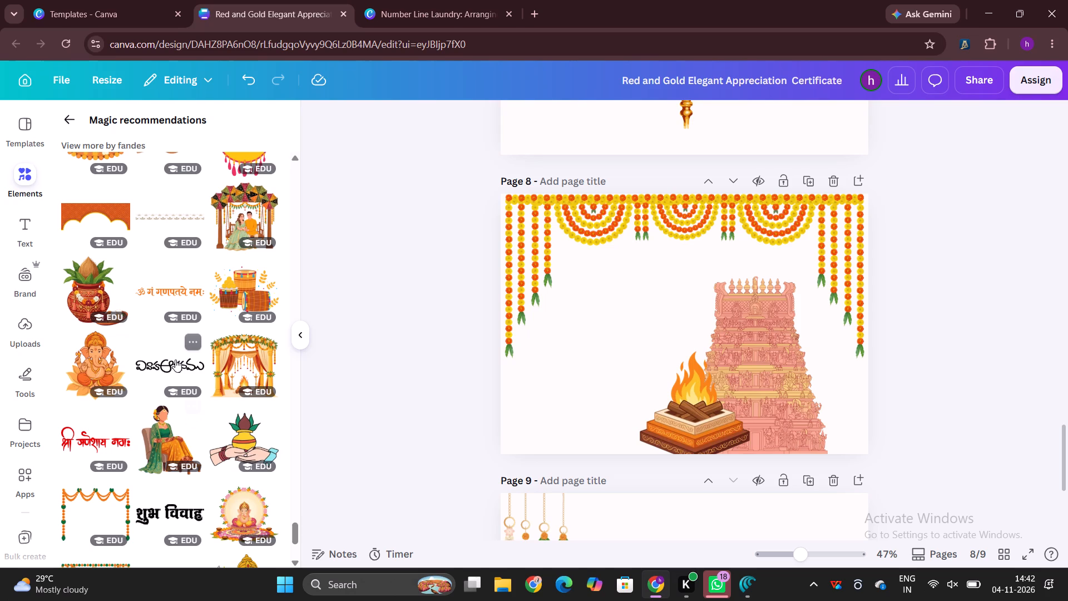
pyautogui.click(175, 359)
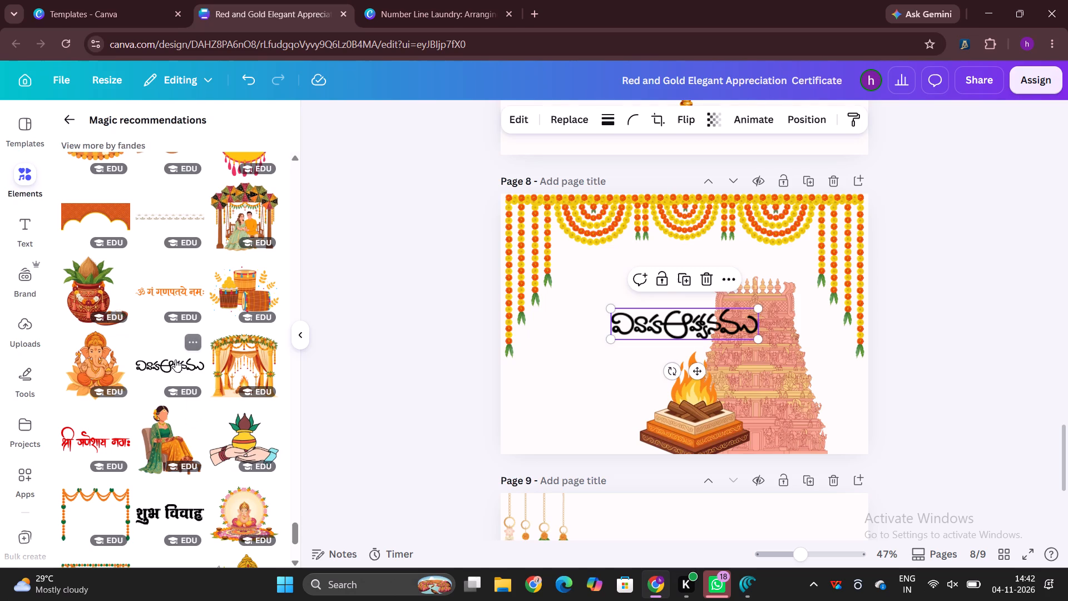
pyautogui.moveTo(714, 322); pyautogui.dragTo(691, 267)
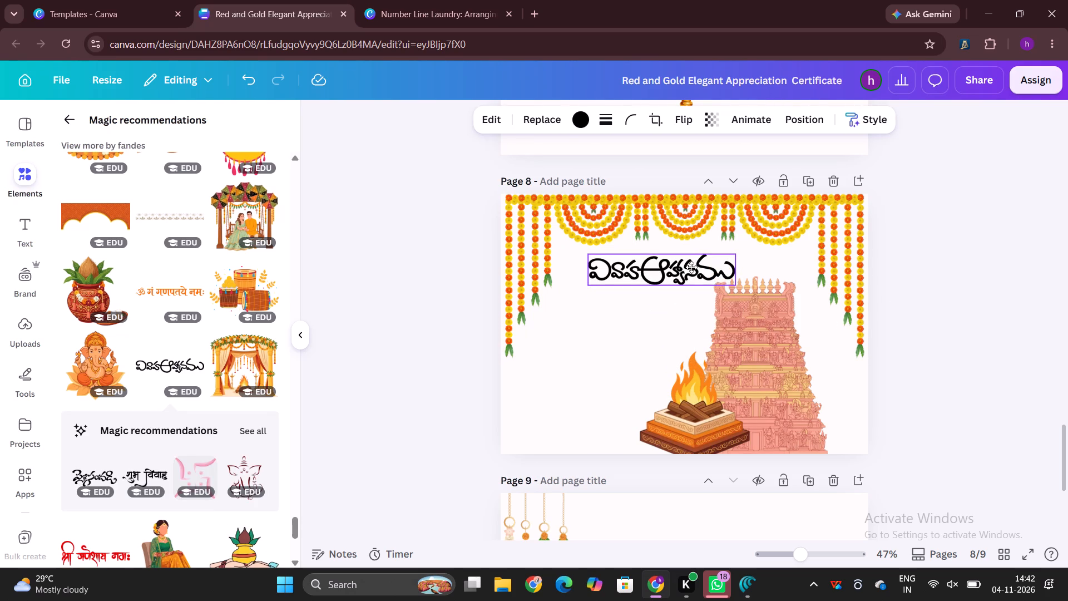
pyautogui.moveTo(691, 267); pyautogui.dragTo(671, 269)
pyautogui.click(1003, 311)
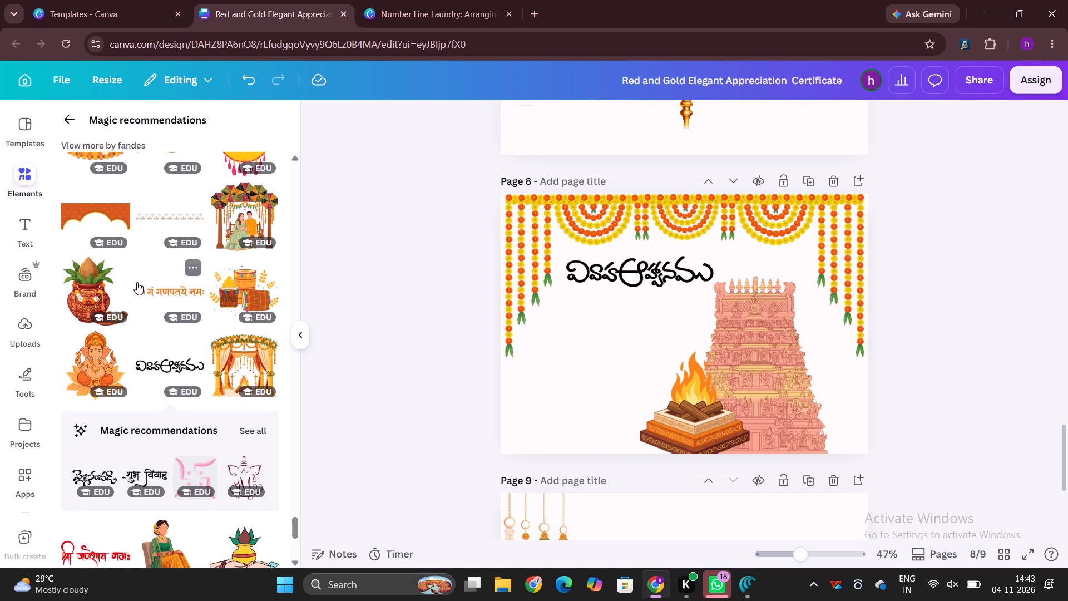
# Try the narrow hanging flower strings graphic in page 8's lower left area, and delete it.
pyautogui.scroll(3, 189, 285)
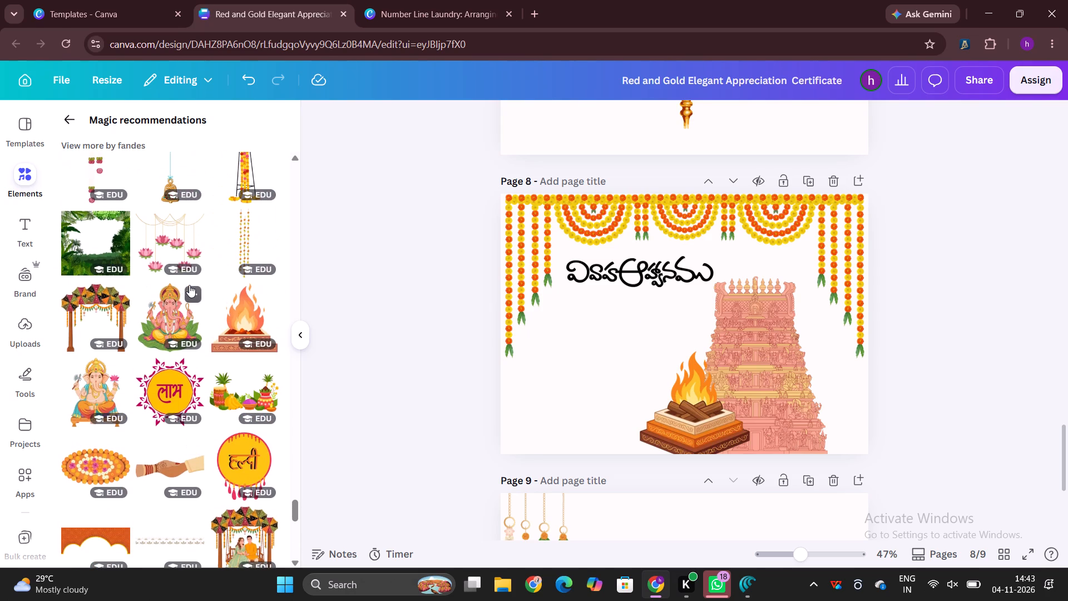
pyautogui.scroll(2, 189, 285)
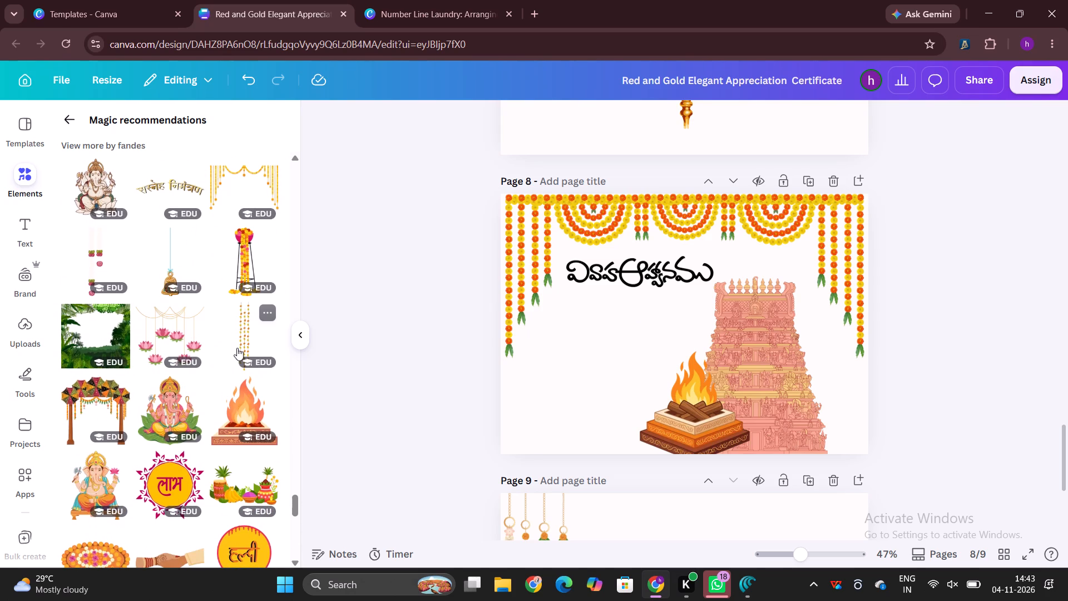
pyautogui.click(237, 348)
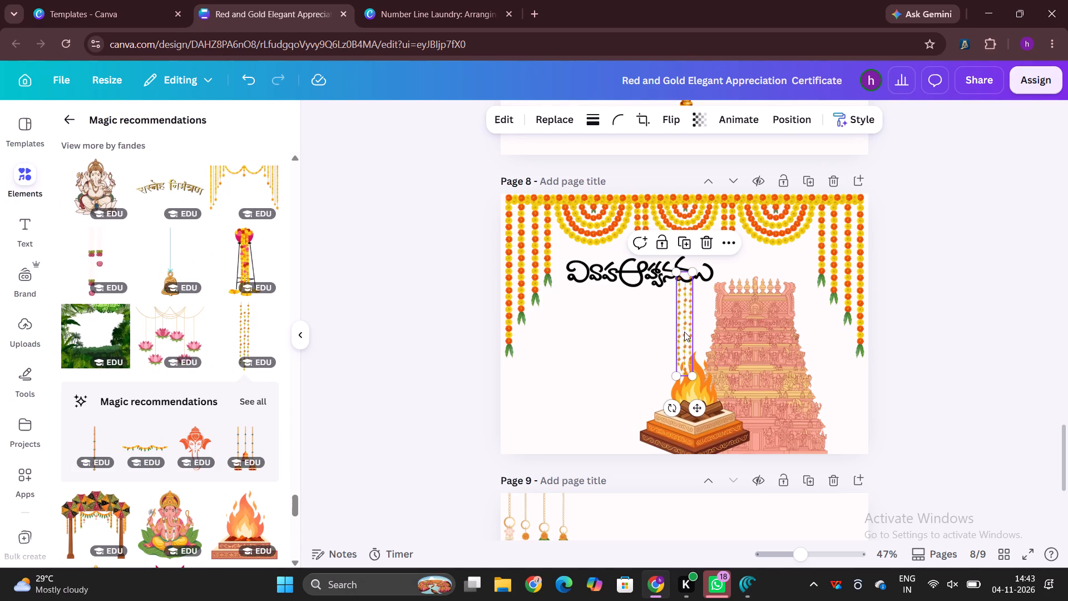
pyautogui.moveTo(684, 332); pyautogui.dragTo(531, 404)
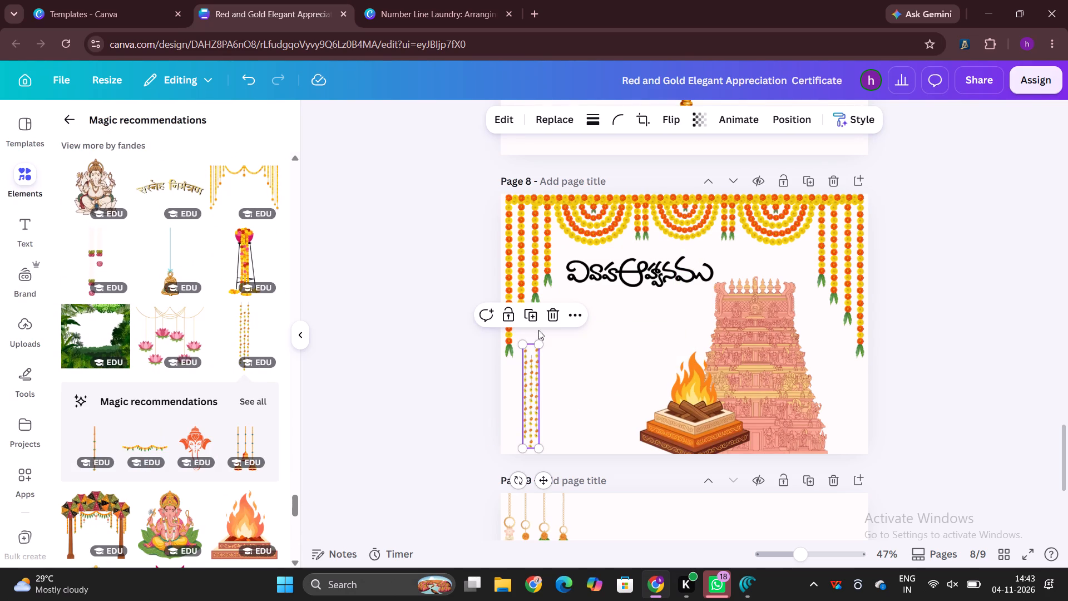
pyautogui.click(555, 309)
# Browse the full recommendations related to the hanging flower strings for another decoration that suits page 8.
pyautogui.click(260, 396)
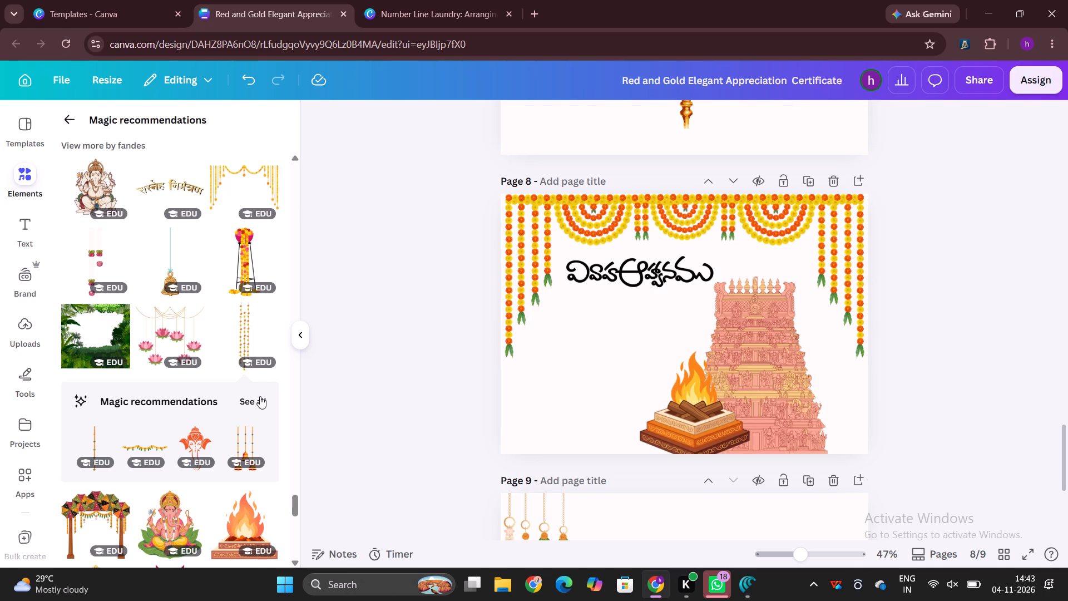
pyautogui.scroll(-3, 239, 408)
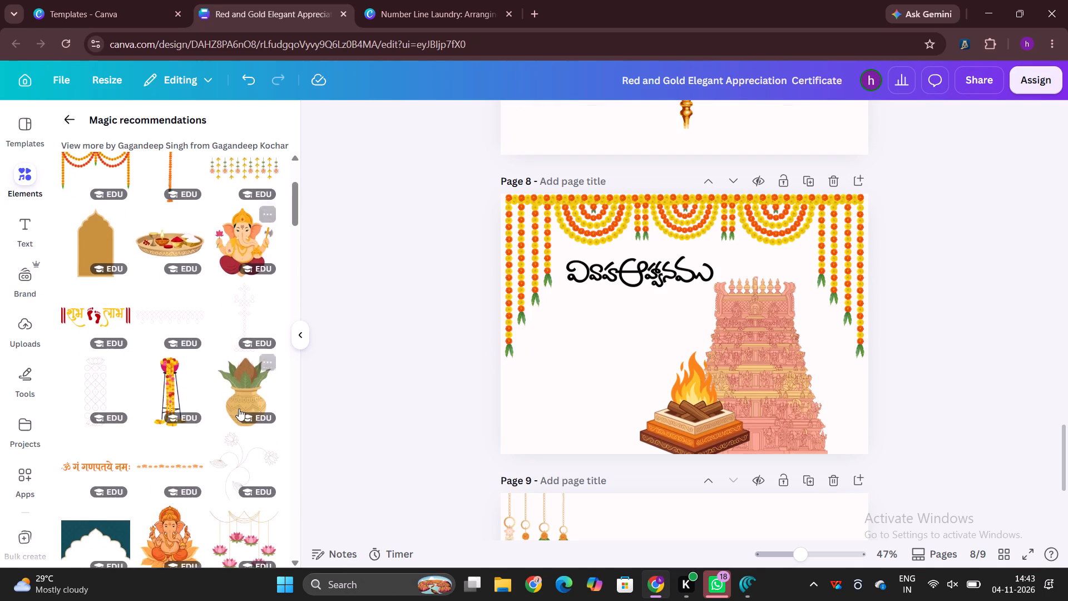
pyautogui.scroll(-6, 239, 408)
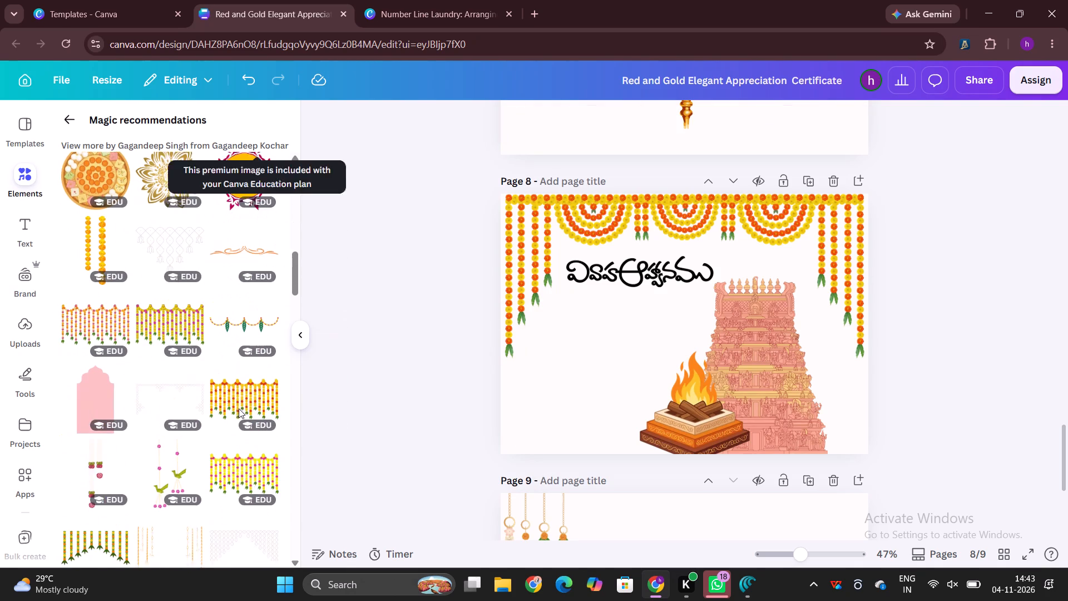
pyautogui.scroll(-5, 239, 408)
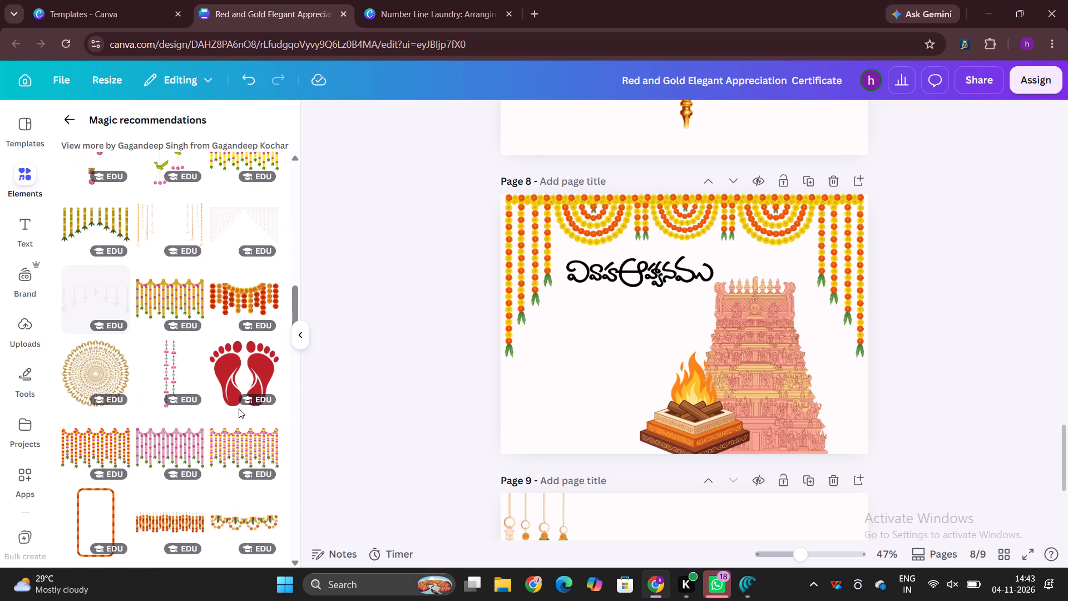
pyautogui.scroll(-3, 239, 408)
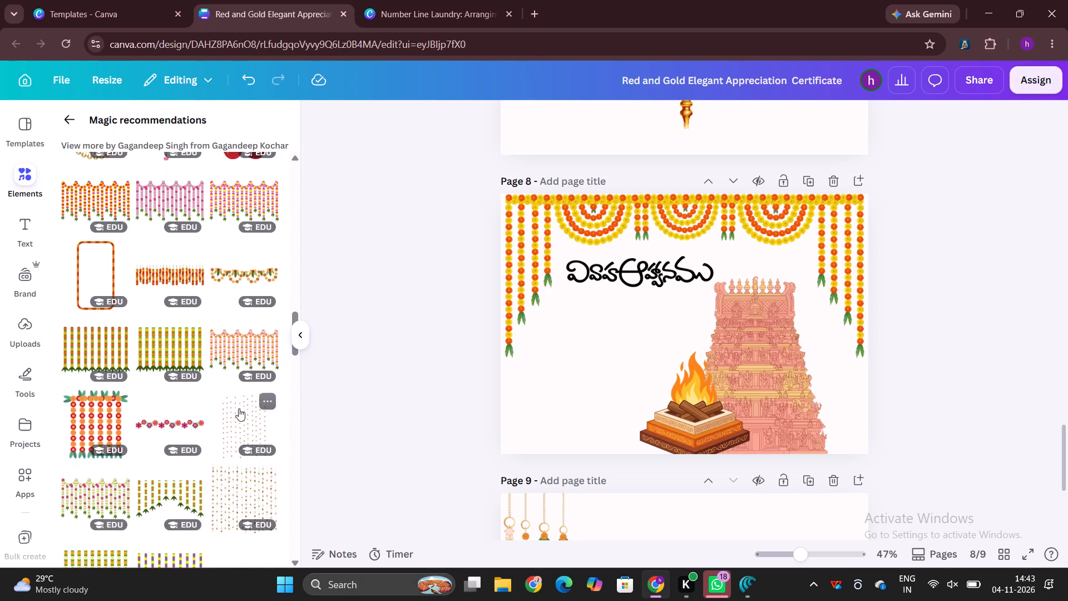
pyautogui.scroll(-10, 239, 408)
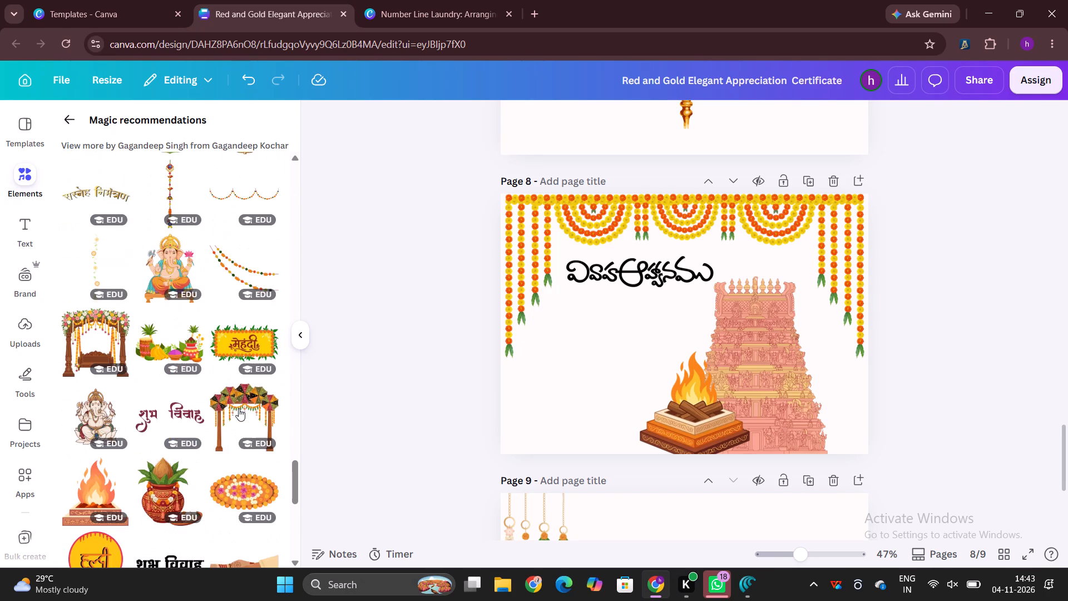
pyautogui.scroll(-4, 239, 408)
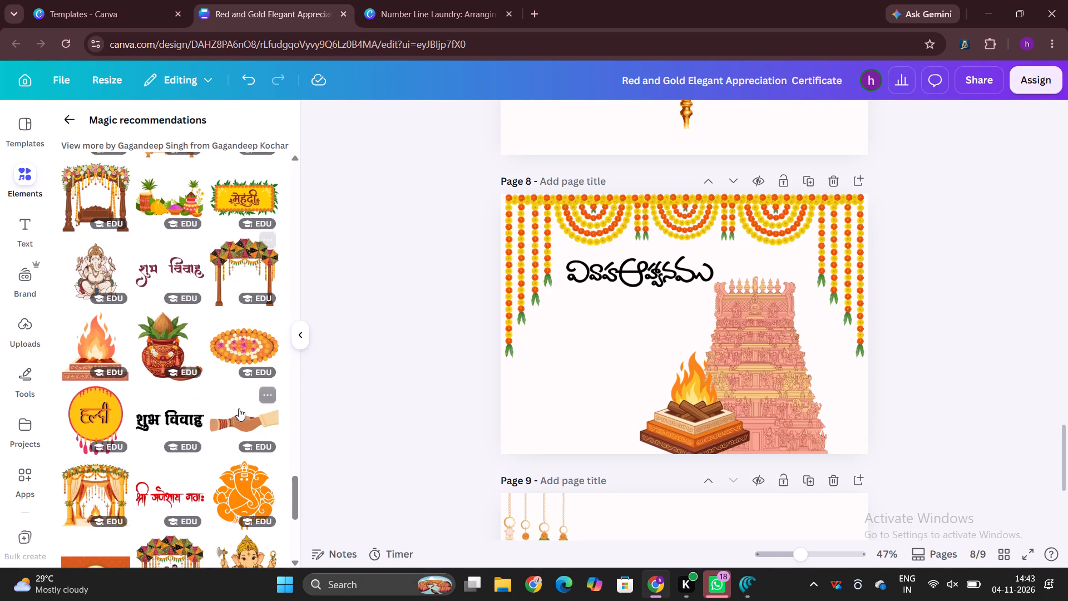
pyautogui.scroll(-3, 239, 408)
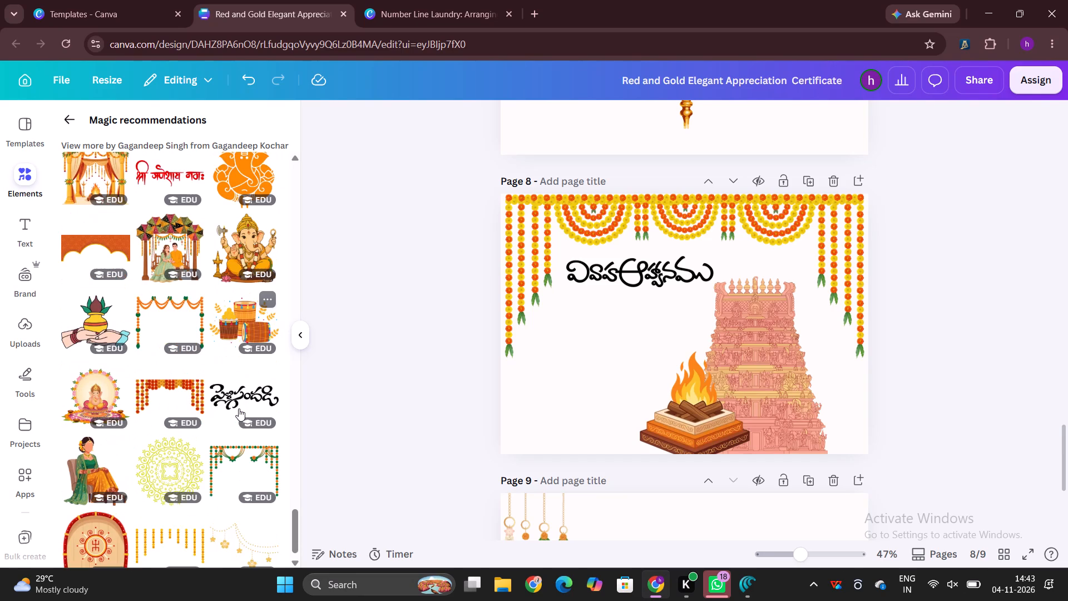
pyautogui.scroll(-2, 239, 408)
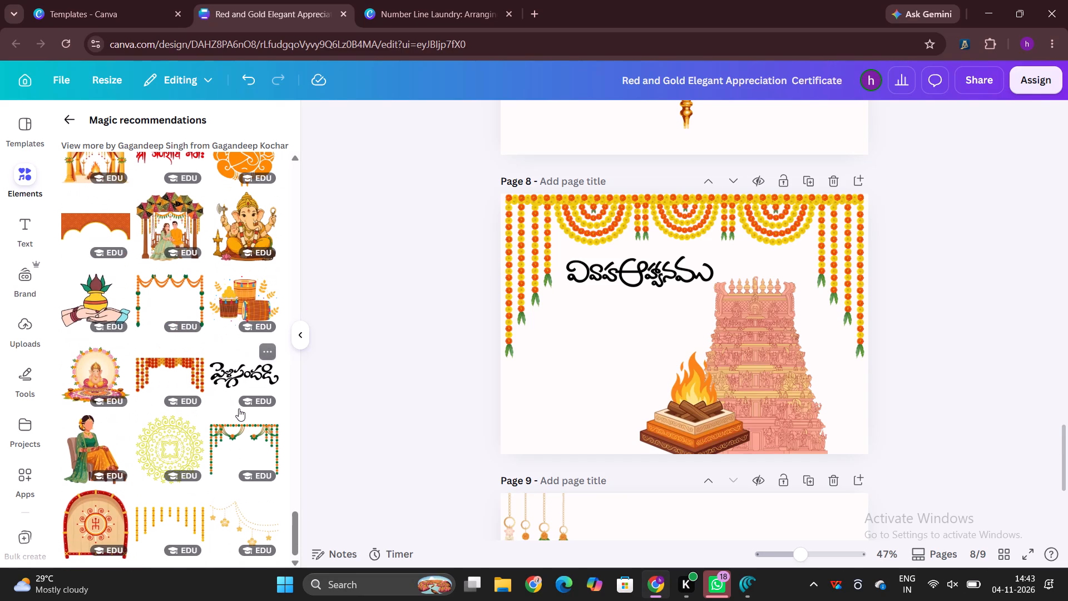
pyautogui.scroll(4, 239, 408)
# Leave the recommendations and search the elements library for "telugu couple".
pyautogui.click(68, 115)
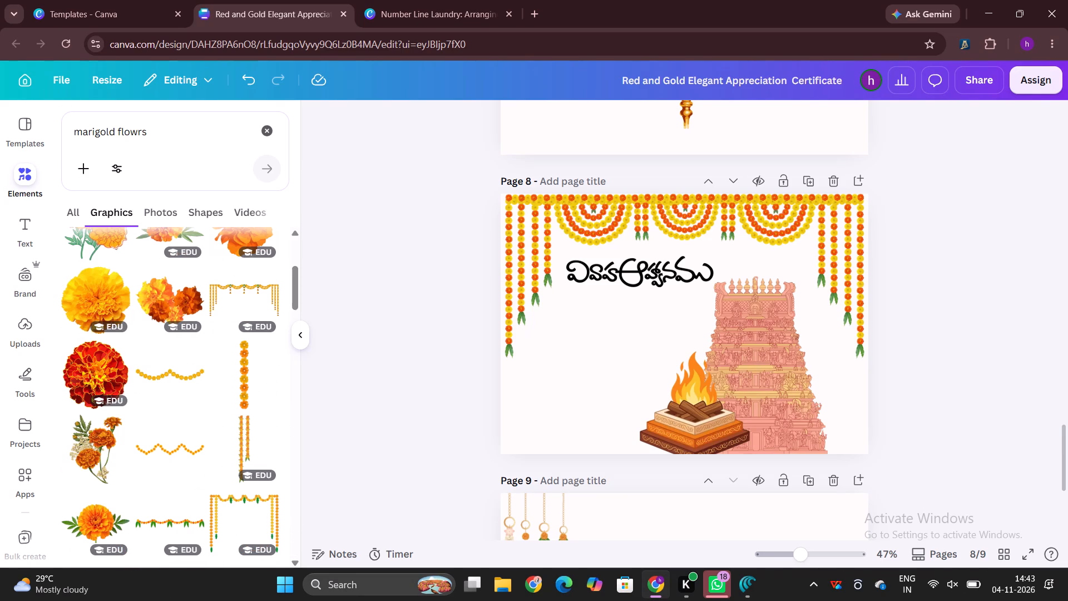
pyautogui.scroll(10, 176, 350)
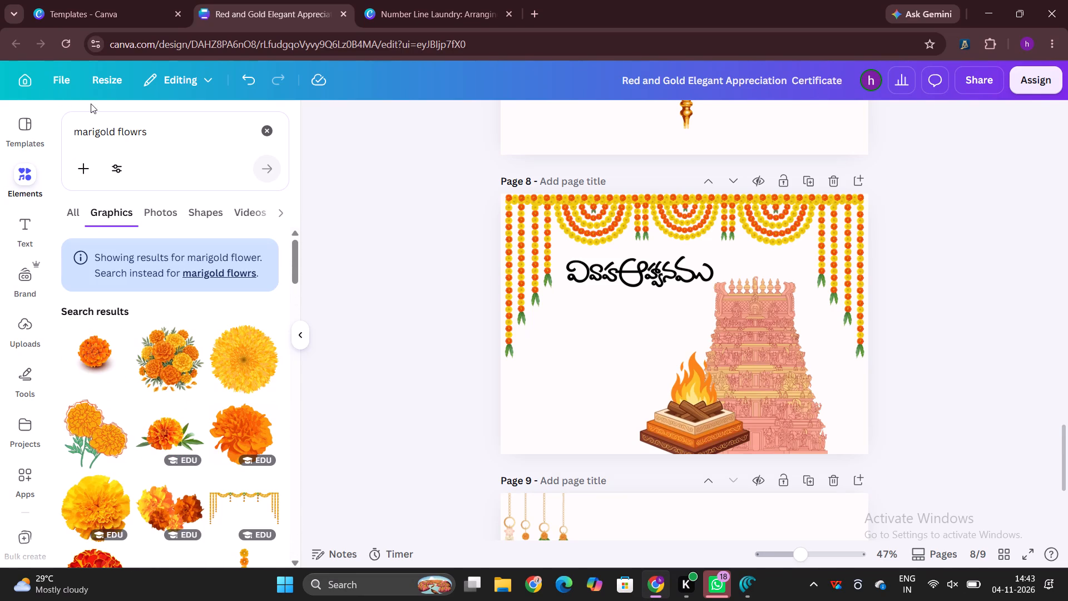
pyautogui.moveTo(229, 149); pyautogui.dragTo(289, 114)
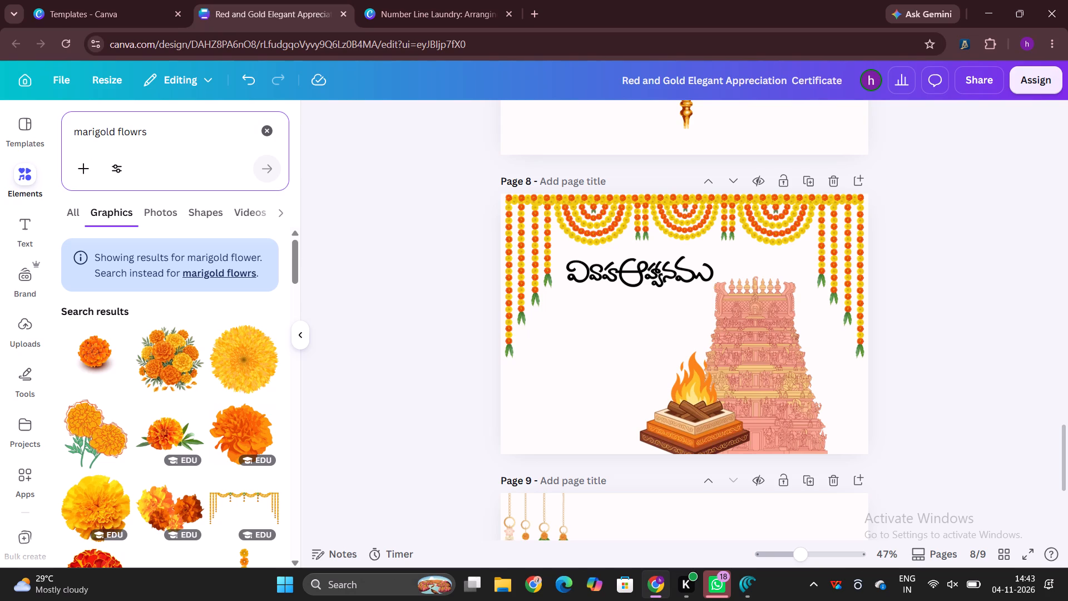
pyautogui.moveTo(289, 114); pyautogui.dragTo(265, 131)
pyautogui.click(265, 131)
pyautogui.write('telugu couple')
pyautogui.press('Return')
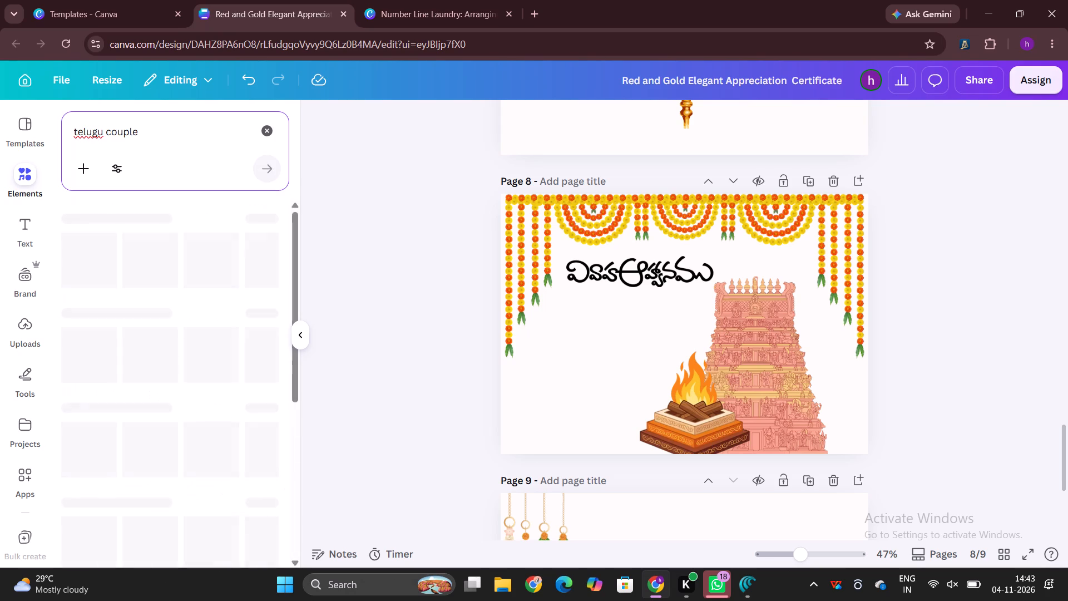
# Look through all the "telugu couple" graphics results for a wedding couple that suits page 8.
pyautogui.click(269, 248)
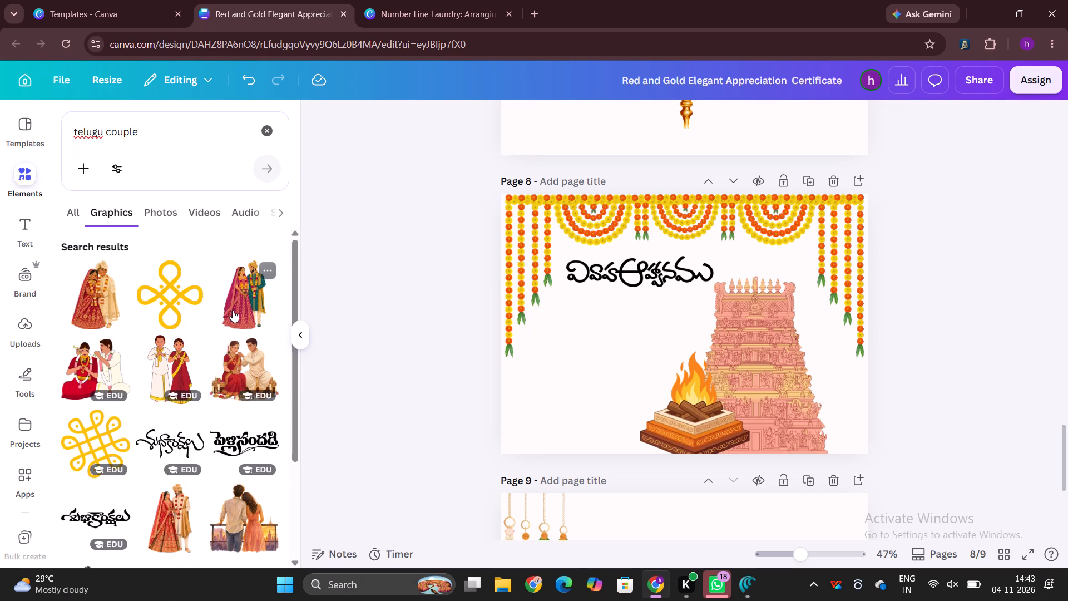
pyautogui.scroll(-3, 233, 310)
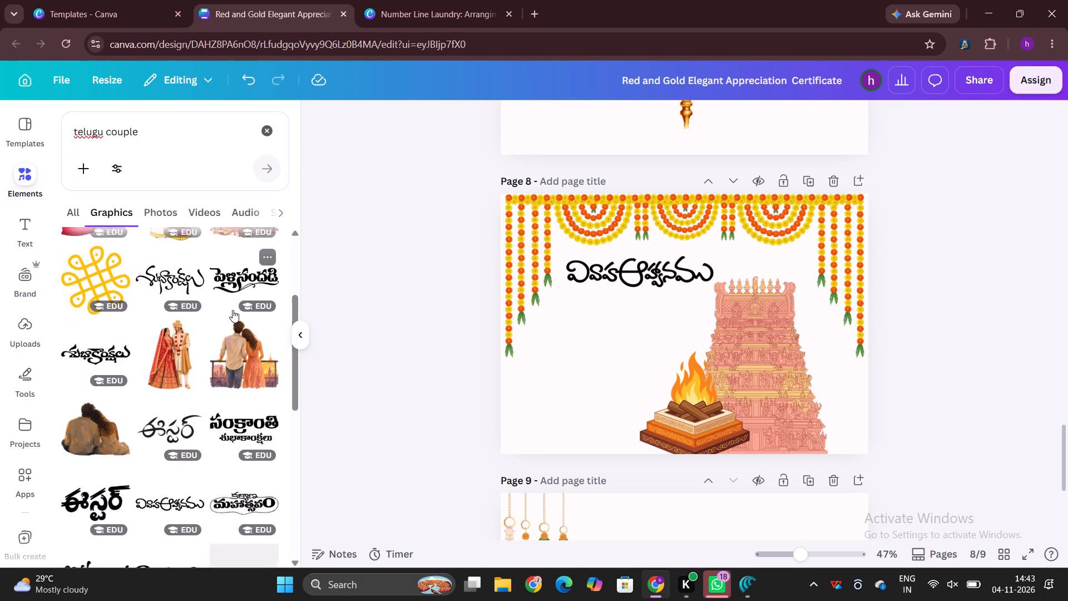
pyautogui.scroll(-3, 233, 310)
pyautogui.scroll(1, 233, 310)
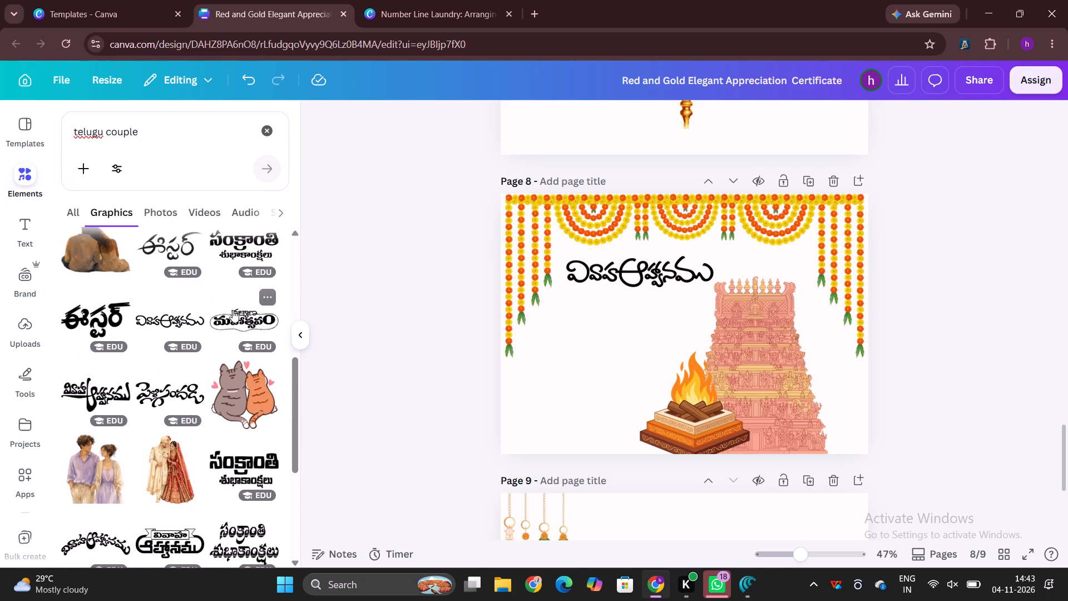
pyautogui.scroll(1, 233, 310)
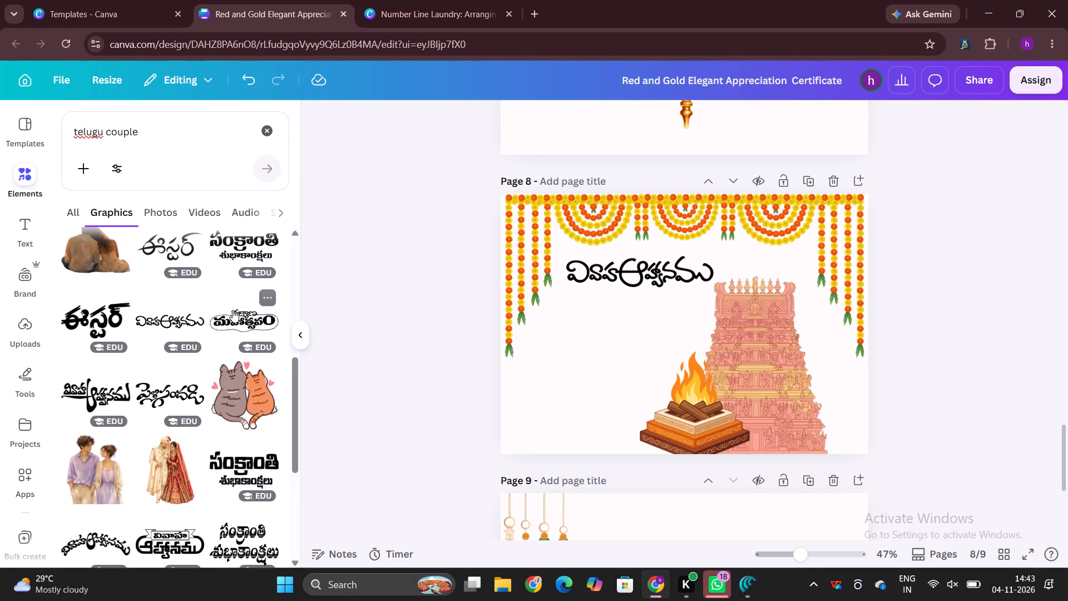
pyautogui.scroll(-7, 233, 310)
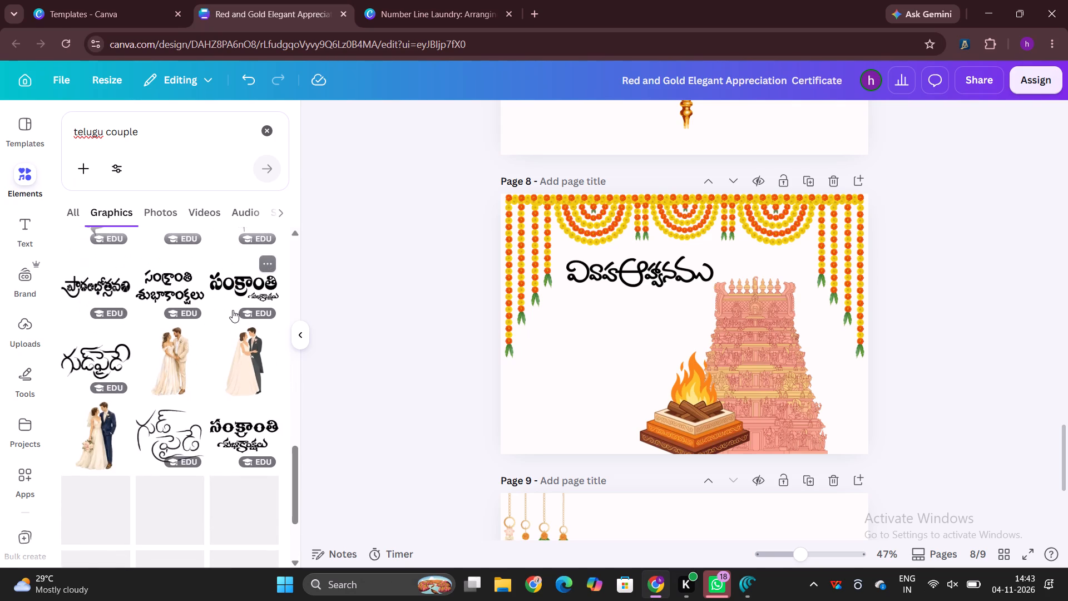
pyautogui.scroll(3, 233, 310)
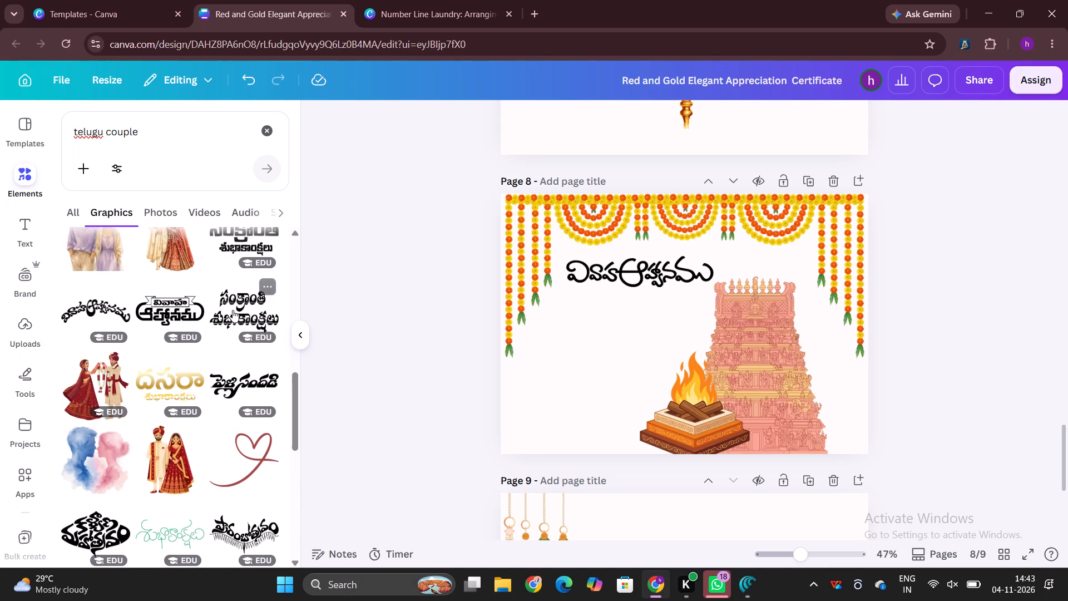
pyautogui.scroll(-4, 233, 310)
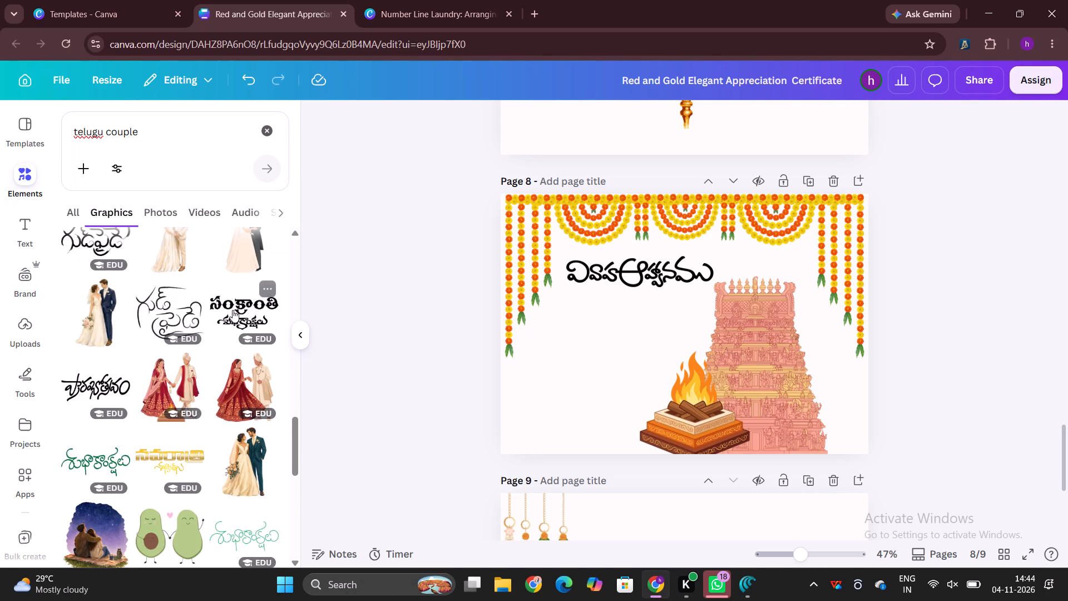
pyautogui.scroll(-8, 233, 310)
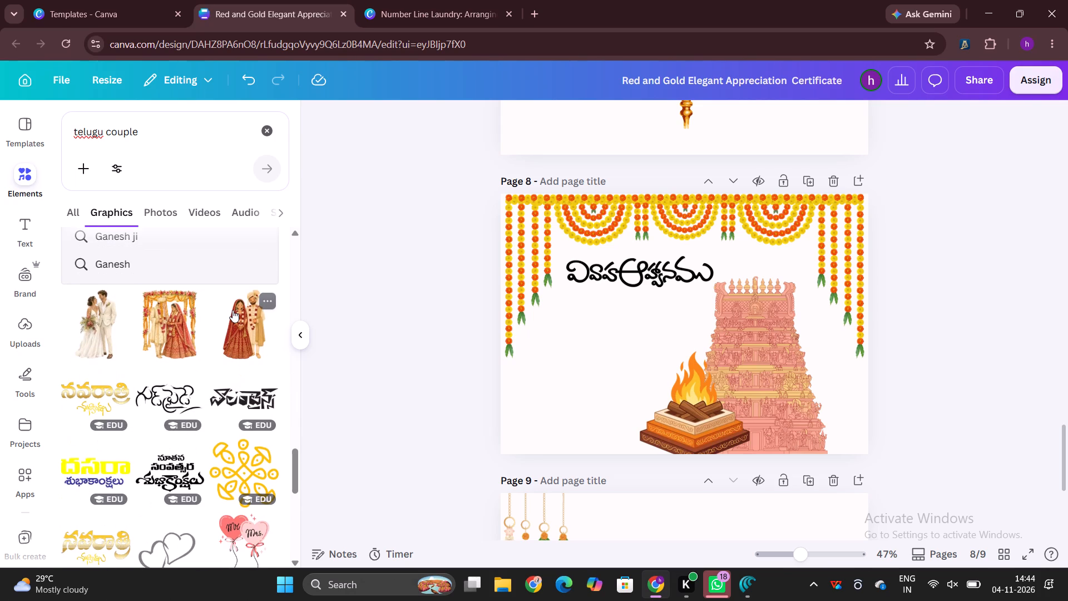
pyautogui.scroll(-5, 233, 310)
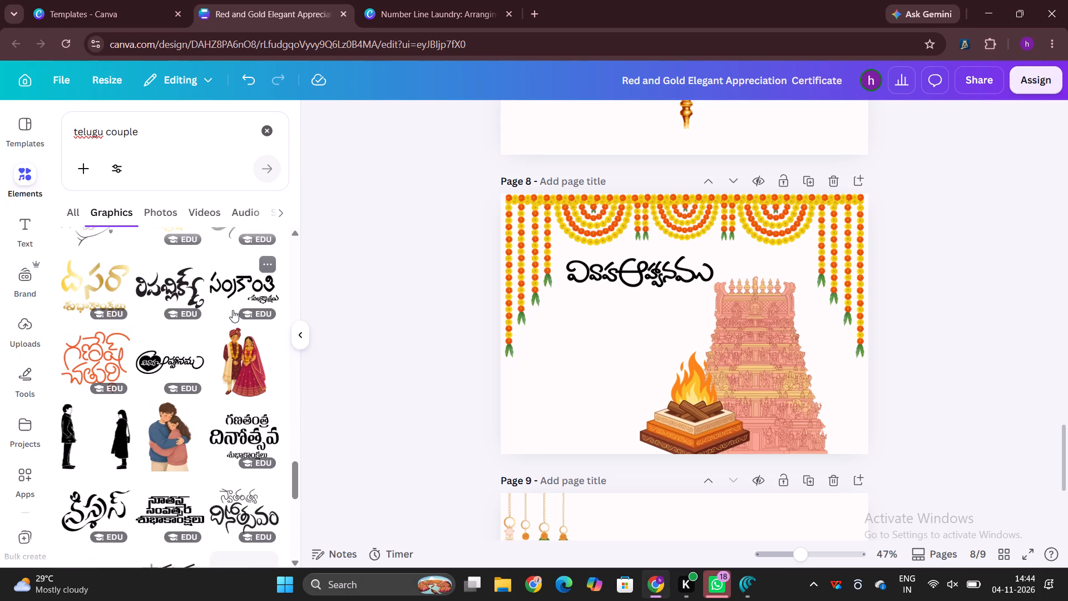
pyautogui.scroll(-5, 233, 310)
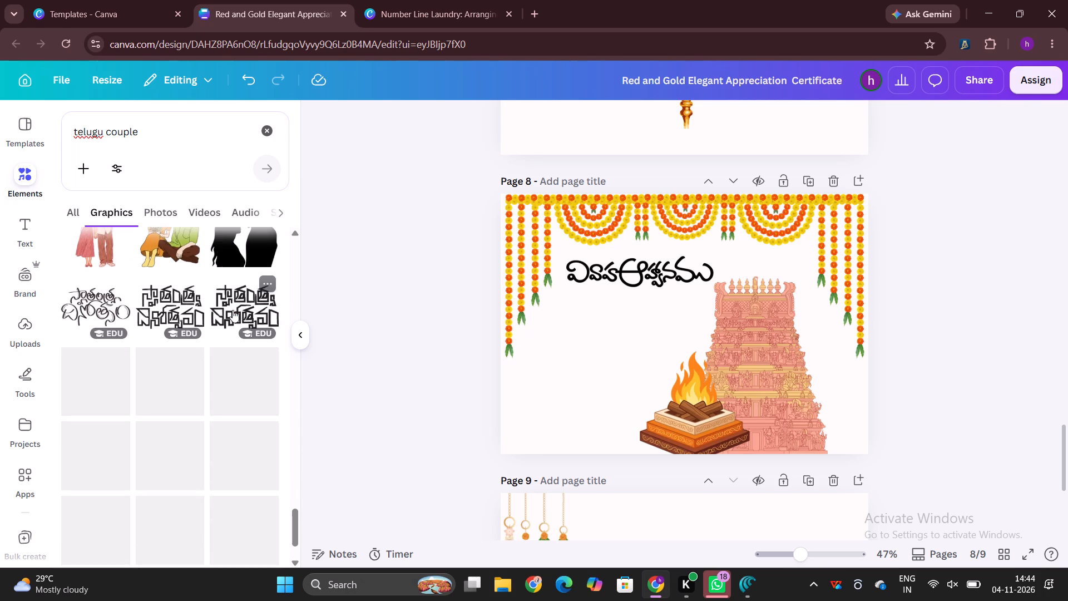
pyautogui.scroll(-3, 233, 310)
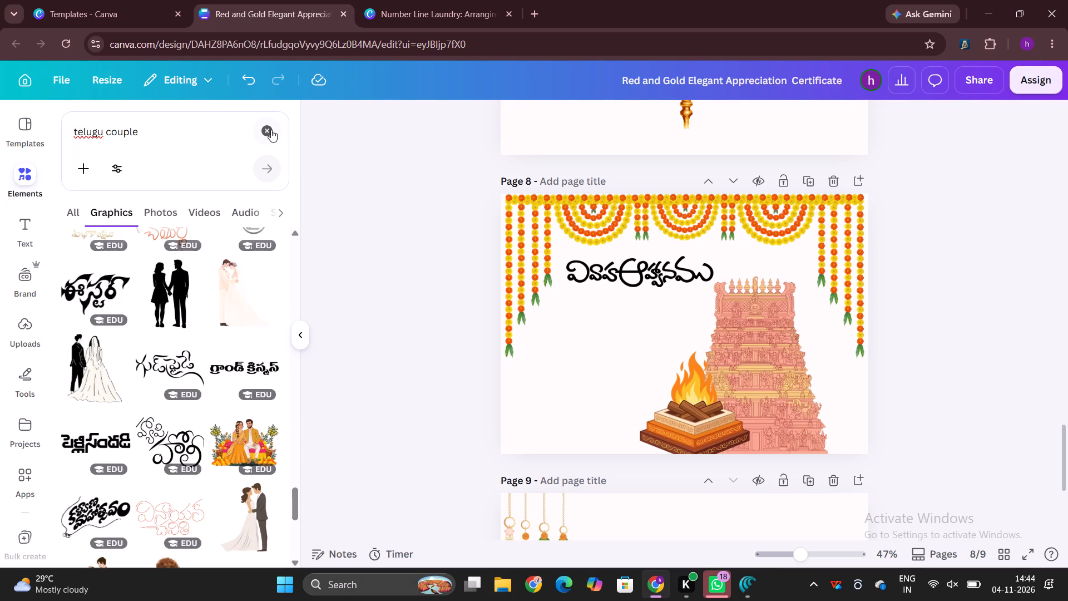
# Search the elements library for "indian wedding" and browse all the graphics results for a traditional couple.
pyautogui.click(271, 130)
pyautogui.write('indian wedding')
pyautogui.press('Return')
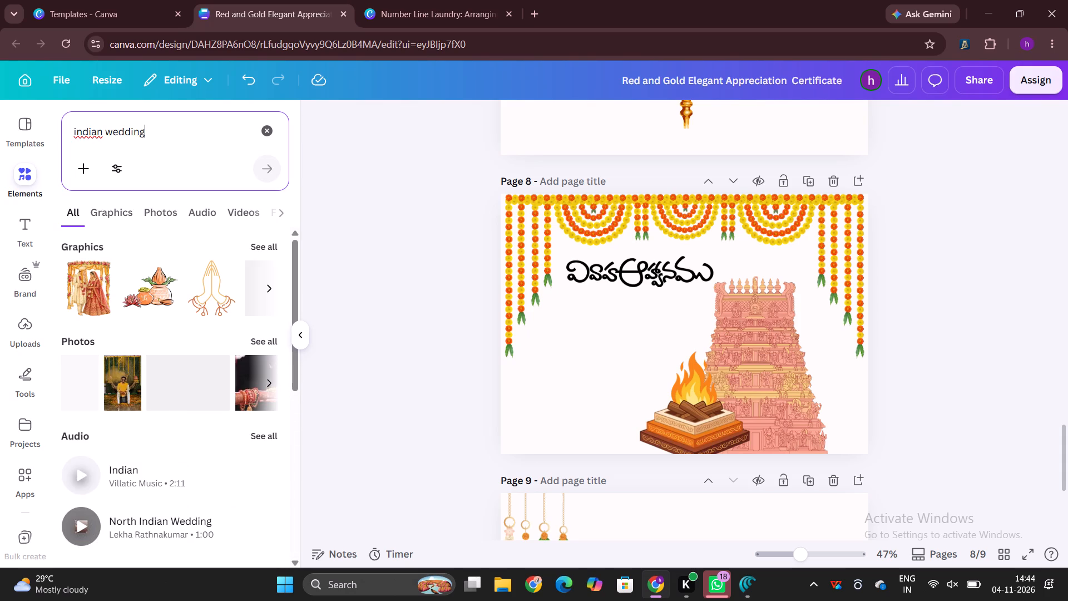
pyautogui.click(275, 243)
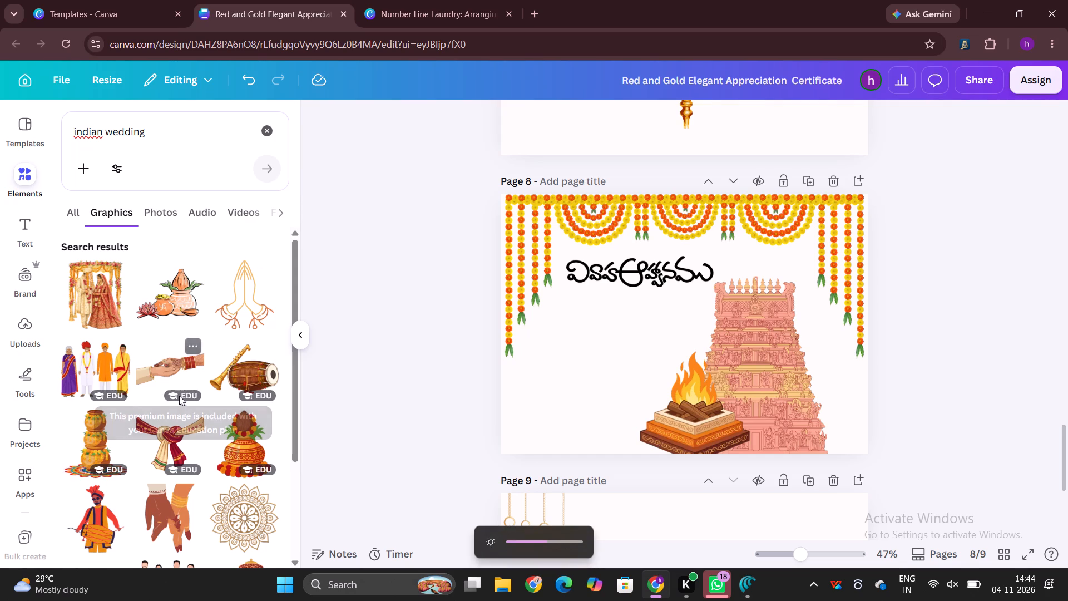
pyautogui.scroll(-7, 179, 396)
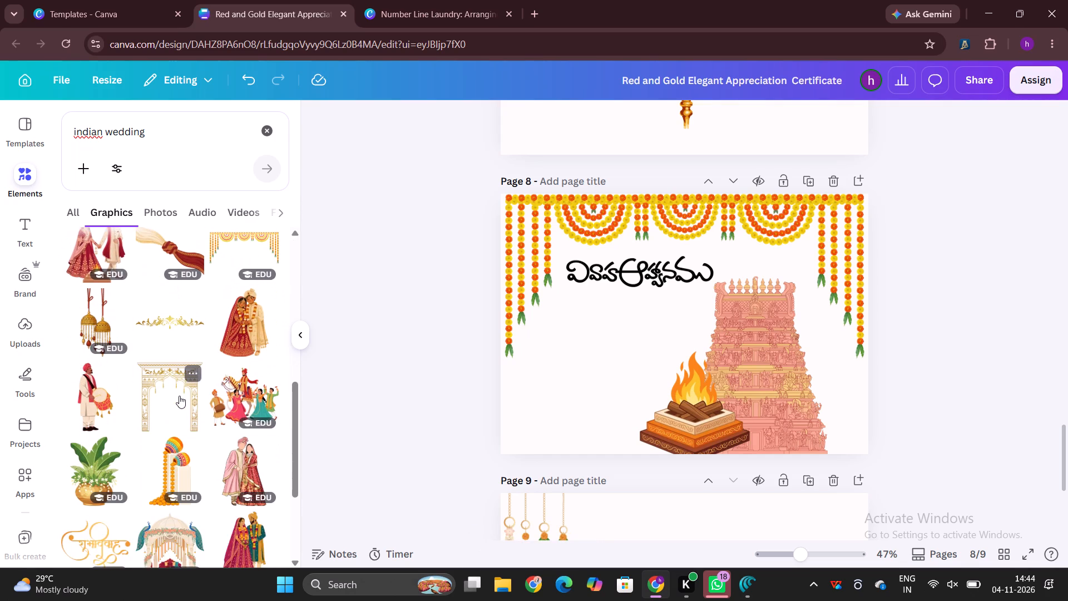
pyautogui.scroll(-8, 179, 396)
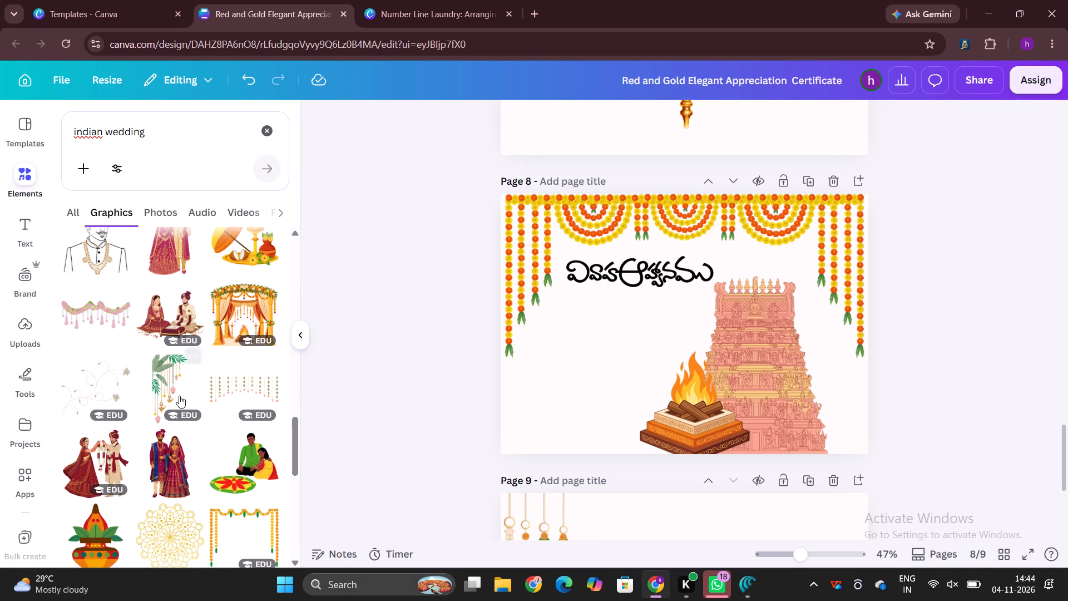
pyautogui.scroll(-5, 179, 396)
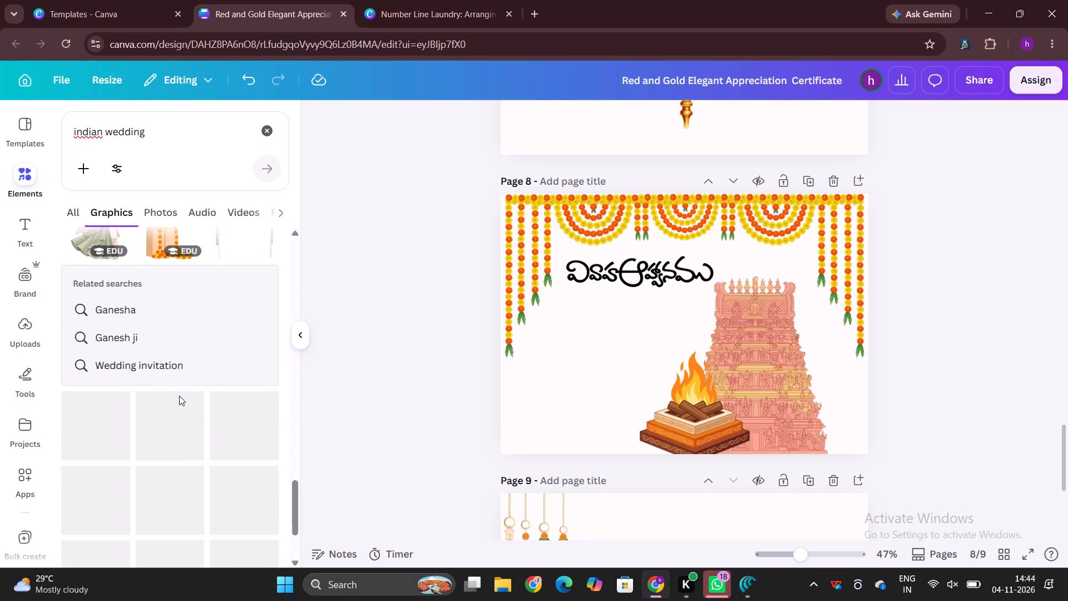
pyautogui.scroll(-3, 179, 396)
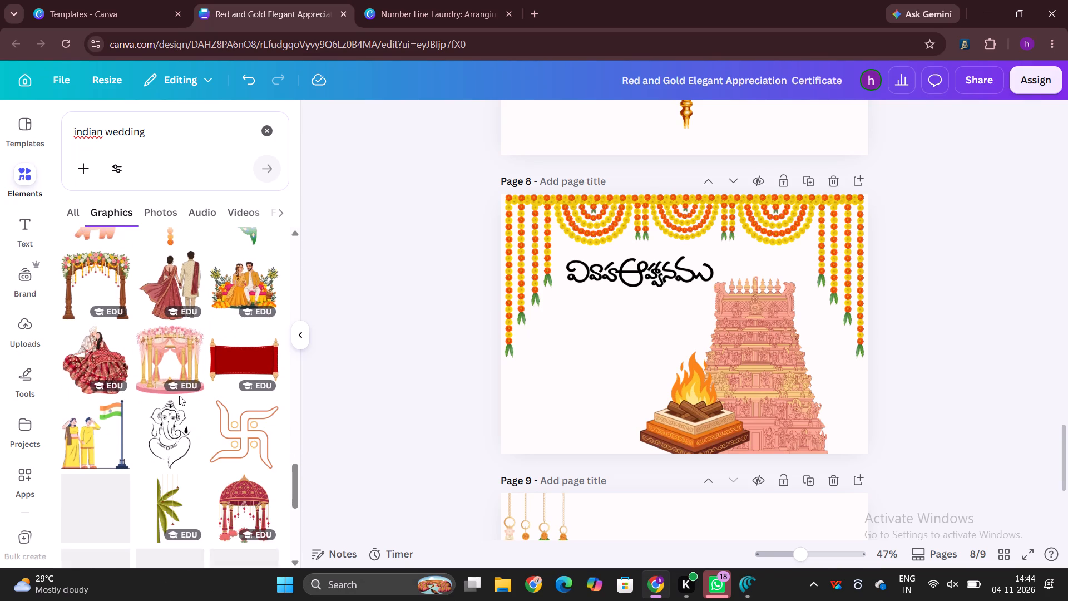
pyautogui.scroll(-8, 179, 396)
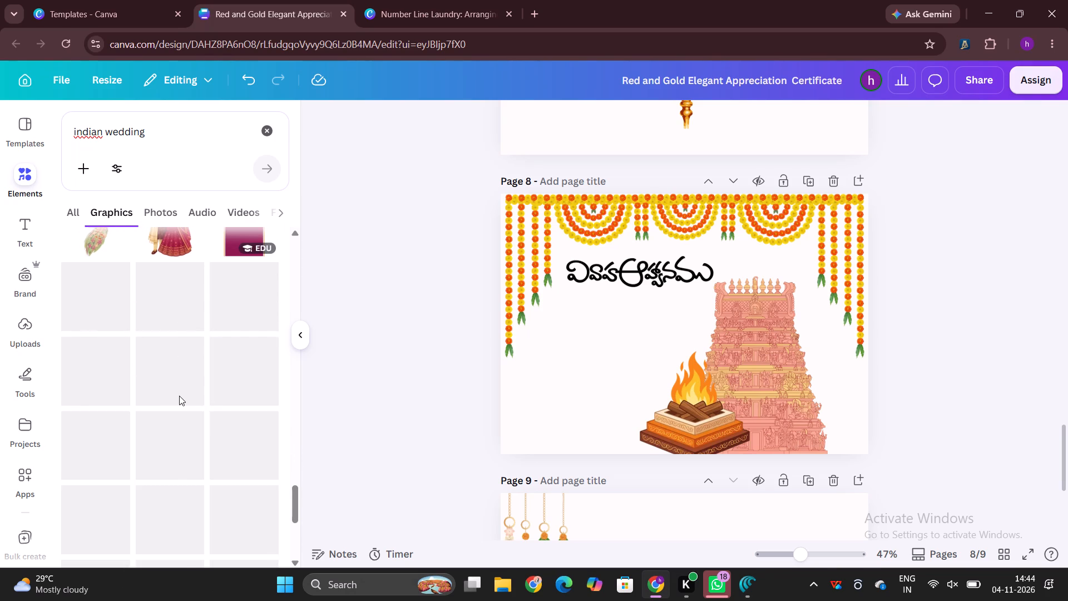
pyautogui.scroll(-4, 179, 396)
pyautogui.scroll(3, 179, 396)
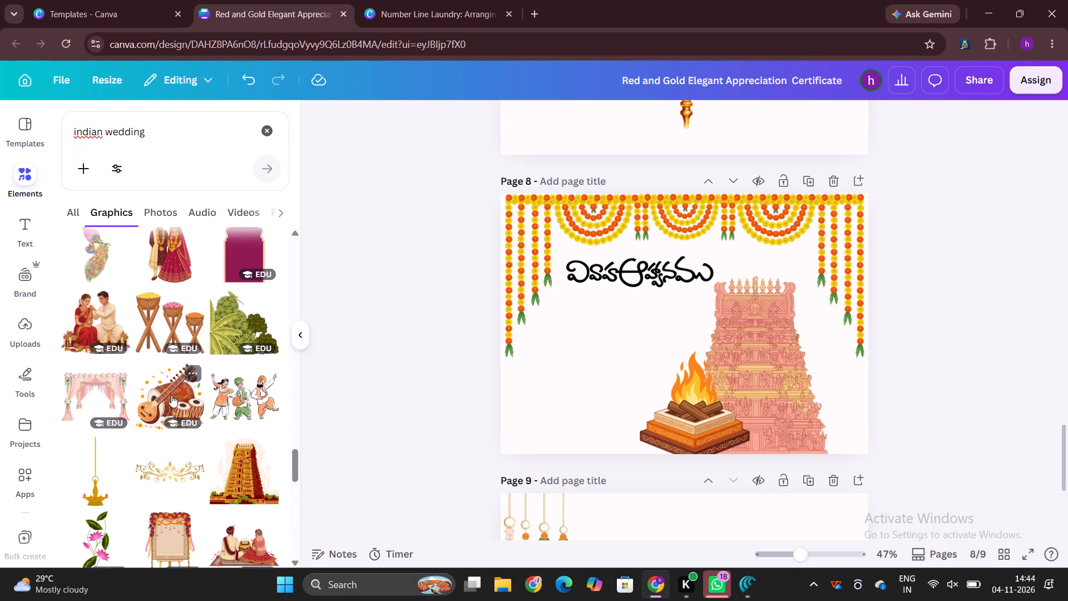
pyautogui.scroll(-3, 116, 334)
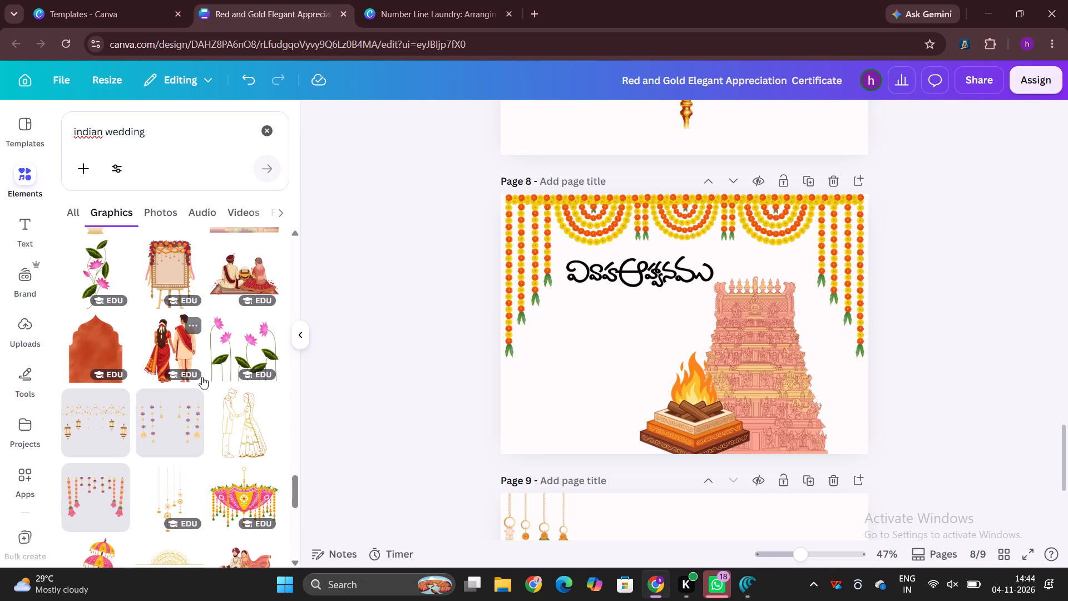
# Add the back-view couple in red sari and cream dhoti to page 8, shrunk to stand beneath the lettering, left of the fire altar.
pyautogui.click(173, 353)
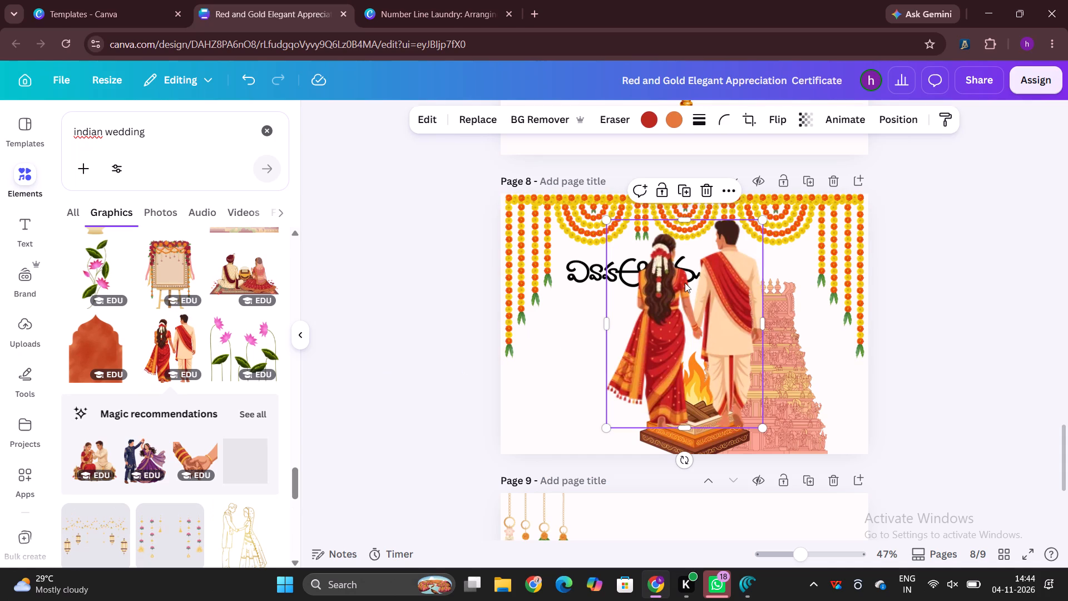
pyautogui.moveTo(685, 282); pyautogui.dragTo(636, 327)
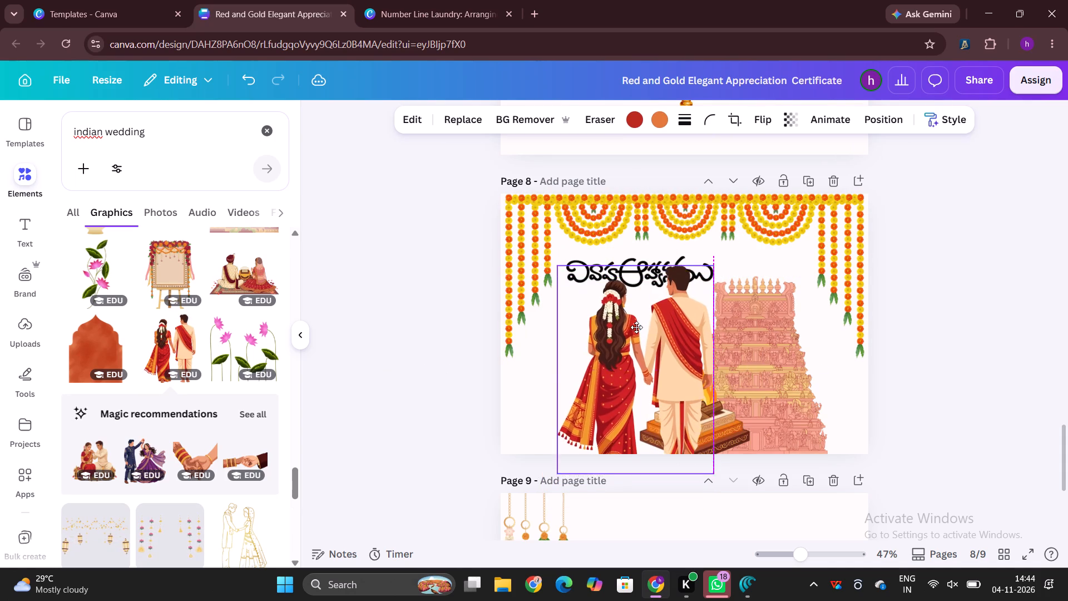
pyautogui.moveTo(636, 327); pyautogui.dragTo(636, 326)
pyautogui.moveTo(712, 465); pyautogui.dragTo(705, 456)
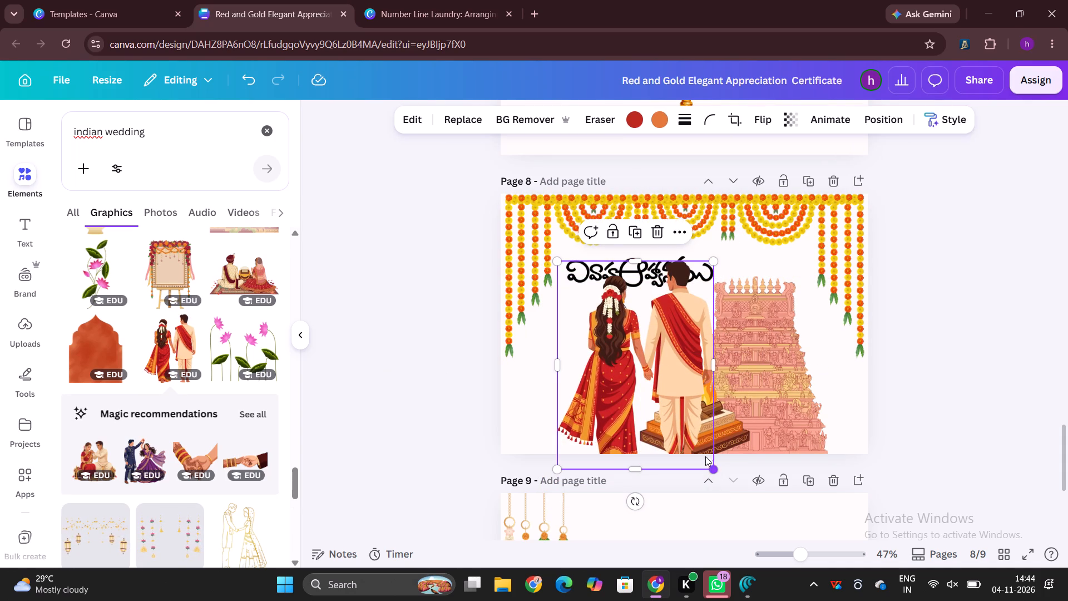
pyautogui.moveTo(705, 456); pyautogui.dragTo(688, 425)
pyautogui.moveTo(631, 362); pyautogui.dragTo(665, 396)
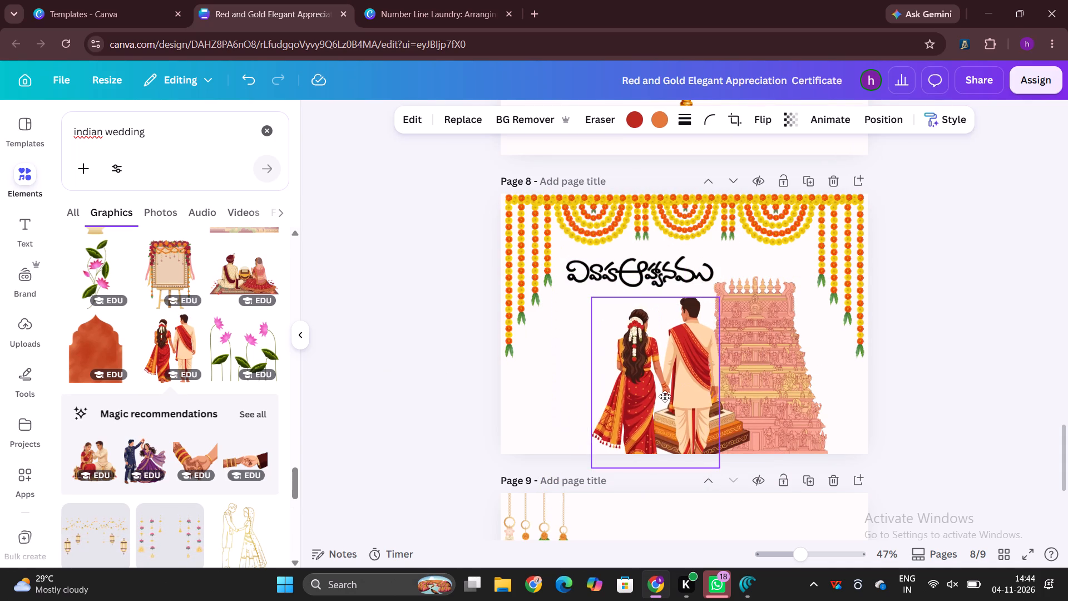
pyautogui.moveTo(665, 396); pyautogui.dragTo(612, 372)
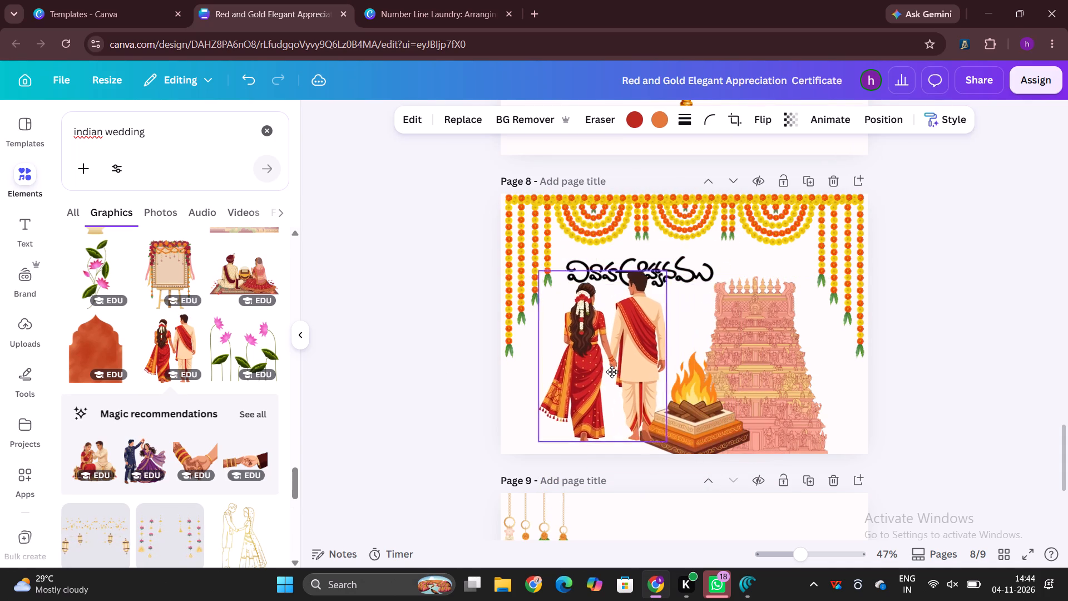
pyautogui.moveTo(612, 372); pyautogui.dragTo(600, 378)
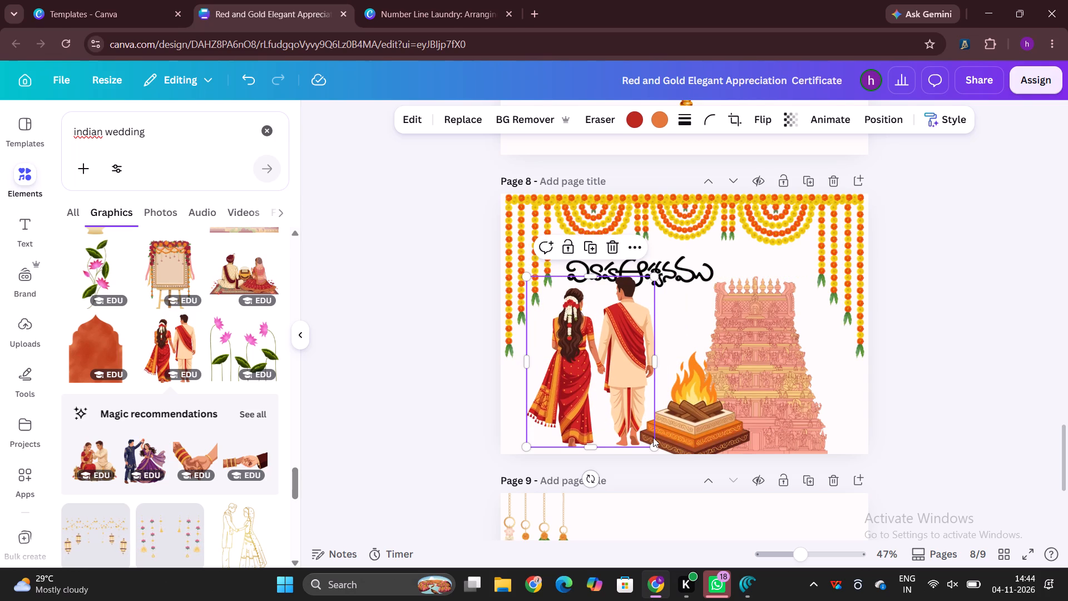
pyautogui.moveTo(655, 445); pyautogui.dragTo(639, 432)
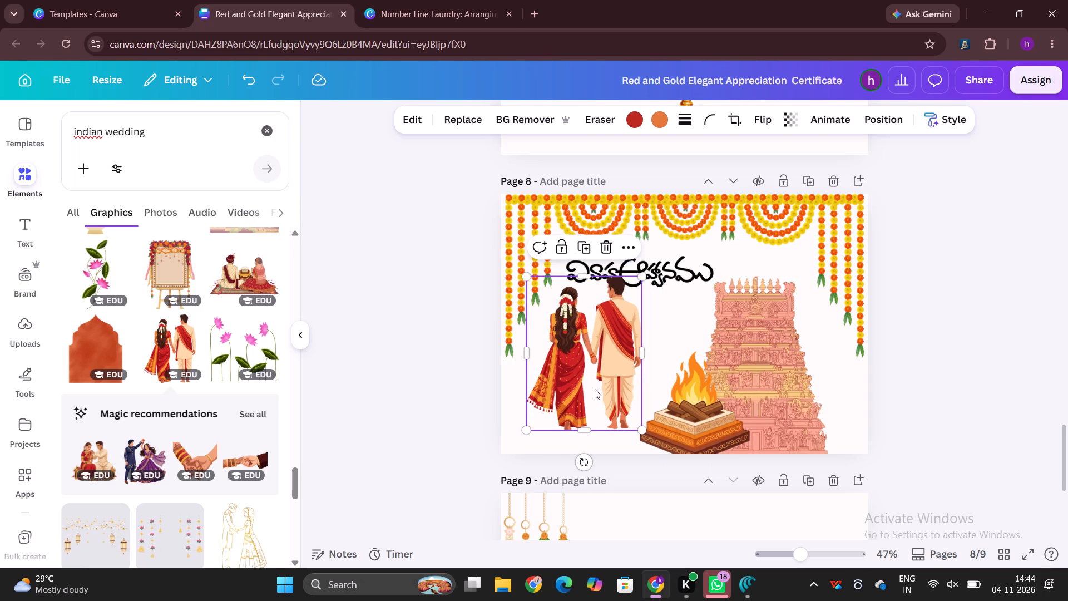
pyautogui.click(595, 389)
pyautogui.moveTo(597, 406); pyautogui.dragTo(607, 420)
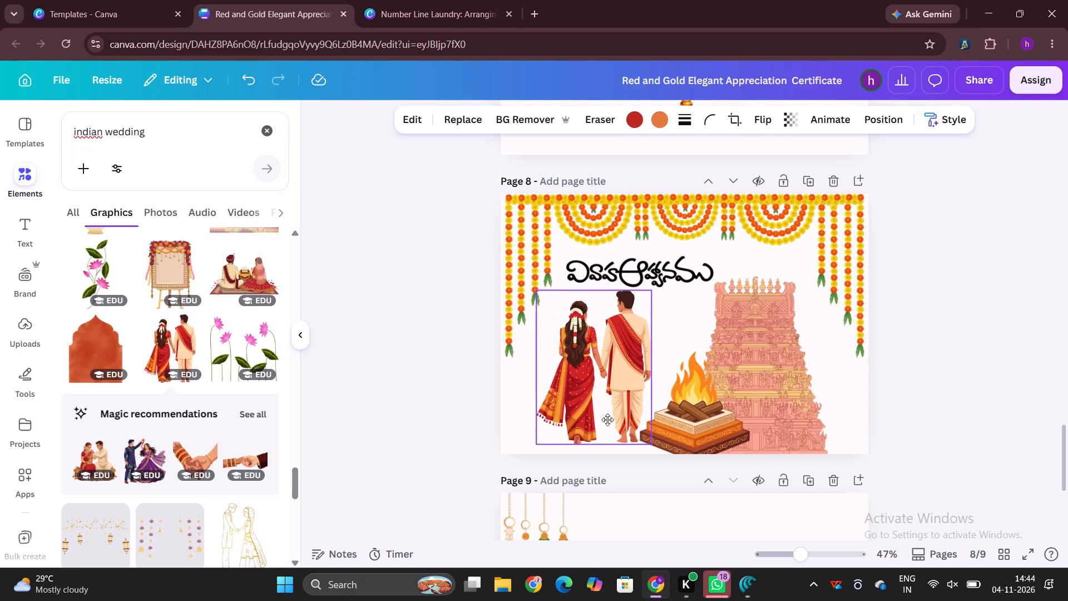
pyautogui.moveTo(607, 420); pyautogui.dragTo(607, 430)
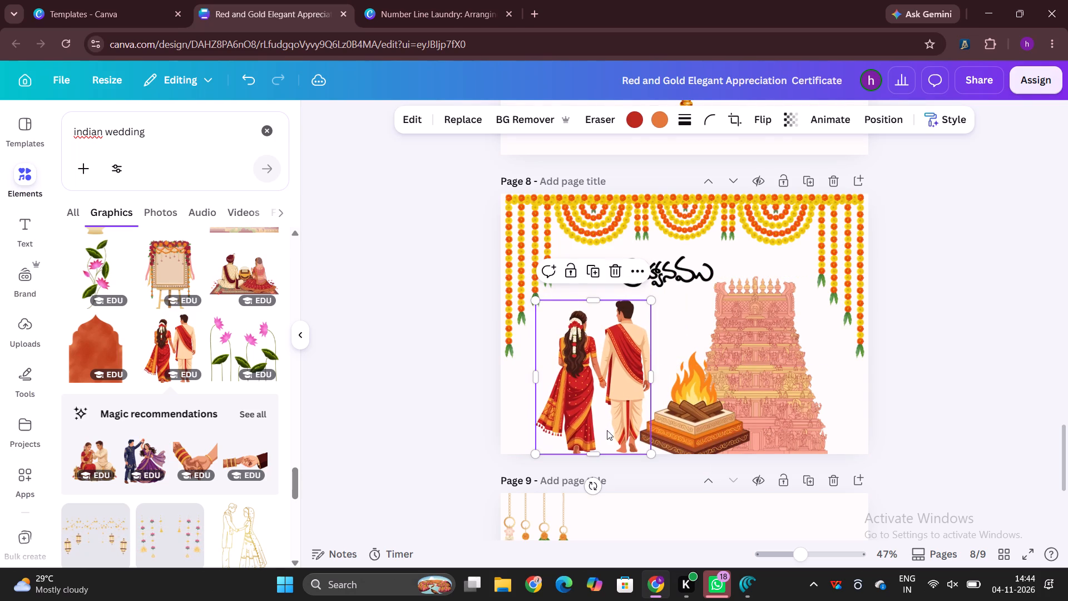
pyautogui.click(922, 373)
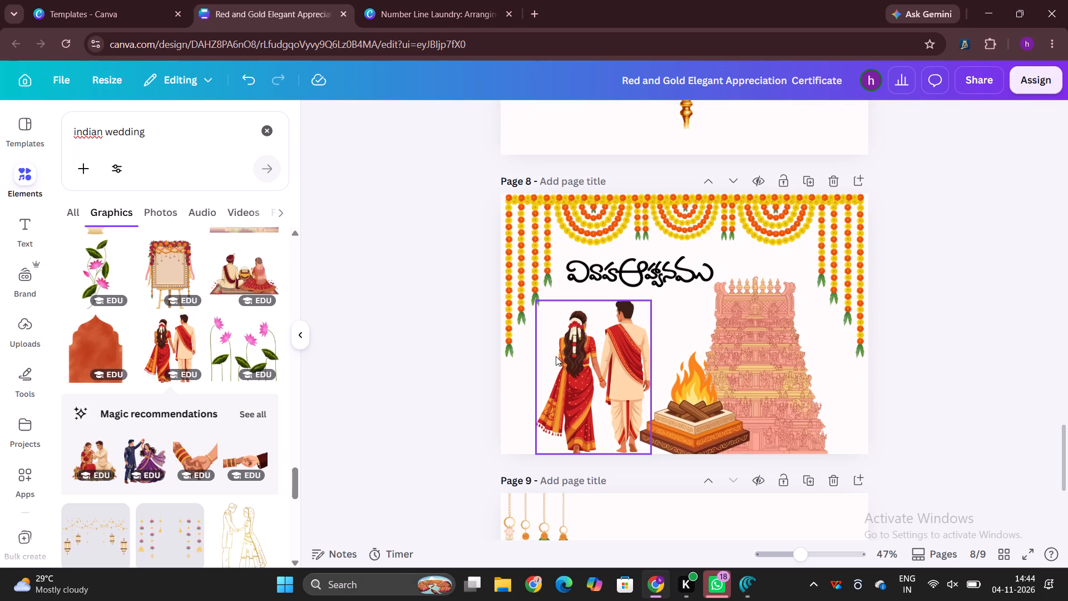
# Browse all the magic recommendations related to the back-view couple for more wedding graphics suited to page 8.
pyautogui.click(259, 407)
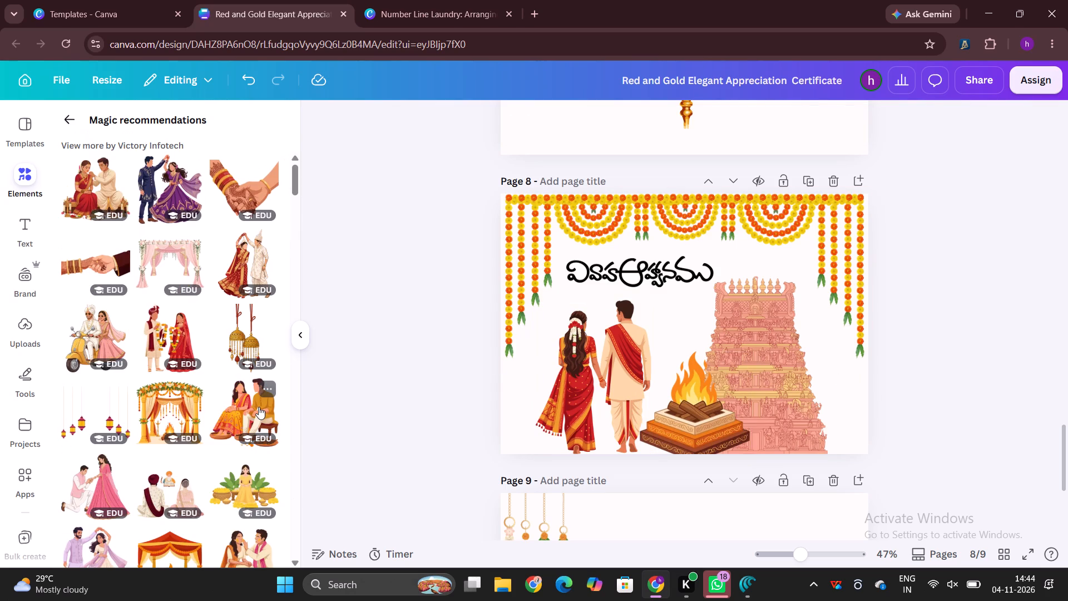
pyautogui.scroll(-3, 259, 407)
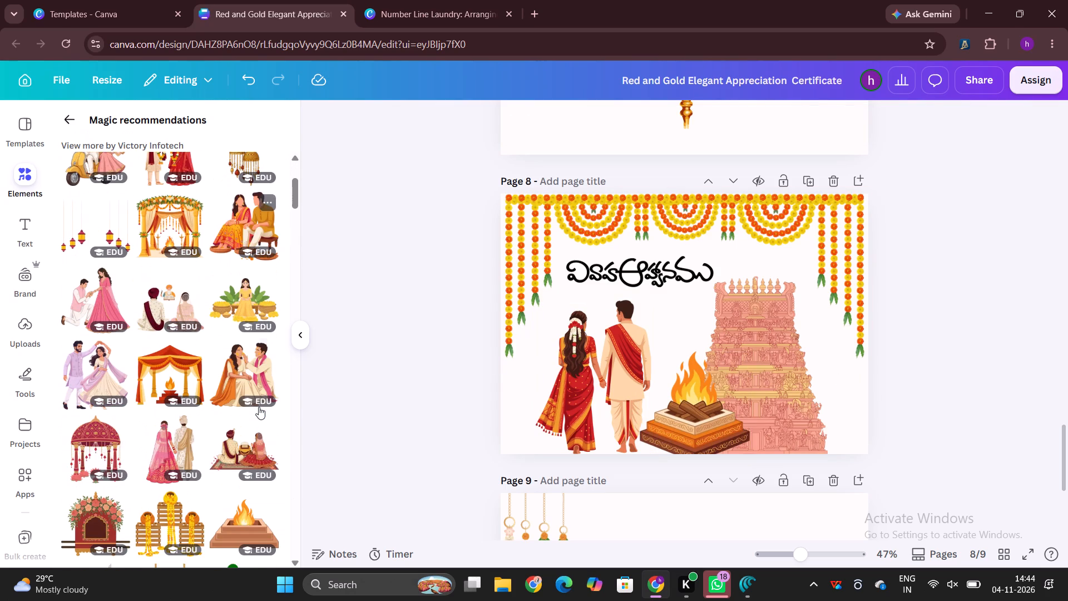
pyautogui.scroll(-8, 259, 407)
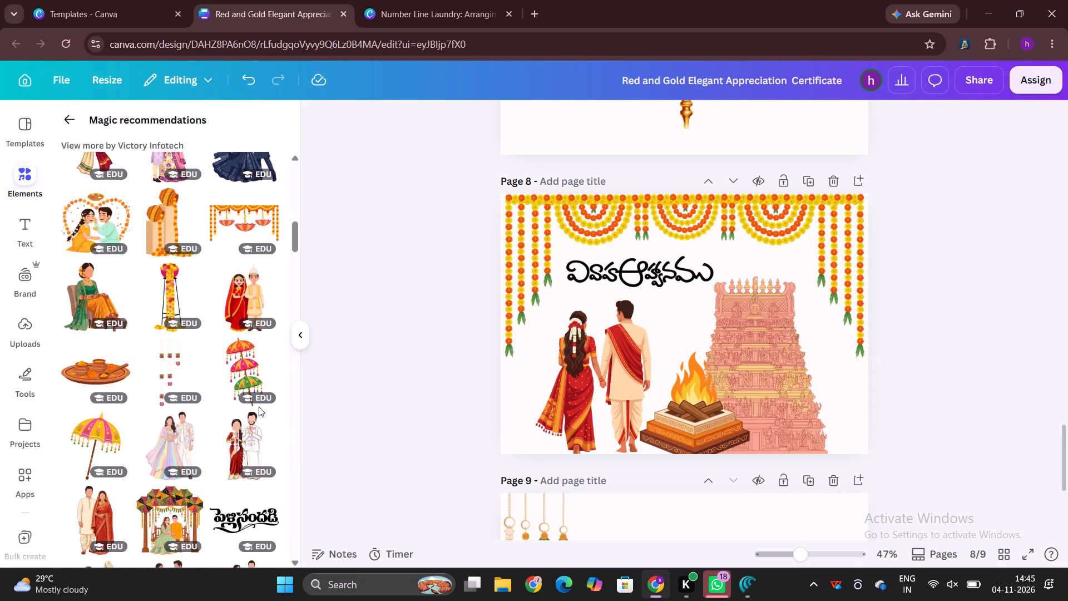
pyautogui.scroll(-3, 259, 407)
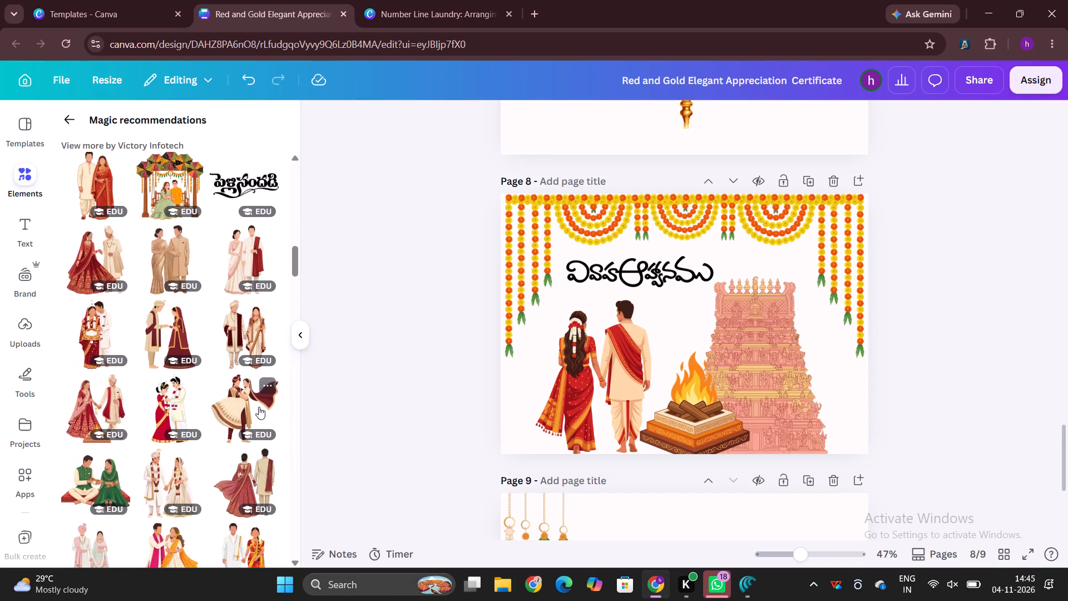
pyautogui.scroll(-9, 259, 407)
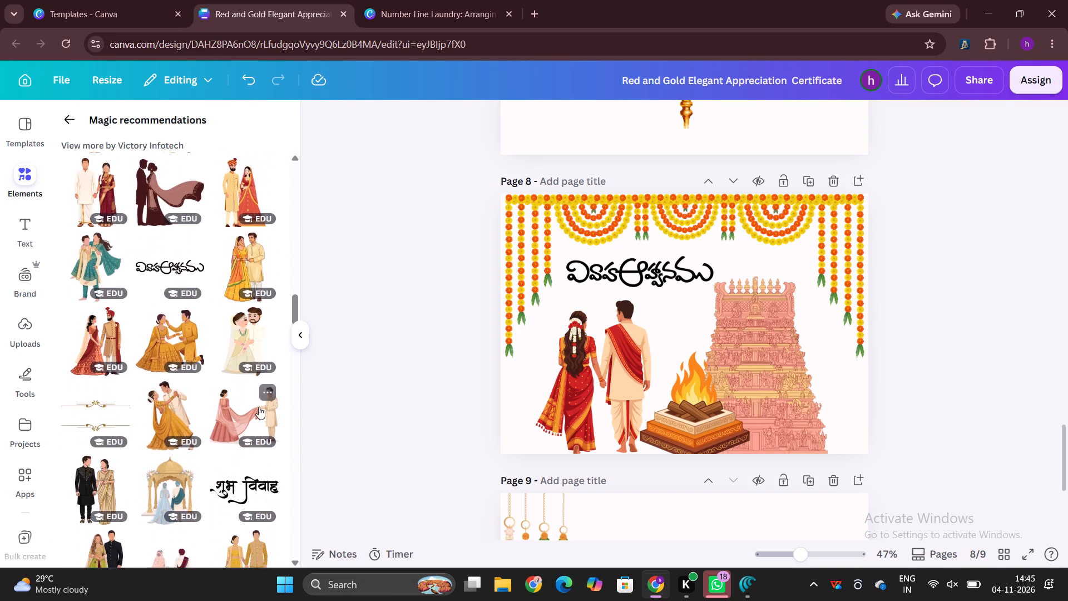
pyautogui.scroll(-7, 259, 407)
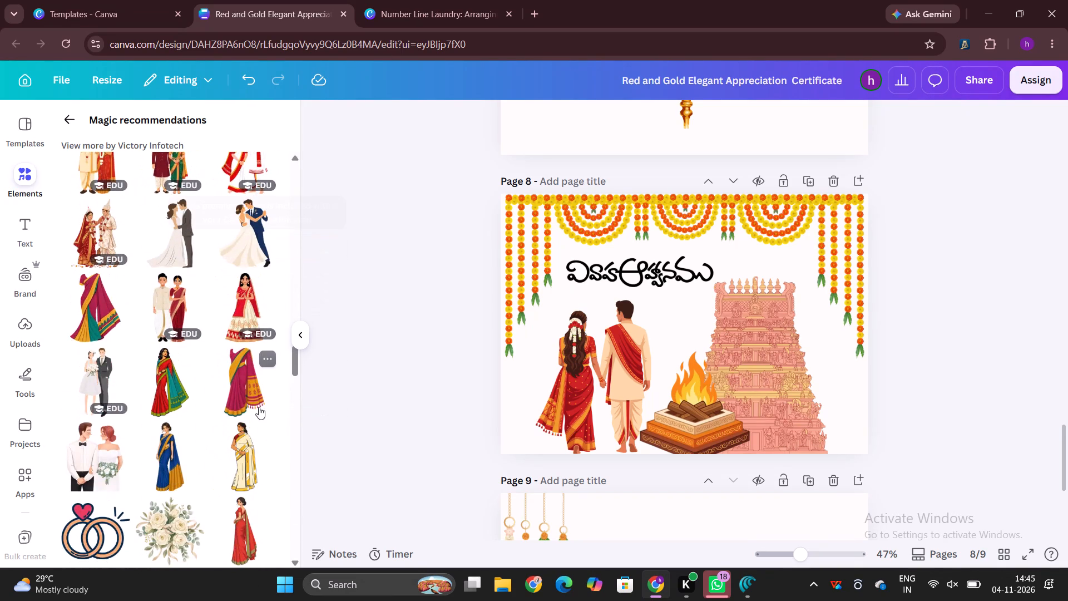
pyautogui.scroll(-12, 259, 407)
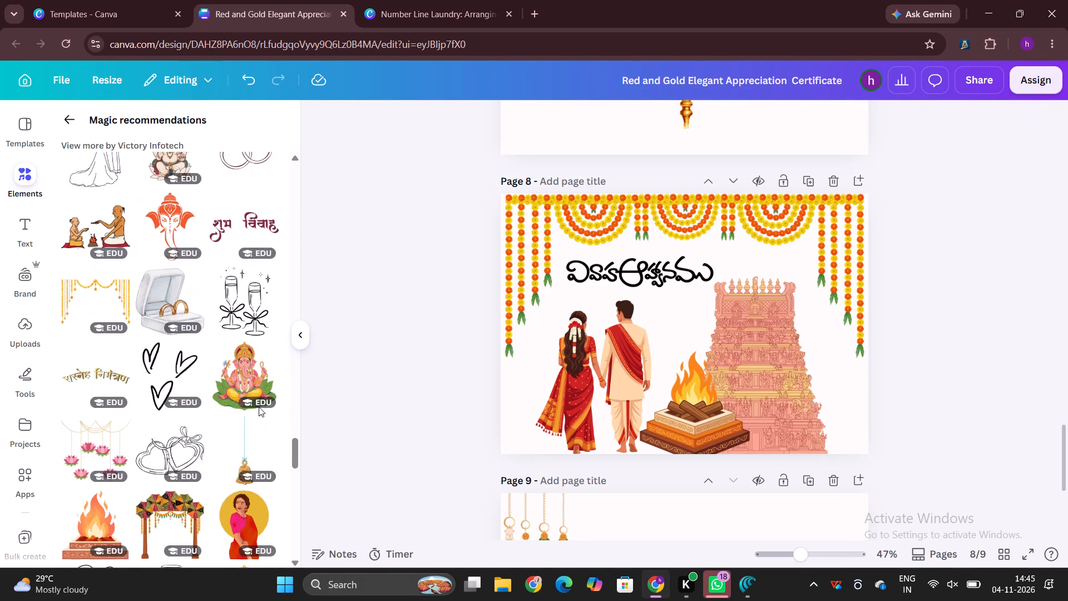
pyautogui.scroll(-11, 259, 407)
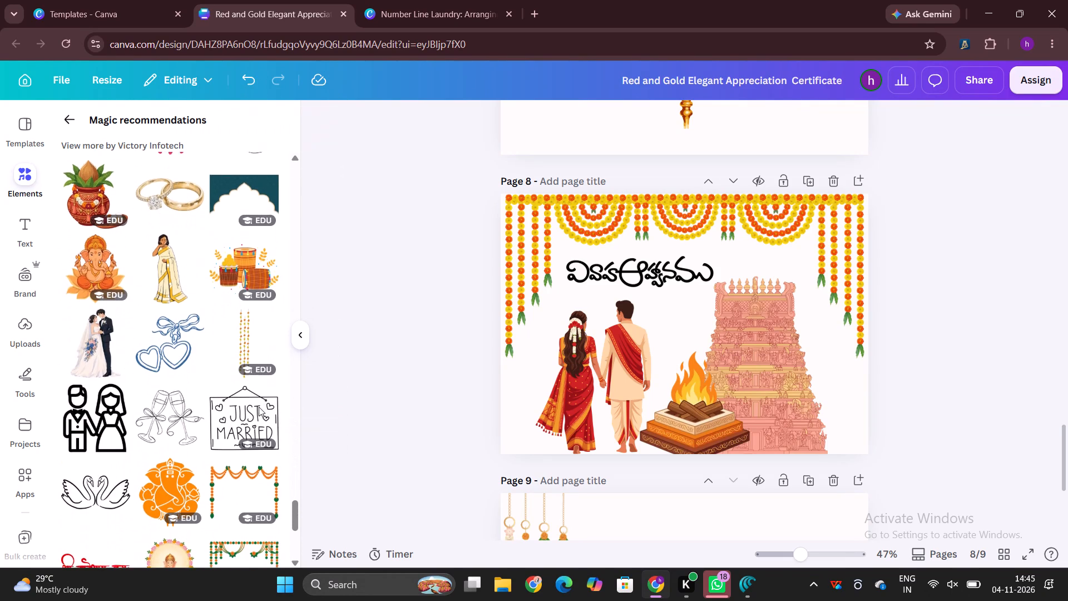
pyautogui.scroll(-6, 259, 407)
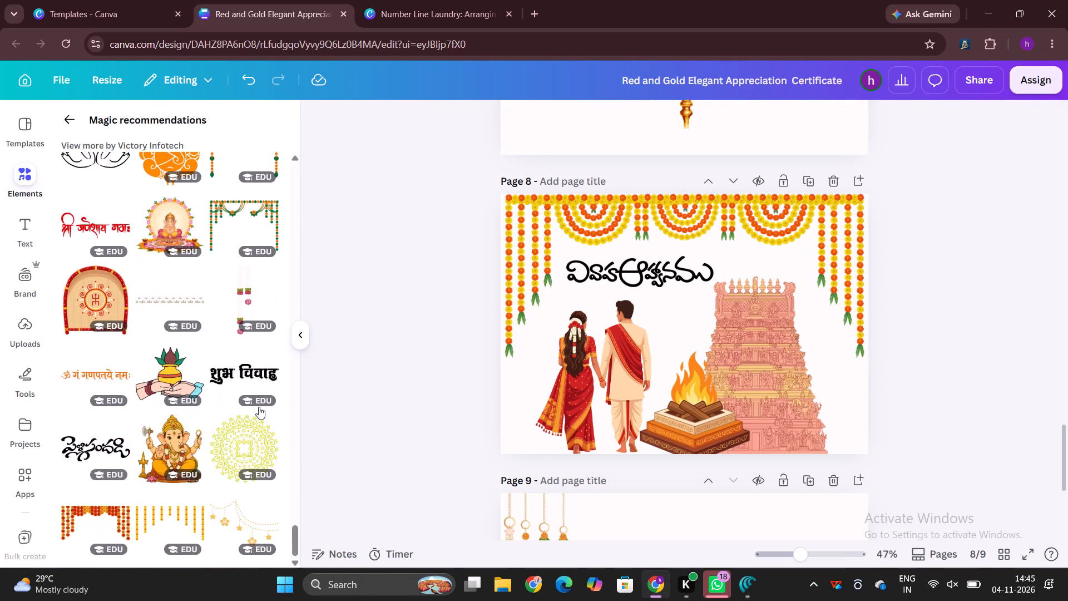
pyautogui.scroll(-1, 259, 407)
pyautogui.scroll(11, 259, 407)
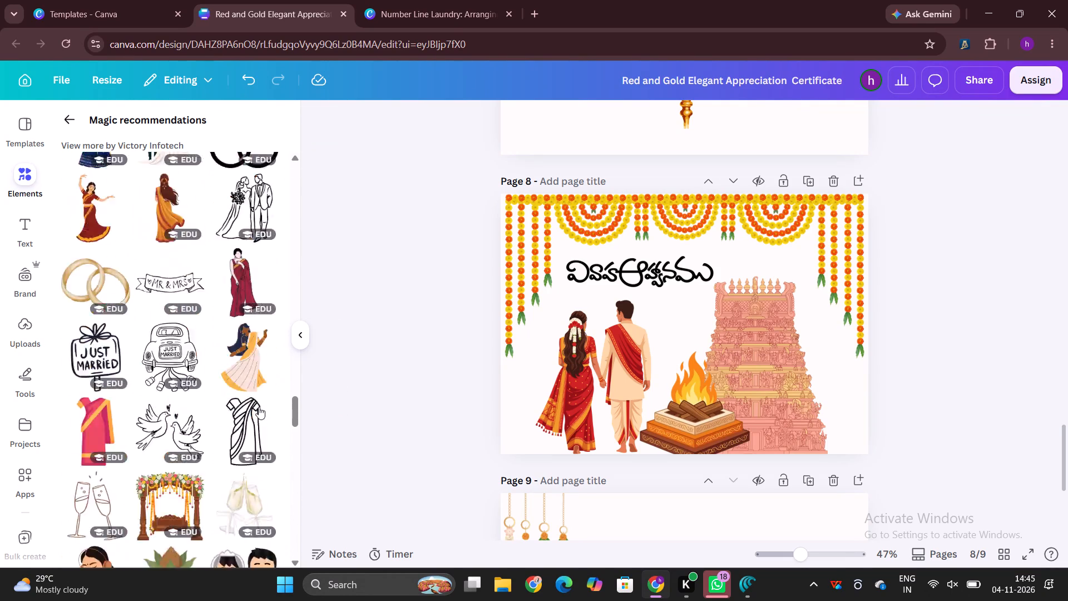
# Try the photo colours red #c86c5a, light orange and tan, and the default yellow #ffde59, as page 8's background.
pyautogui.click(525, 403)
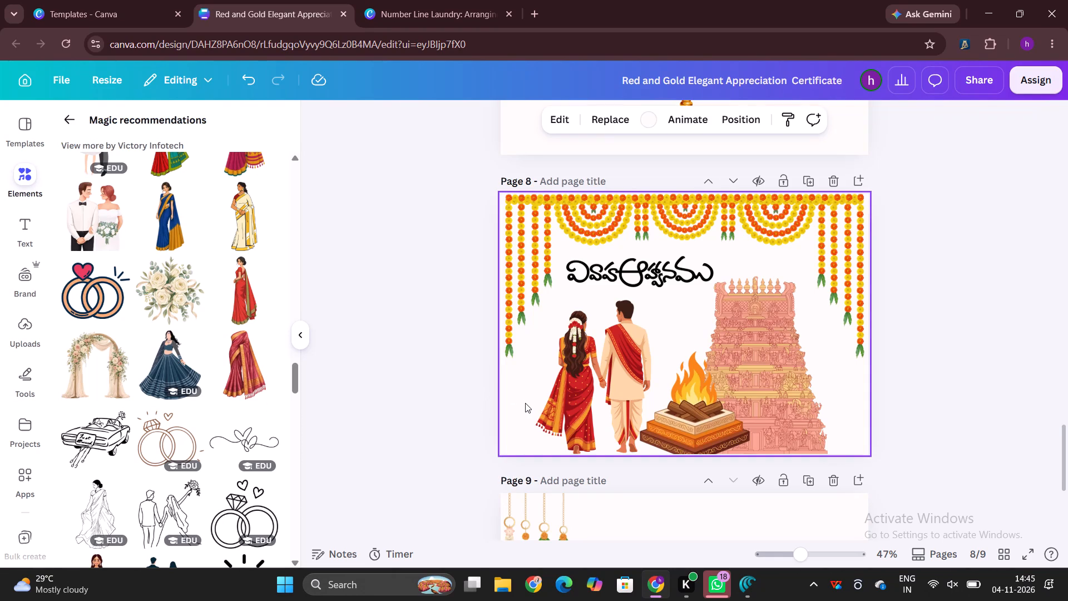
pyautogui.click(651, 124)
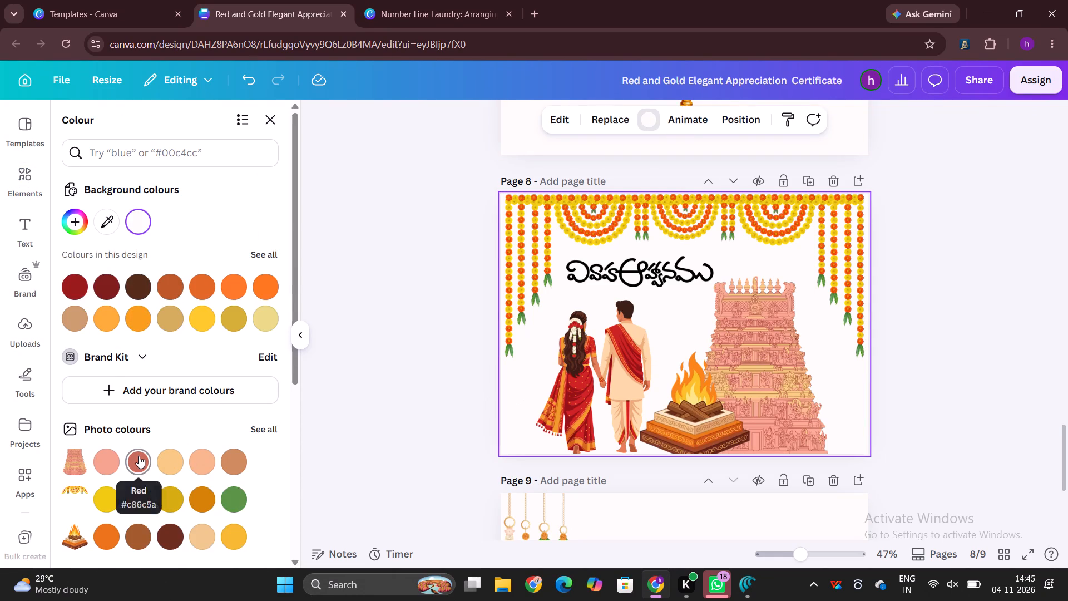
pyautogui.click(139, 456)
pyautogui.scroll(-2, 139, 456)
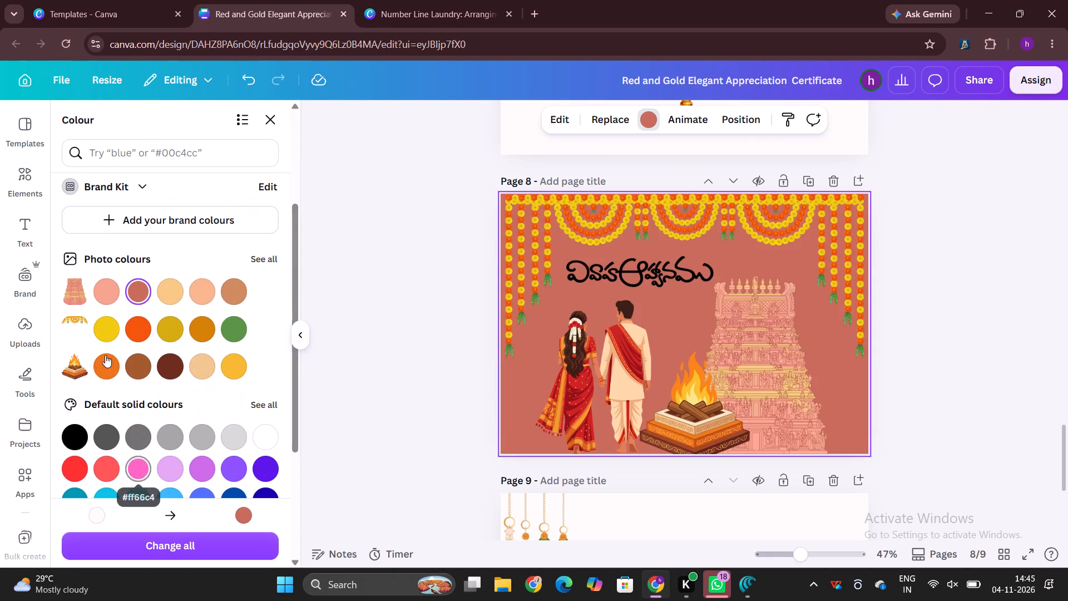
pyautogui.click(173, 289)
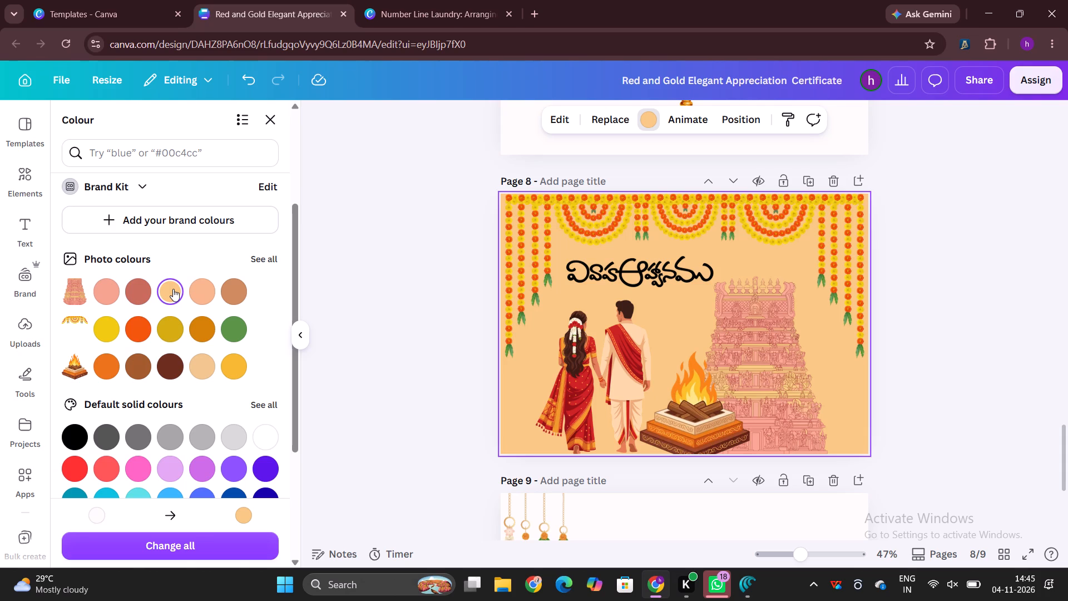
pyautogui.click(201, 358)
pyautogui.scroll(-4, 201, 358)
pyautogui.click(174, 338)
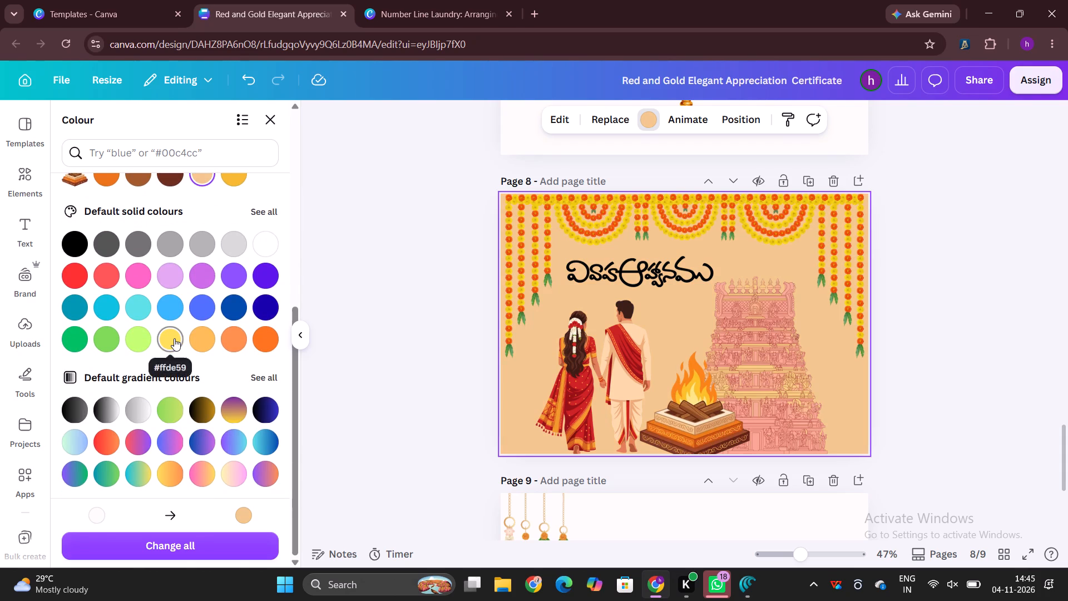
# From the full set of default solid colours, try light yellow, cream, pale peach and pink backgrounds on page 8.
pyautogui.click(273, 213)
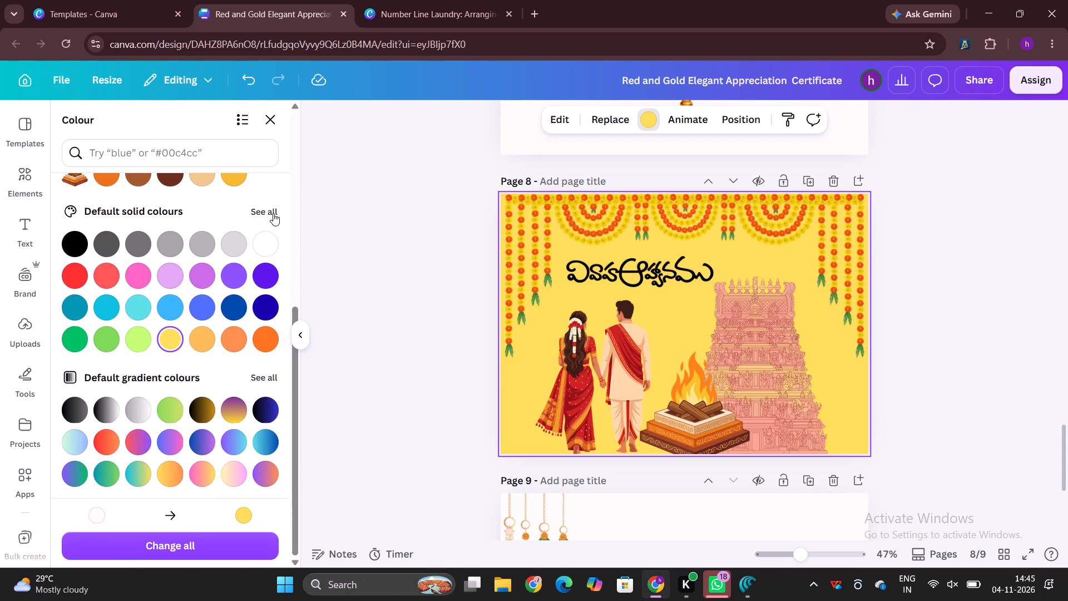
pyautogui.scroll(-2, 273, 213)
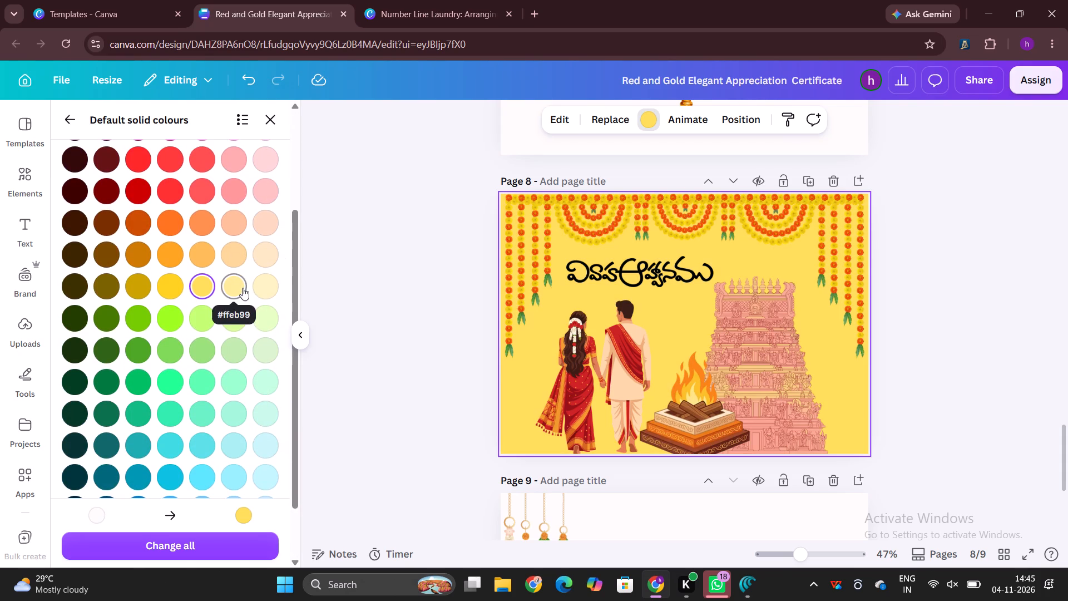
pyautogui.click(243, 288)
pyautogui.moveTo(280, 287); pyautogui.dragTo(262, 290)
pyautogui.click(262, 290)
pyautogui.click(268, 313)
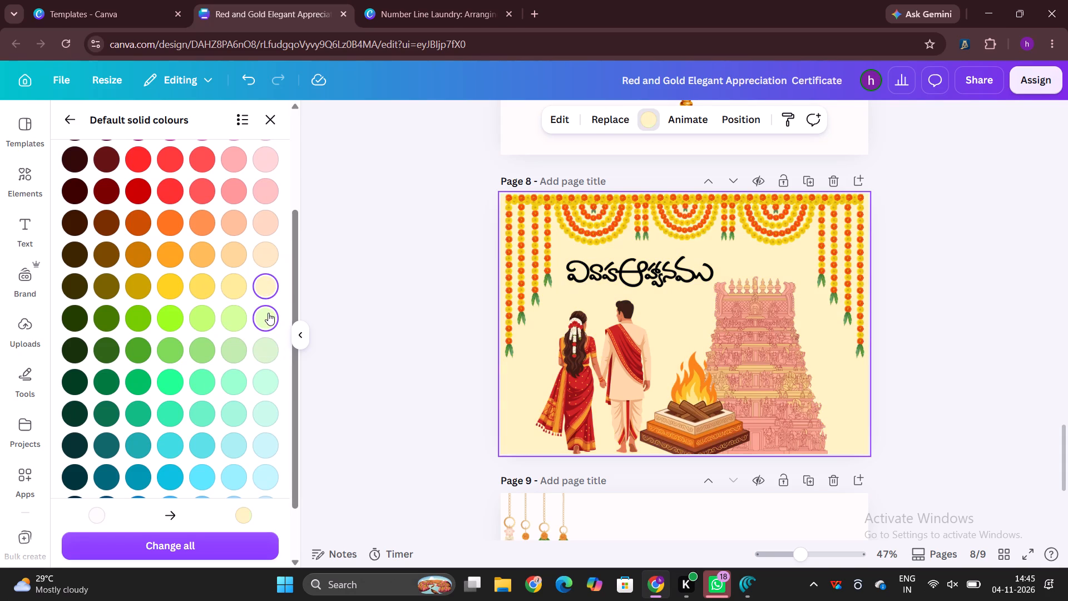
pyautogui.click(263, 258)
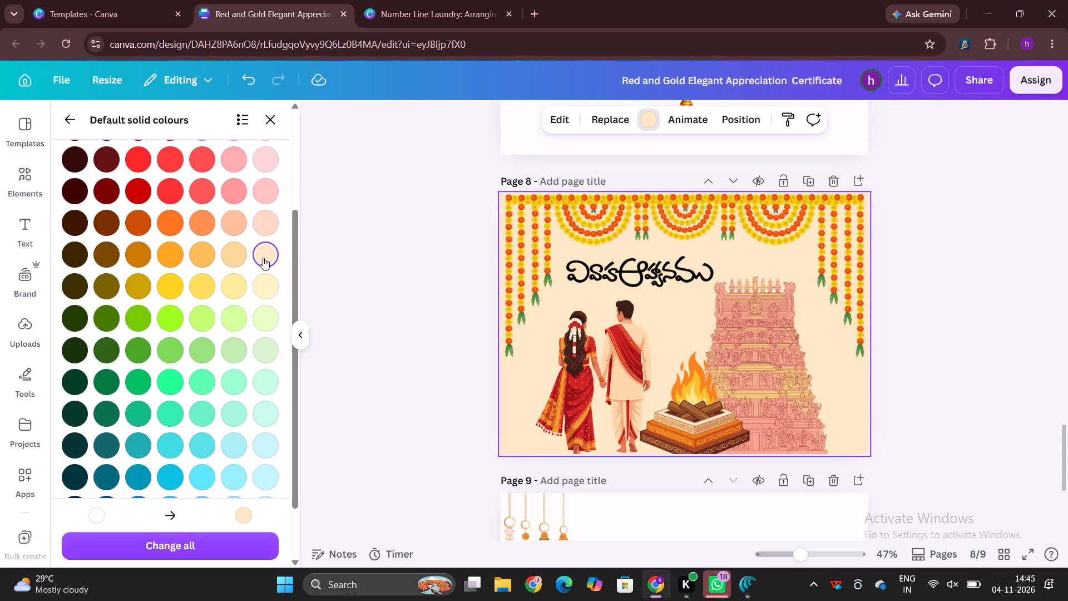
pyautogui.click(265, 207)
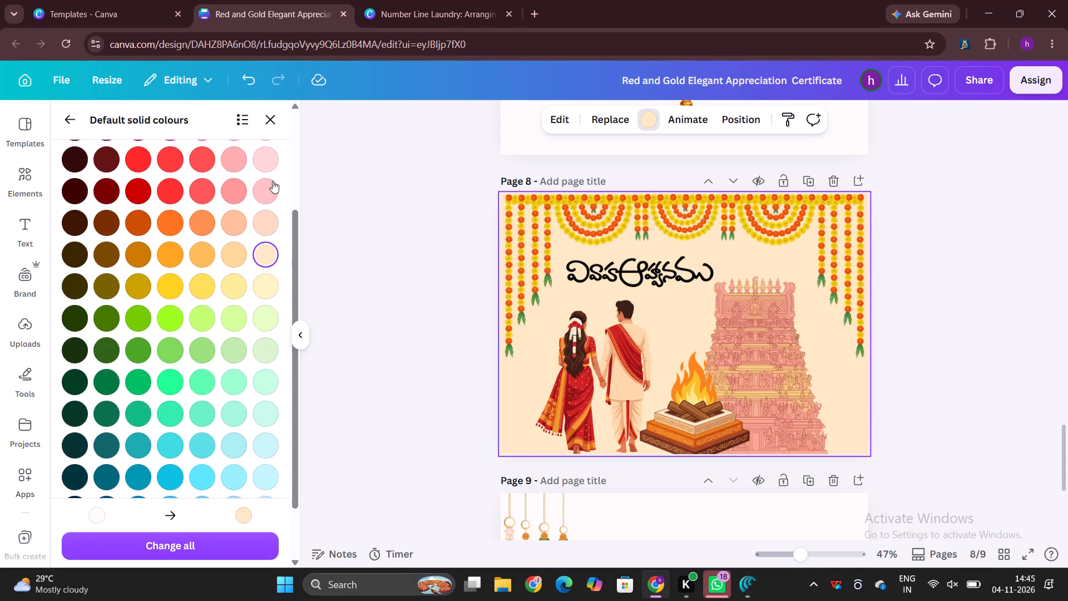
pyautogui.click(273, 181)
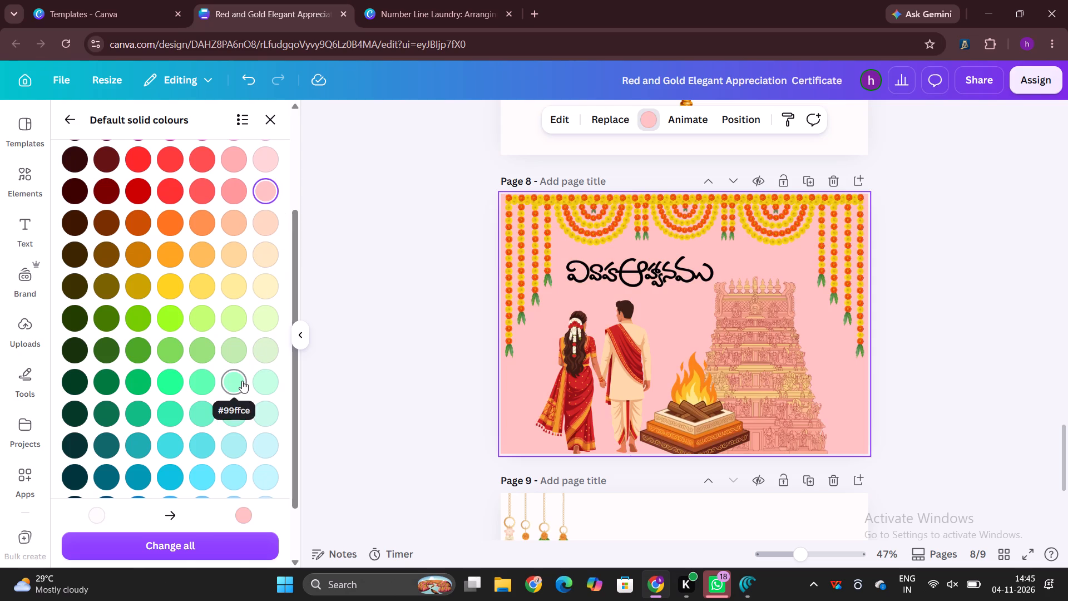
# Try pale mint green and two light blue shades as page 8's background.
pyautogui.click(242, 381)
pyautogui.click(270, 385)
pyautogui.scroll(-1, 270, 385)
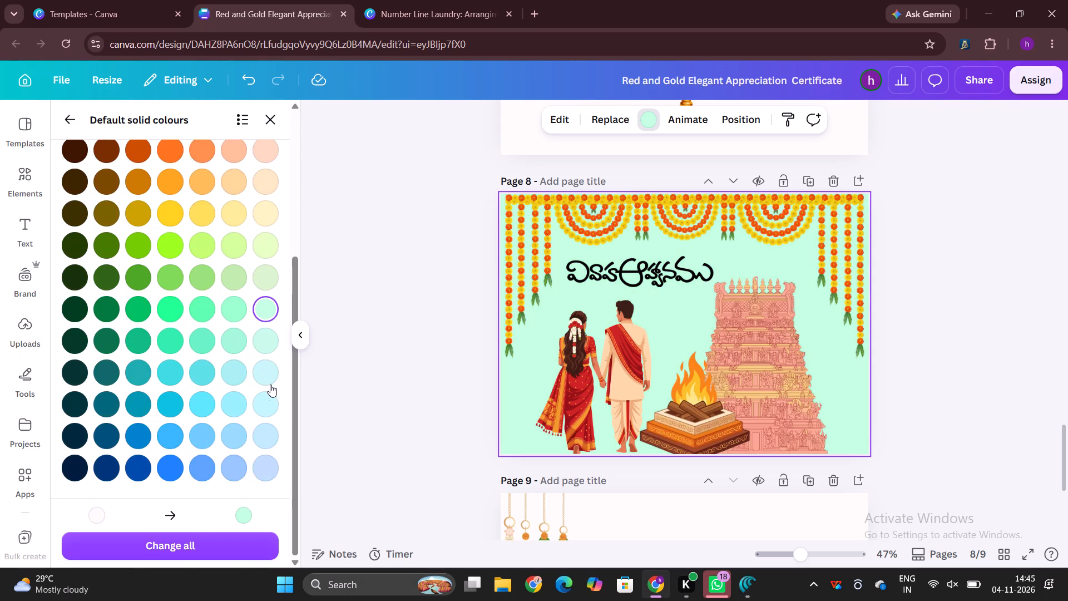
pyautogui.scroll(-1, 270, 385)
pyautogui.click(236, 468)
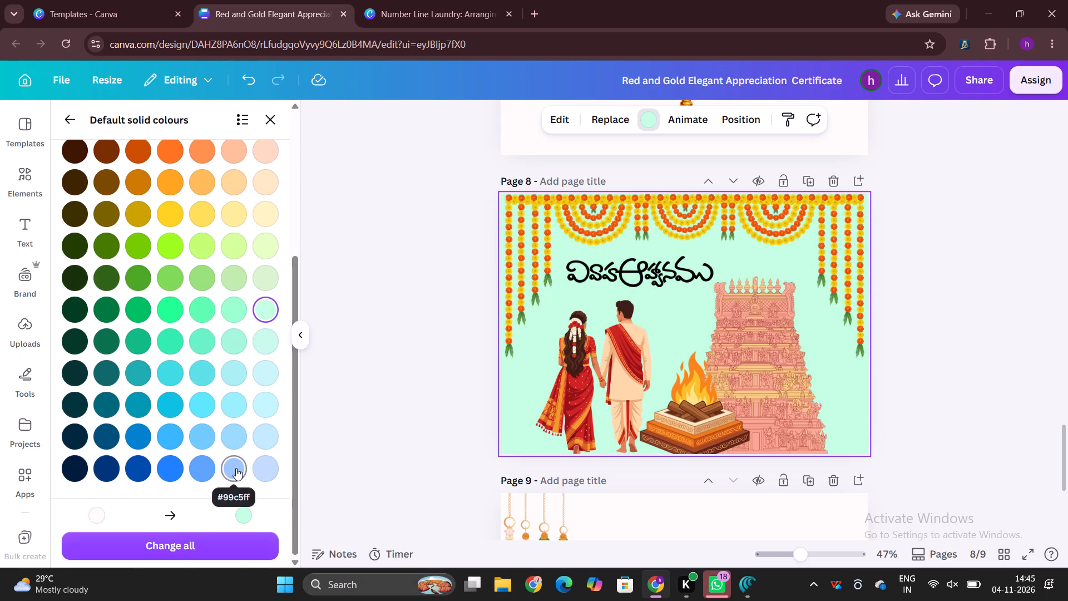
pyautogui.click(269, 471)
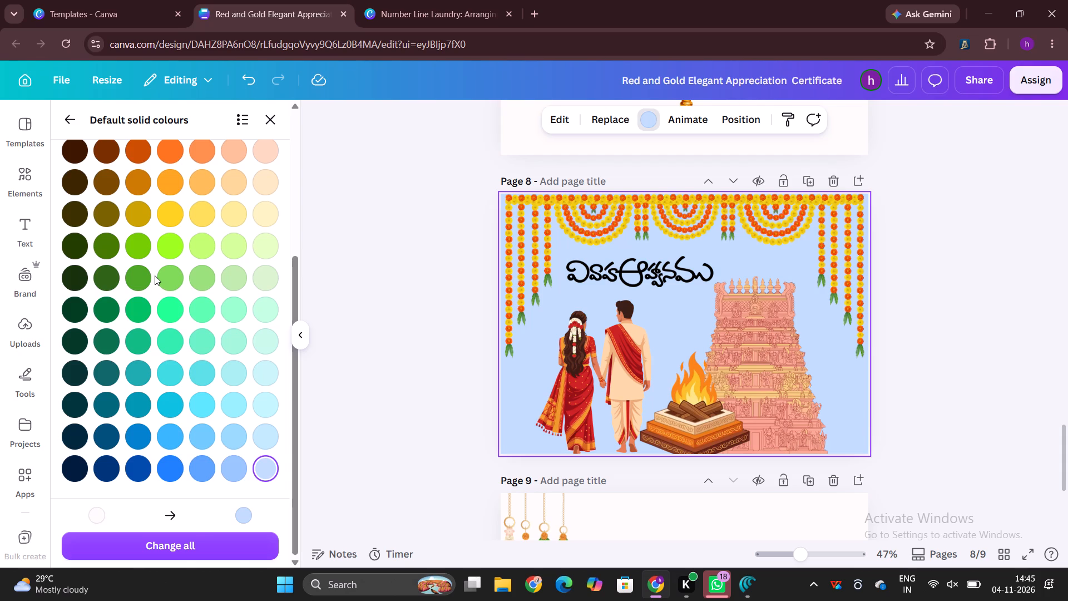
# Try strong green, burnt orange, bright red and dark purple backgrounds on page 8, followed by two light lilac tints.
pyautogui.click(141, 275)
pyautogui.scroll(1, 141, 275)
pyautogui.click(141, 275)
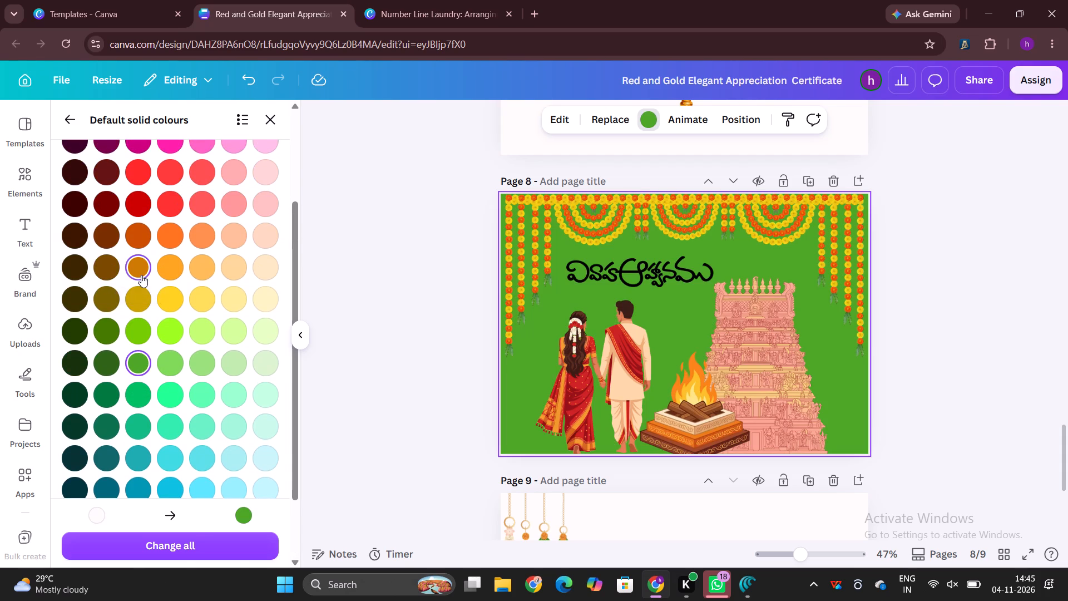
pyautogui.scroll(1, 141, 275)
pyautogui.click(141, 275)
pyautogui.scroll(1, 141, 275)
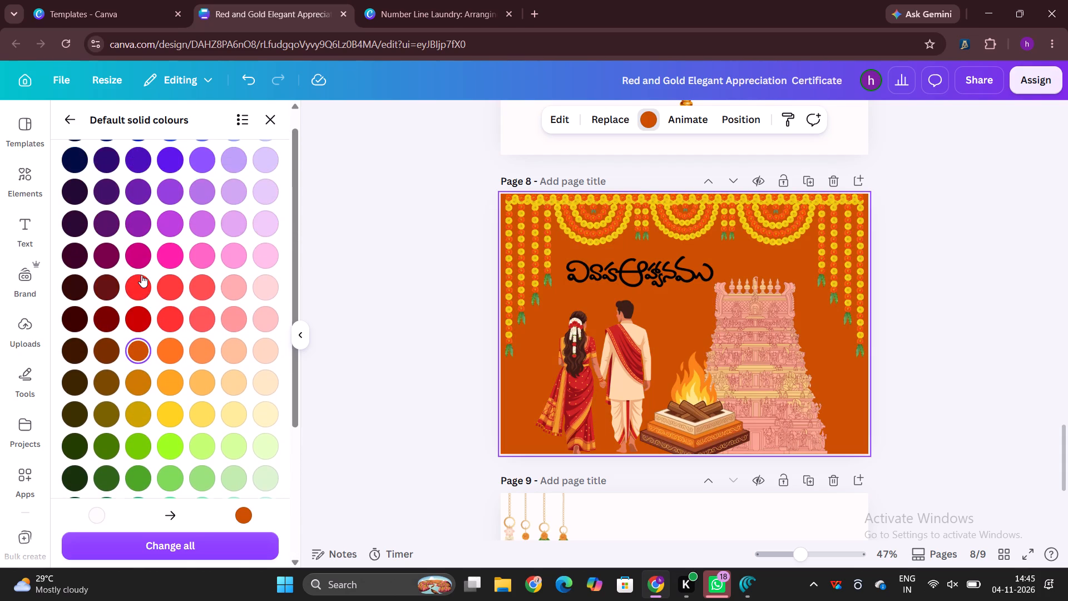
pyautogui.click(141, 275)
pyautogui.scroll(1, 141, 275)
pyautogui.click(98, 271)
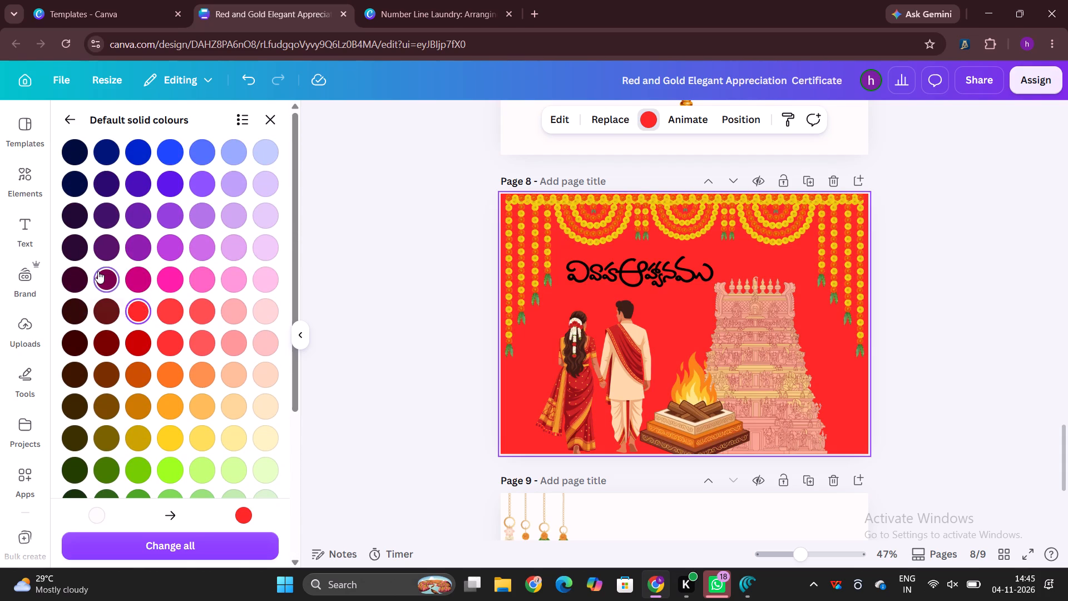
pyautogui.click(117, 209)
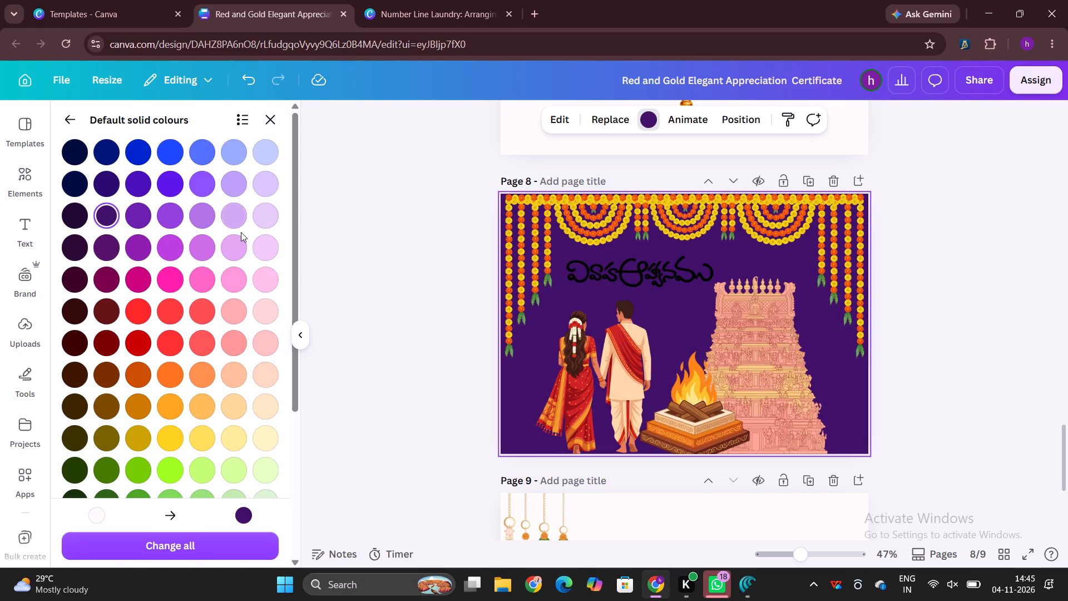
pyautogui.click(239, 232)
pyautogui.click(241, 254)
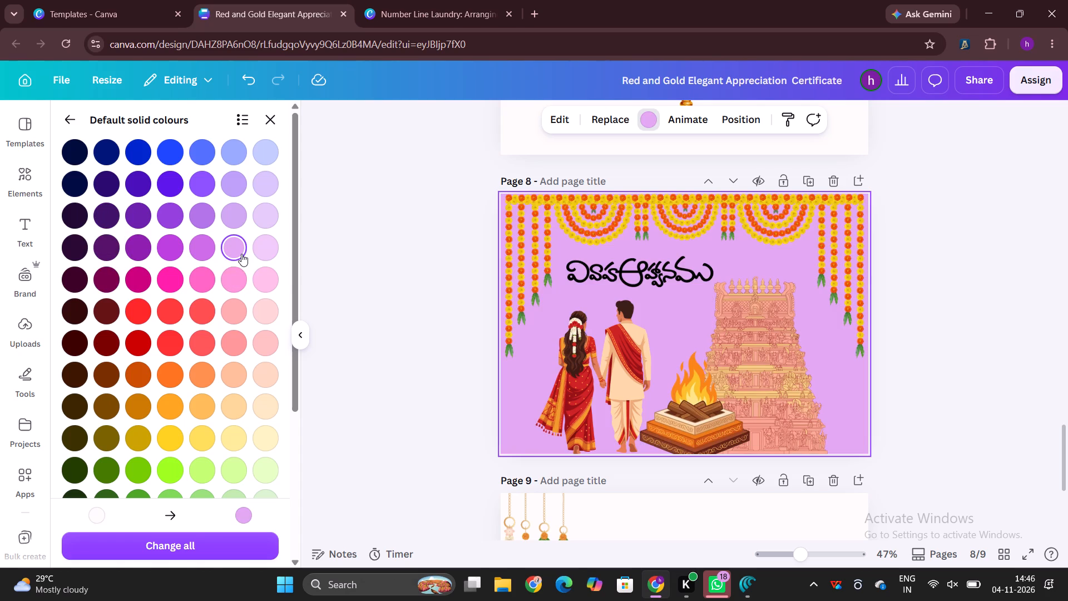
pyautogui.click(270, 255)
# Set page 8's background to the light yellow #ffeb99.
pyautogui.click(231, 410)
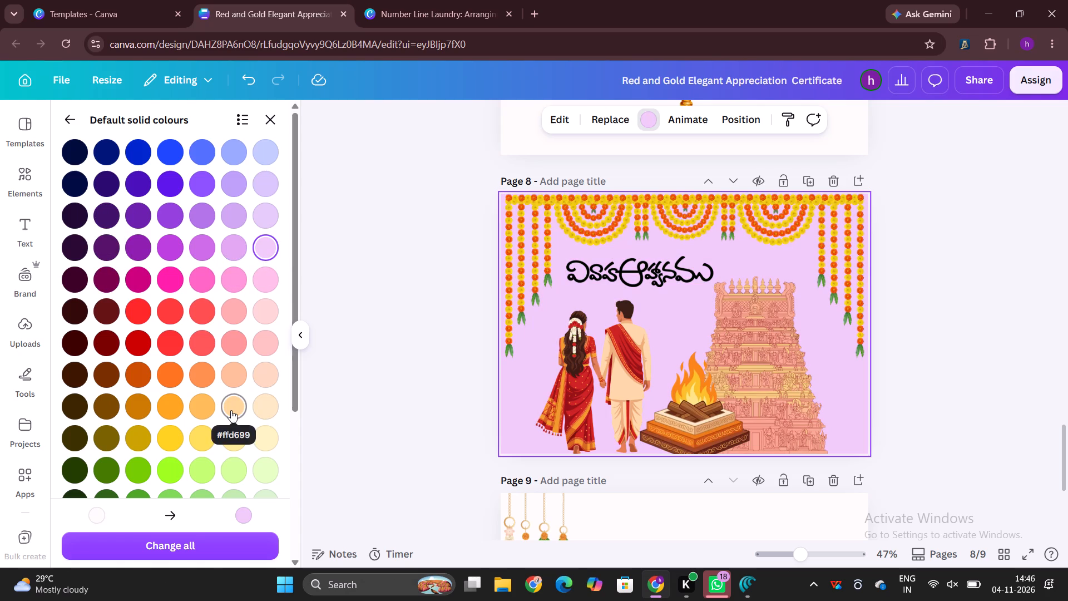
pyautogui.click(239, 436)
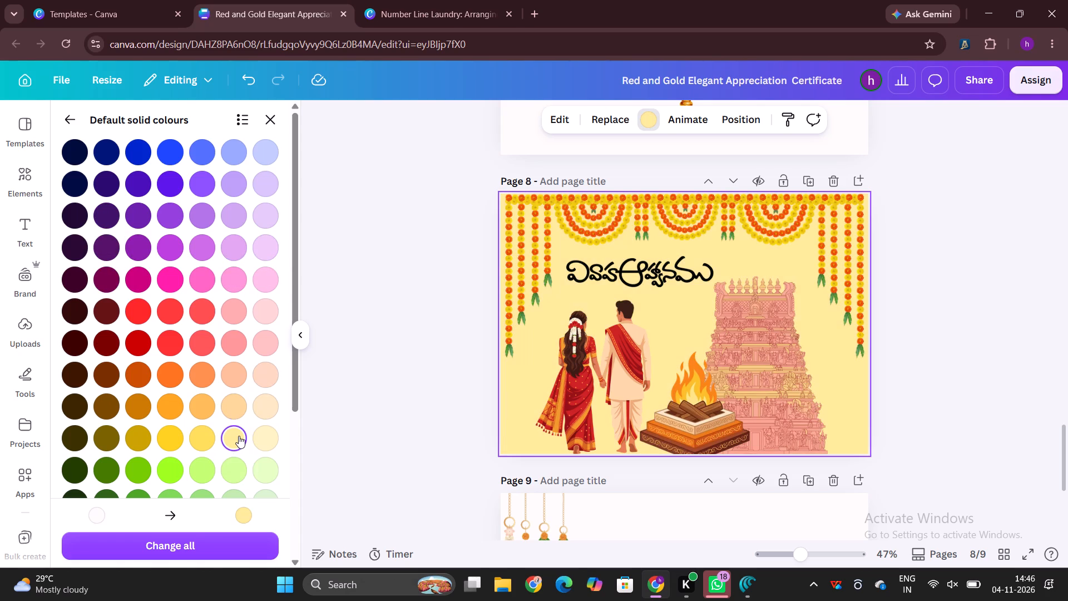
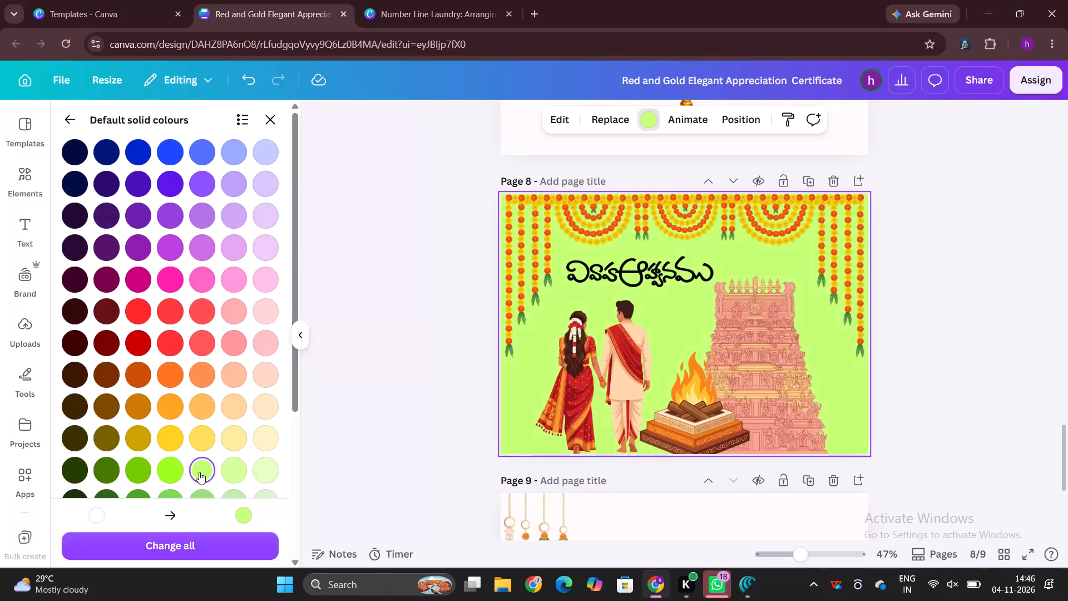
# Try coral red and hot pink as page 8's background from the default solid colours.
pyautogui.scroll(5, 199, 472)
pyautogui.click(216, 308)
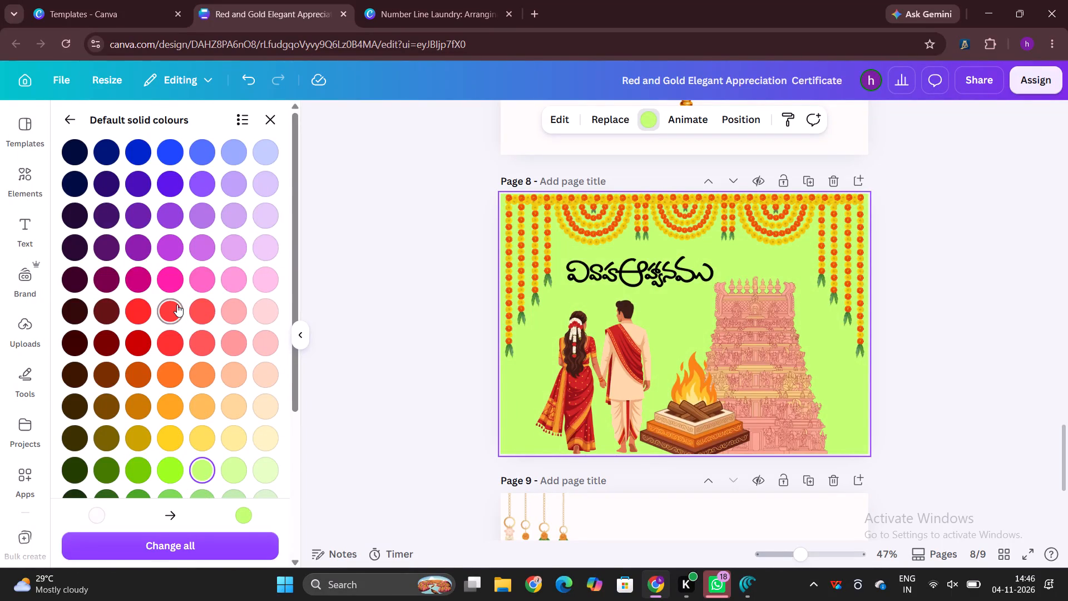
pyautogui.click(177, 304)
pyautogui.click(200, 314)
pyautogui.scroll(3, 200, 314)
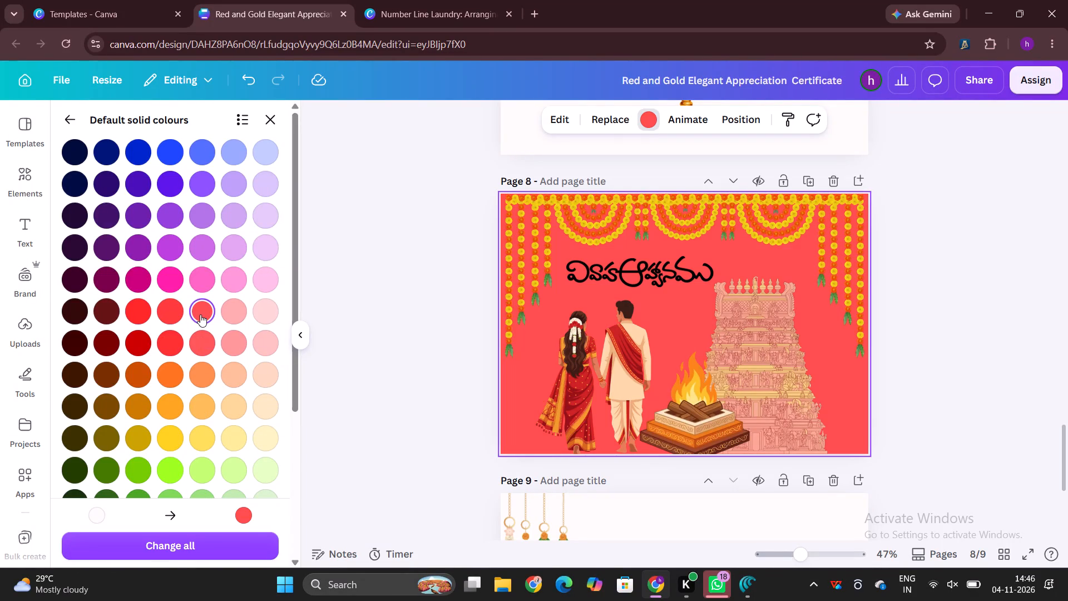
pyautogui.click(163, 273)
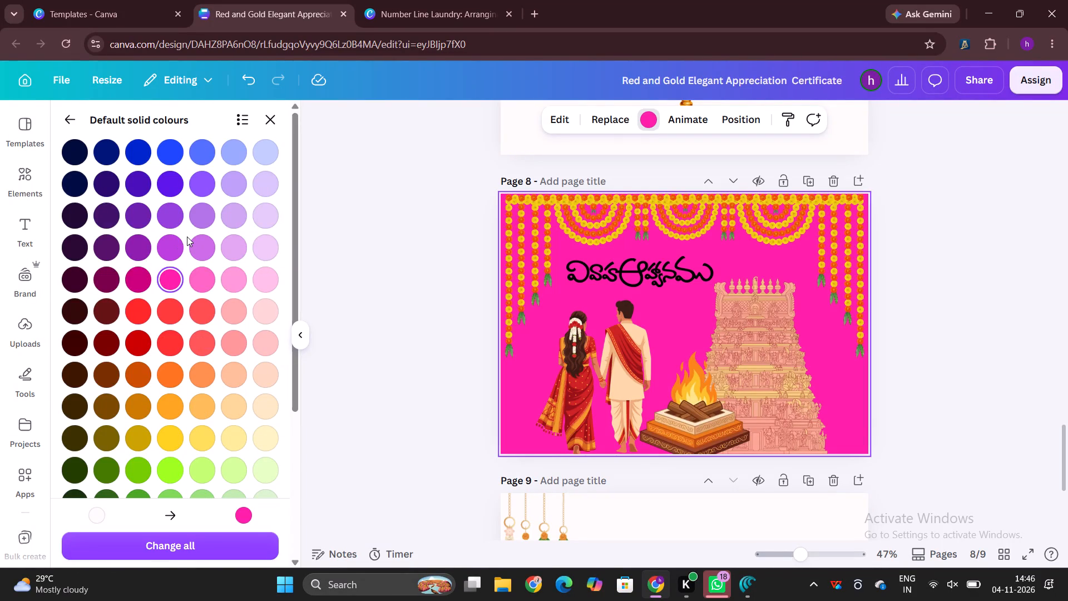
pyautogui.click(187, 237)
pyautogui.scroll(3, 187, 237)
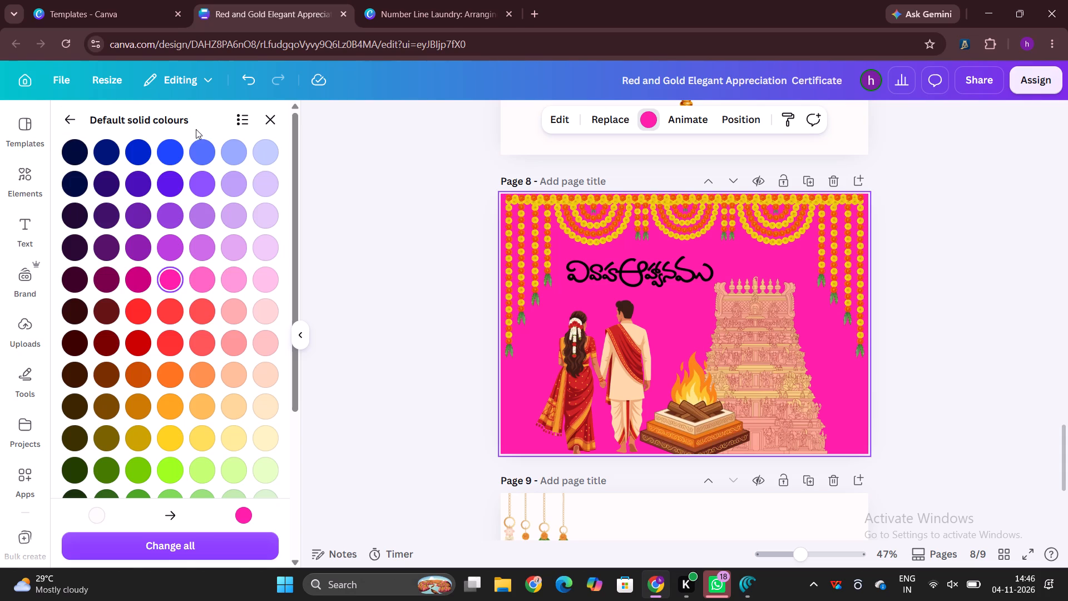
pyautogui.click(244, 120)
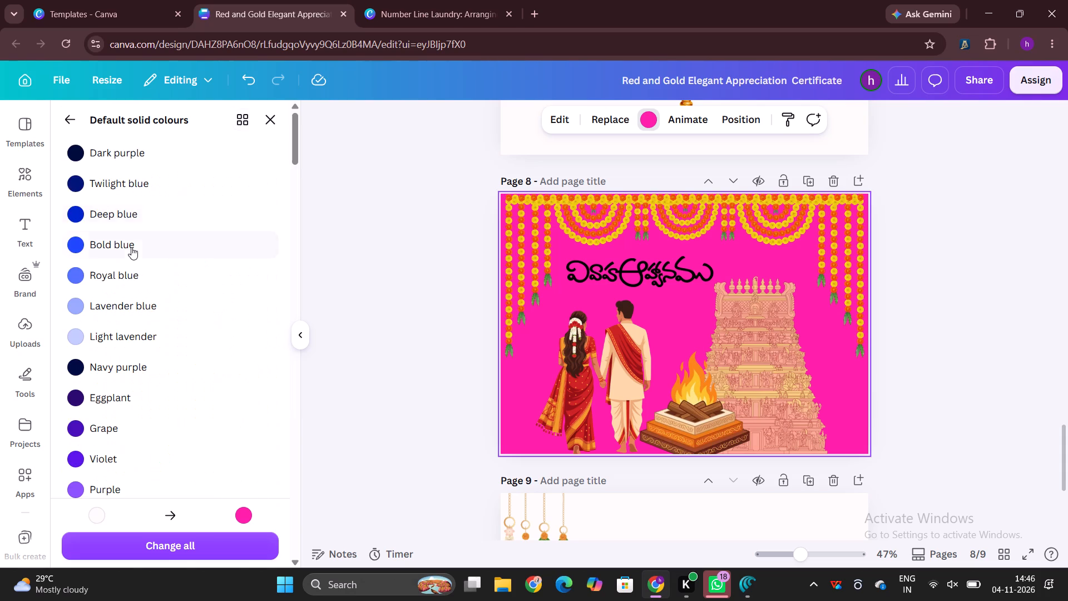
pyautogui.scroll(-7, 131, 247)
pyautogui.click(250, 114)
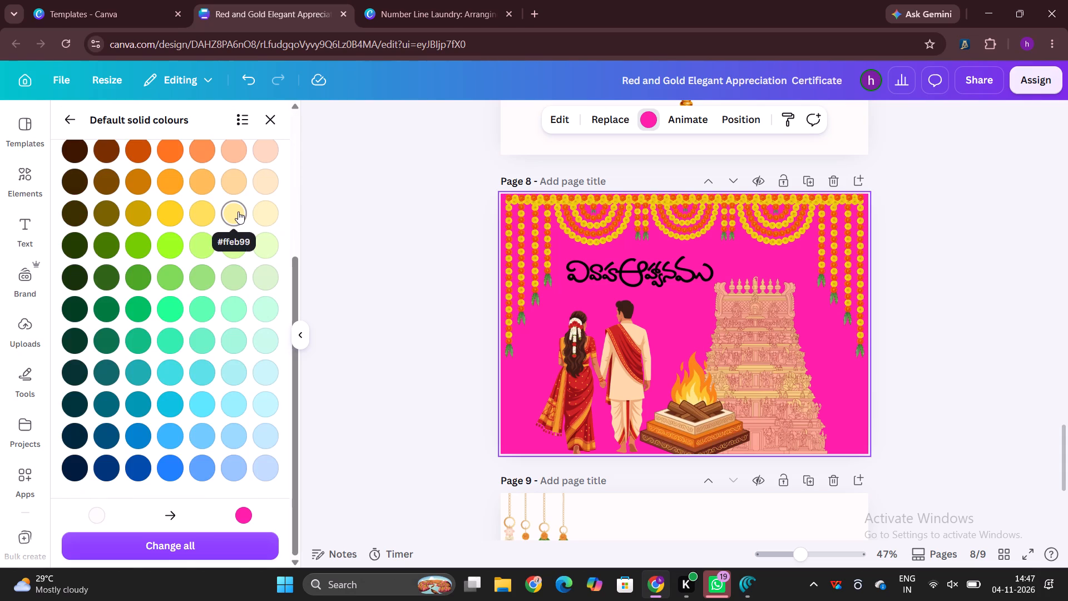
# Compare a paler cream with the light yellow #ffeb99 on page 8 and set the background to #ffeb99.
pyautogui.click(238, 211)
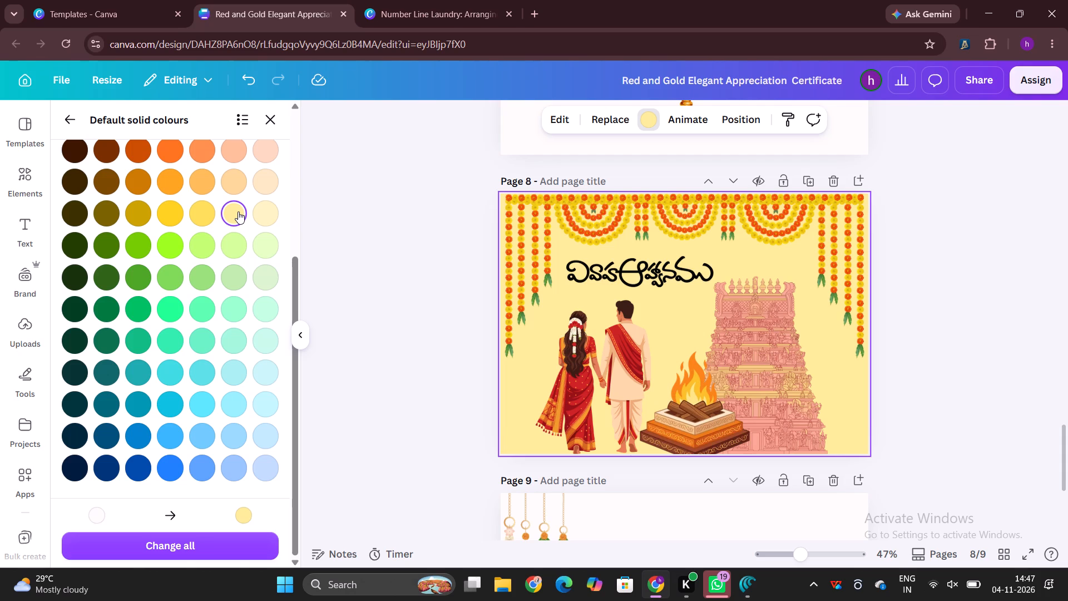
pyautogui.click(269, 218)
pyautogui.click(235, 213)
pyautogui.click(644, 116)
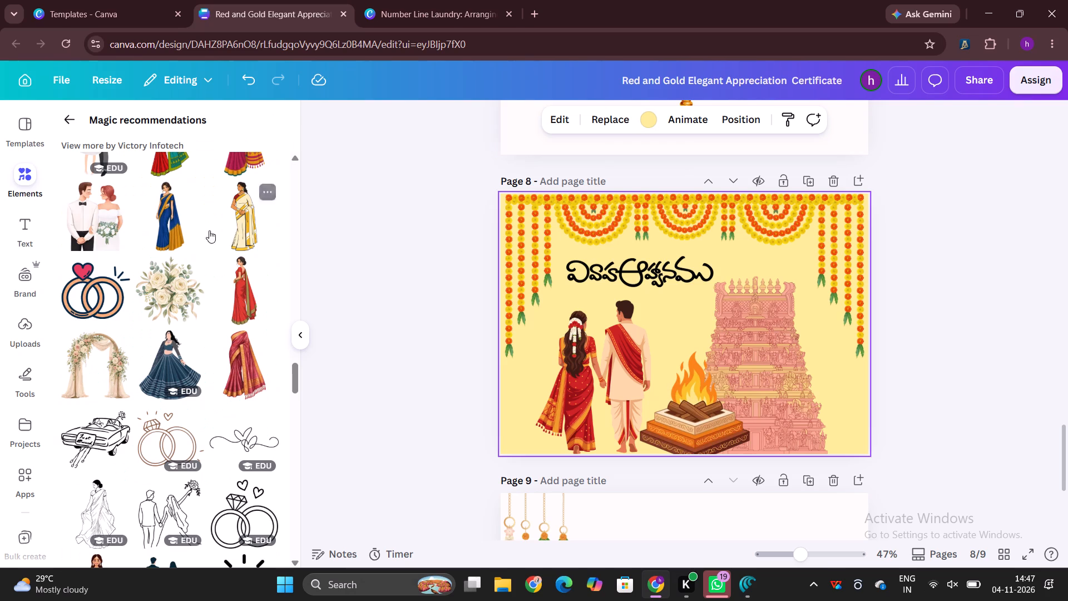
pyautogui.scroll(-2, 201, 309)
pyautogui.scroll(3, 201, 309)
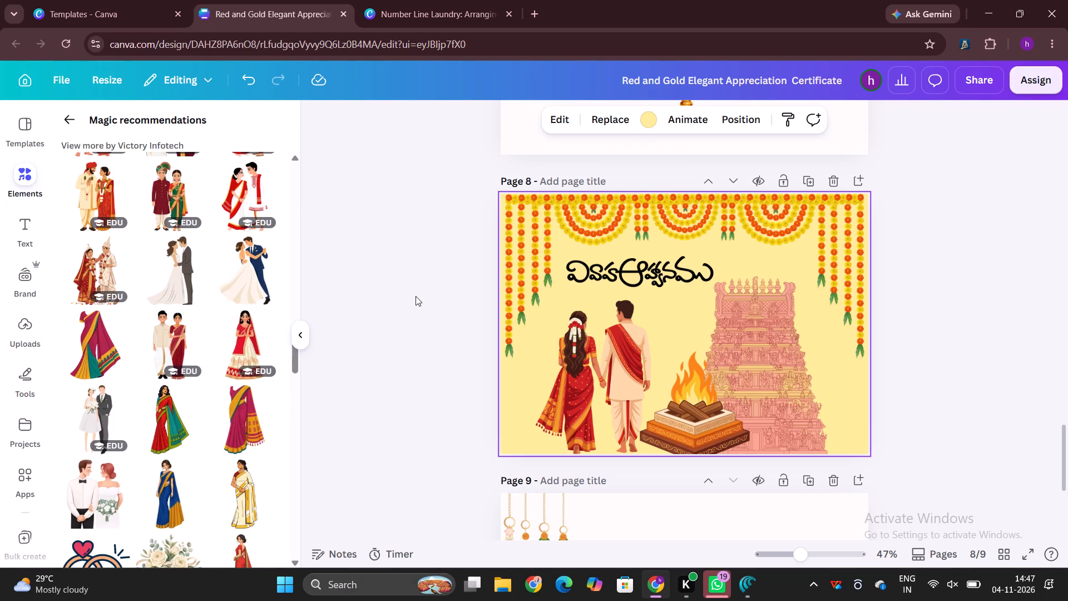
pyautogui.click(416, 296)
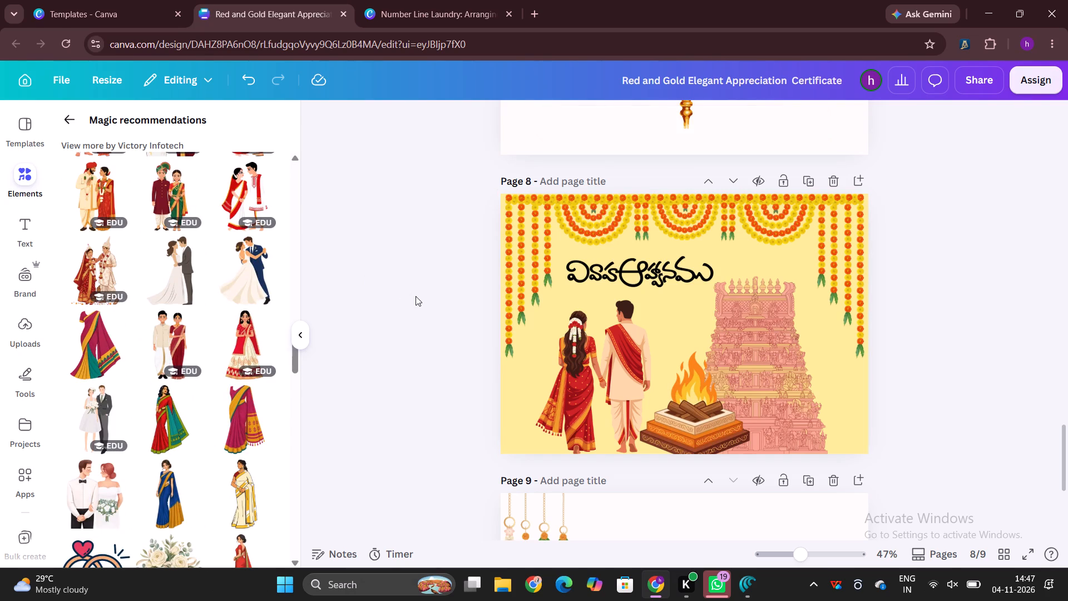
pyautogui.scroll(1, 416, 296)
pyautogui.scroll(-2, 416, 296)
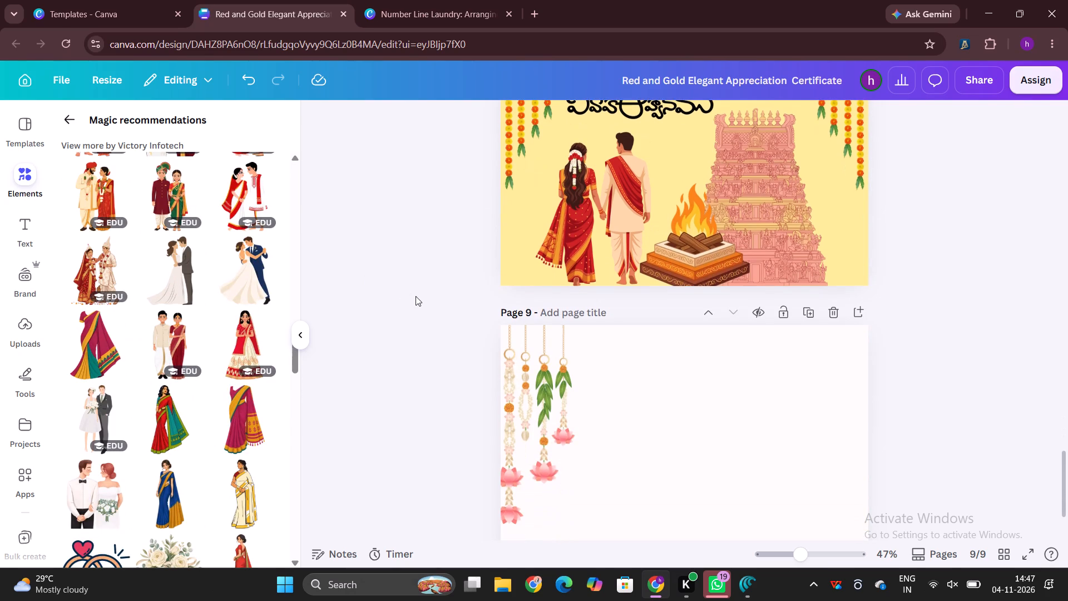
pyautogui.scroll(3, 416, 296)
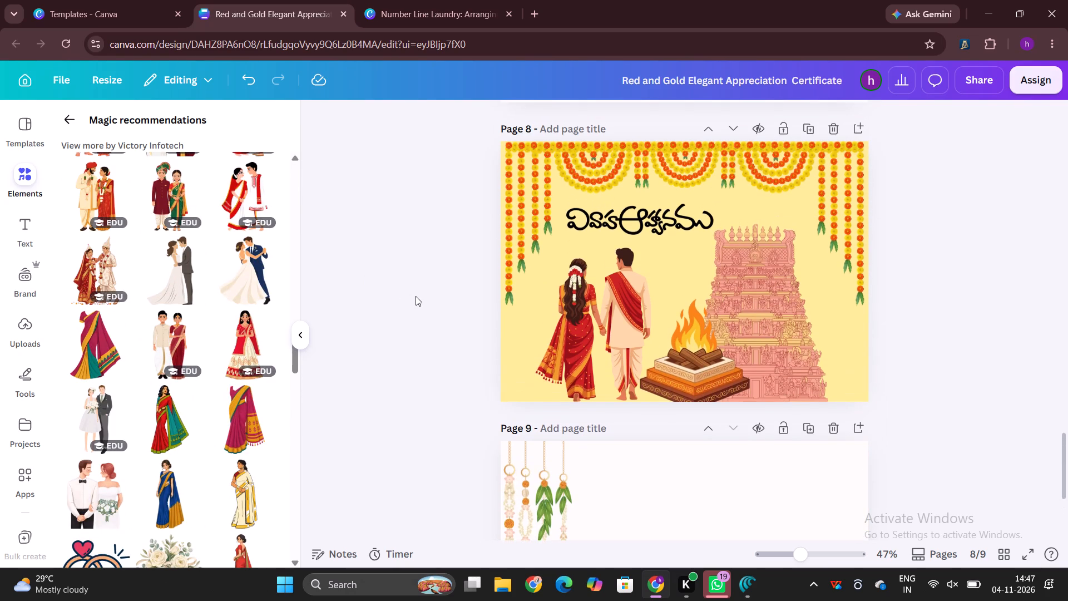
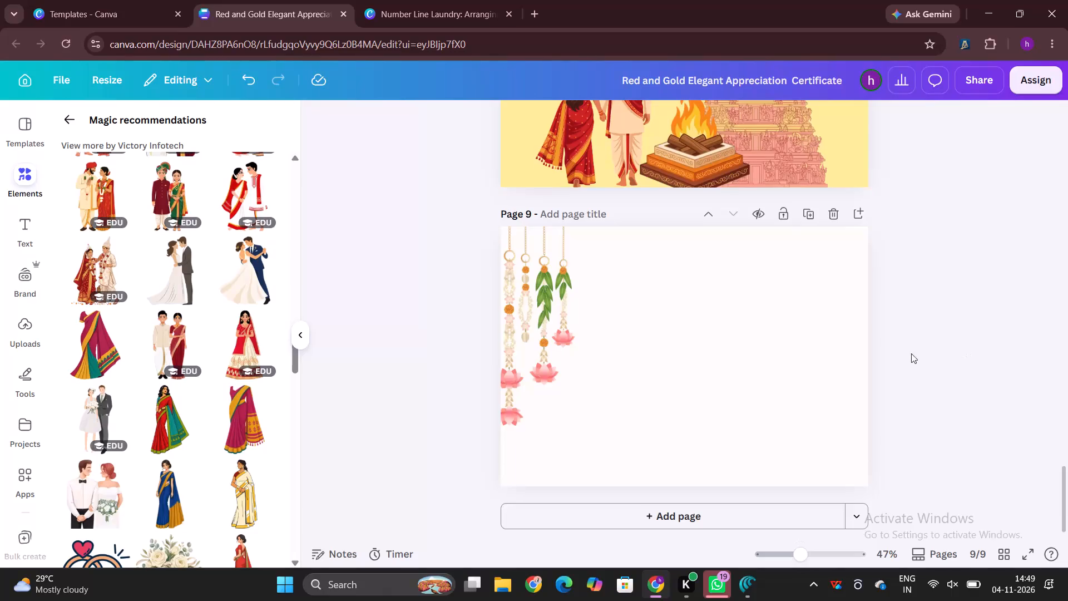
# Delete the hanging lotus garland graphic from page 9.
pyautogui.click(541, 343)
pyautogui.press('BackSpace')
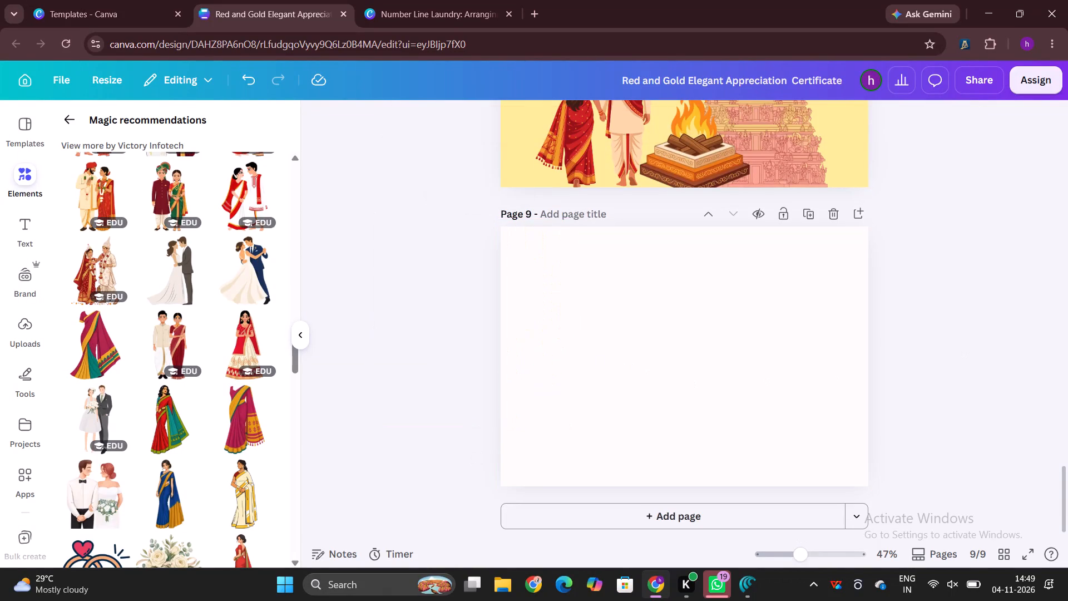
# Nudge the Telugu wedding heading on page 8 slightly upward, closer to the marigold garlands.
pyautogui.scroll(2, 541, 343)
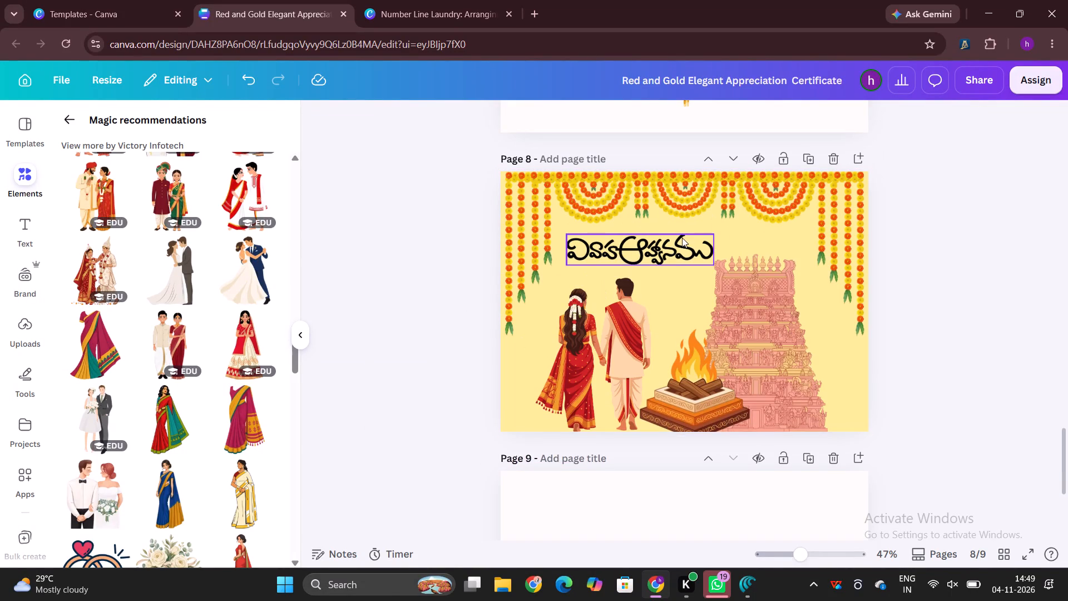
pyautogui.click(677, 242)
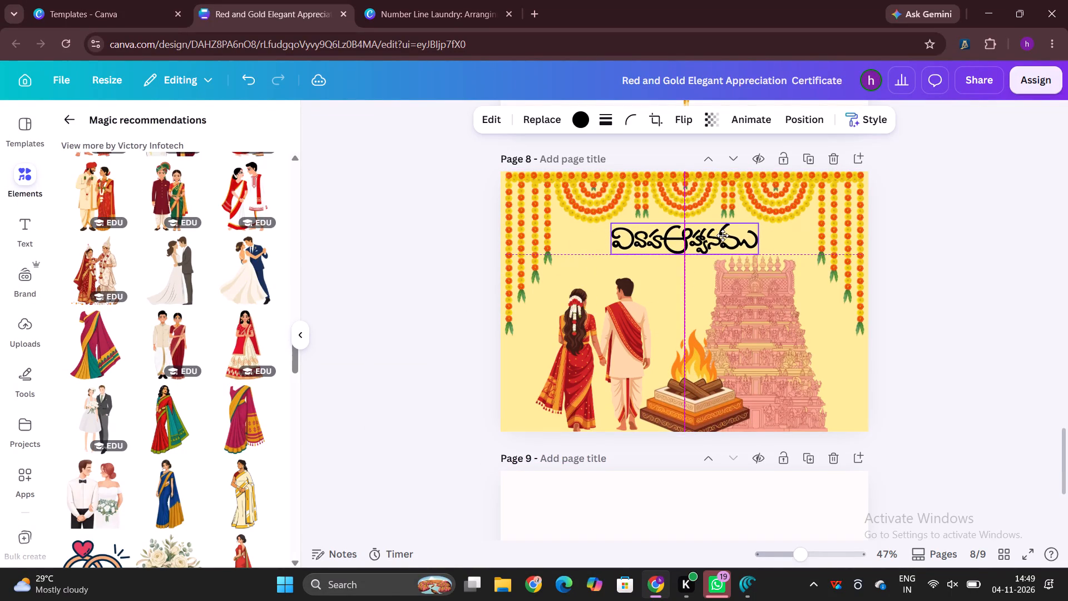
pyautogui.click(986, 283)
pyautogui.scroll(-2, 986, 283)
pyautogui.scroll(2, 986, 283)
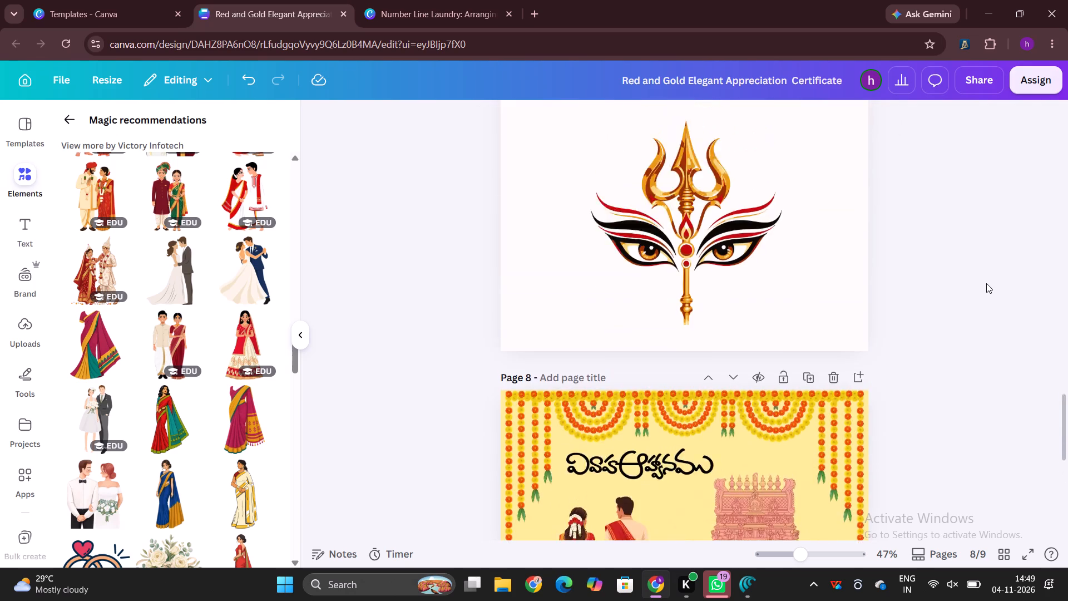
pyautogui.scroll(2, 986, 283)
pyautogui.scroll(-4, 986, 283)
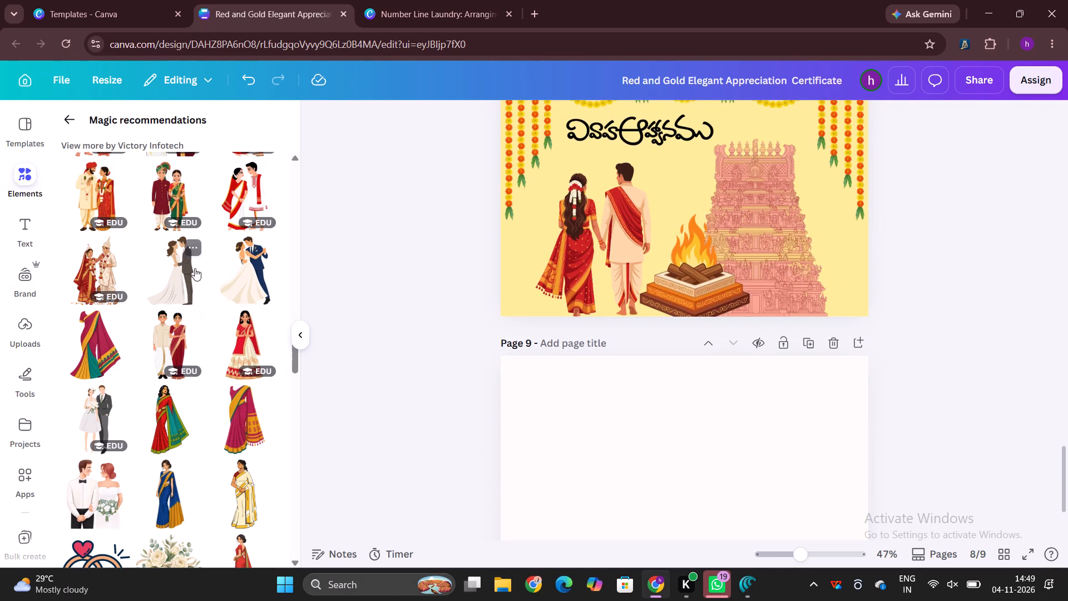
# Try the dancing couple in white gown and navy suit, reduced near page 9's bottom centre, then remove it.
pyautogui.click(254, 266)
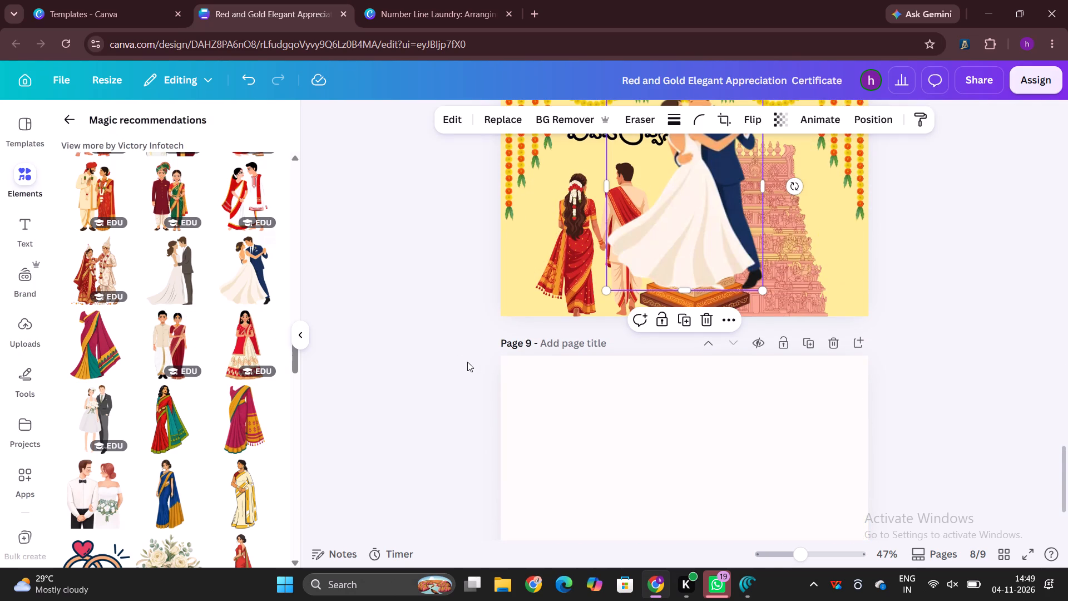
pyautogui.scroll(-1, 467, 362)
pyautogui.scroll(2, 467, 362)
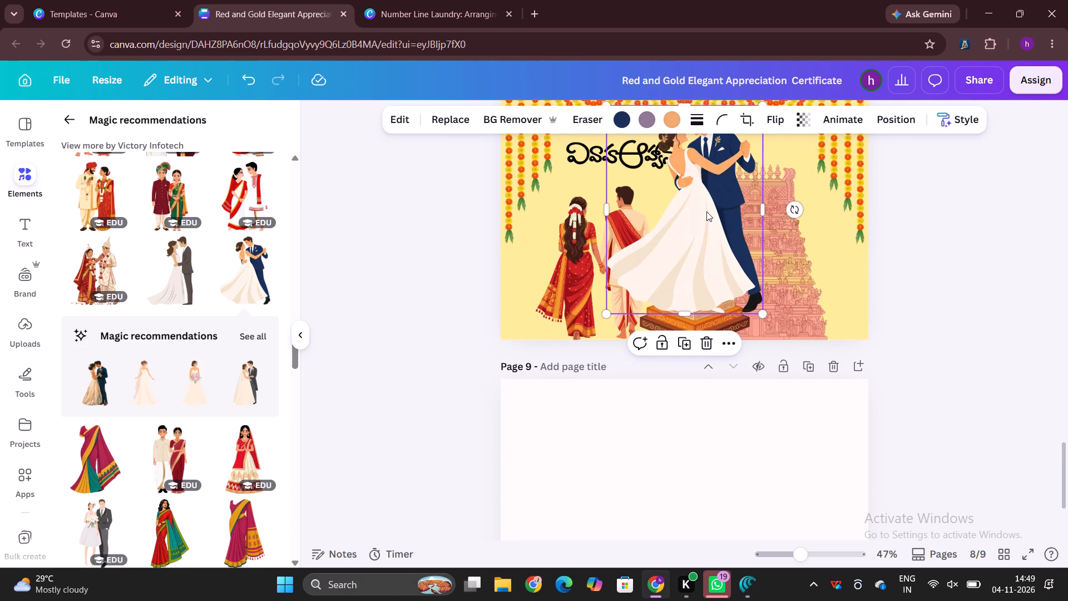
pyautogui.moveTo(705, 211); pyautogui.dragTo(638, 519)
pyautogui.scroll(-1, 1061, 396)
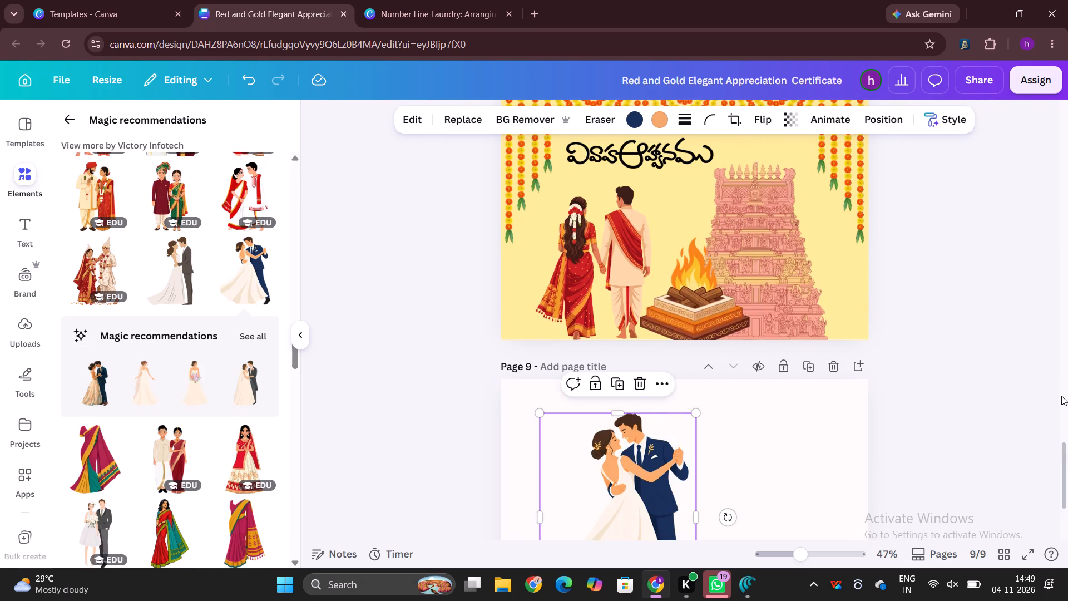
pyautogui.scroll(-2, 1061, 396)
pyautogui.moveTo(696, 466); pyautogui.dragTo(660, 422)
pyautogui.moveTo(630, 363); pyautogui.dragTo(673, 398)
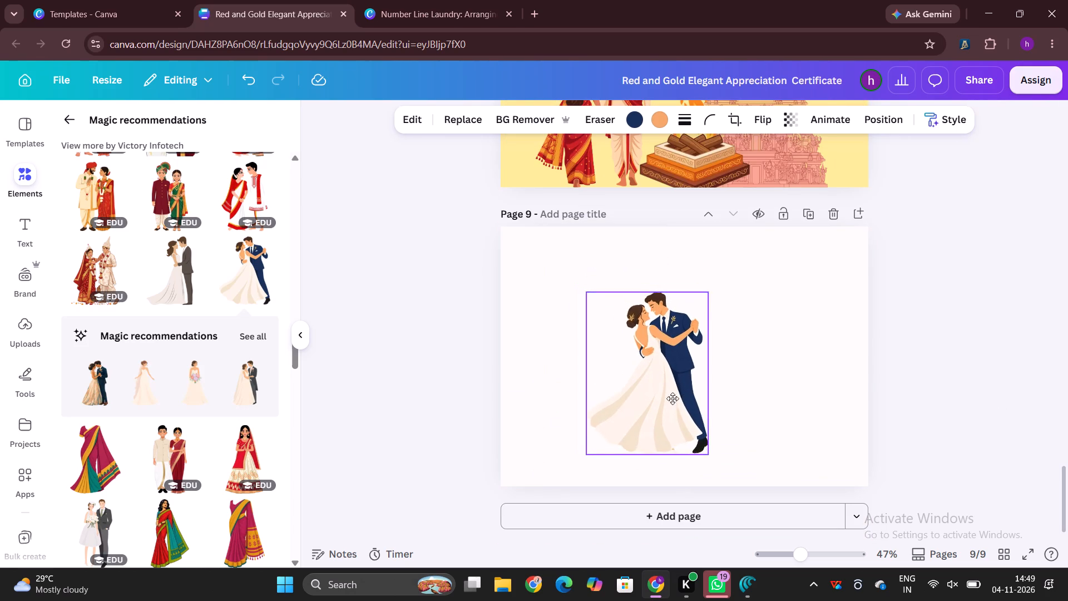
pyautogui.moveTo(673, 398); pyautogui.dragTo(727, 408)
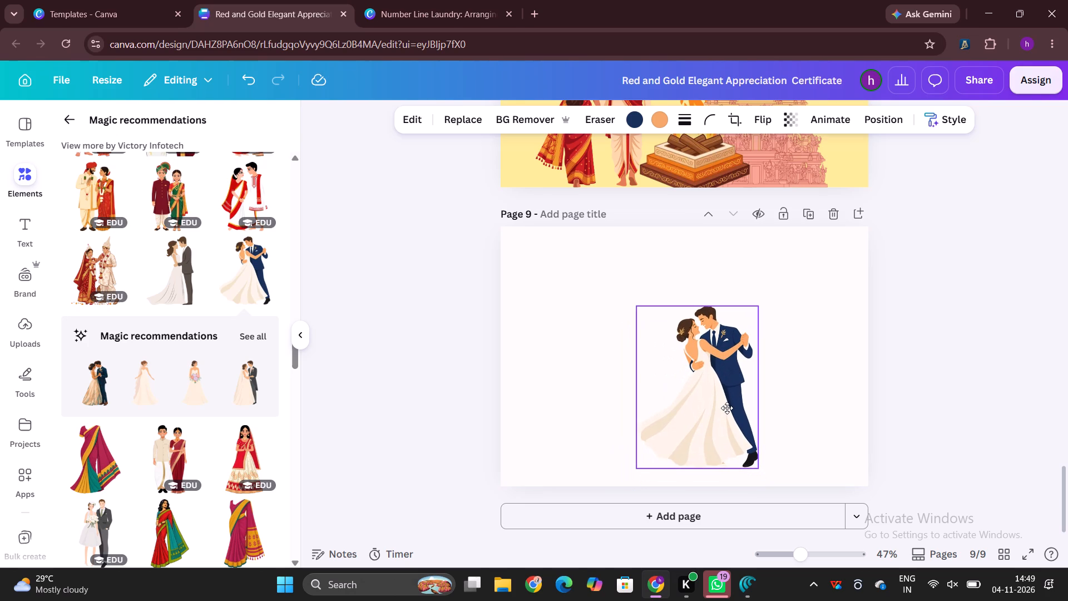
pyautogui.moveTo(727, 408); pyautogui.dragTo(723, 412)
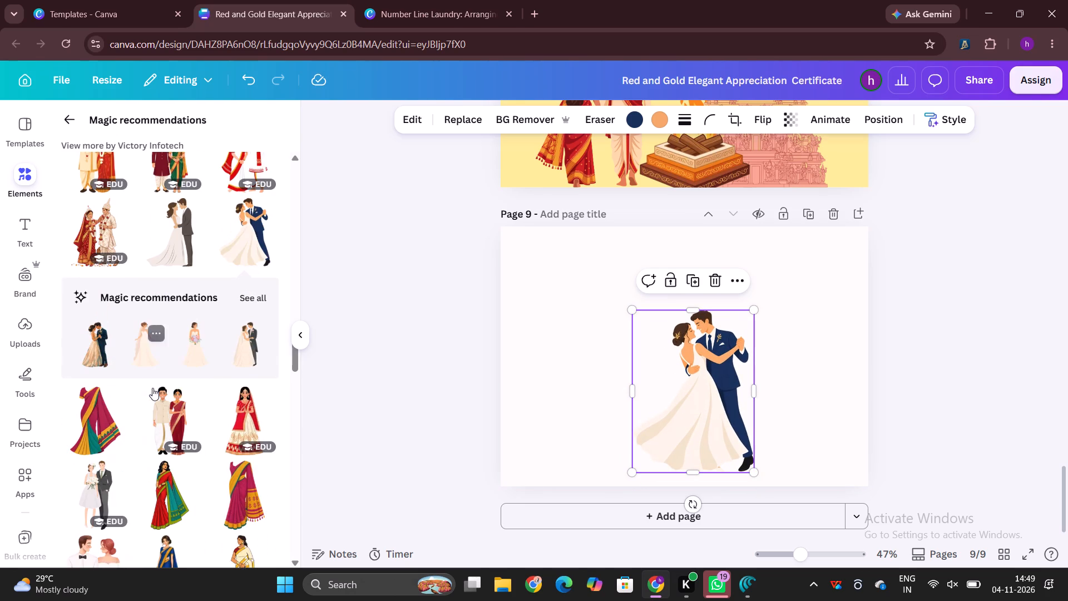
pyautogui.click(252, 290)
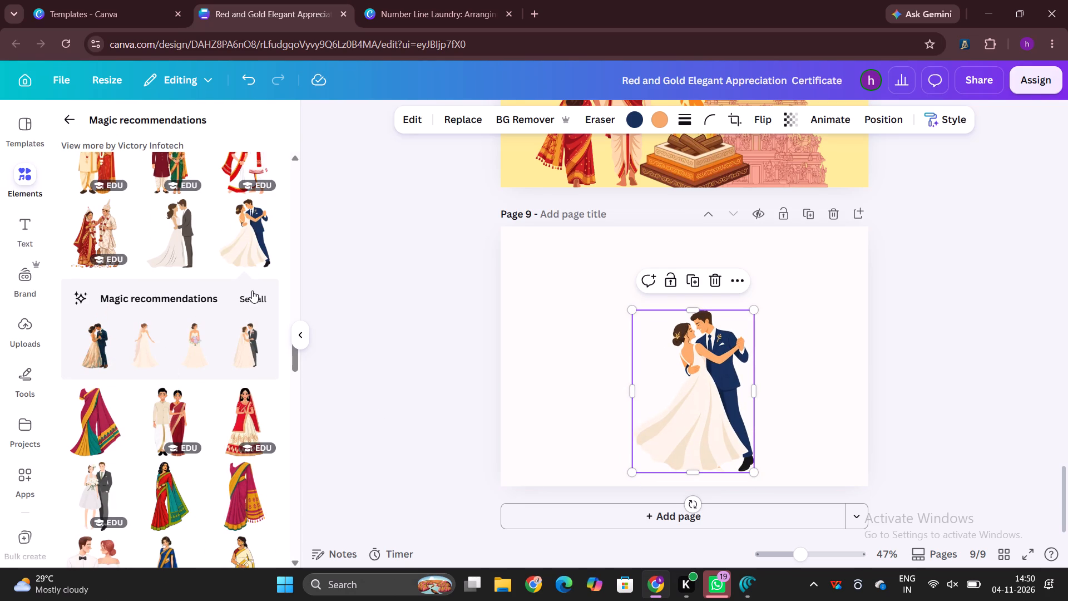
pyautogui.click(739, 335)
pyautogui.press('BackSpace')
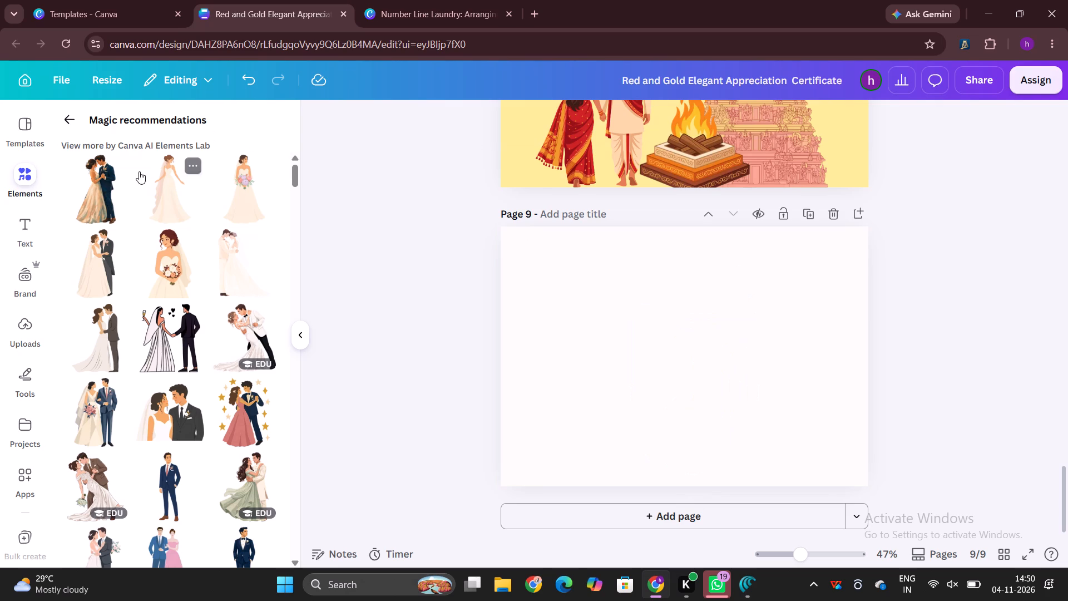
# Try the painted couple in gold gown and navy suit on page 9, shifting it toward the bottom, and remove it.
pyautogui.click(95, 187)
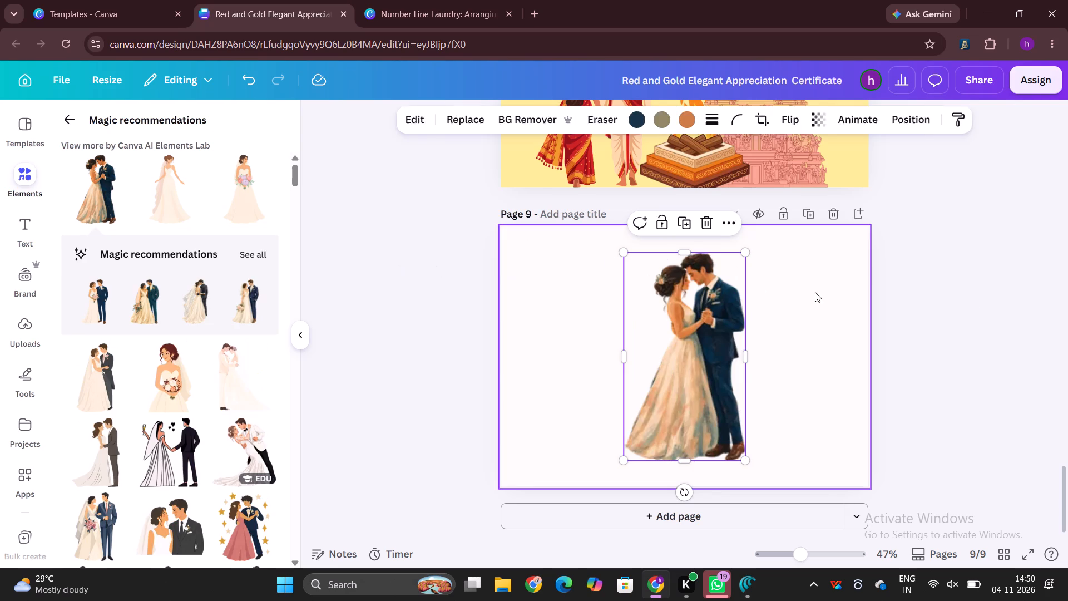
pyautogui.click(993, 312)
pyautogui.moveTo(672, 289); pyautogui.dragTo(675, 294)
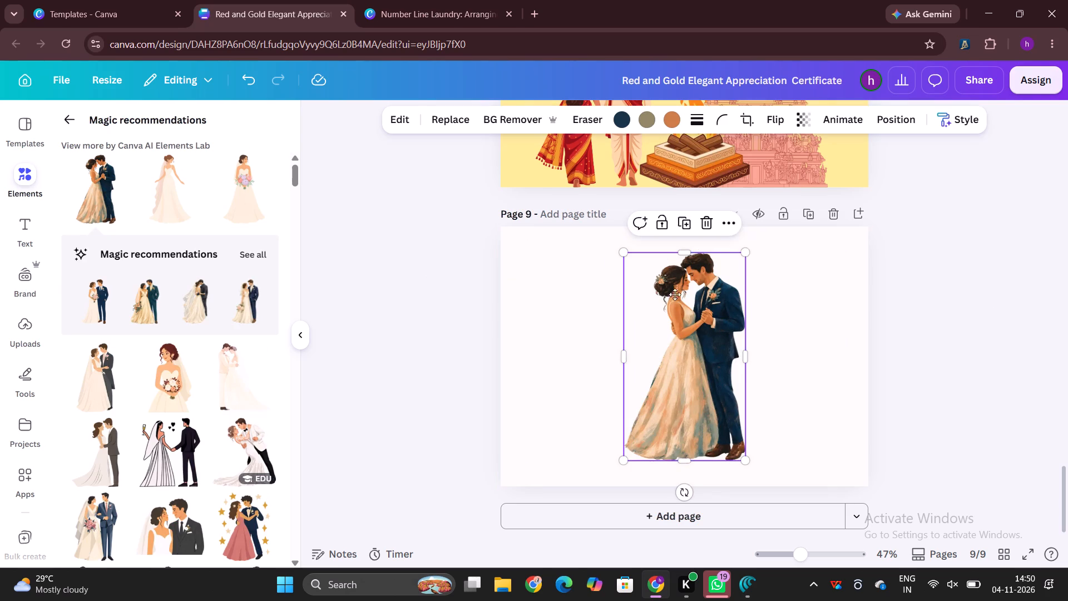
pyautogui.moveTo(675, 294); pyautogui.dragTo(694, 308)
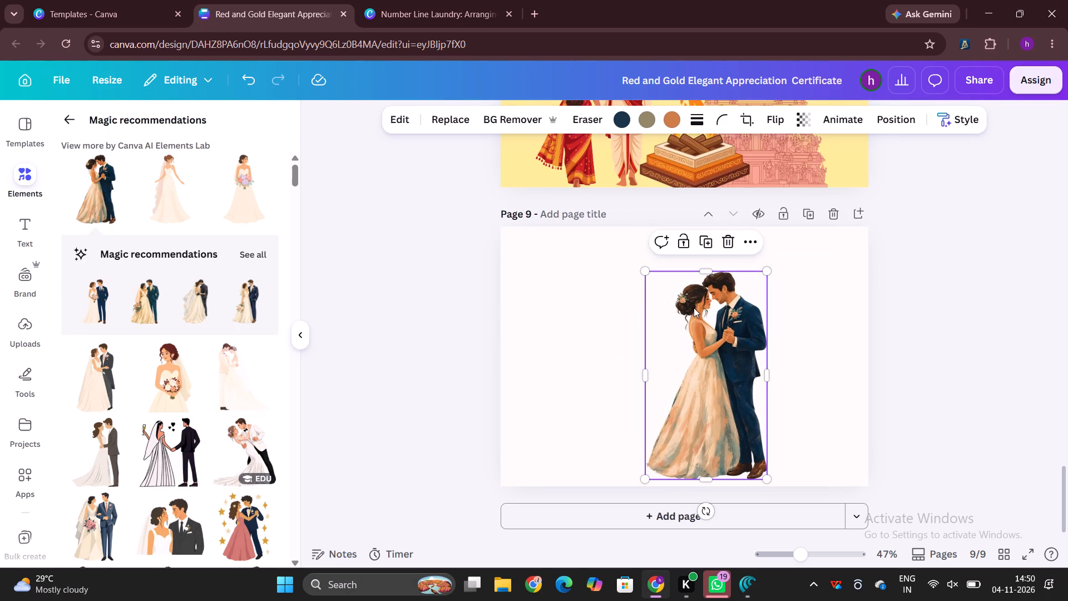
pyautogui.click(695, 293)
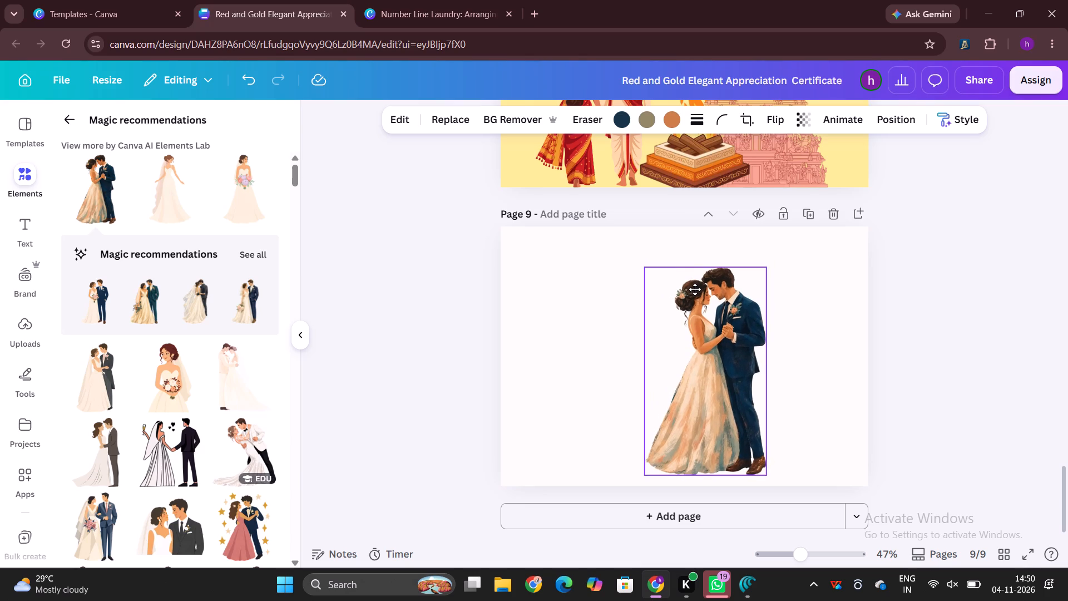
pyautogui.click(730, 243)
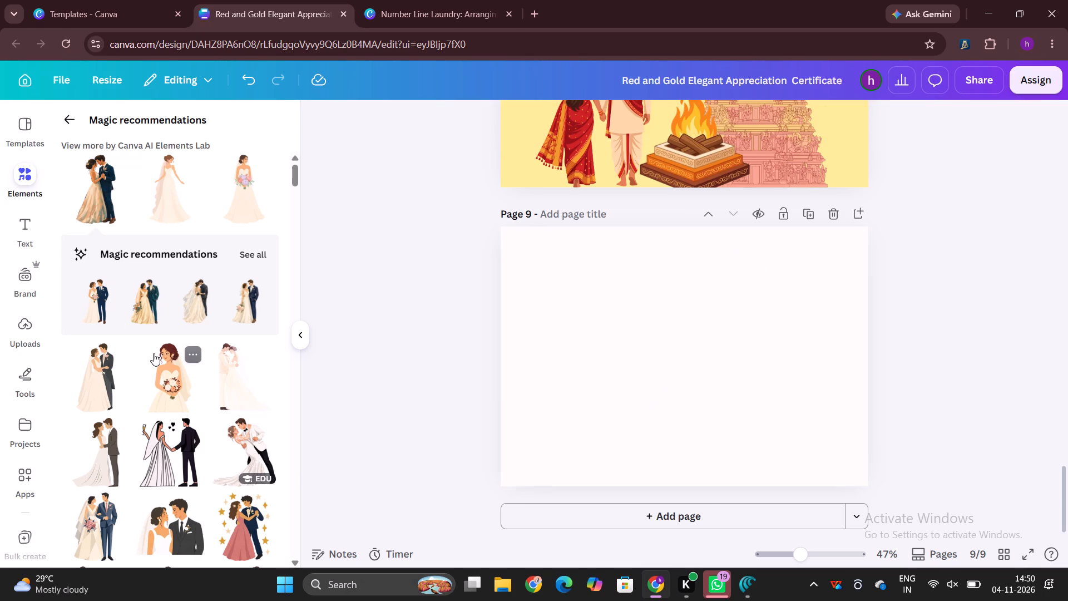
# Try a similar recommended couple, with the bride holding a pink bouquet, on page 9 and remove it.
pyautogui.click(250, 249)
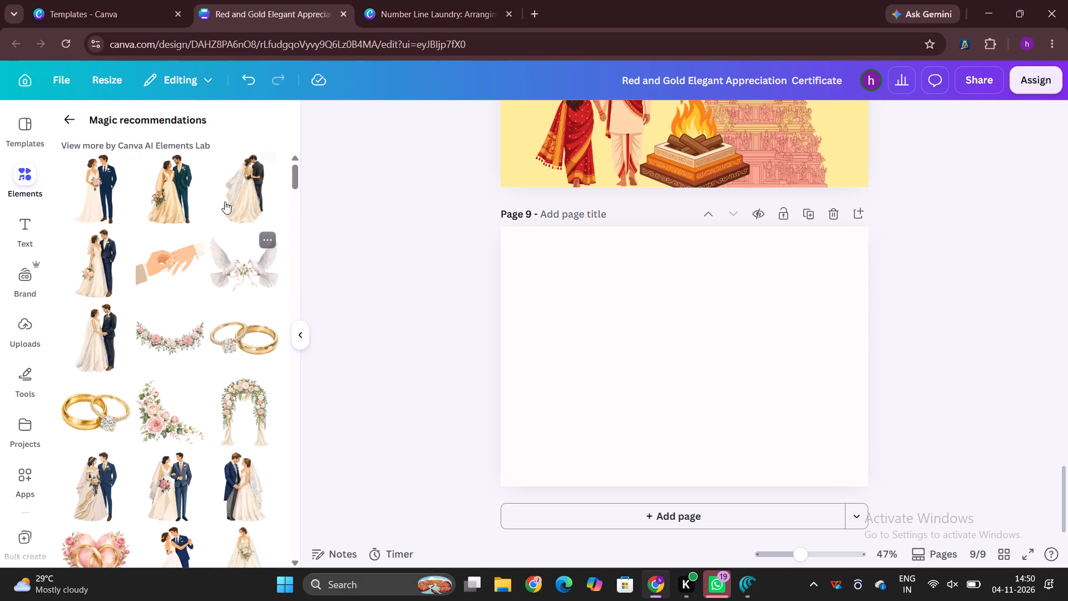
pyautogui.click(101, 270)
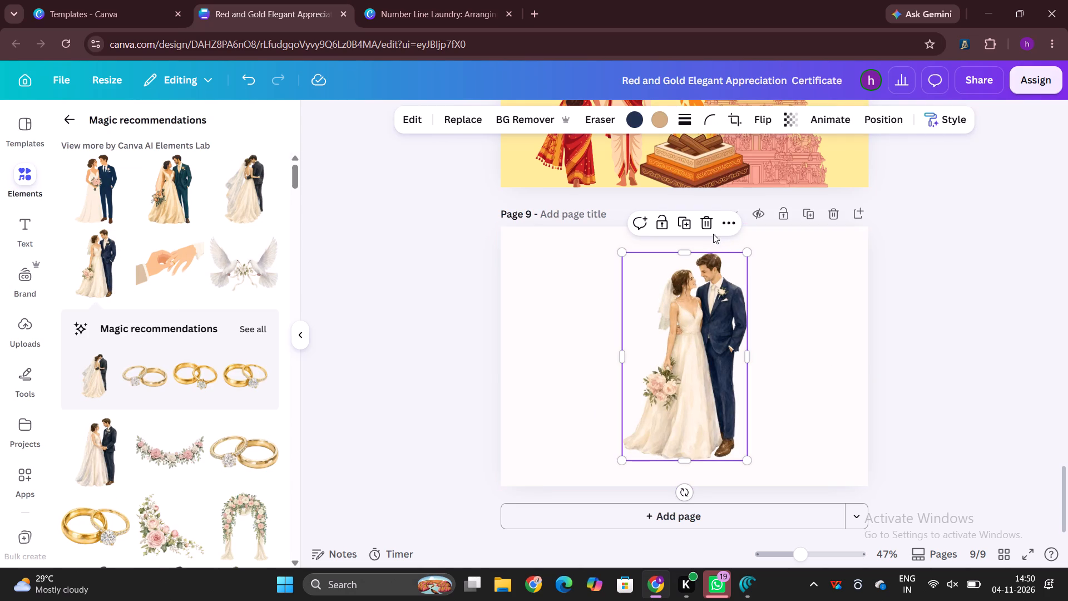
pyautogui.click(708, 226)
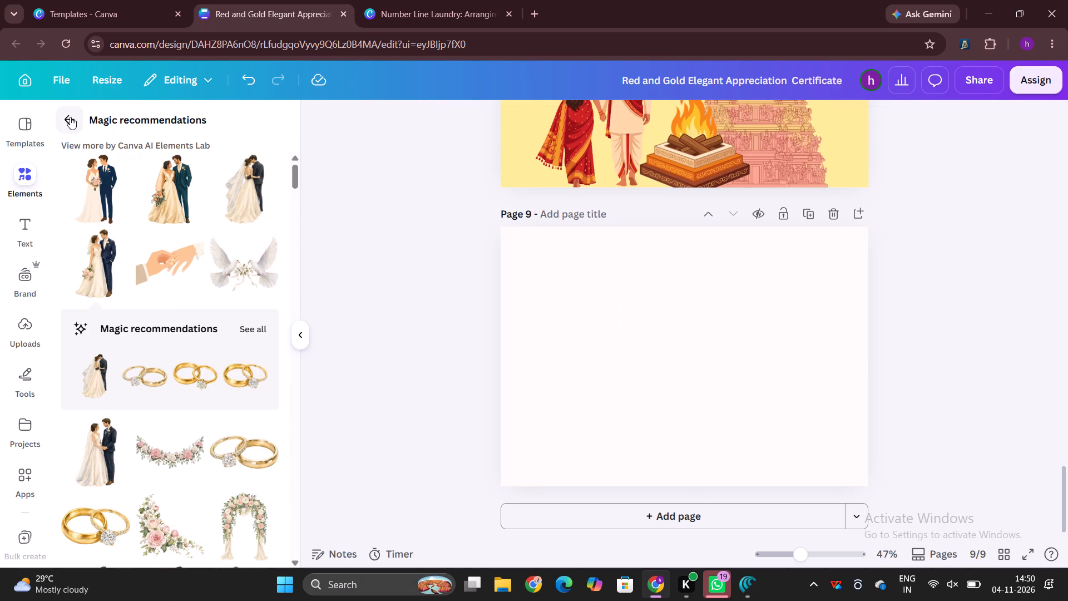
# Add the maroon arch with banana trees from the indian wedding graphics to page 9 and enlarge it to fill the page.
pyautogui.click(70, 117)
pyautogui.scroll(-2, 199, 336)
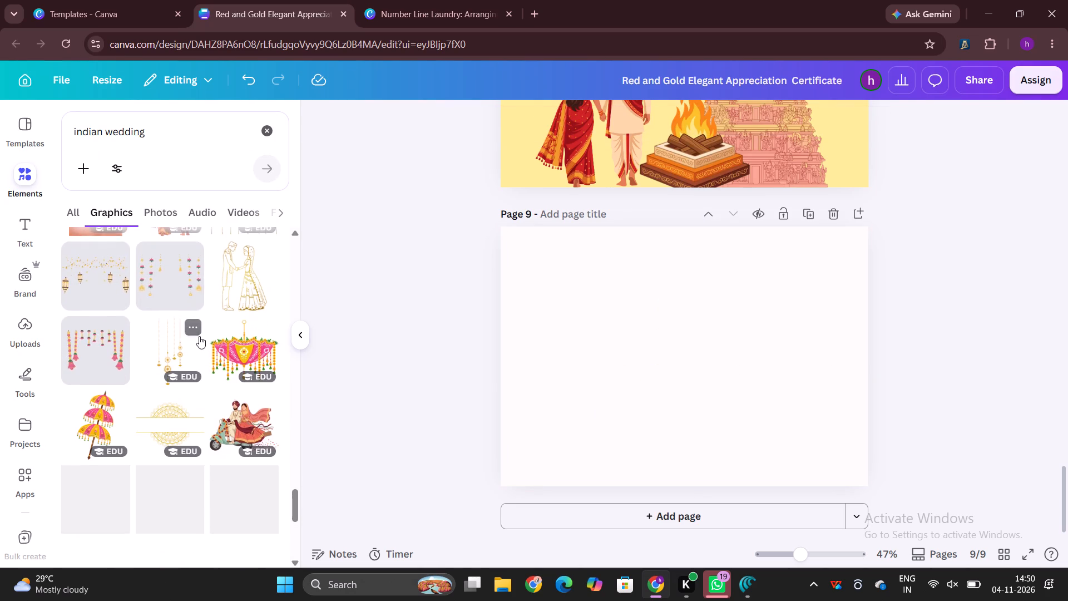
pyautogui.scroll(-2, 199, 336)
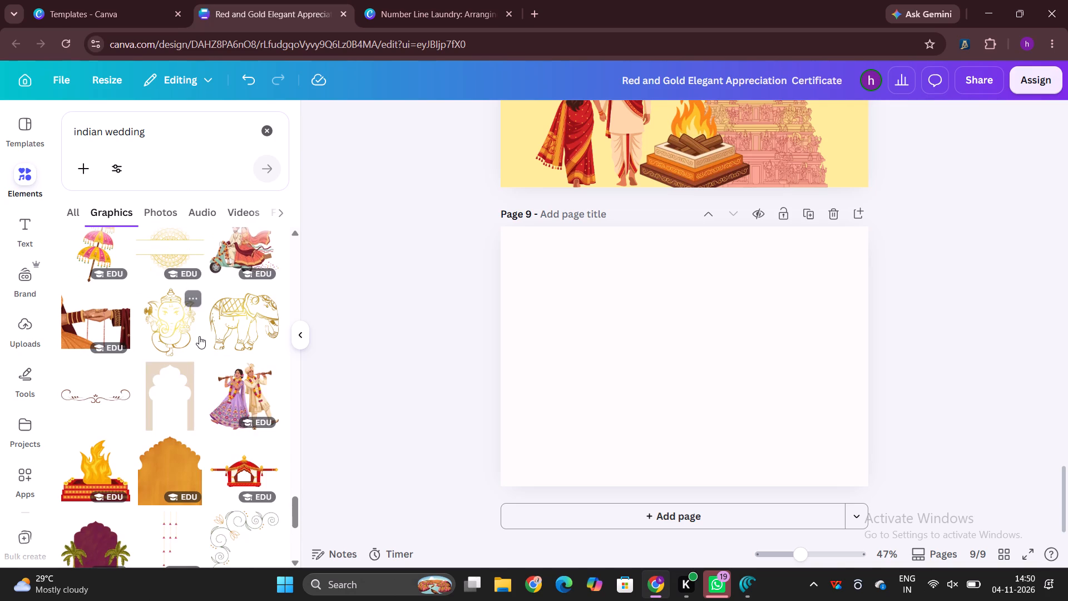
pyautogui.scroll(-4, 199, 336)
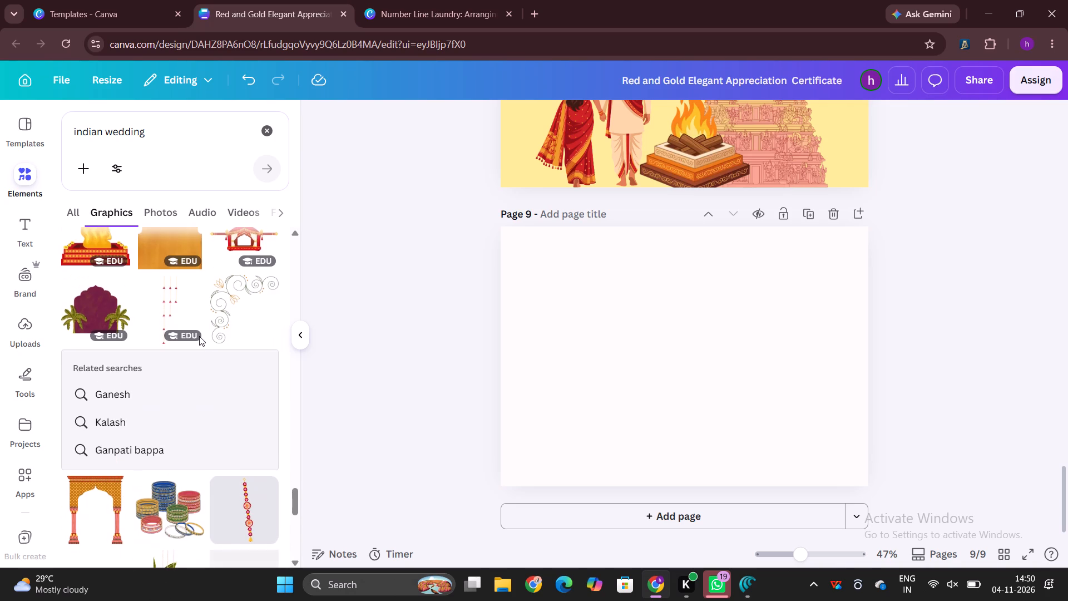
pyautogui.click(90, 306)
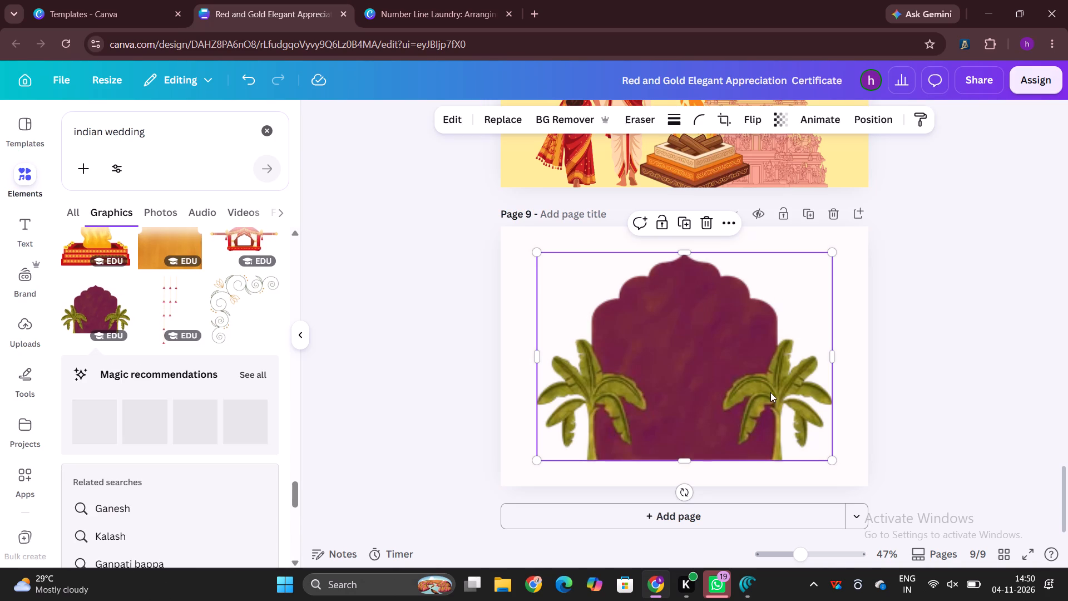
pyautogui.moveTo(830, 459); pyautogui.dragTo(869, 475)
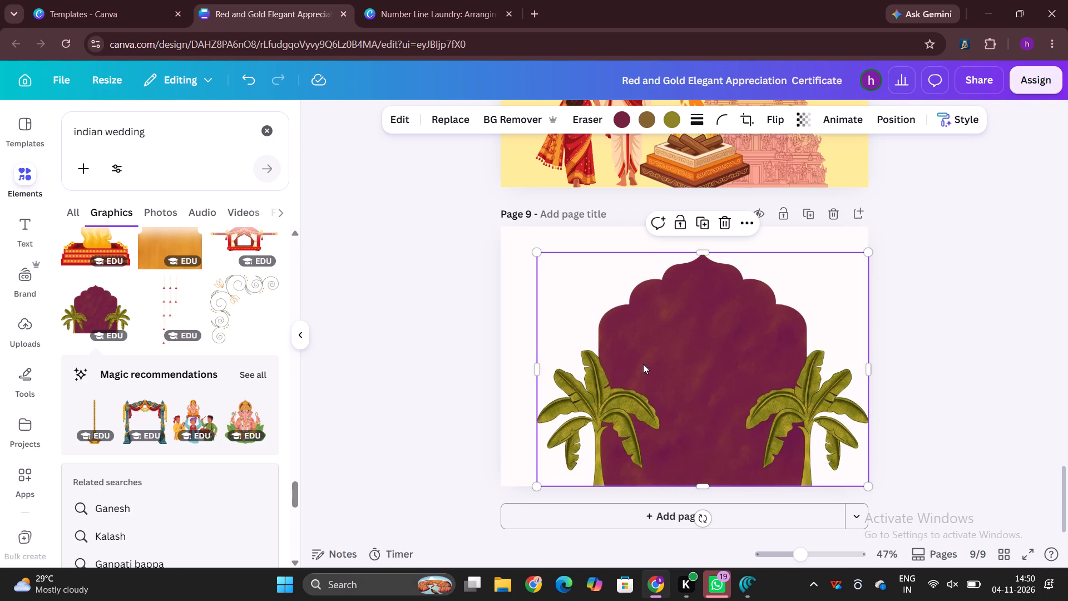
pyautogui.moveTo(537, 255); pyautogui.dragTo(501, 244)
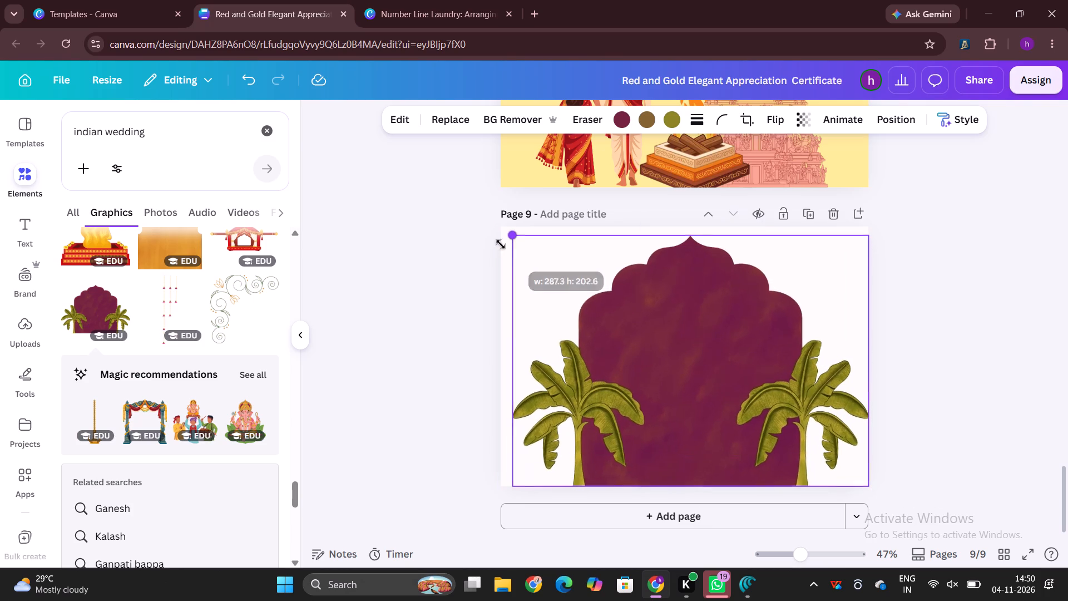
pyautogui.moveTo(501, 244); pyautogui.dragTo(494, 244)
pyautogui.click(958, 331)
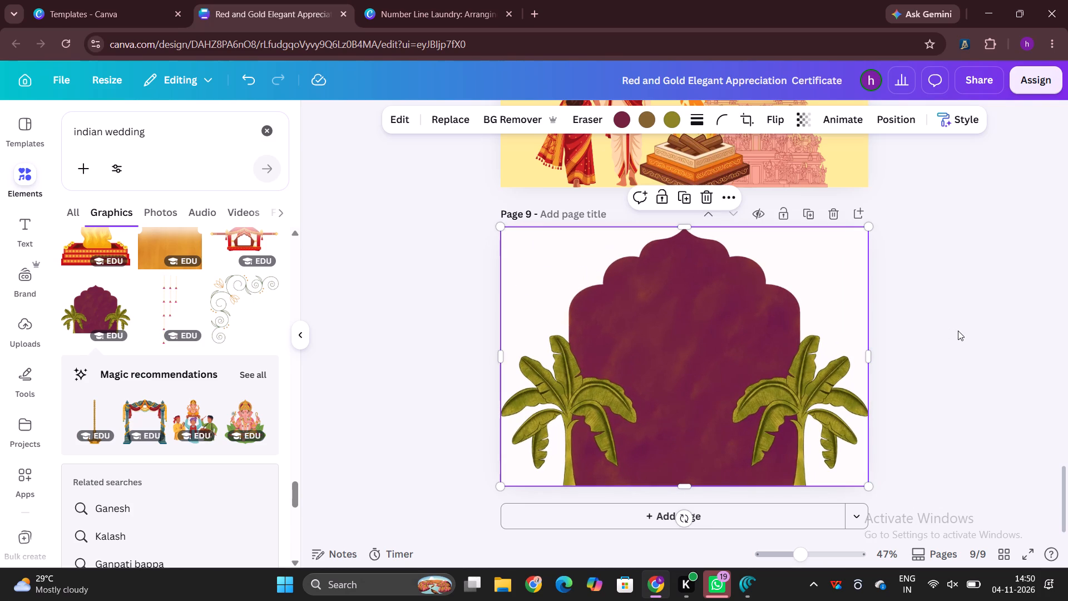
pyautogui.click(507, 282)
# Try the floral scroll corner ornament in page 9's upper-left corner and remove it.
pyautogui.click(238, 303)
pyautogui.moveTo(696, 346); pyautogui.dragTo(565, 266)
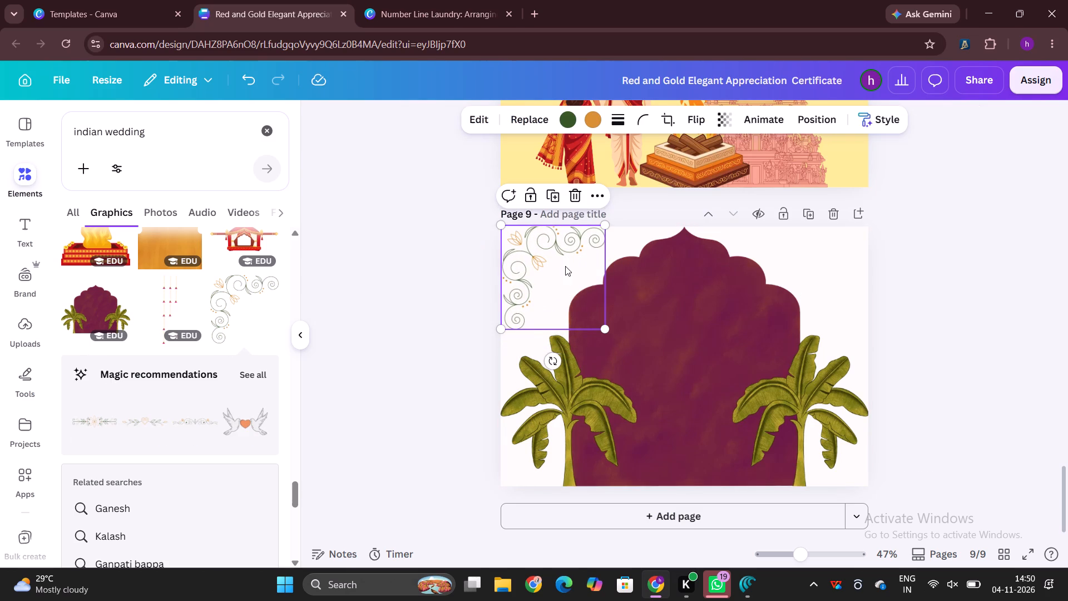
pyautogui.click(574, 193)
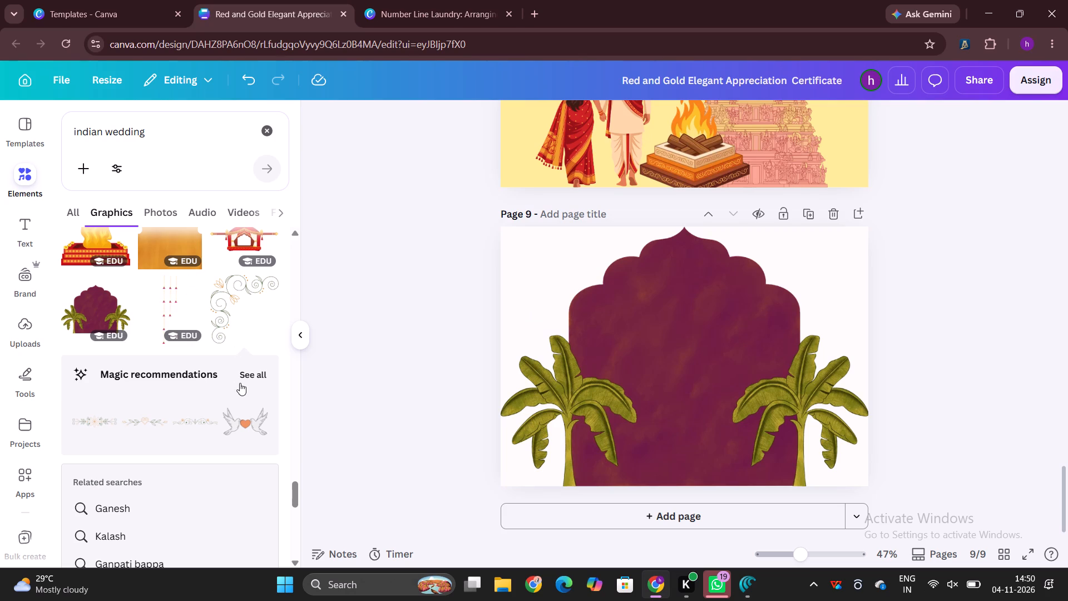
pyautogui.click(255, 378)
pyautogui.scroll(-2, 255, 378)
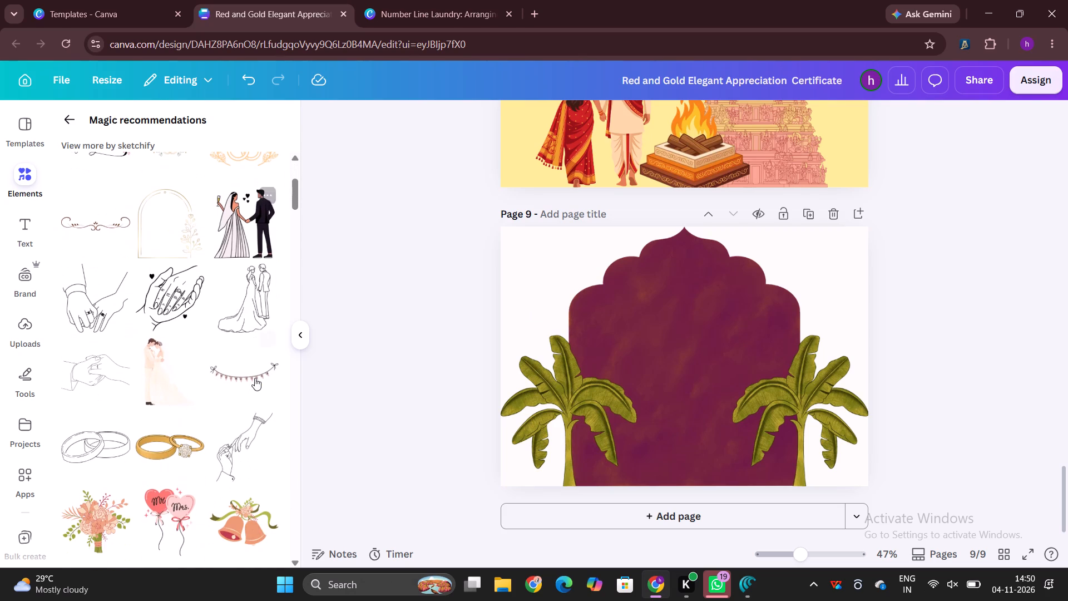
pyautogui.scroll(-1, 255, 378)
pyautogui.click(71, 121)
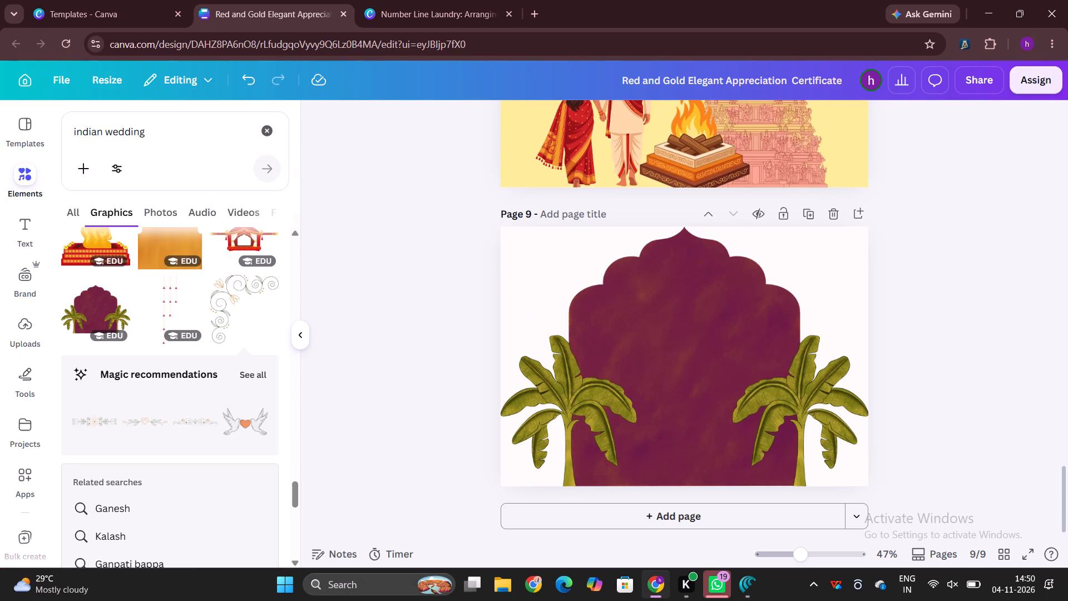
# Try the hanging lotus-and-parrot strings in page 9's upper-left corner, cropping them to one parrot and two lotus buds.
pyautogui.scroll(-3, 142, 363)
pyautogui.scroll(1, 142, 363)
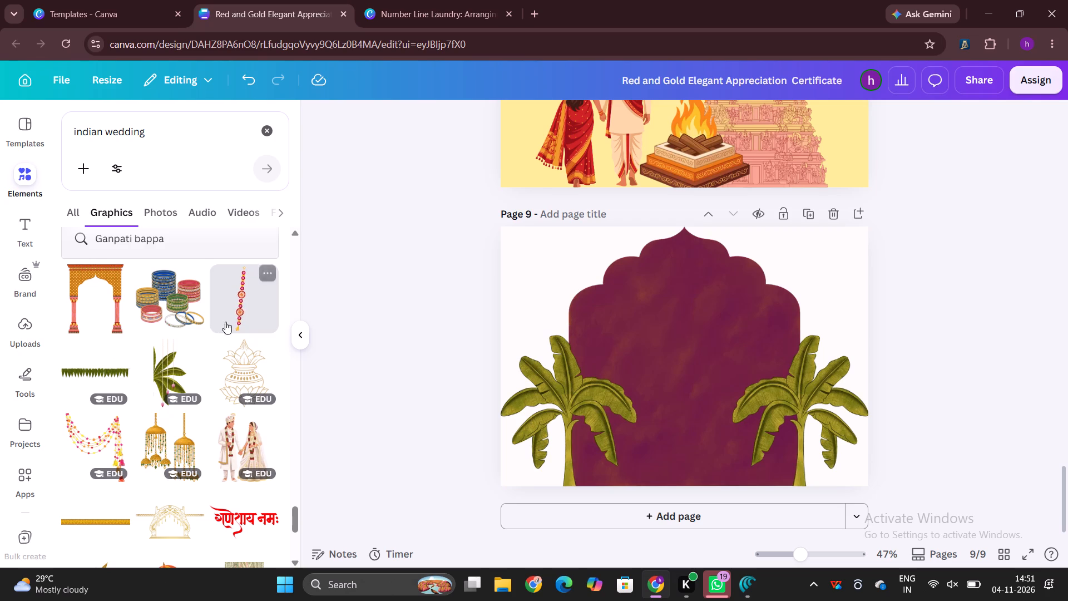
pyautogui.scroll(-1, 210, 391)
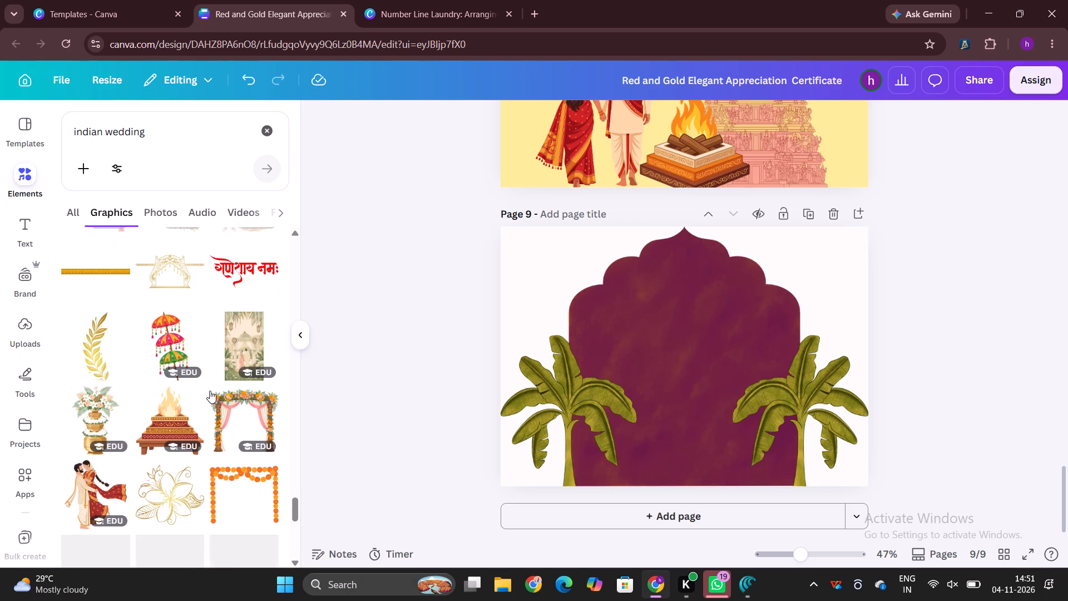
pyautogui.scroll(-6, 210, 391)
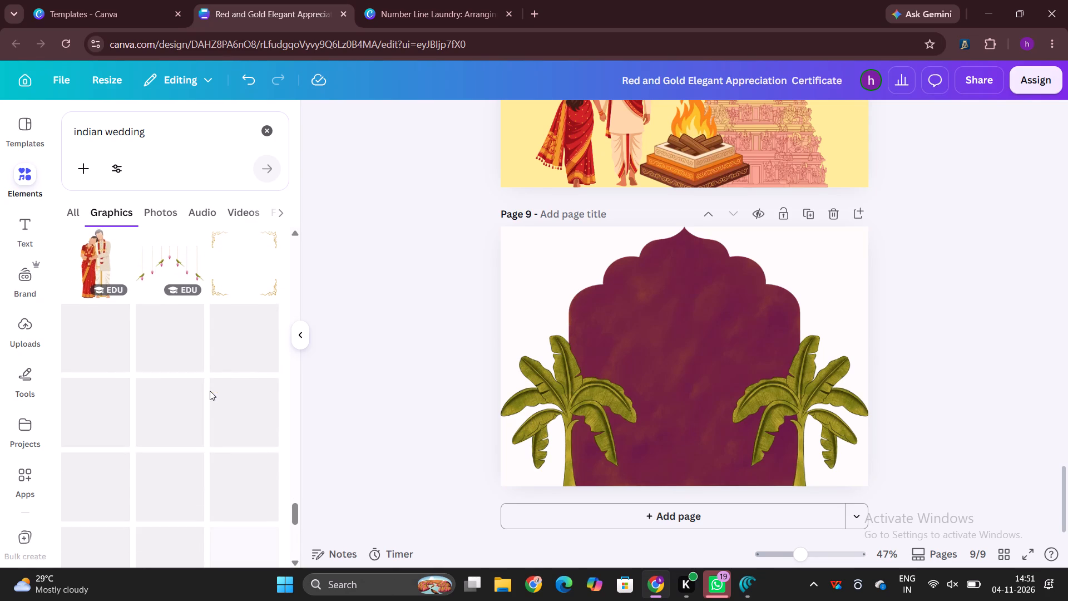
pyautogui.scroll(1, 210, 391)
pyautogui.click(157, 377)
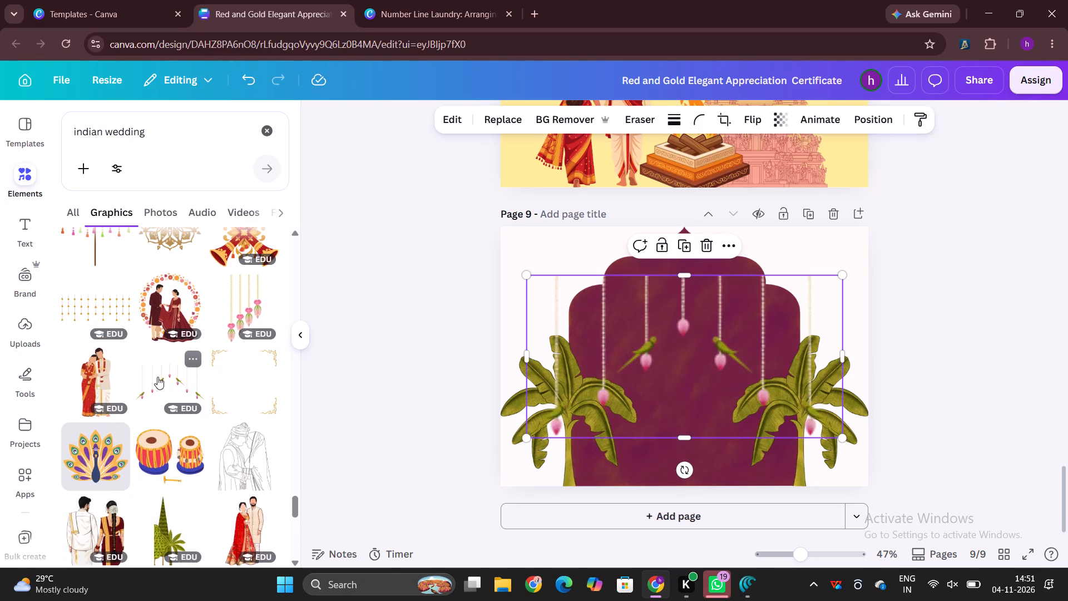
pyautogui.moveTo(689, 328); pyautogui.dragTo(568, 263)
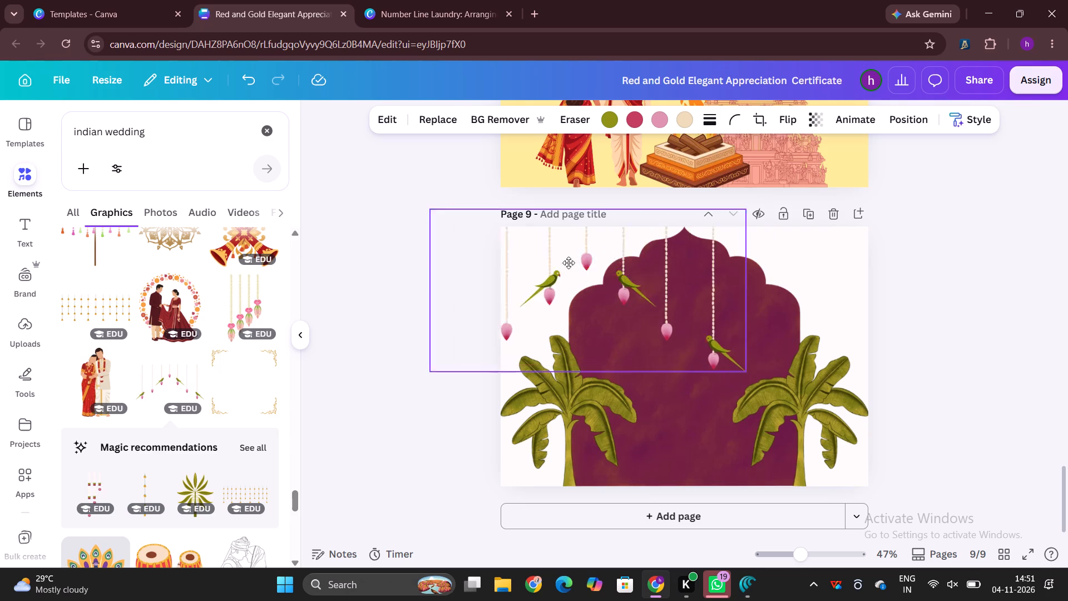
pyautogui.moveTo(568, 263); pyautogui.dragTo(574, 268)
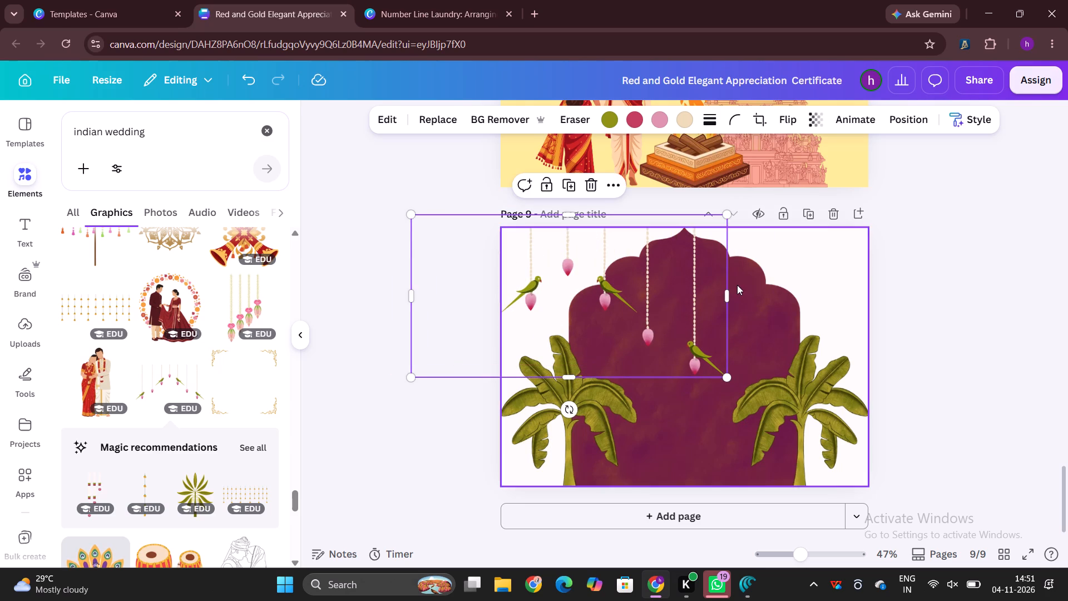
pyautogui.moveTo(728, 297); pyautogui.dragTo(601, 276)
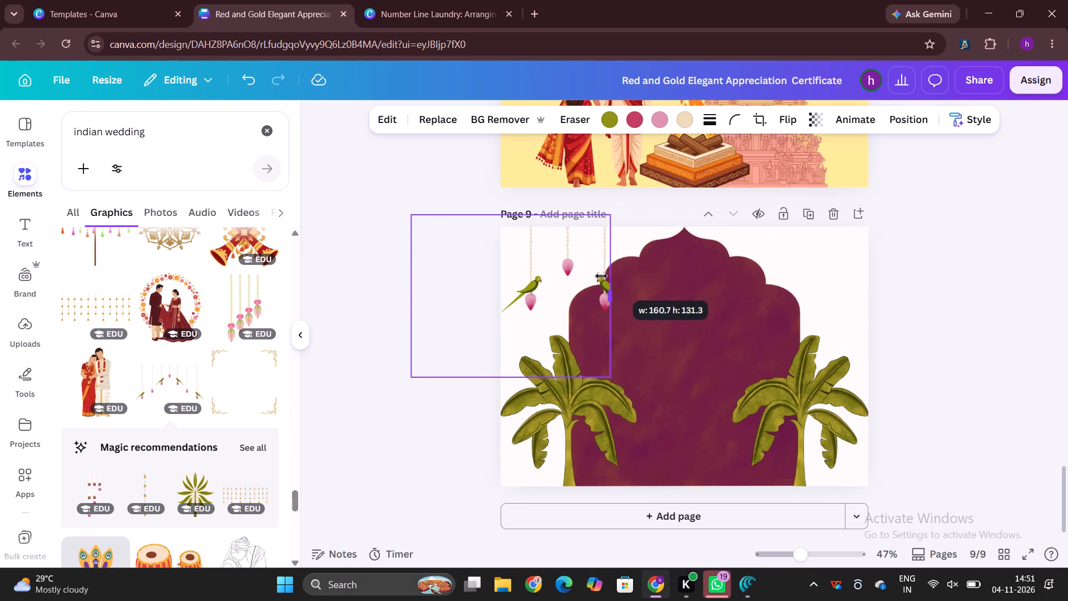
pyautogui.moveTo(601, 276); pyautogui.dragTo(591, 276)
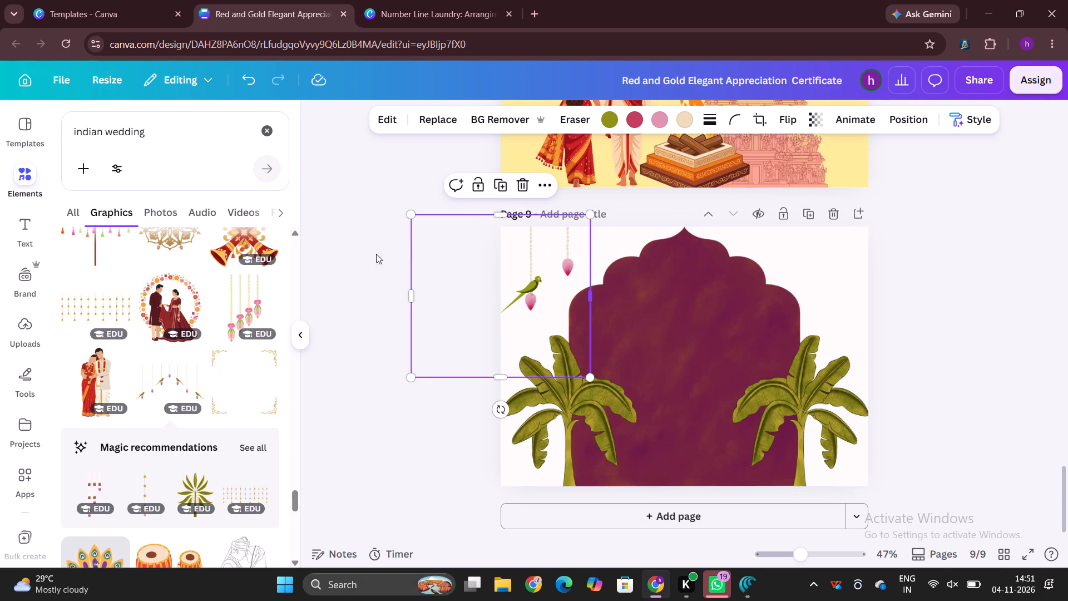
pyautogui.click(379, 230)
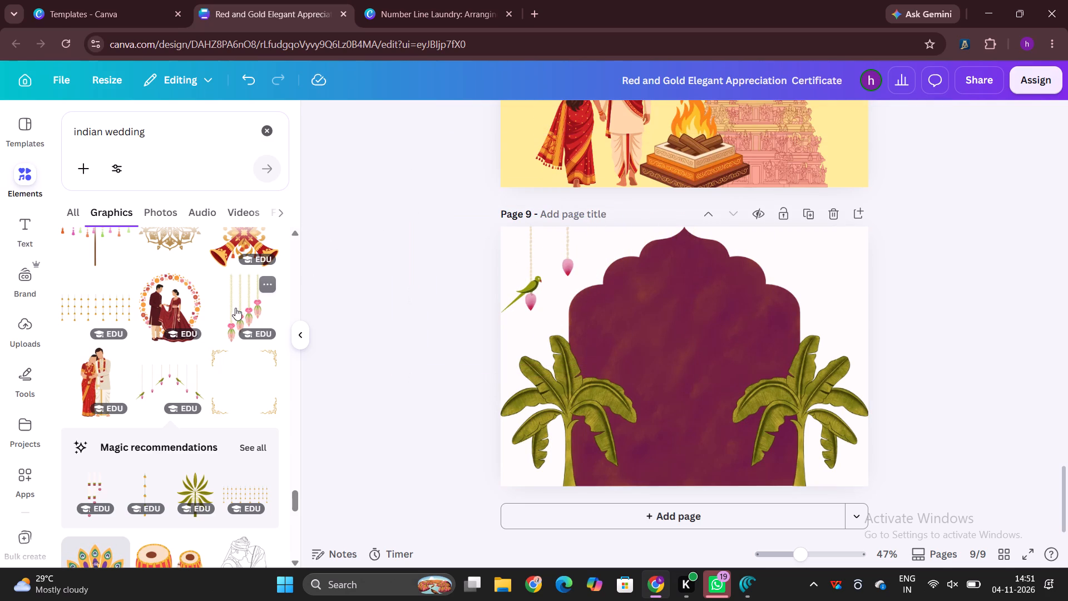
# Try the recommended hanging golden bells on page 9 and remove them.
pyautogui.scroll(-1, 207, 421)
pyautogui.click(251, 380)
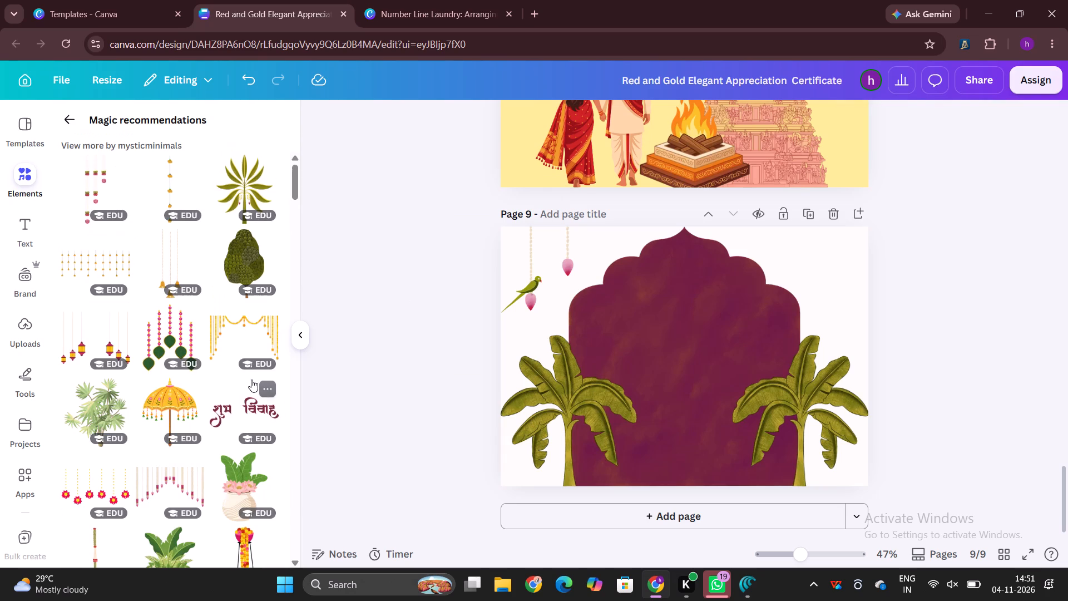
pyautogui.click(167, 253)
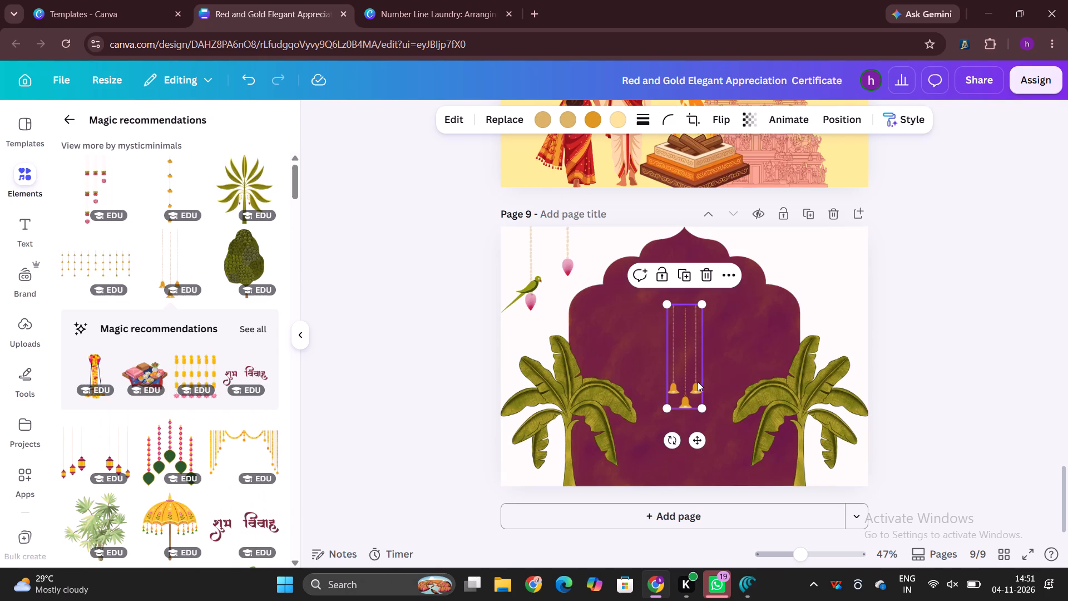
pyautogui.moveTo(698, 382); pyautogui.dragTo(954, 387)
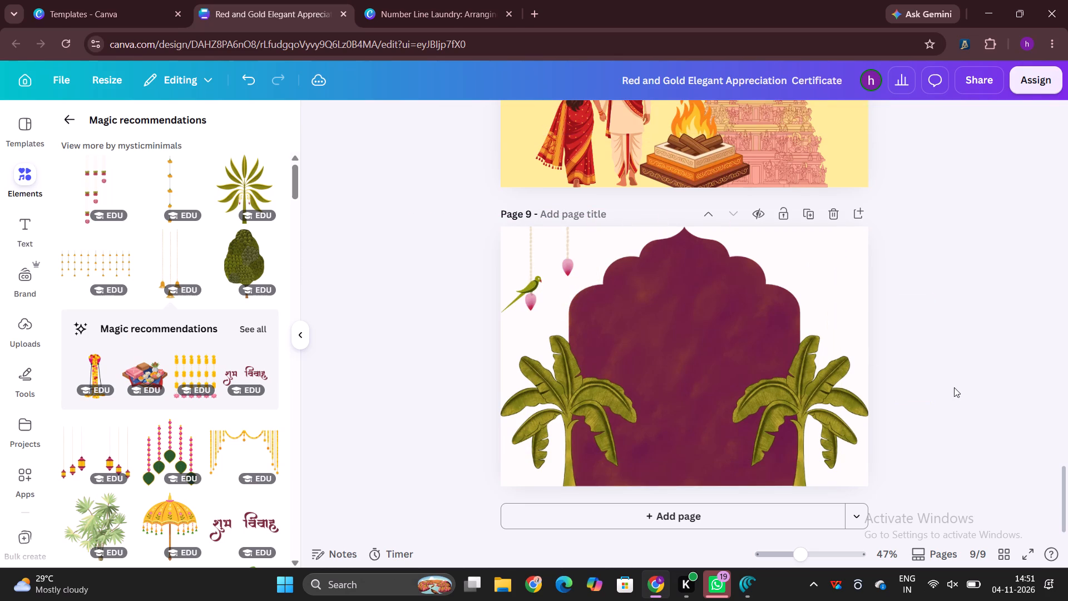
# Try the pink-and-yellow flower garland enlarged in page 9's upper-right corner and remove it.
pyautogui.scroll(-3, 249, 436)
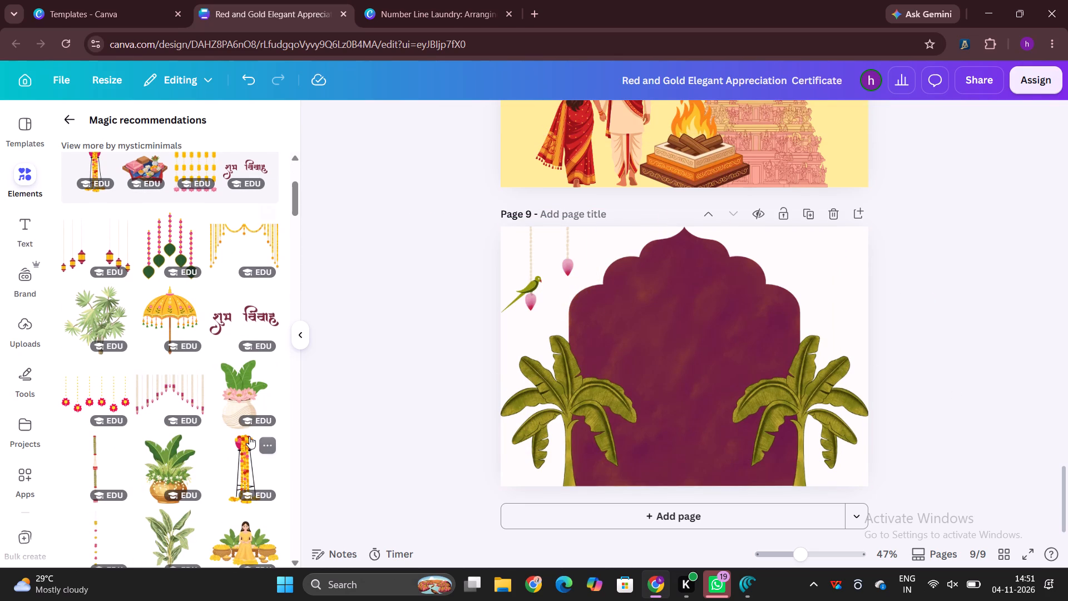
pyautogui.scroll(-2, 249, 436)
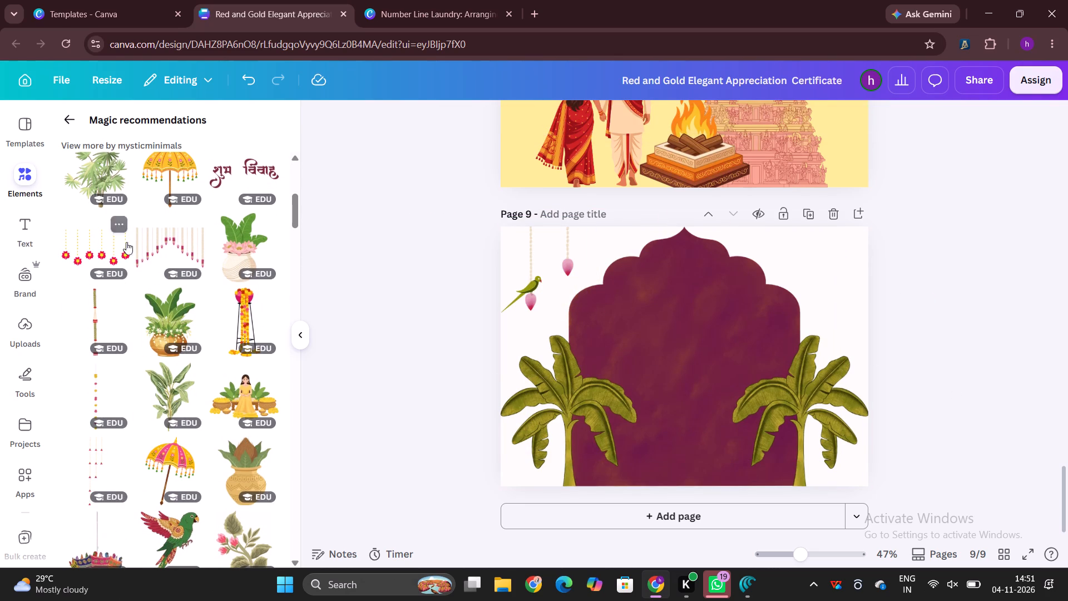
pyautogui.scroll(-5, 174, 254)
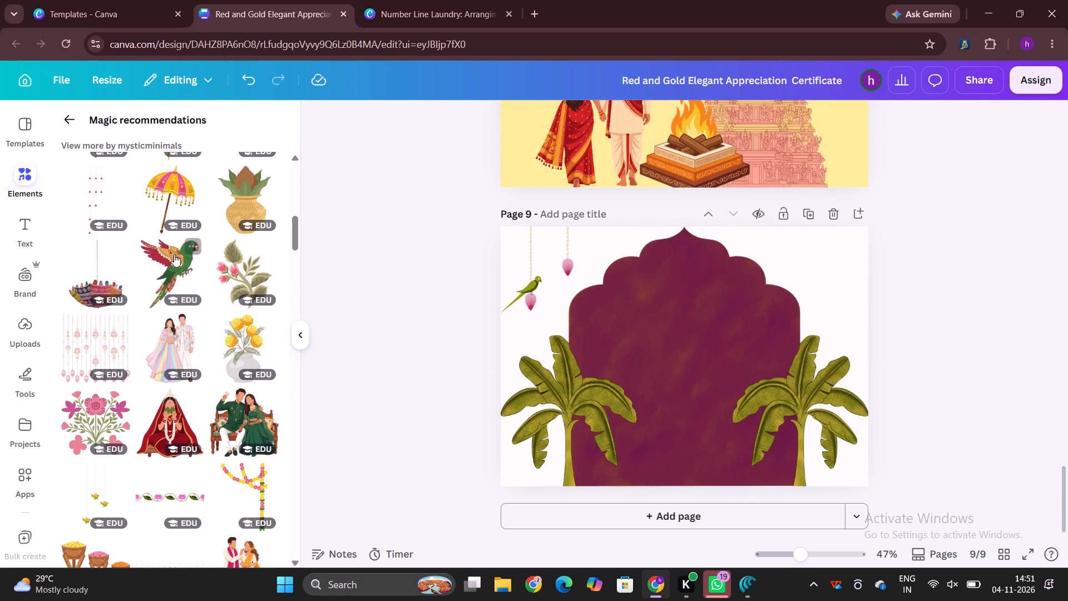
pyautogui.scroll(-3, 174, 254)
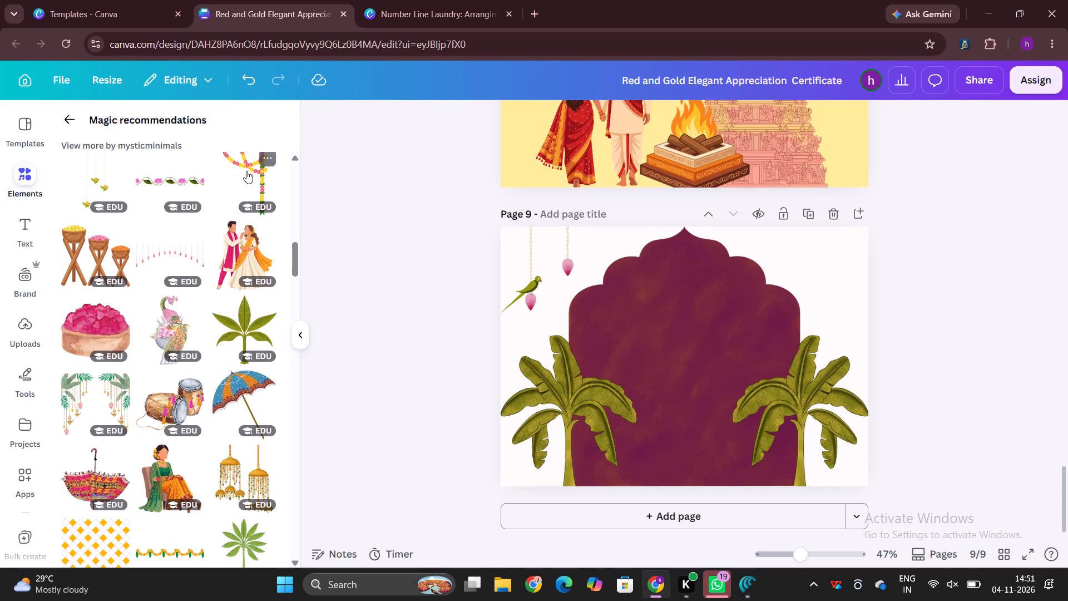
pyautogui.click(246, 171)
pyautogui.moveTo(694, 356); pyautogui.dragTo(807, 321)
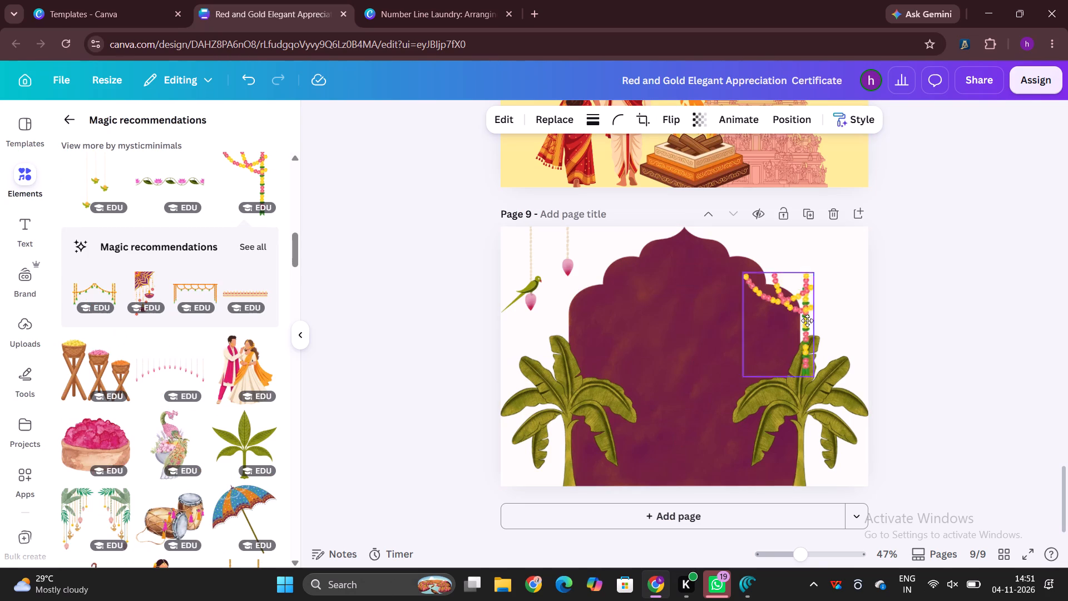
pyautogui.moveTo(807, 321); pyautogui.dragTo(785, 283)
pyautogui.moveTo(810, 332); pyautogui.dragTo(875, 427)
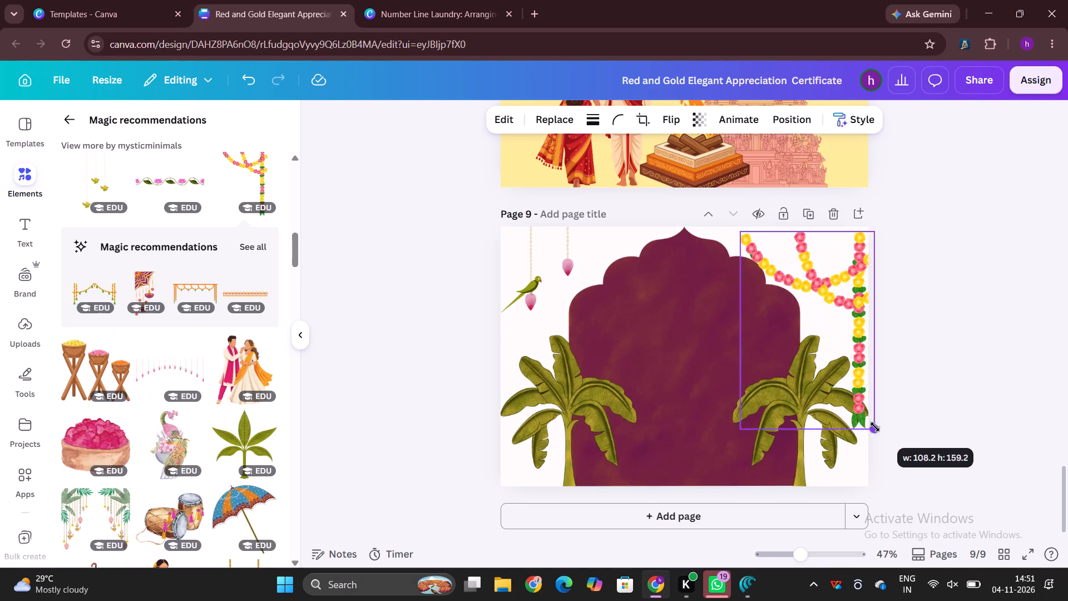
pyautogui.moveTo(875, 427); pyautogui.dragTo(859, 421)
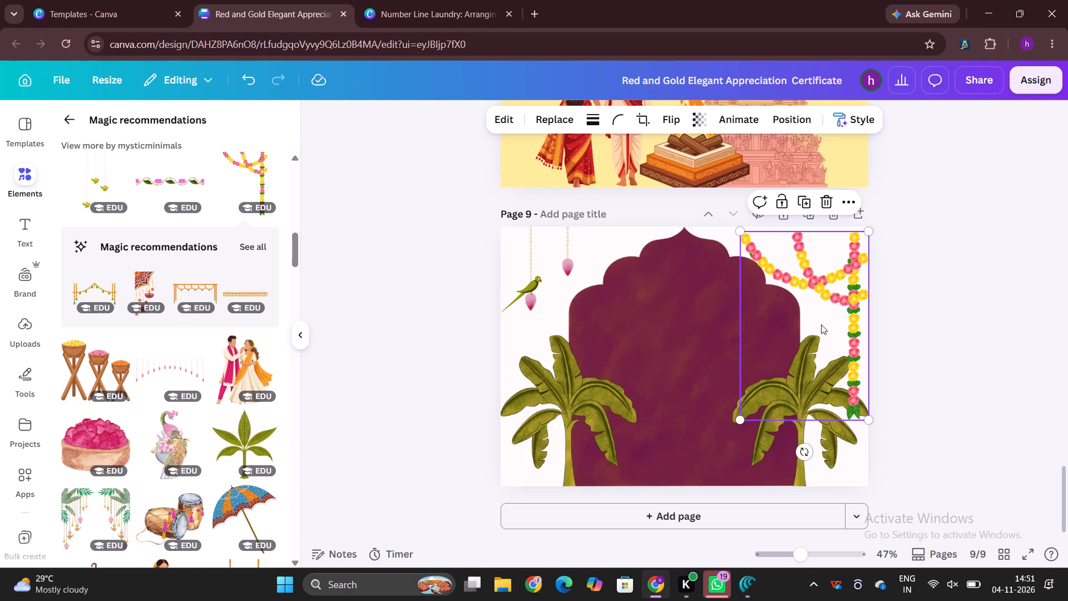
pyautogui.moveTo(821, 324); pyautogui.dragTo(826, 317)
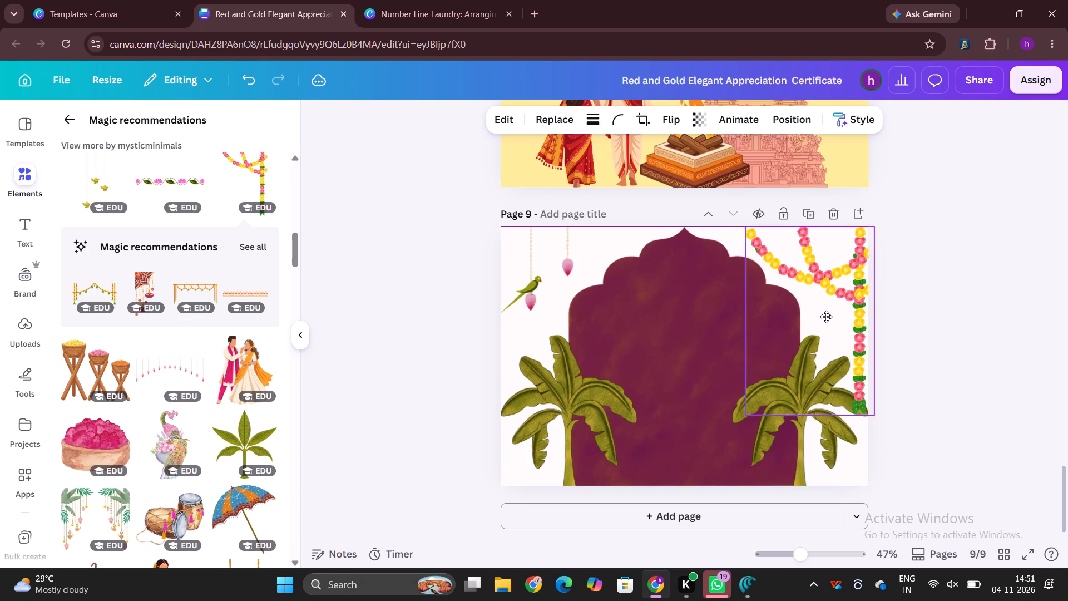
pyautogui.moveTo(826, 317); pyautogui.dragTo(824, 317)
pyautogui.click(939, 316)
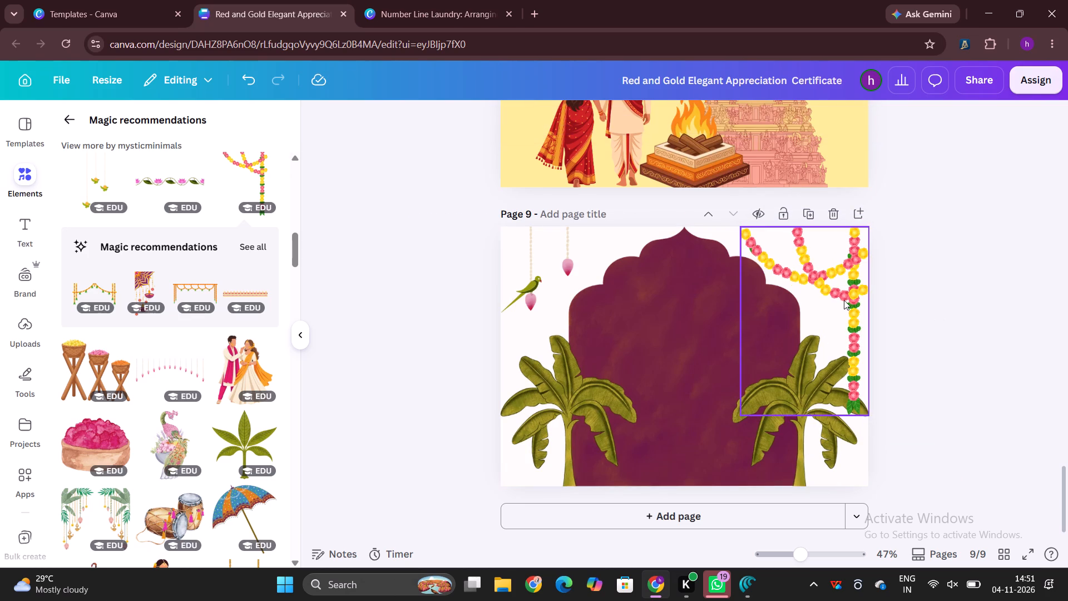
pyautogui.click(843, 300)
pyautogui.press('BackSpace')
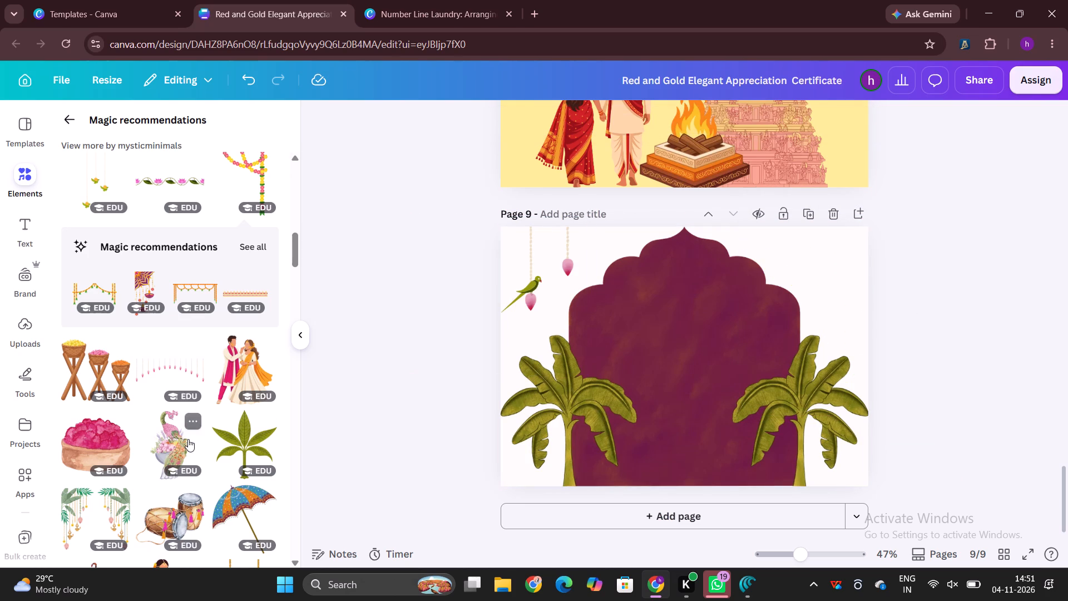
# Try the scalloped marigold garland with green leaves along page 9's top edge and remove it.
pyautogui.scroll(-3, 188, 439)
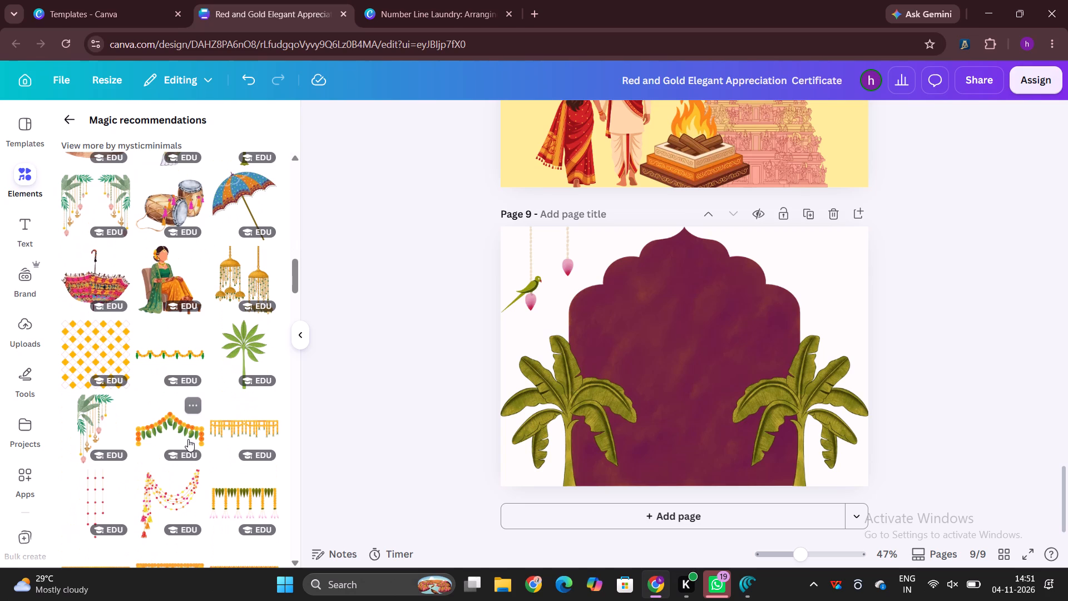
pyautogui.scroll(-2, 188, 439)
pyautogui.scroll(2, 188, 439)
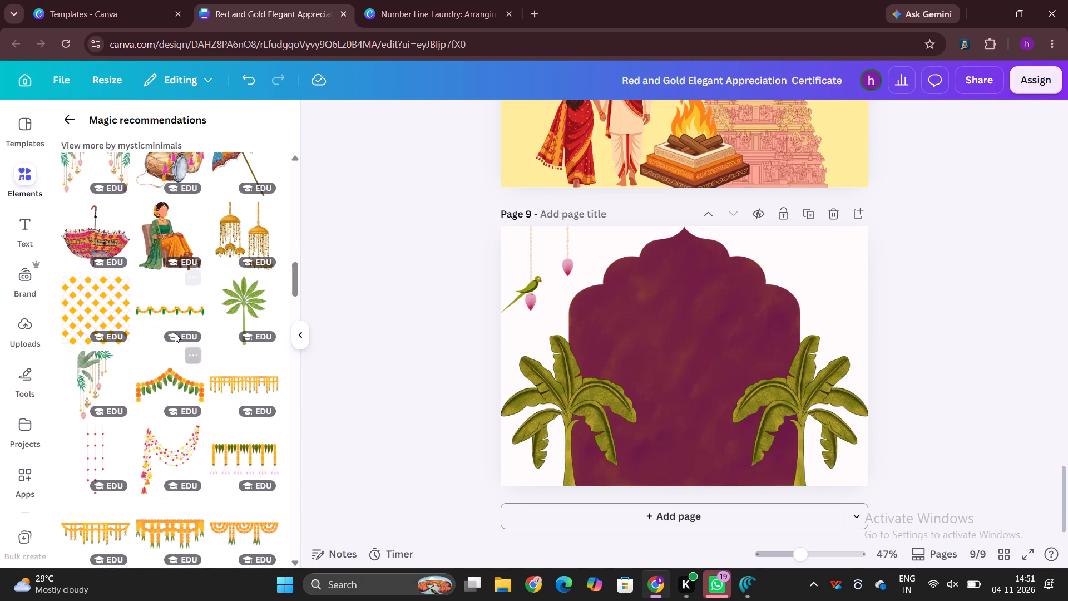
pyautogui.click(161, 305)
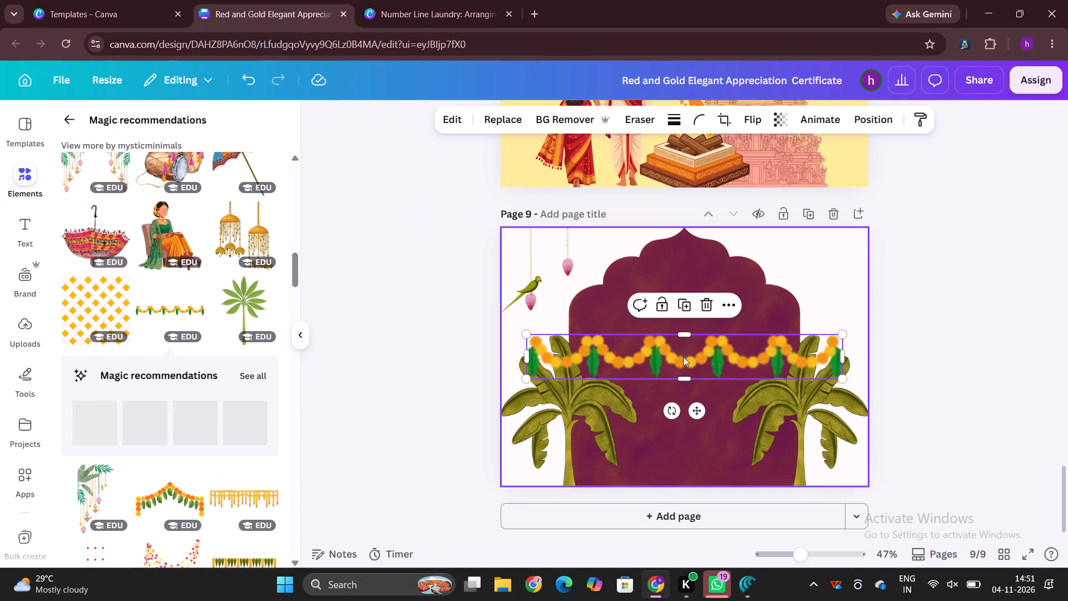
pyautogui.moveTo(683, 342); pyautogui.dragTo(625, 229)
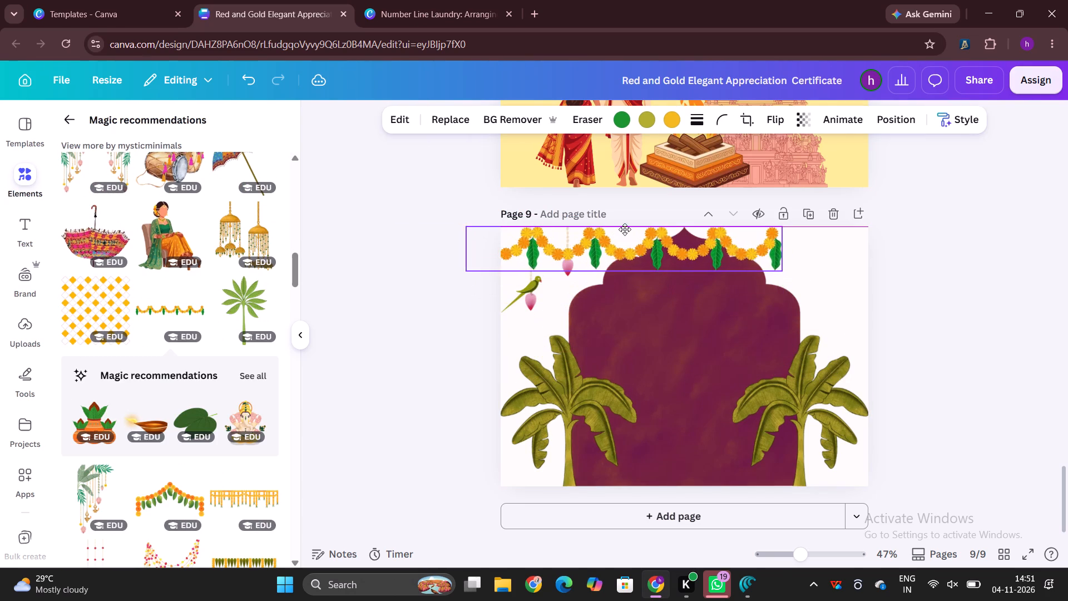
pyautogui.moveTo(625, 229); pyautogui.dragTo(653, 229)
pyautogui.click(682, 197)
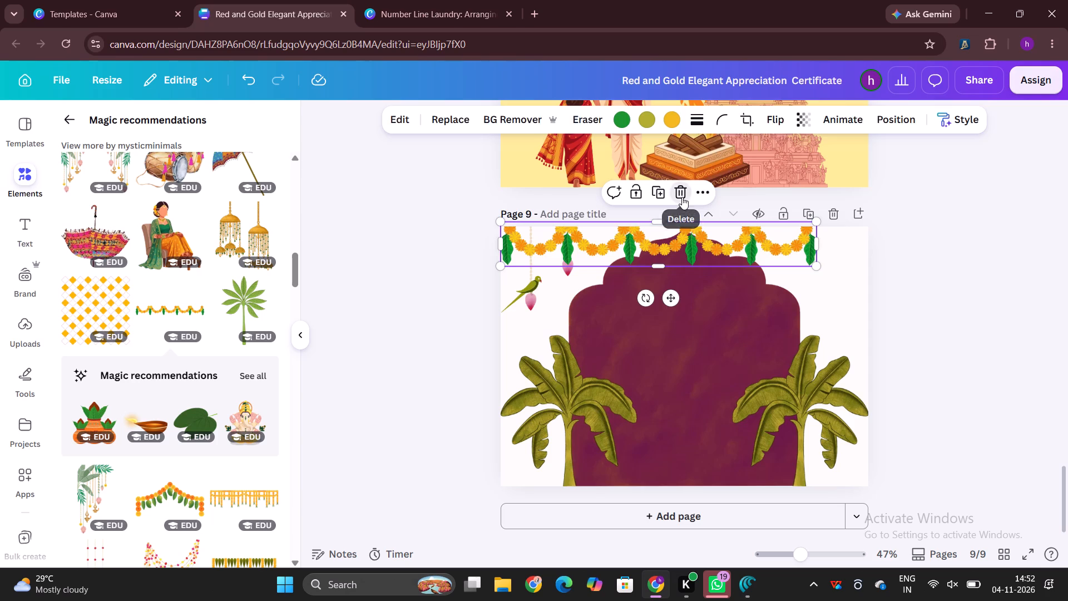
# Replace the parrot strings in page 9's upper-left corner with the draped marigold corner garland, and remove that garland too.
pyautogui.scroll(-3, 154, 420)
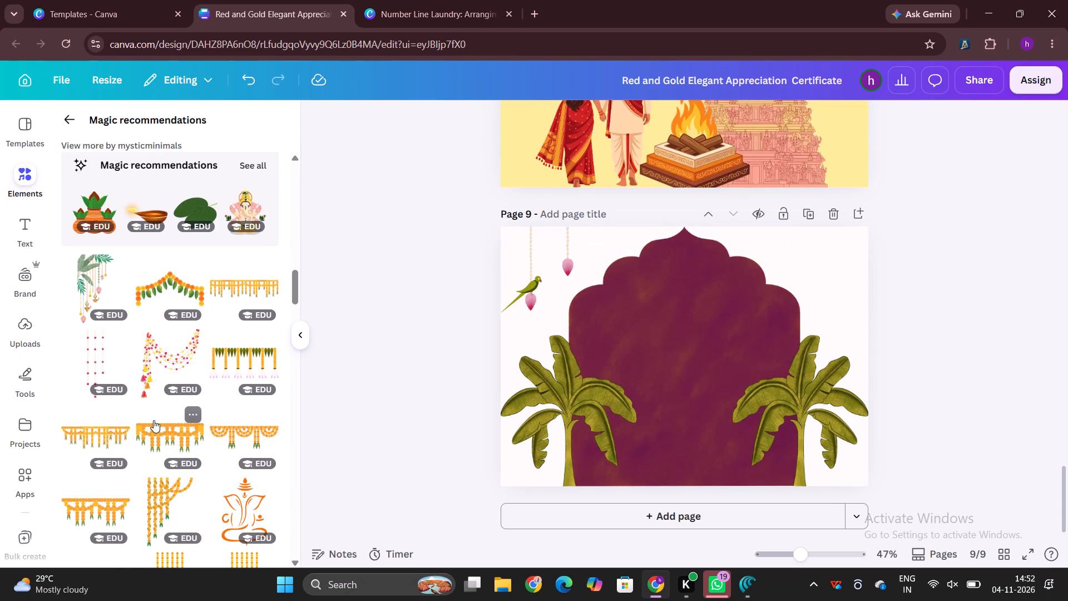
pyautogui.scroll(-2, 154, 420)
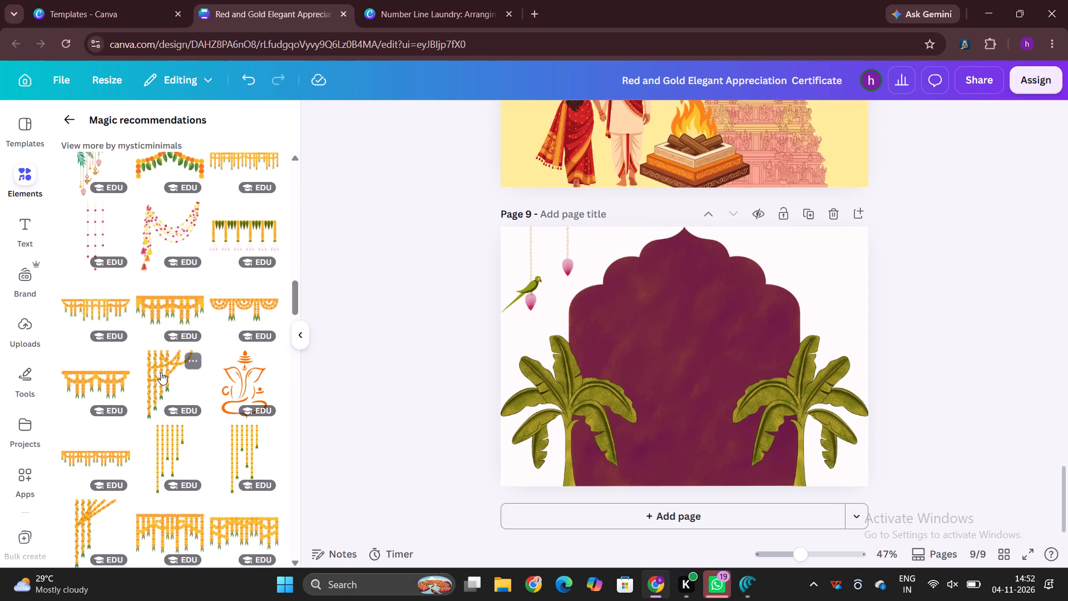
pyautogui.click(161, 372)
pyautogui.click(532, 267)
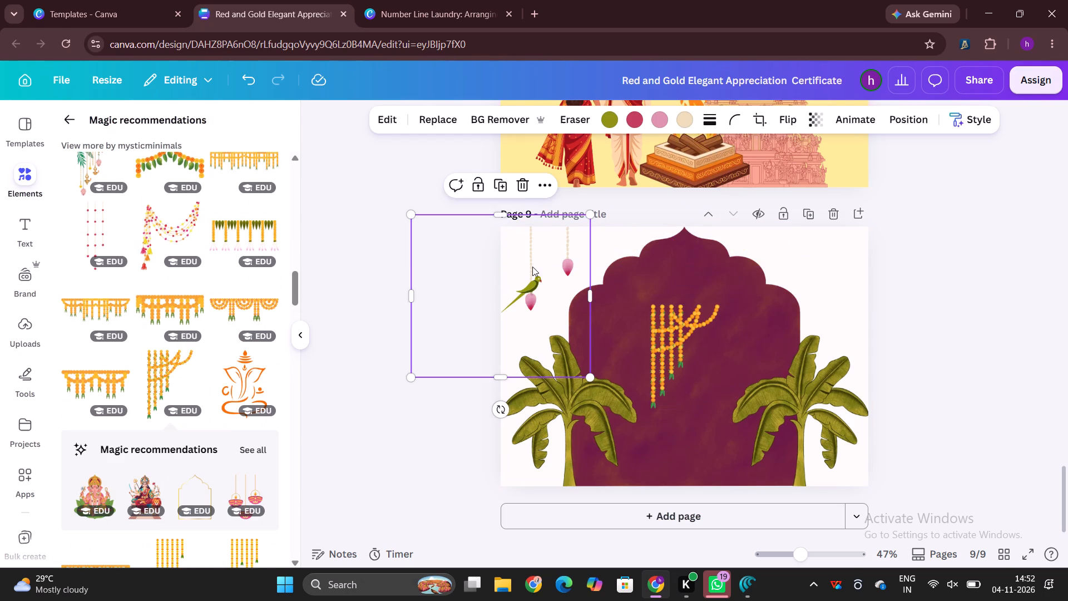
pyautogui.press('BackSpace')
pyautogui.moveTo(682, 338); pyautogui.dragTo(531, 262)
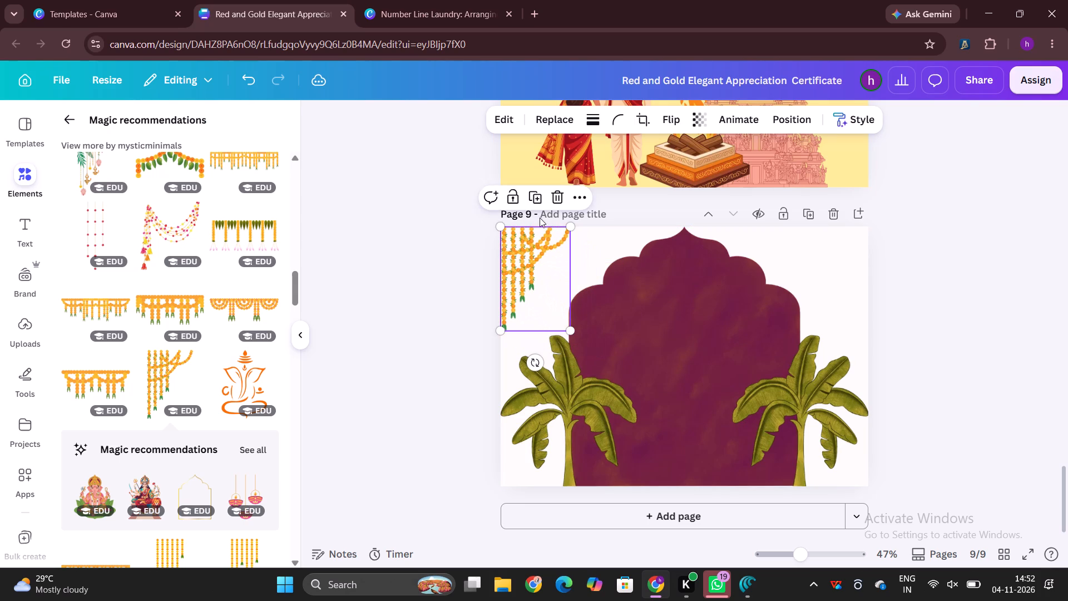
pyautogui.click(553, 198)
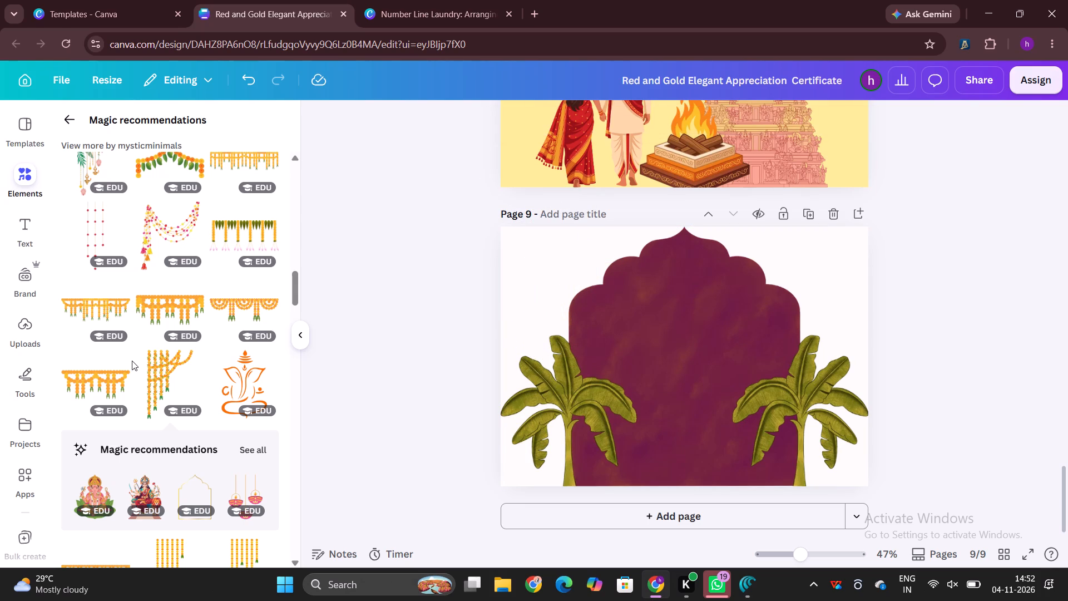
# Look through the rest of the magic recommendations for decorations that suit page 9's maroon wedding arch.
pyautogui.scroll(-7, 132, 361)
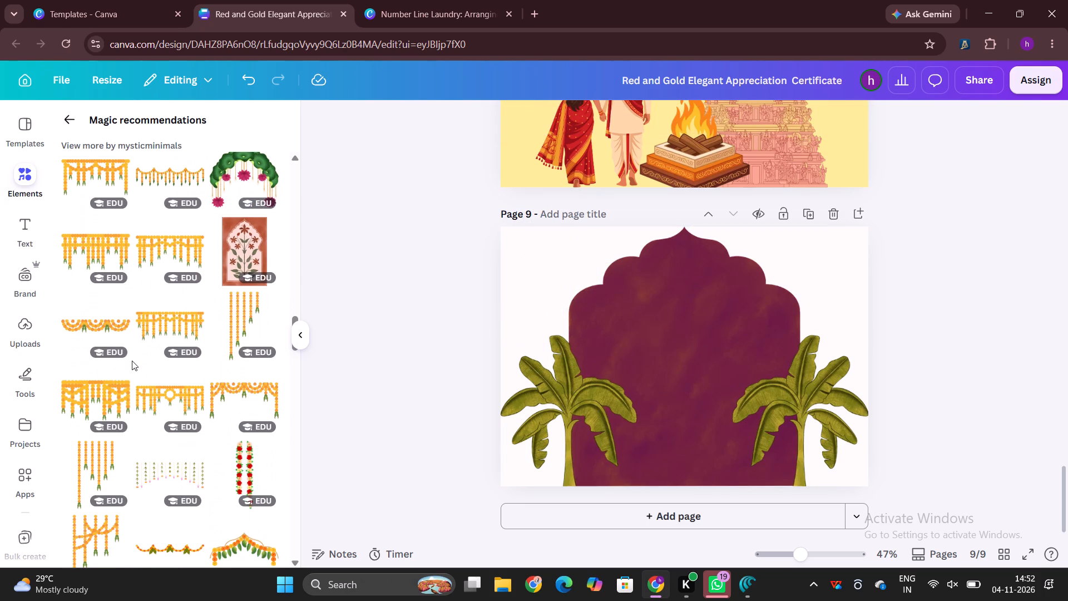
pyautogui.scroll(-3, 132, 361)
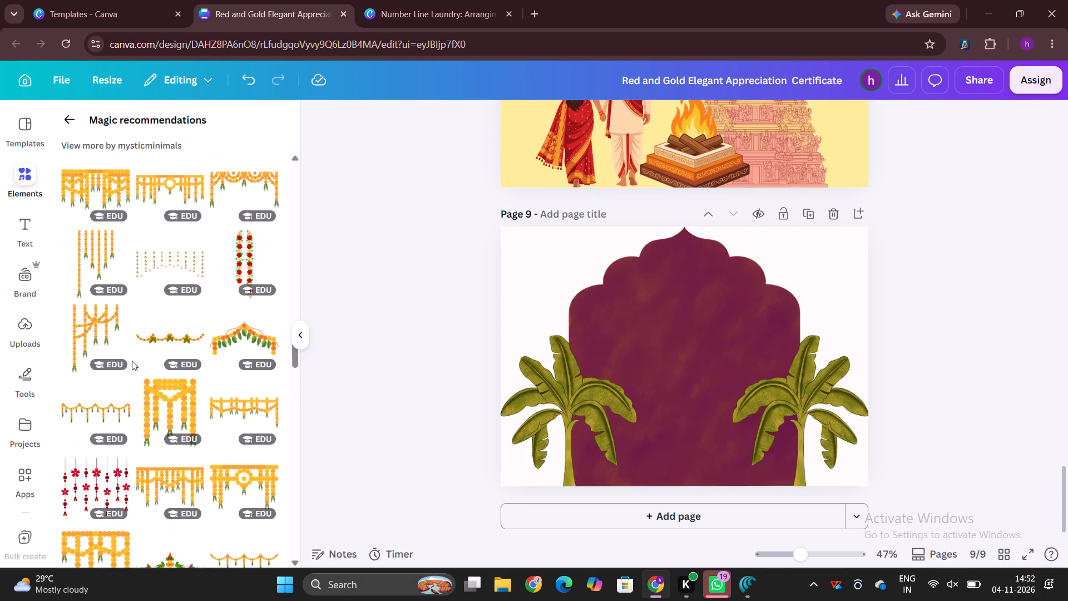
pyautogui.scroll(-3, 132, 361)
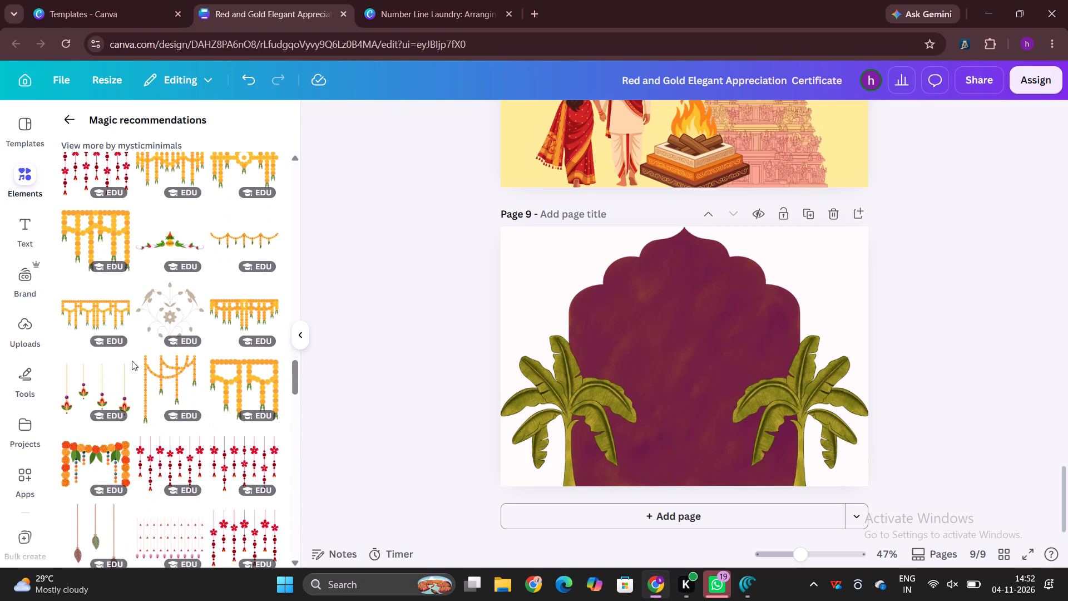
pyautogui.scroll(-7, 132, 361)
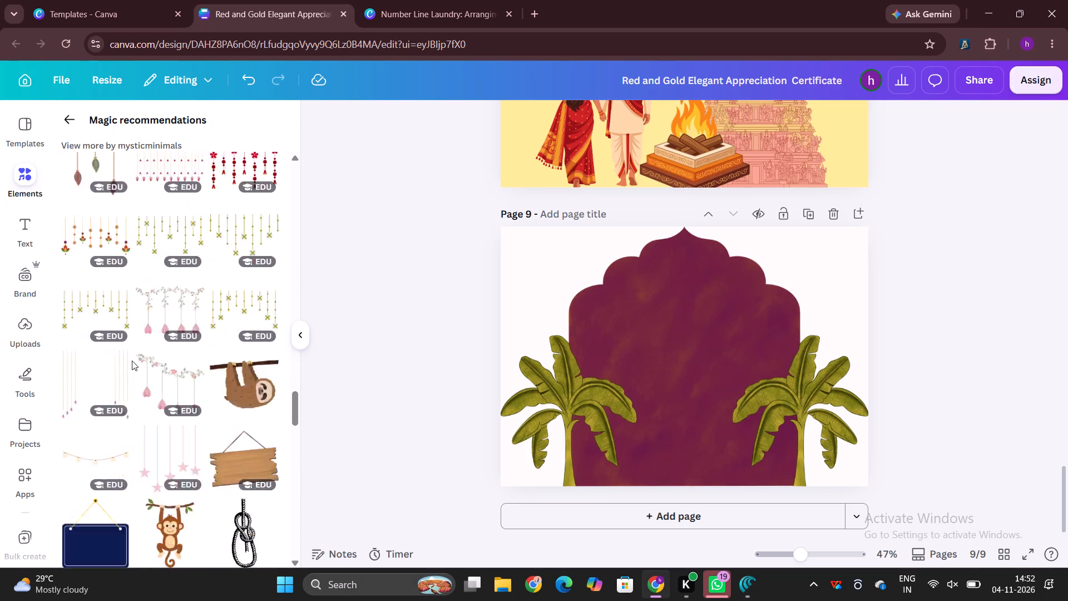
pyautogui.scroll(-6, 132, 361)
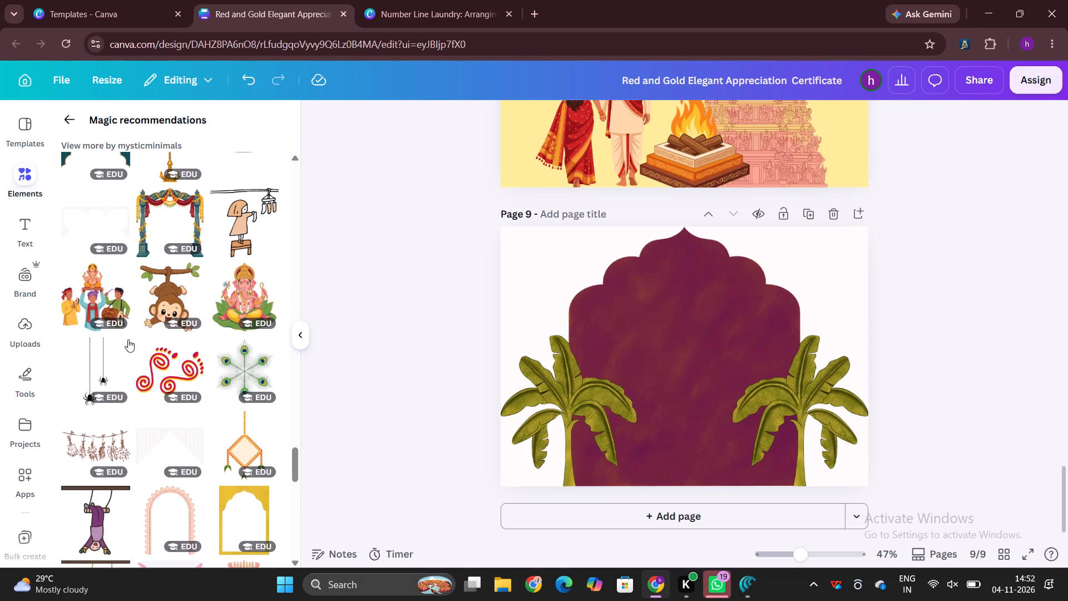
pyautogui.scroll(-6, 128, 339)
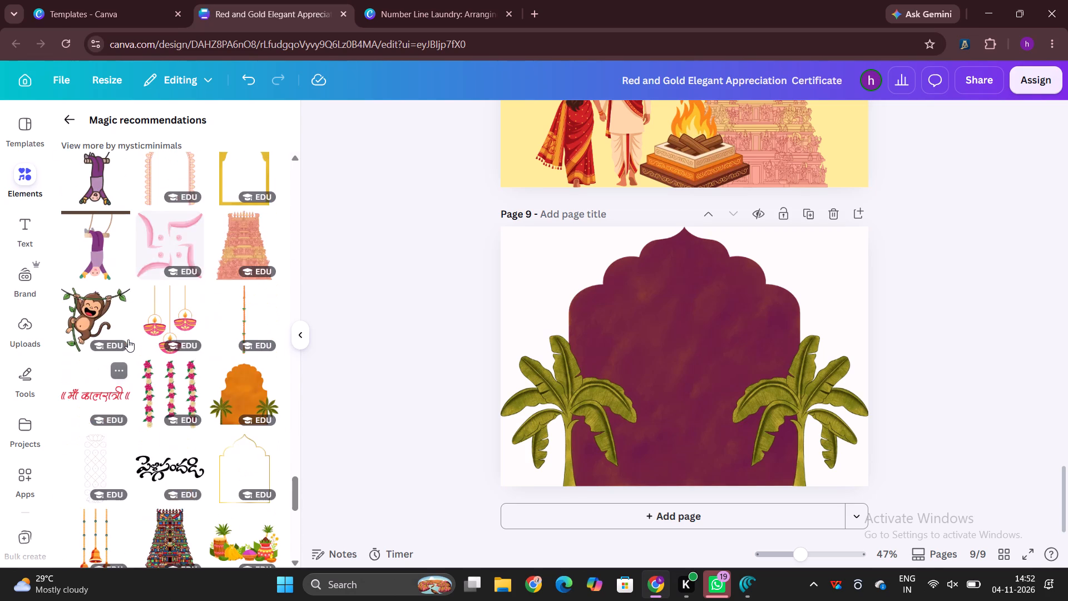
pyautogui.scroll(-2, 128, 339)
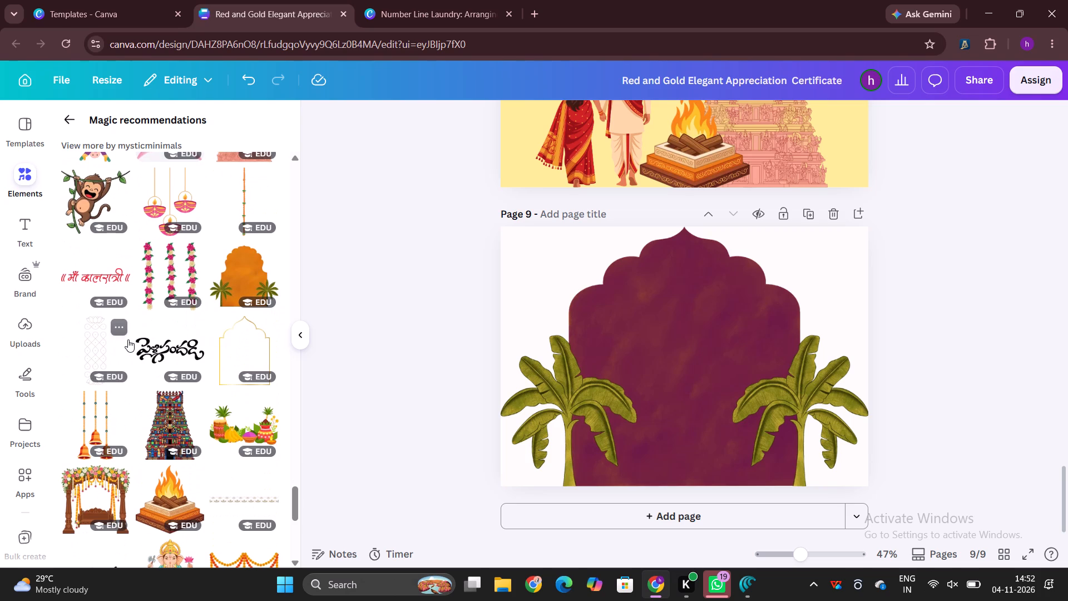
pyautogui.scroll(-2, 128, 339)
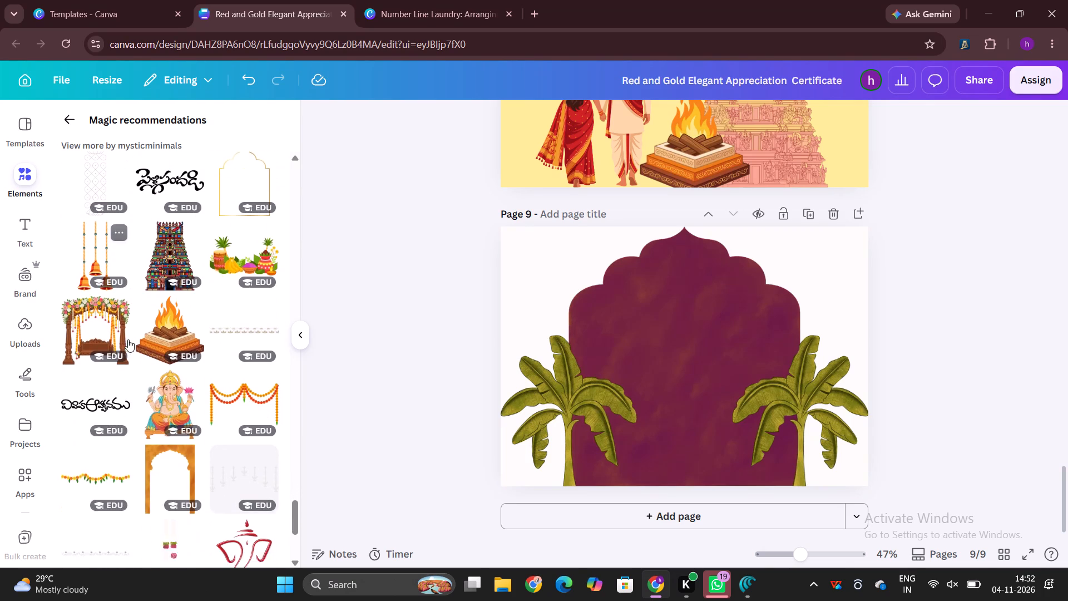
pyautogui.scroll(-3, 128, 339)
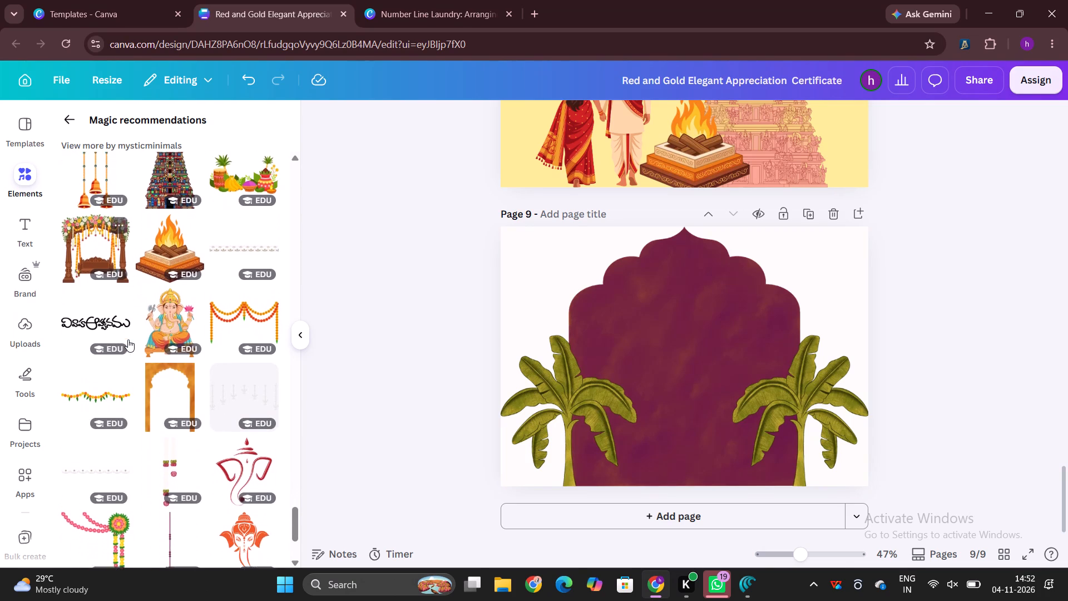
pyautogui.scroll(-3, 128, 339)
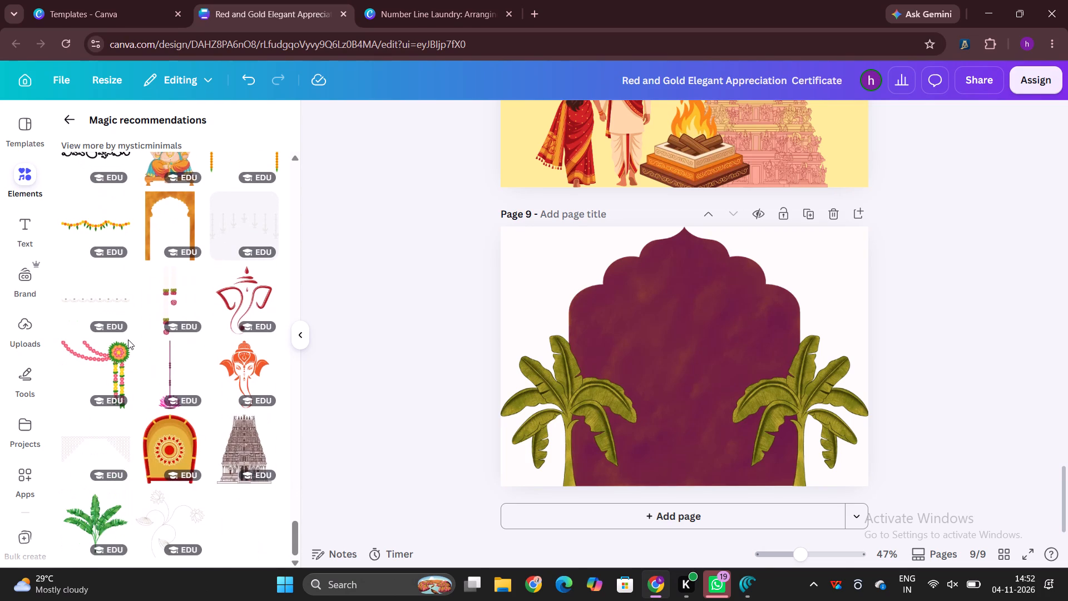
pyautogui.scroll(-3, 128, 339)
# Add the black Telugu calligraphy graphic beside the gold outlined arch to page 9 and recolour it orange #ffc92b.
pyautogui.scroll(10, 128, 339)
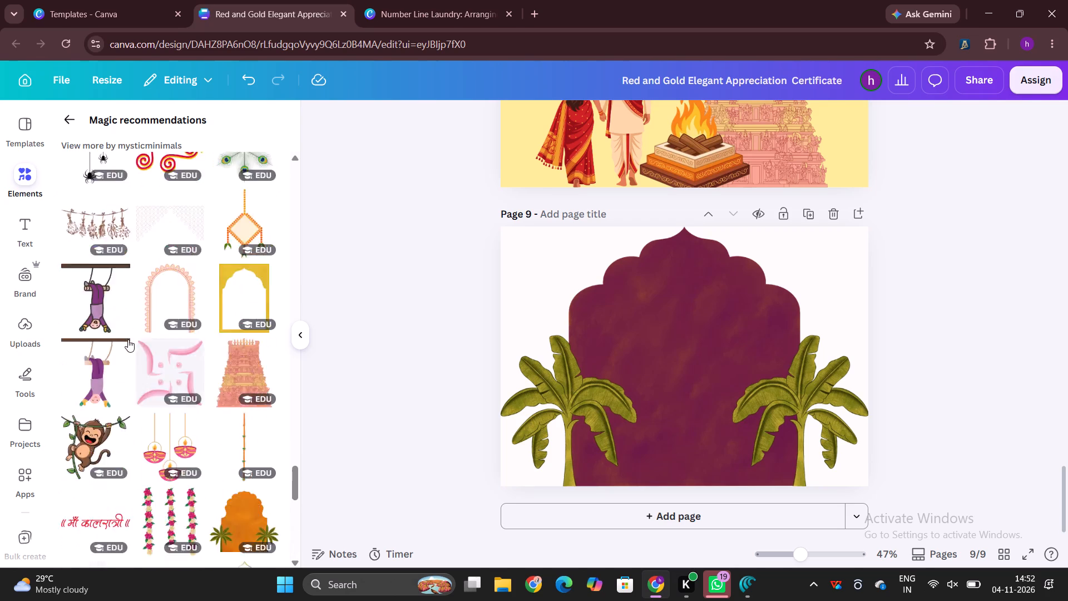
pyautogui.scroll(1, 128, 339)
pyautogui.scroll(-4, 128, 339)
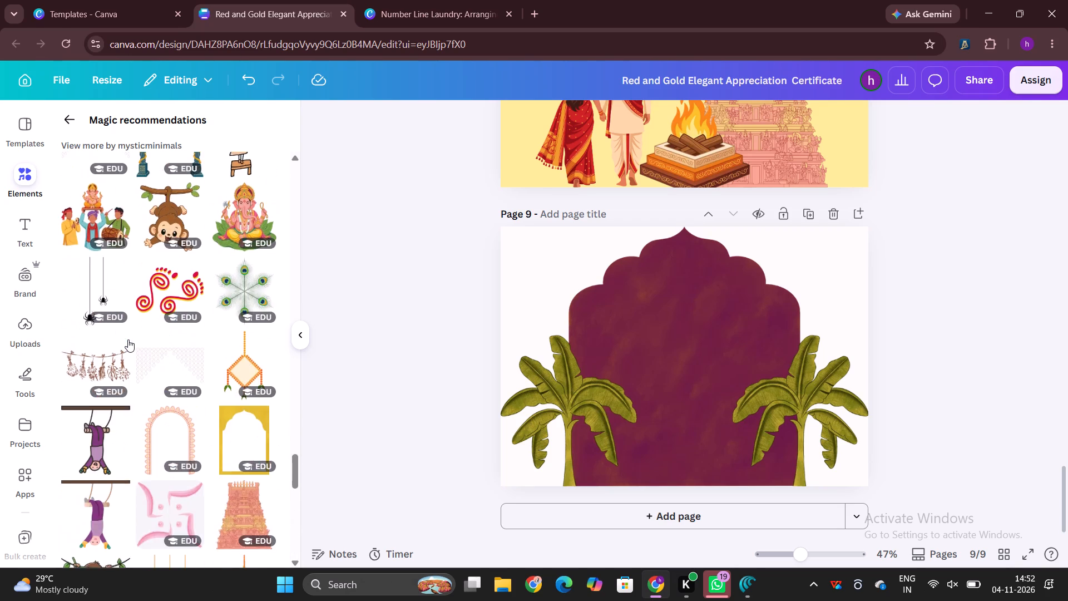
pyautogui.scroll(-4, 128, 339)
pyautogui.click(175, 277)
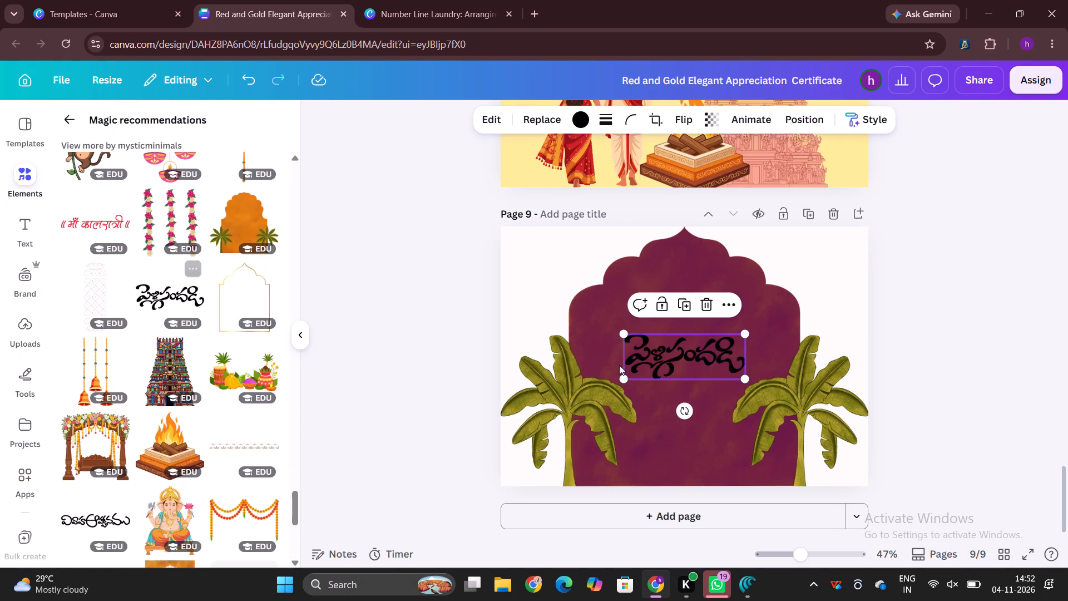
pyautogui.click(584, 119)
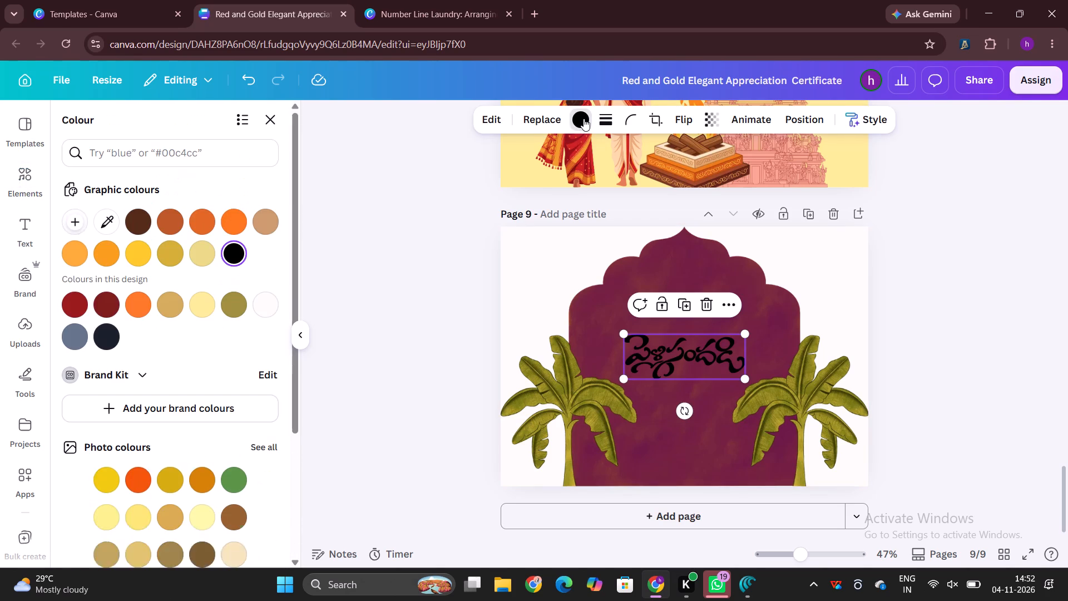
pyautogui.click(147, 250)
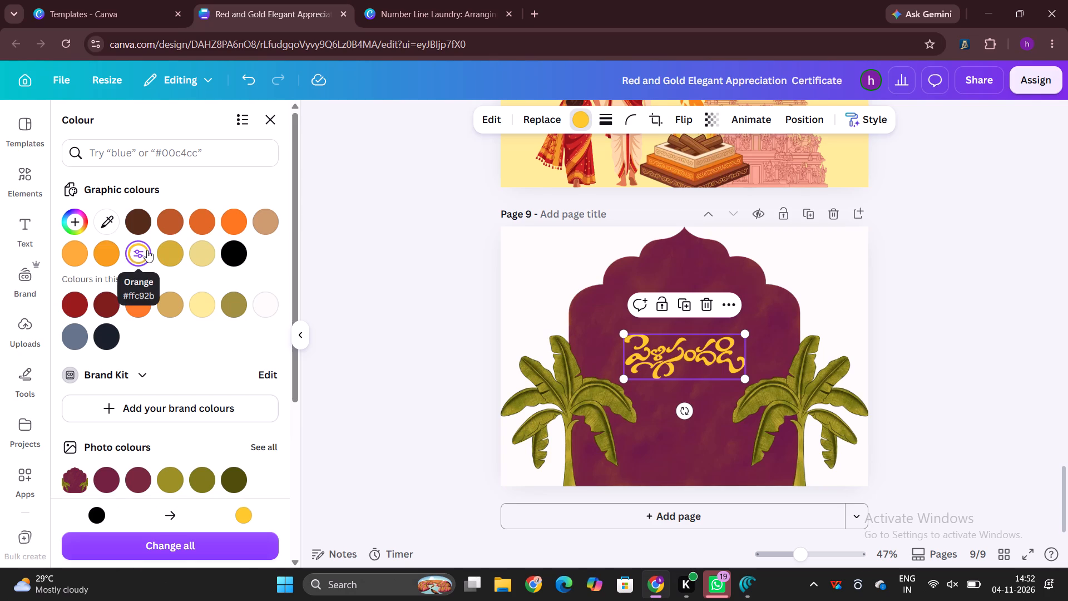
pyautogui.click(426, 333)
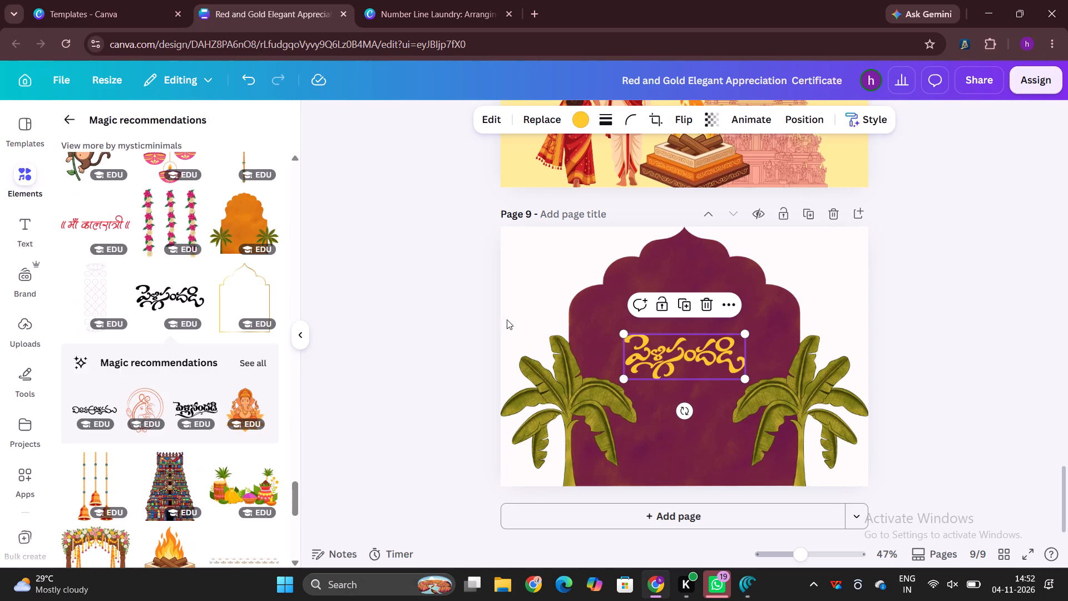
pyautogui.click(937, 372)
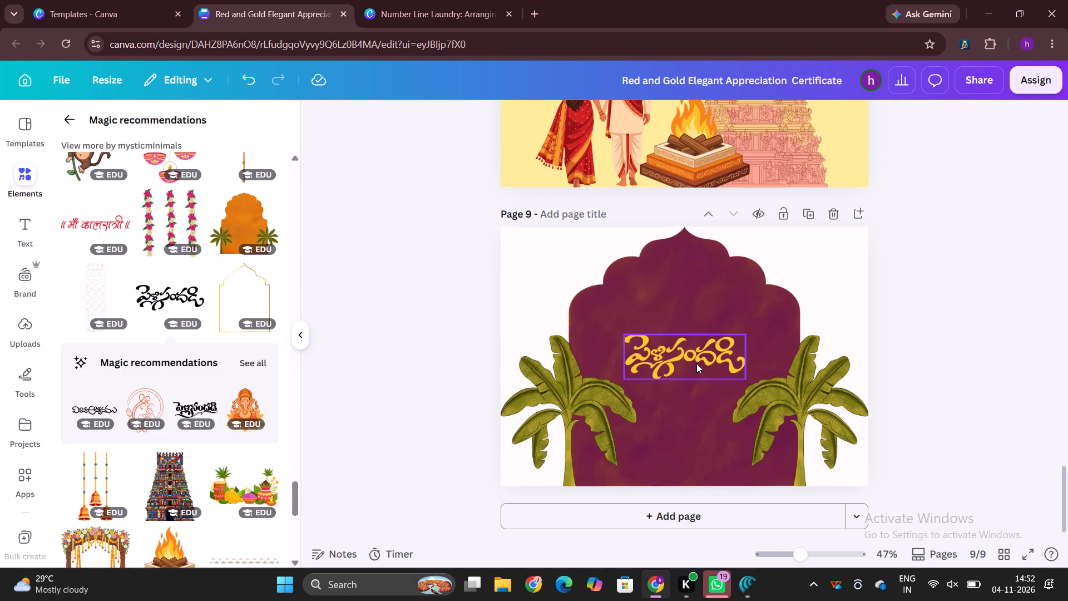
# Move page 9's Telugu calligraphy up into the top of the maroon arch, keeping it horizontally centred.
pyautogui.moveTo(696, 363); pyautogui.dragTo(699, 307)
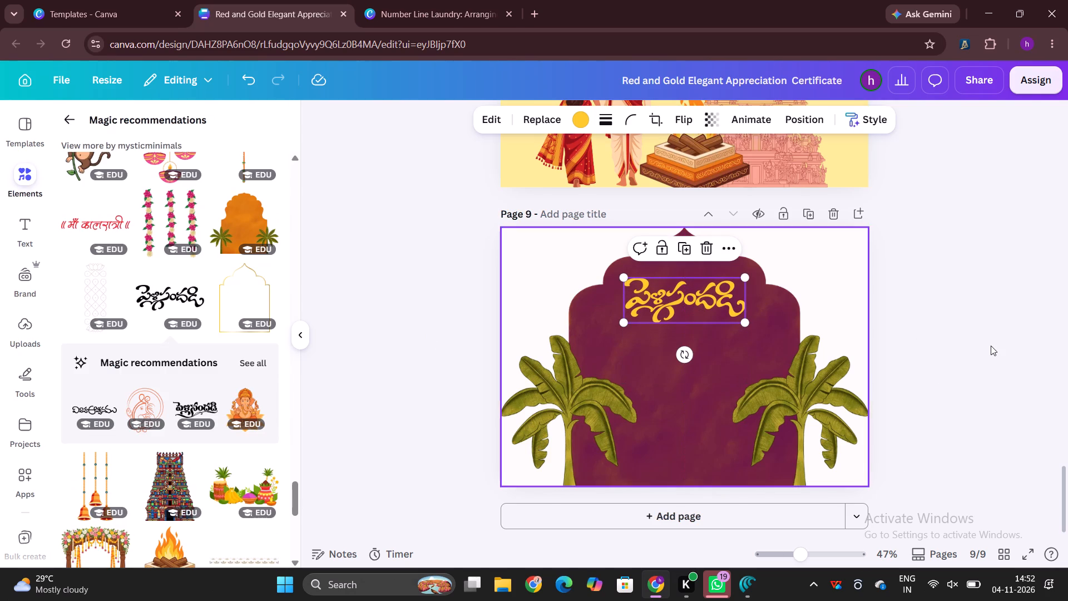
pyautogui.click(991, 346)
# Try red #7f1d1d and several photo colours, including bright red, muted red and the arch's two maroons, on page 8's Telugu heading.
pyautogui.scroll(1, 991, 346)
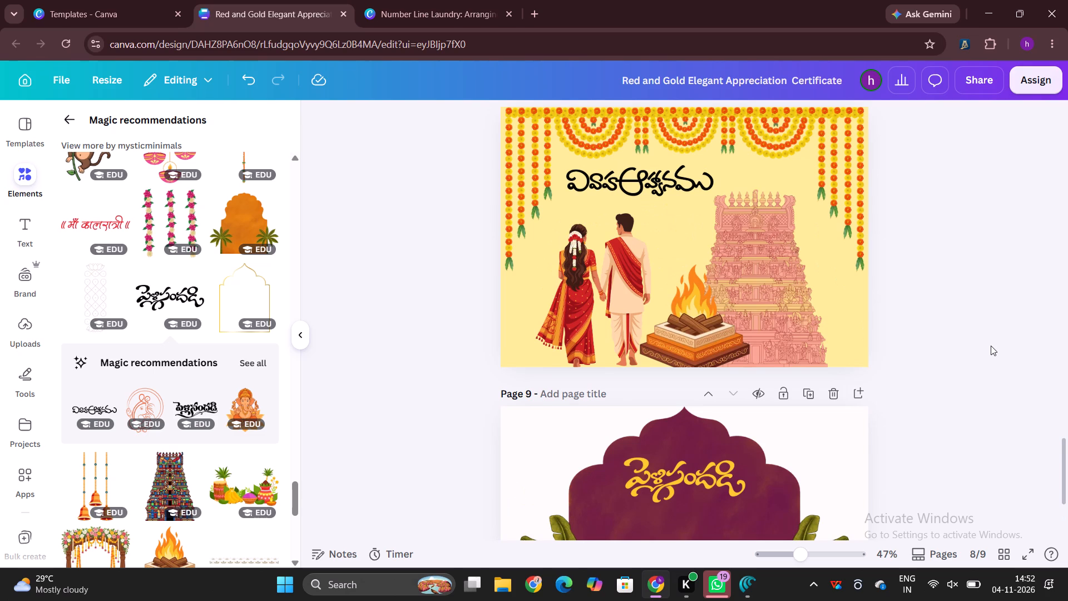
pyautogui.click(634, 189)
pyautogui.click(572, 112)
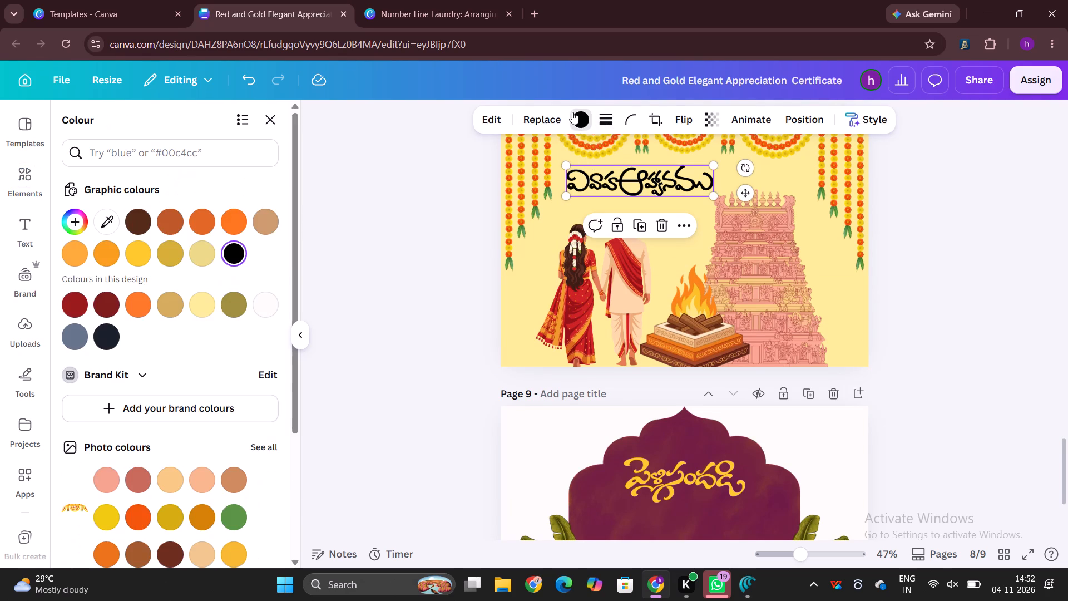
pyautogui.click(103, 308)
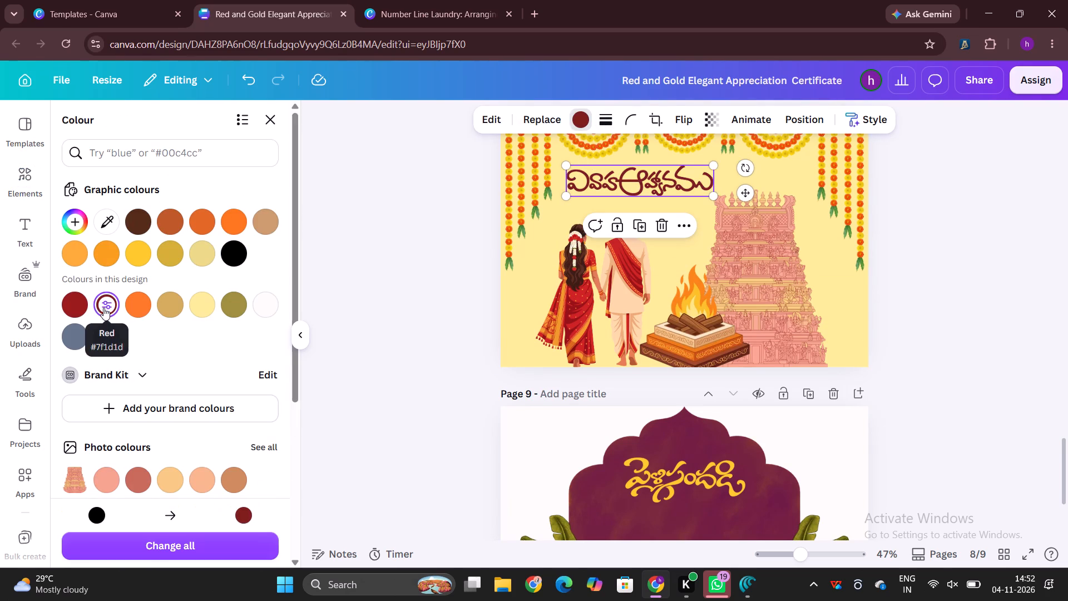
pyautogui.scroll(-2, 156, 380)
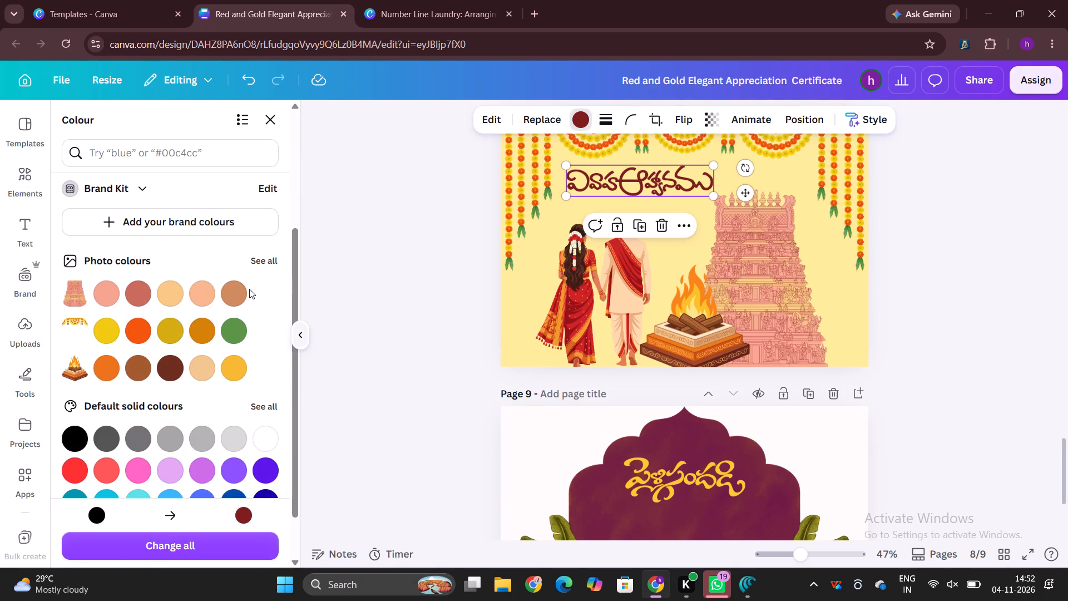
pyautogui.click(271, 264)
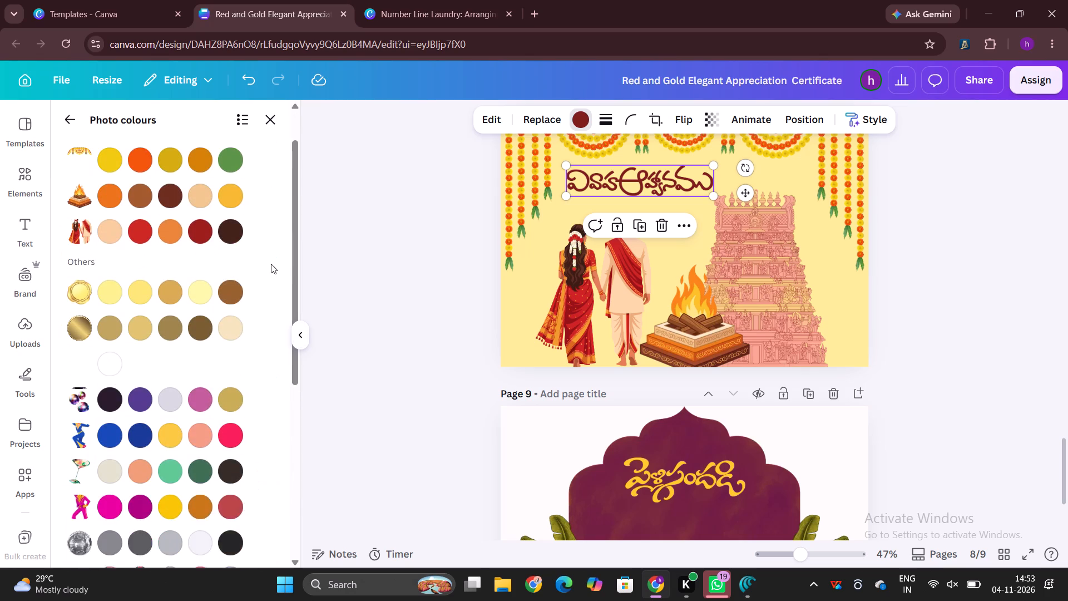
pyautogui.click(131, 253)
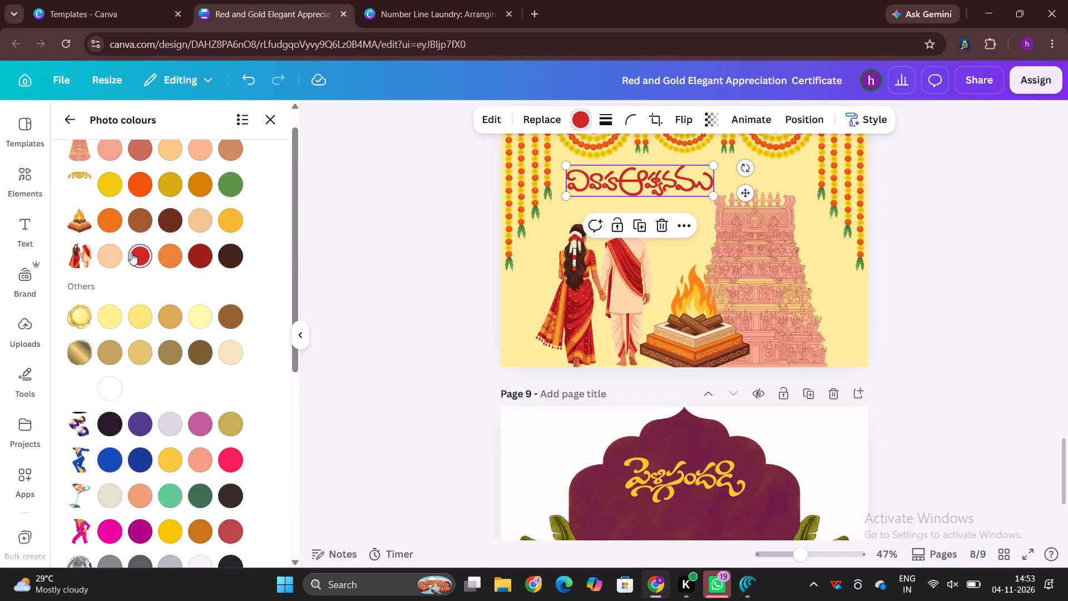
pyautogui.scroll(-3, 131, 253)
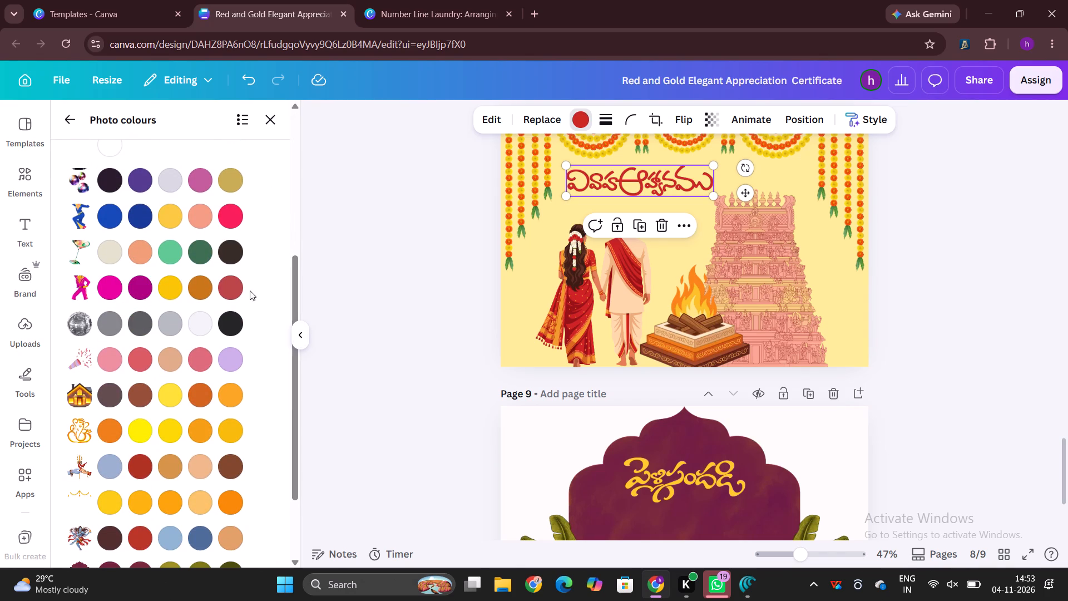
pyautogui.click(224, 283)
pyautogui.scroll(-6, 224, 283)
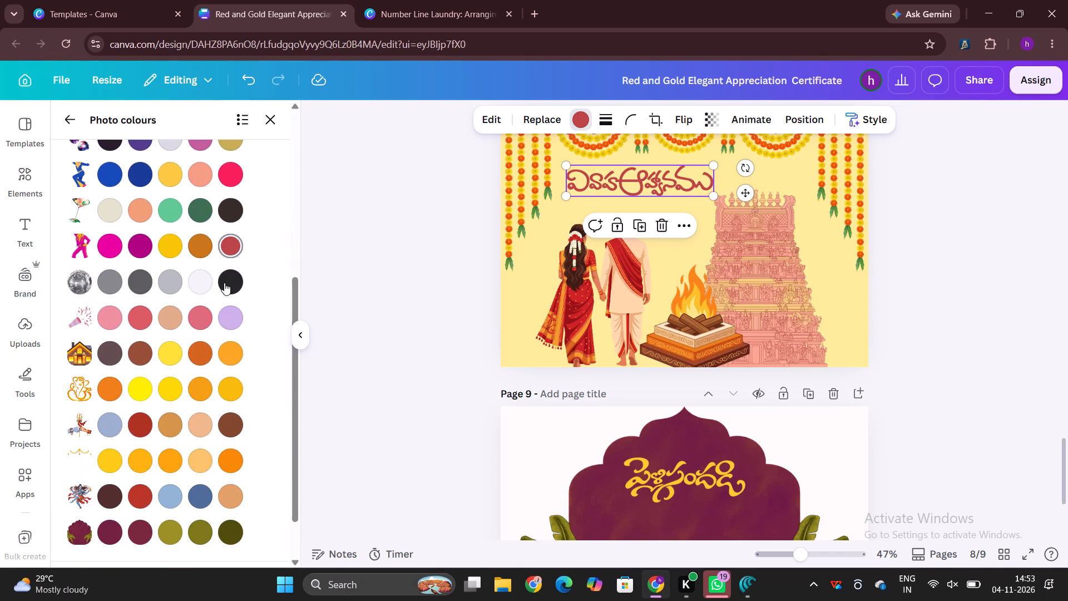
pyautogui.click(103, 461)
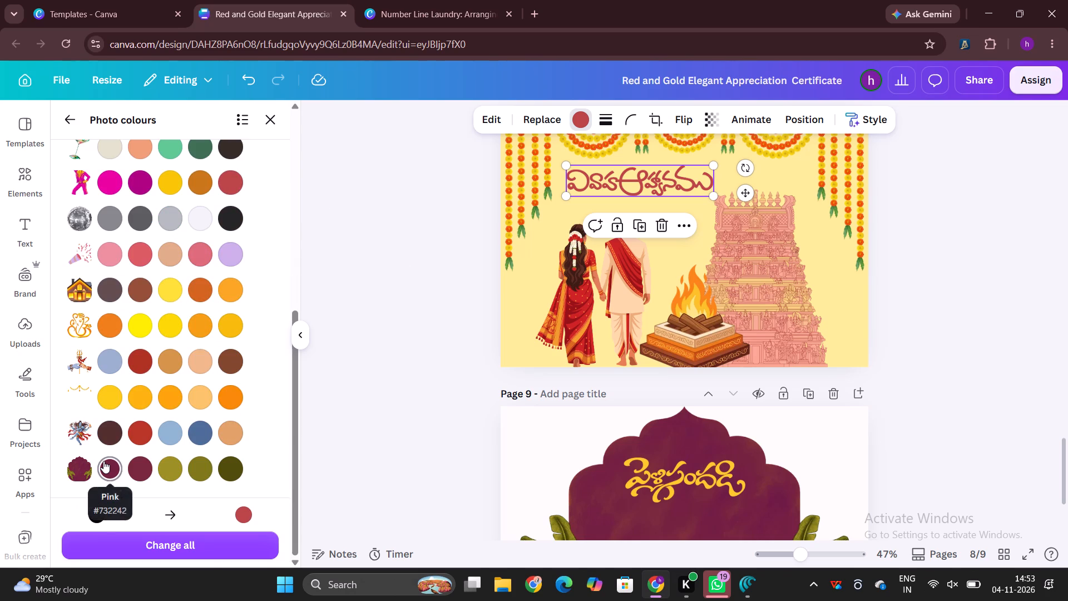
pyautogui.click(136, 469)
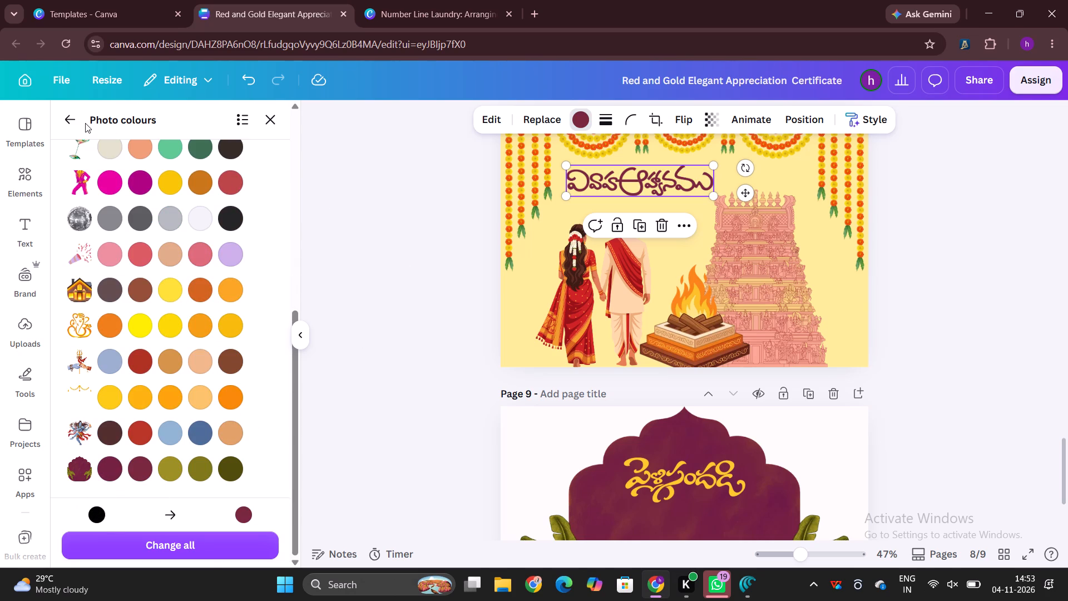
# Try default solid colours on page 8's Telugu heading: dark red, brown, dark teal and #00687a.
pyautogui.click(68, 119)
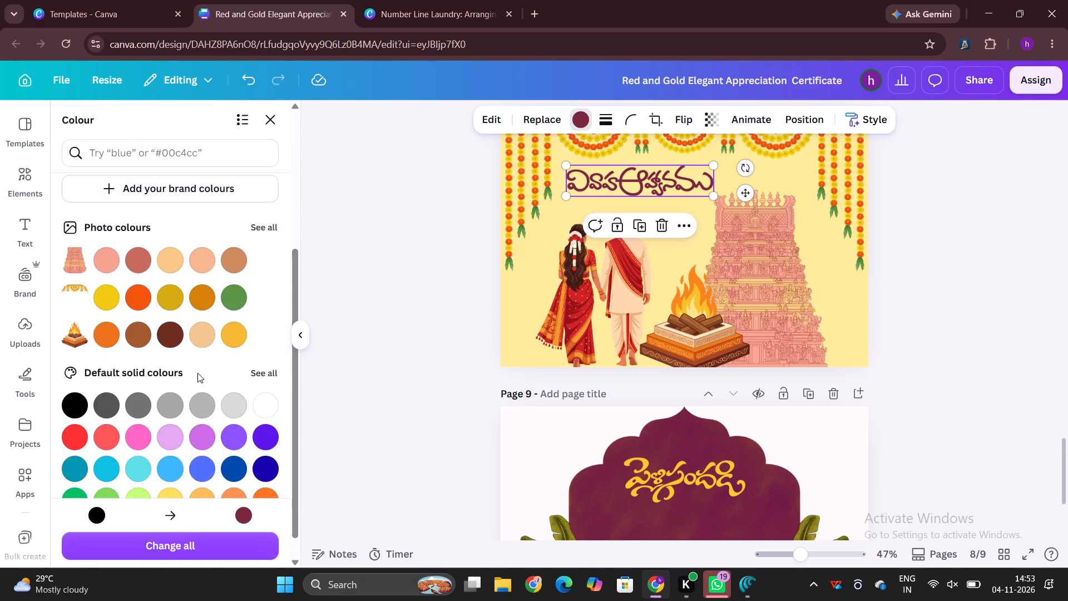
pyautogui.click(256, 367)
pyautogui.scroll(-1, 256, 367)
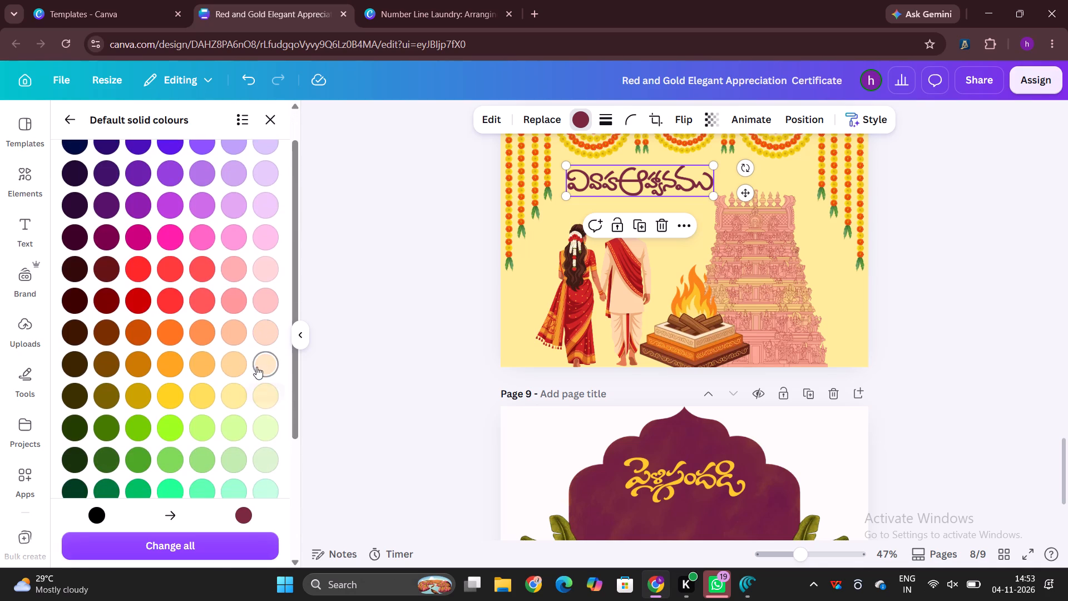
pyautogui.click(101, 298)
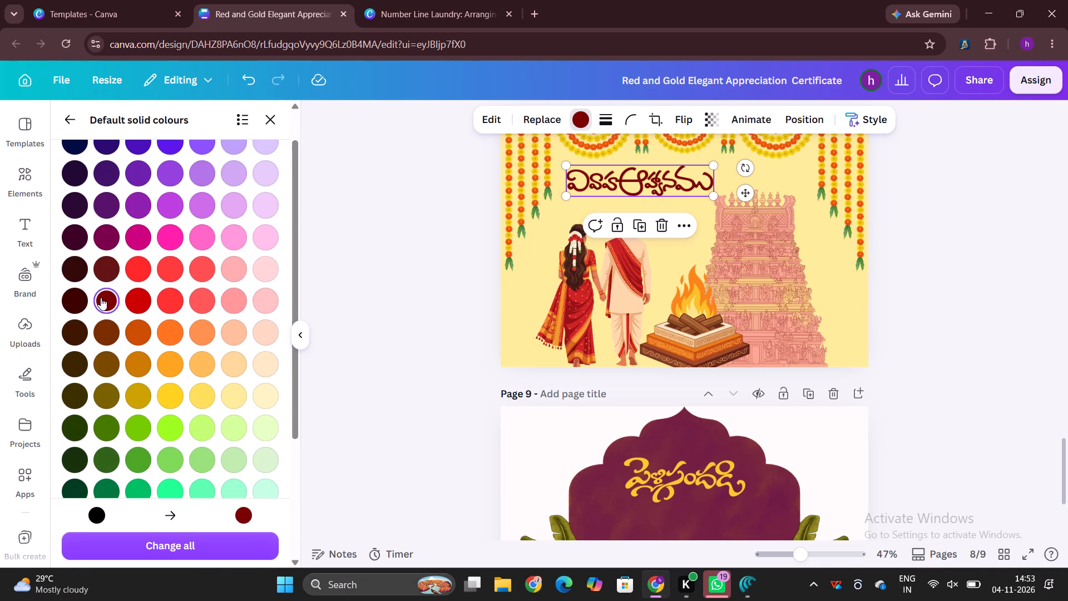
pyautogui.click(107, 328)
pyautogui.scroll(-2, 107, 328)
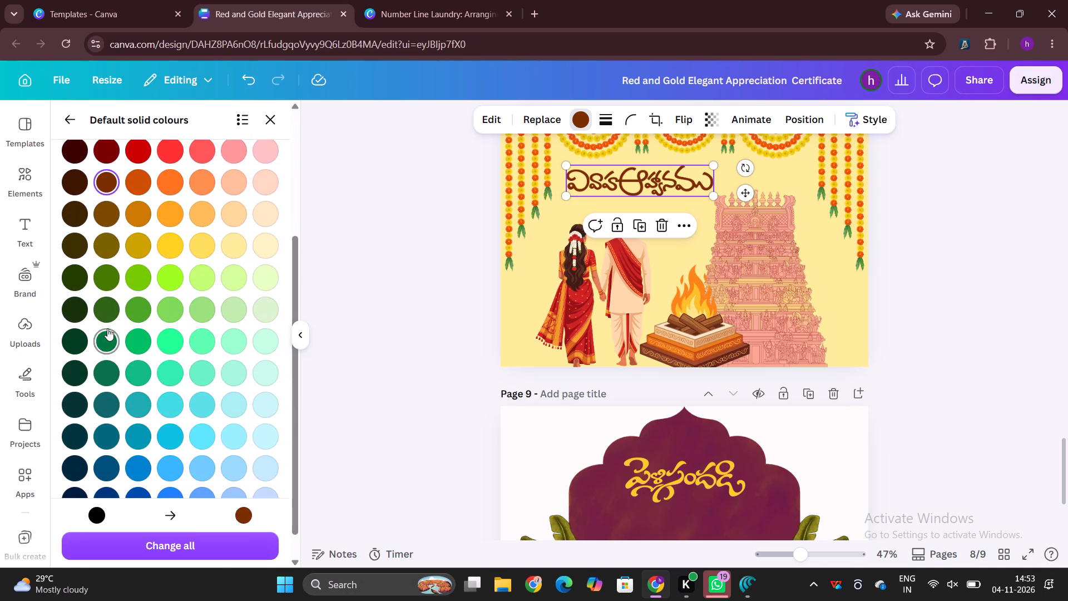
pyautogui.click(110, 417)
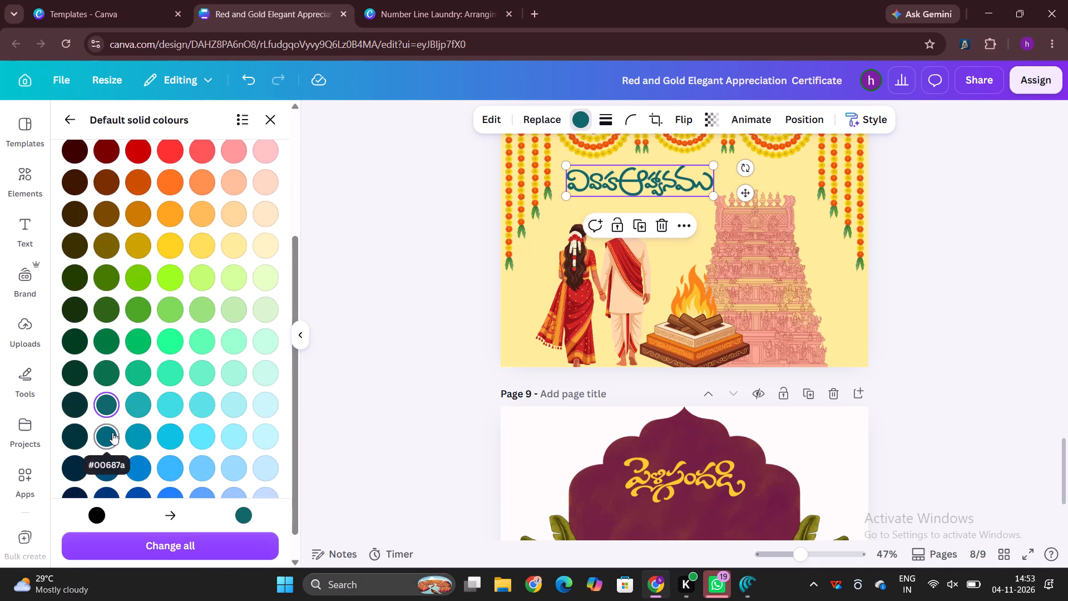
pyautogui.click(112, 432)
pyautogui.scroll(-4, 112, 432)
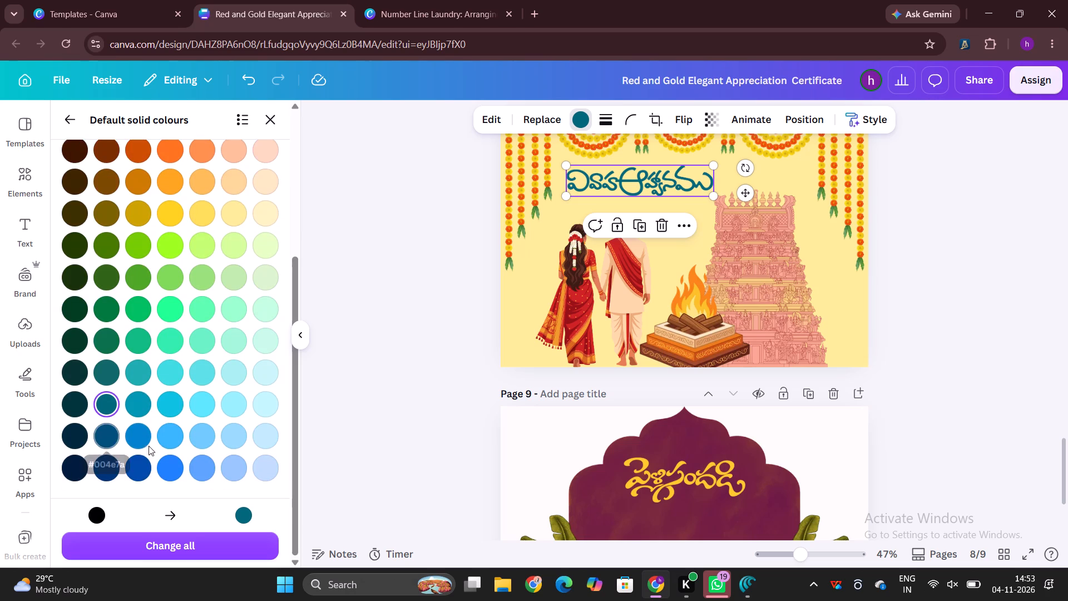
# Set the colour of page 8's Telugu heading to the default solid red #cc0000.
pyautogui.scroll(2, 210, 360)
pyautogui.click(142, 345)
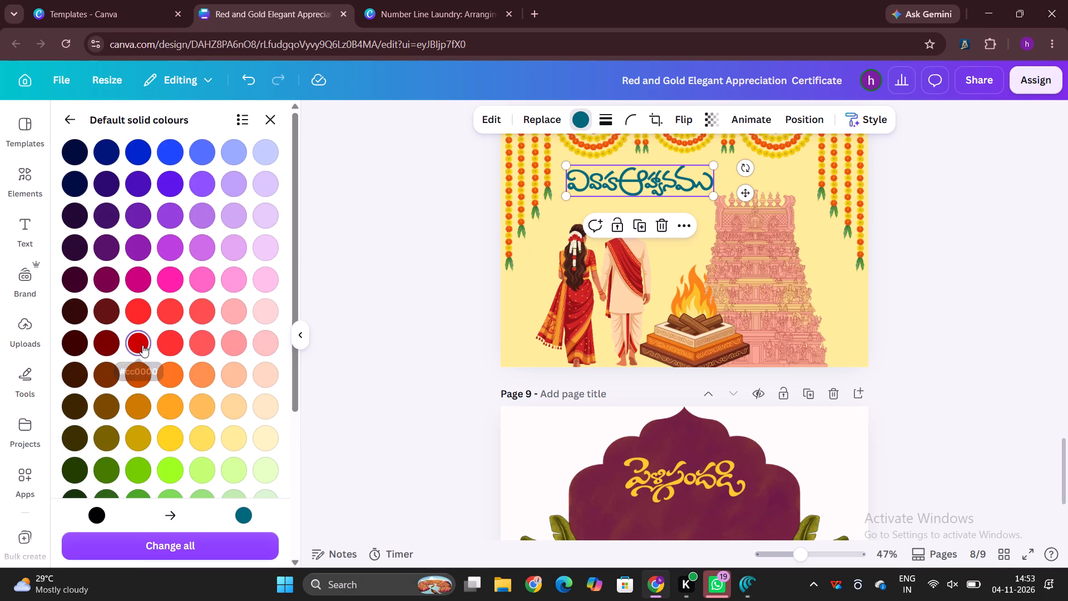
pyautogui.click(413, 313)
pyautogui.click(413, 313)
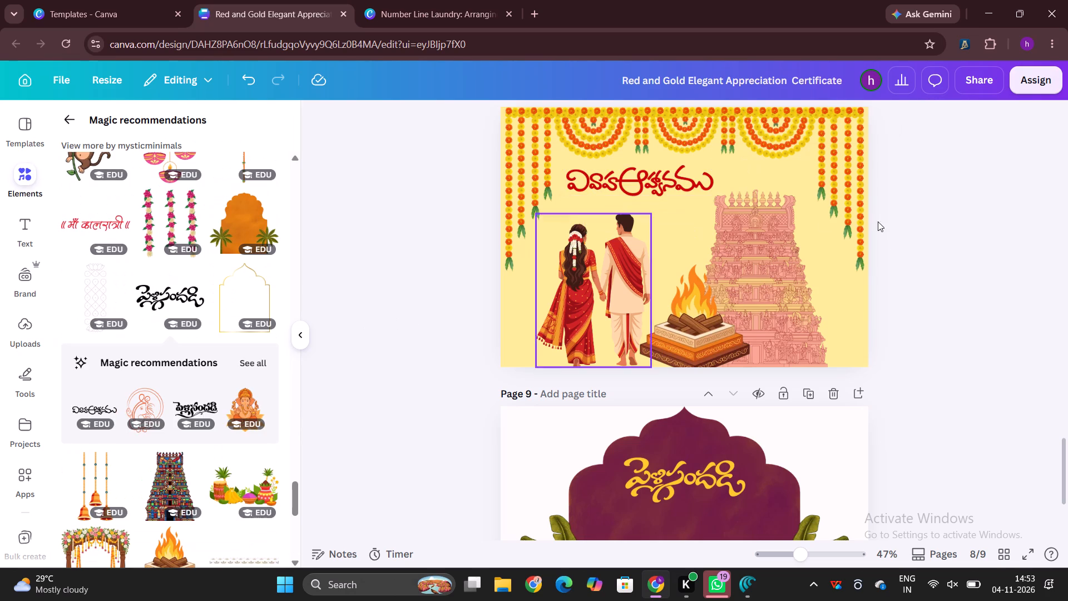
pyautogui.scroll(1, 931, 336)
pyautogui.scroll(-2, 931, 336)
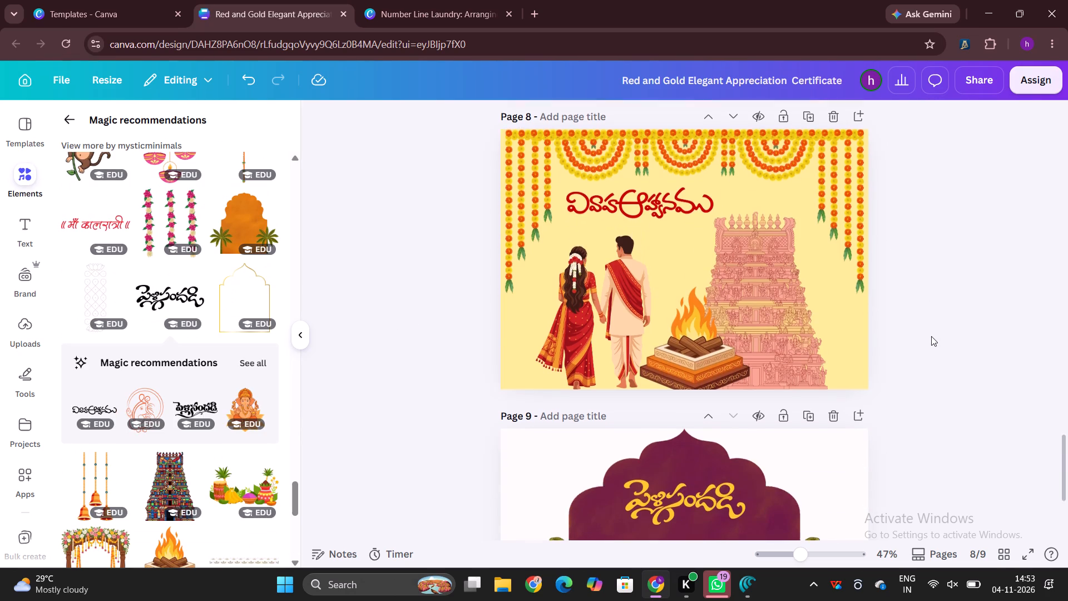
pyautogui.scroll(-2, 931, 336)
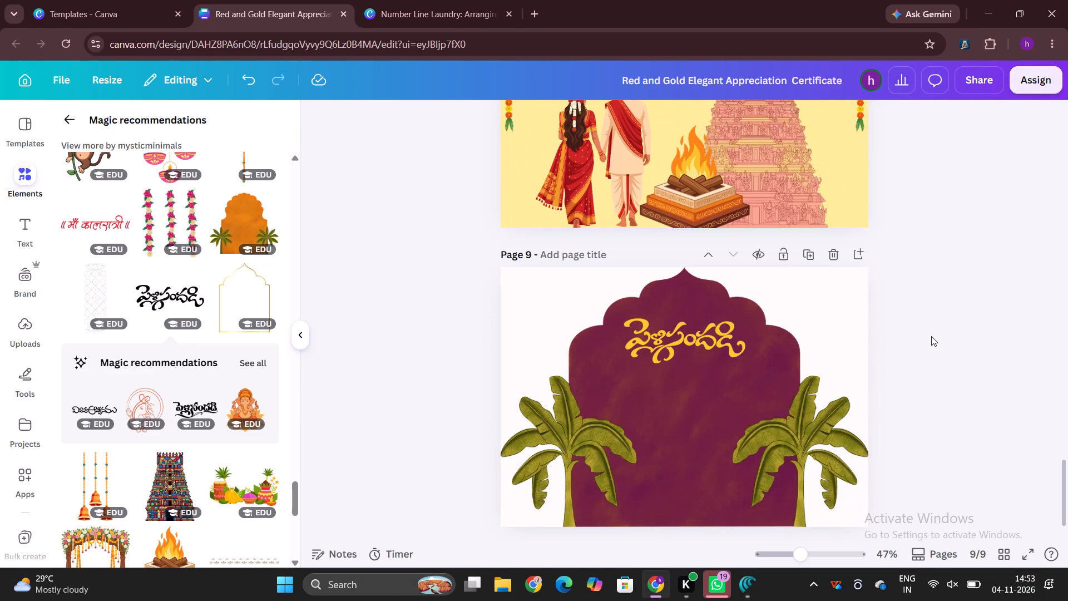
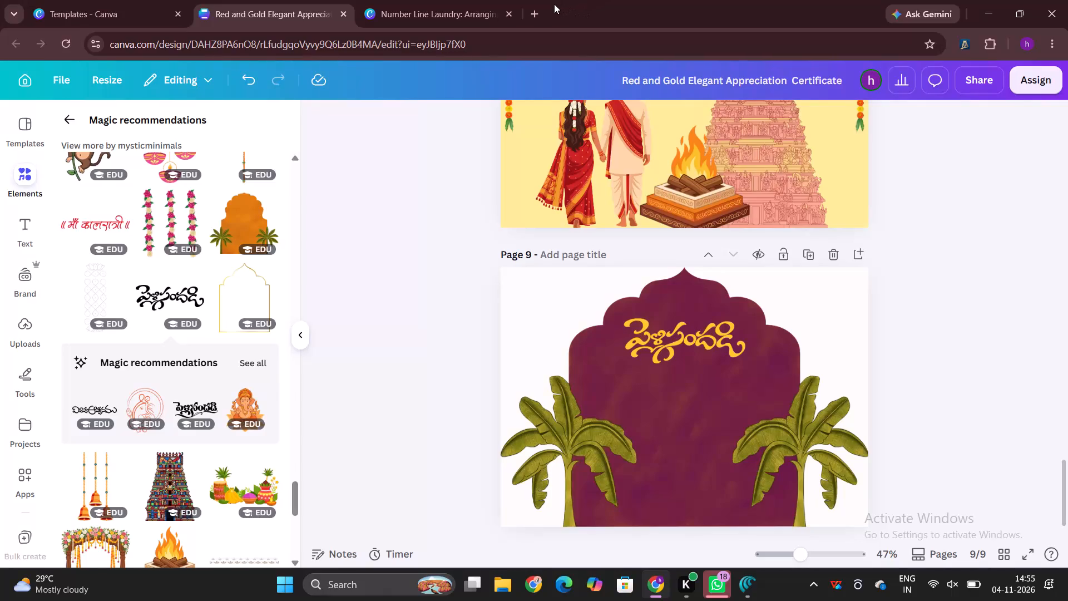
# Search the web for chatwait in a new browser tab and open the chatwait.com website.
pyautogui.click(536, 13)
pyautogui.write('cha')
pyautogui.write('twait')
pyautogui.press('Return')
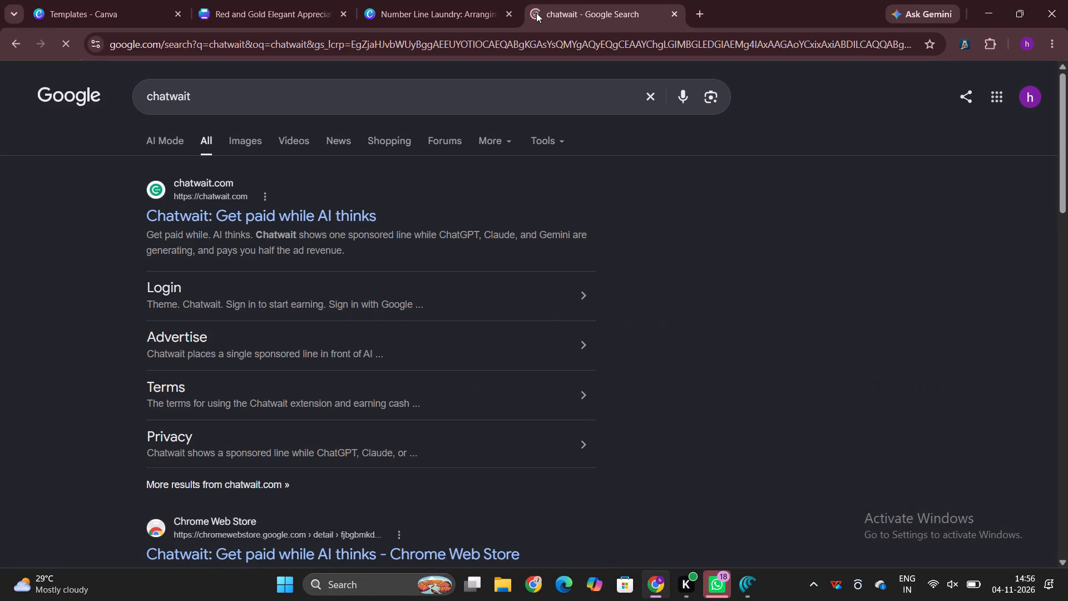
pyautogui.click(347, 217)
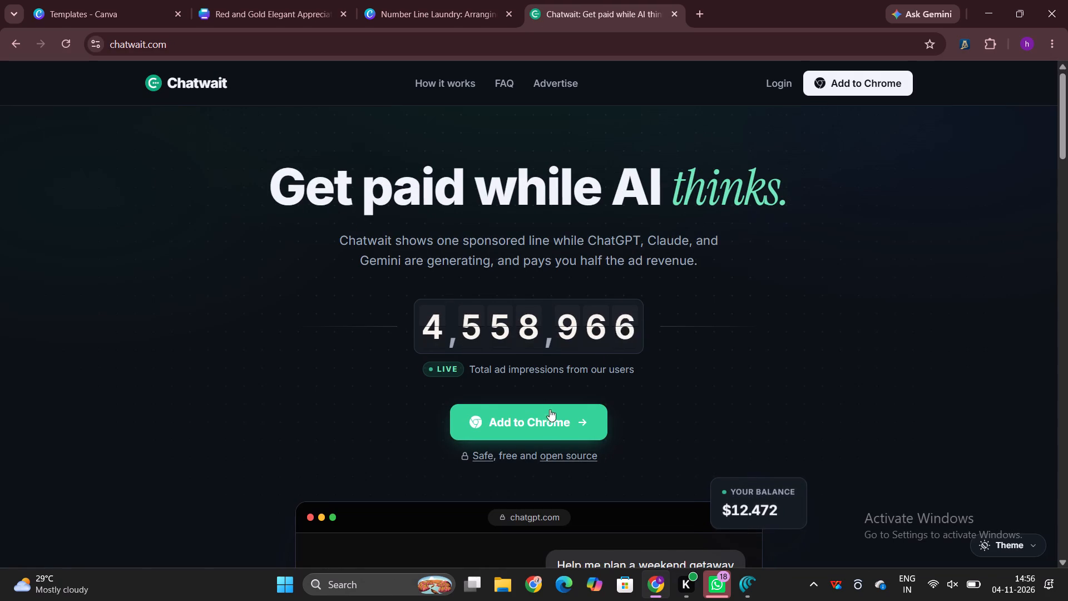
# Look through the Chatwait home page, from the chat demo and supported AI platforms down to the How it works section.
pyautogui.scroll(-3, 554, 418)
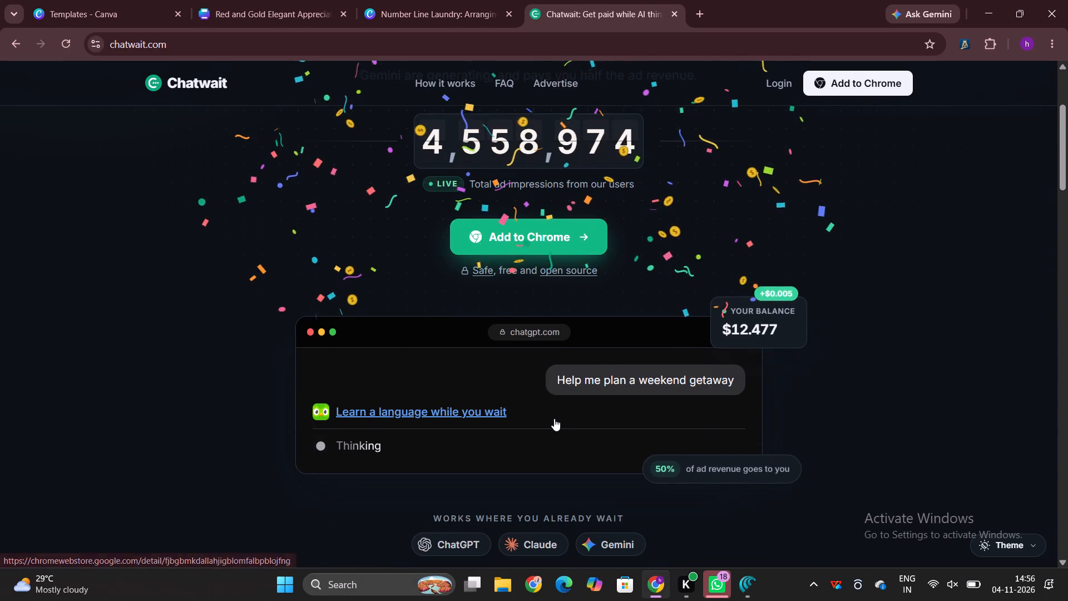
pyautogui.scroll(-1, 554, 418)
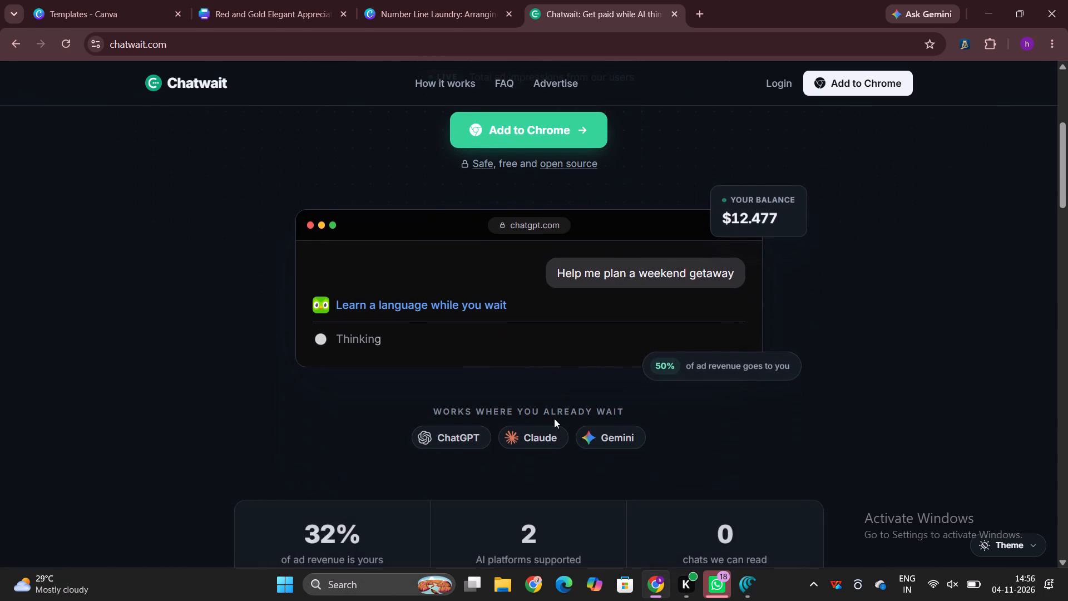
pyautogui.scroll(-2, 554, 418)
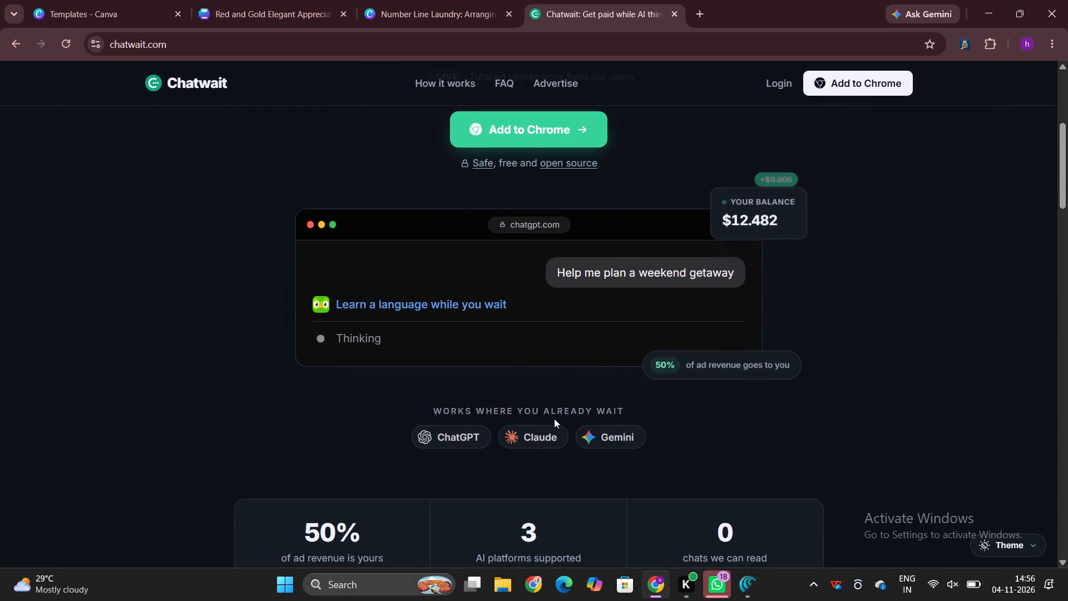
pyautogui.scroll(-3, 554, 418)
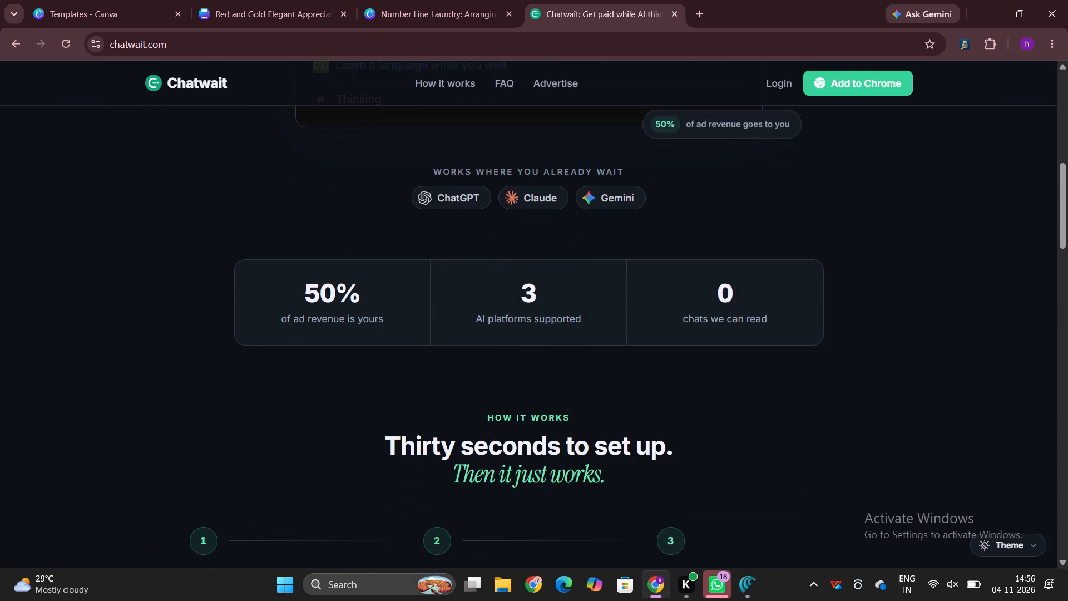
pyautogui.scroll(-1, 554, 418)
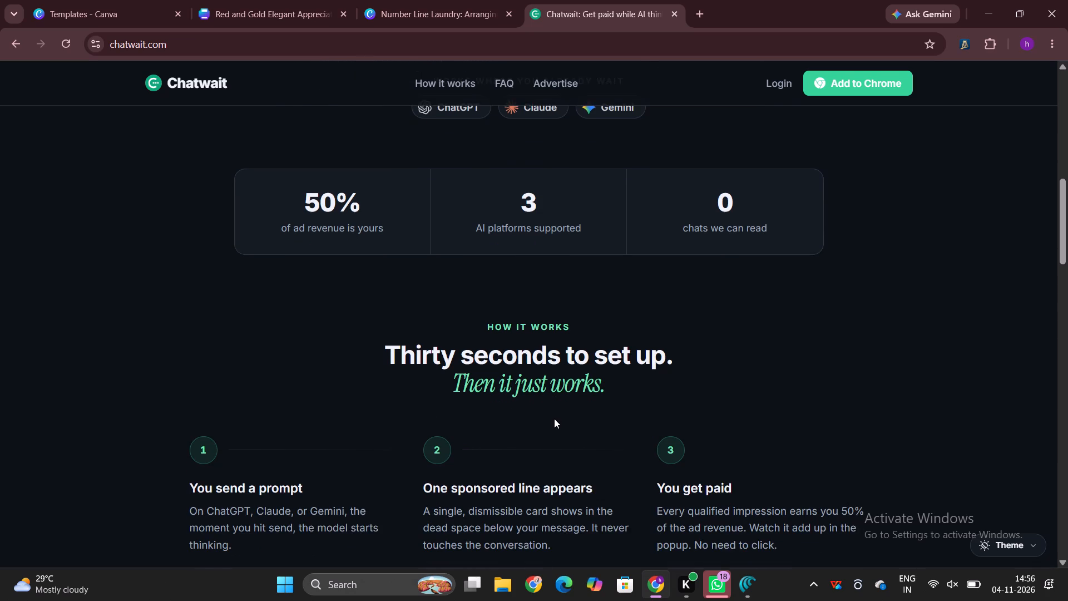
pyautogui.scroll(-1, 554, 418)
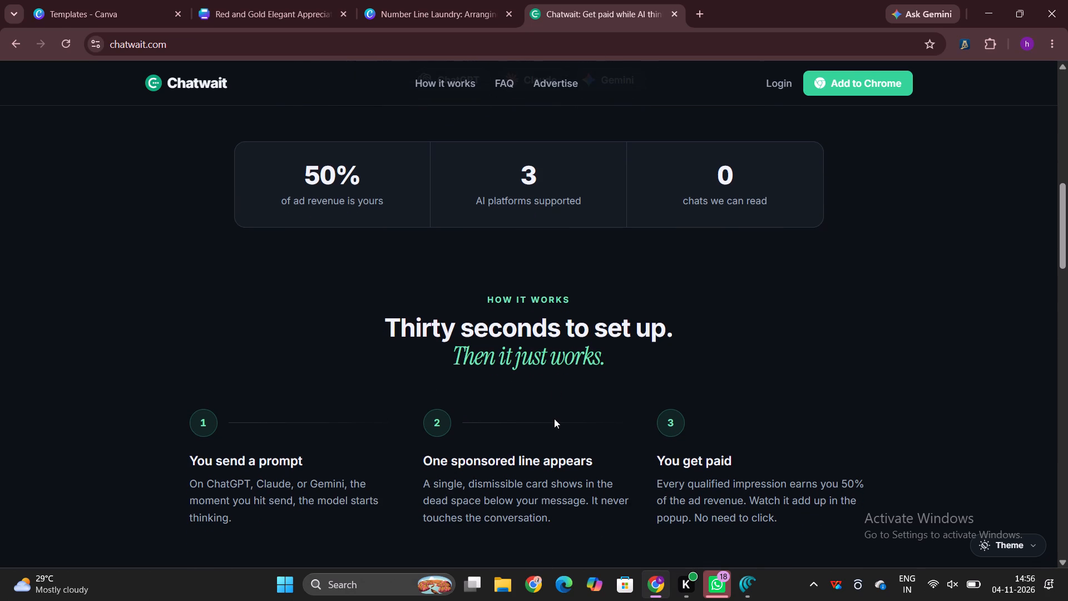
pyautogui.scroll(-1, 554, 418)
pyautogui.click(560, 392)
pyautogui.moveTo(560, 392); pyautogui.dragTo(589, 412)
pyautogui.moveTo(589, 412); pyautogui.dragTo(788, 554)
pyautogui.click(788, 554)
pyautogui.scroll(-1, 788, 554)
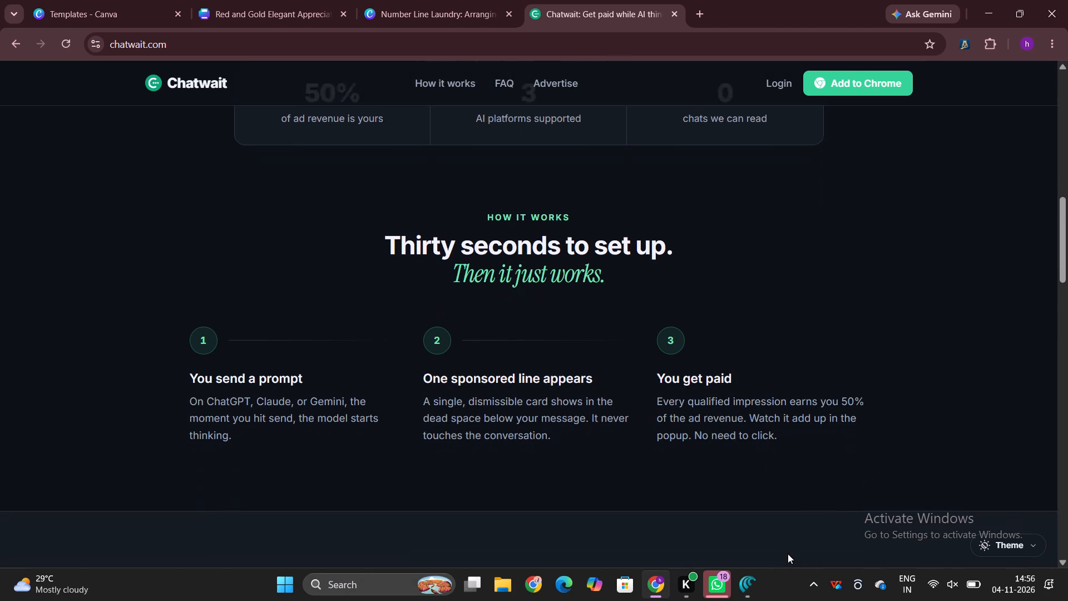
pyautogui.scroll(-2, 788, 554)
# Read the three How it works steps and the Follow the money section on the Chatwait home page.
pyautogui.tripleClick(350, 294)
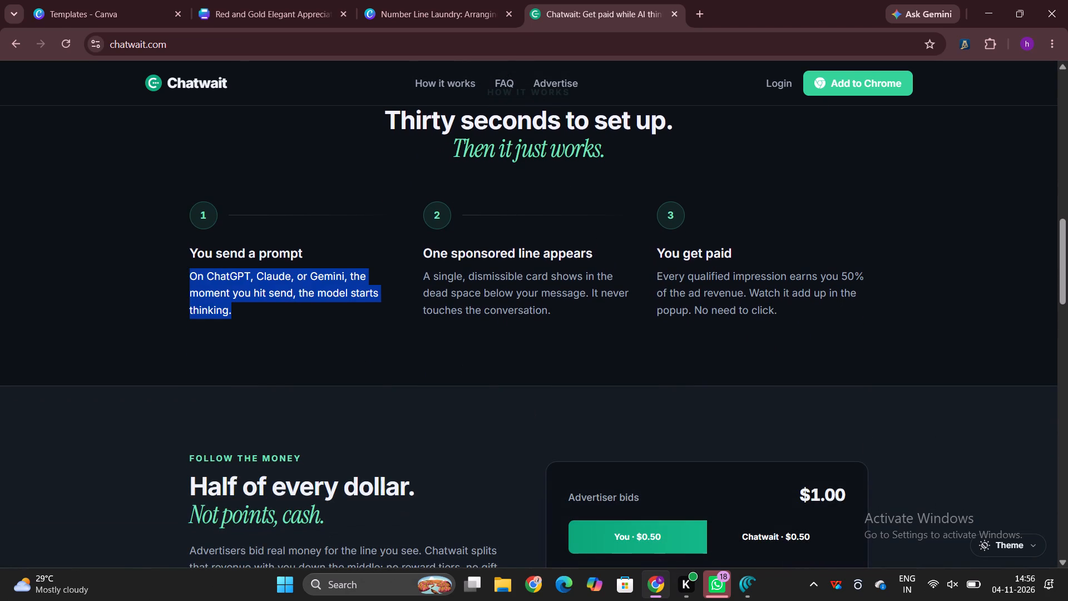
pyautogui.click(350, 294)
pyautogui.moveTo(350, 294); pyautogui.dragTo(383, 308)
pyautogui.click(383, 308)
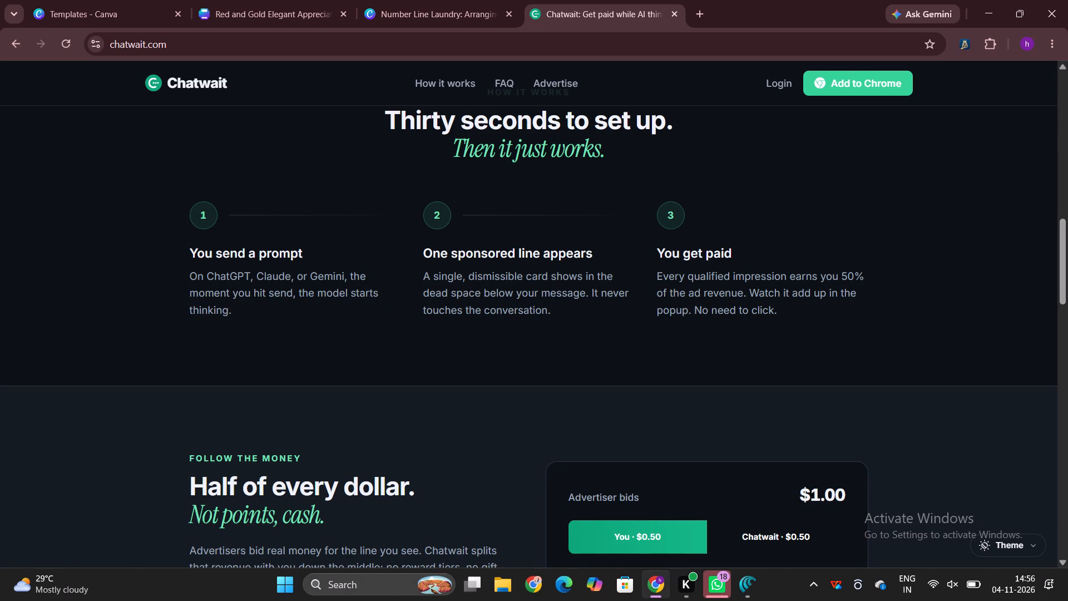
pyautogui.click(458, 280)
pyautogui.moveTo(458, 280); pyautogui.dragTo(523, 306)
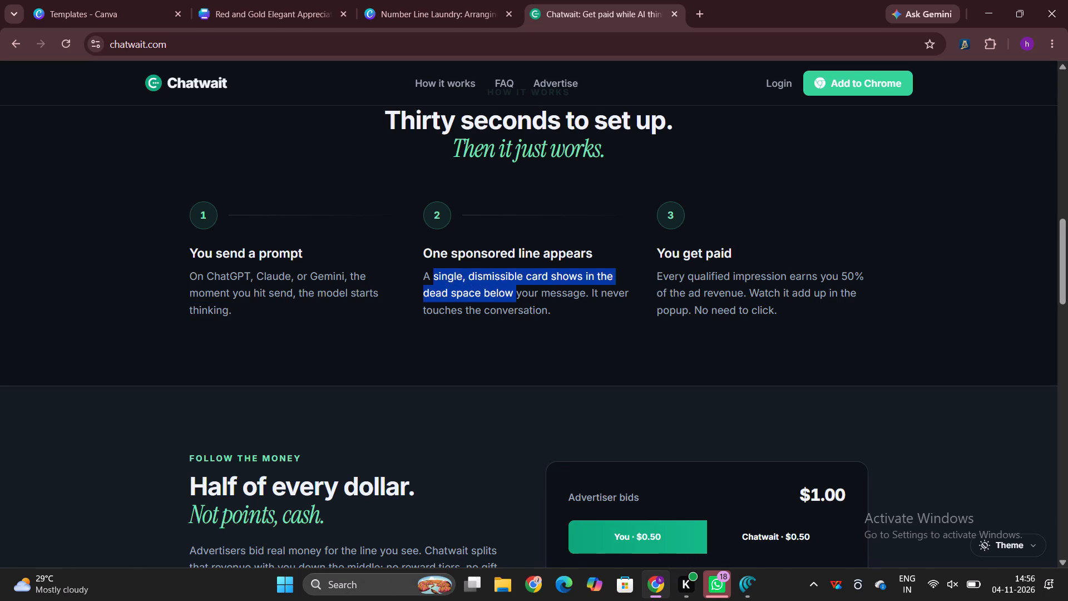
pyautogui.click(523, 306)
pyautogui.scroll(-2, 523, 306)
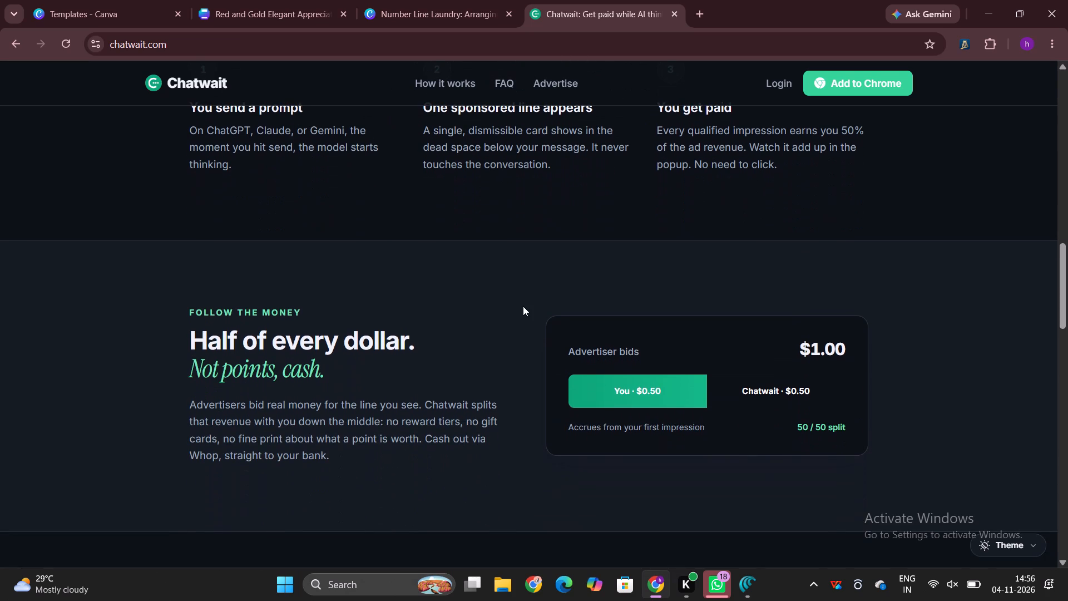
pyautogui.scroll(7, 523, 306)
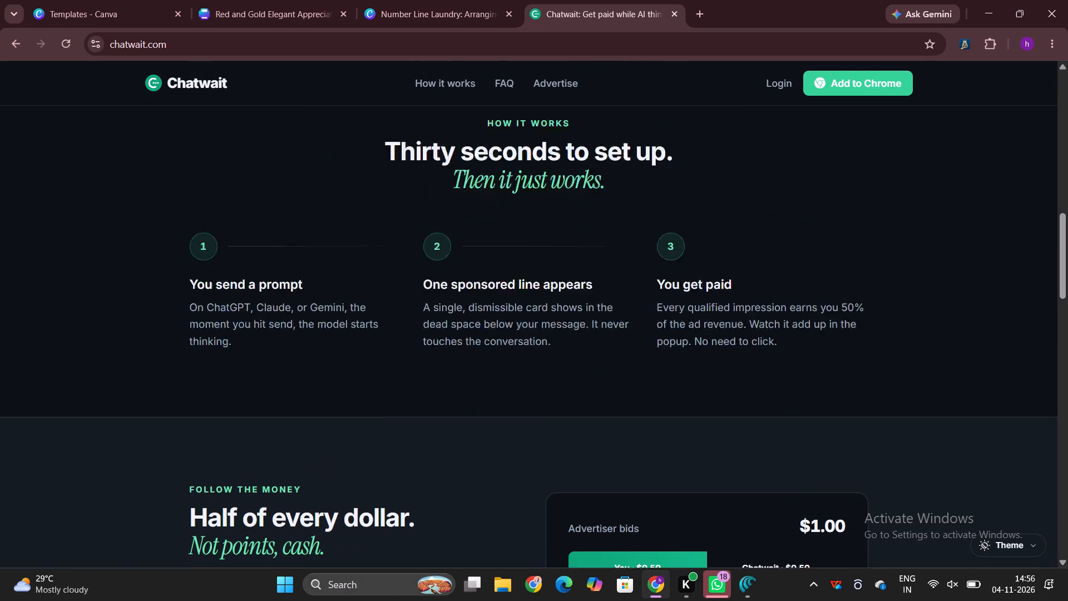
pyautogui.scroll(5, 523, 306)
# Open the Chatwait extension's Chrome Web Store listing from the Chatwait home page.
pyautogui.click(848, 82)
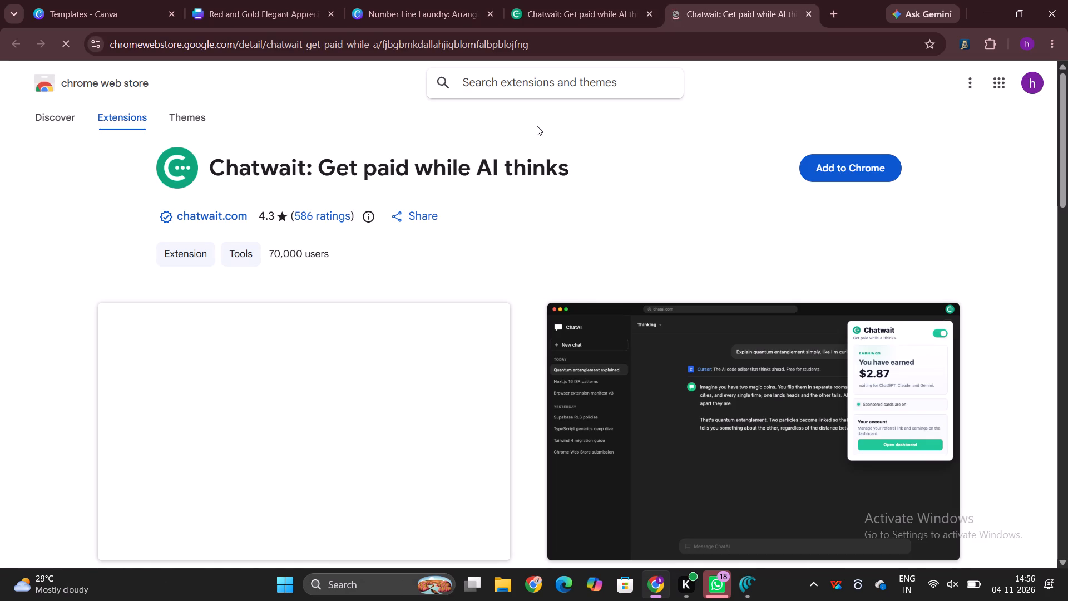
# Return to the Chatwait home page and open its login.
pyautogui.click(580, 6)
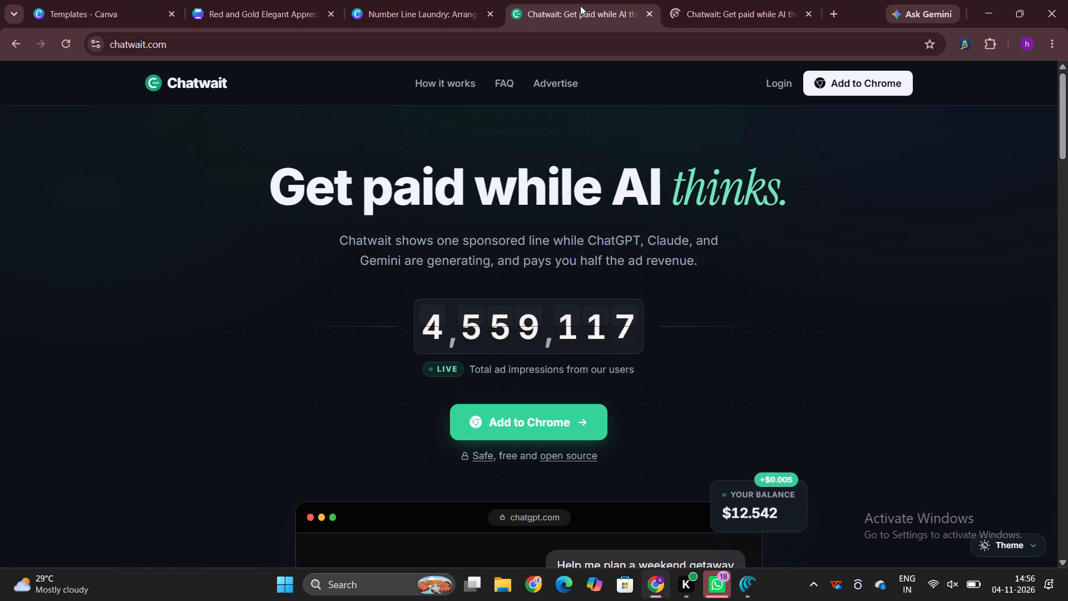
pyautogui.click(779, 91)
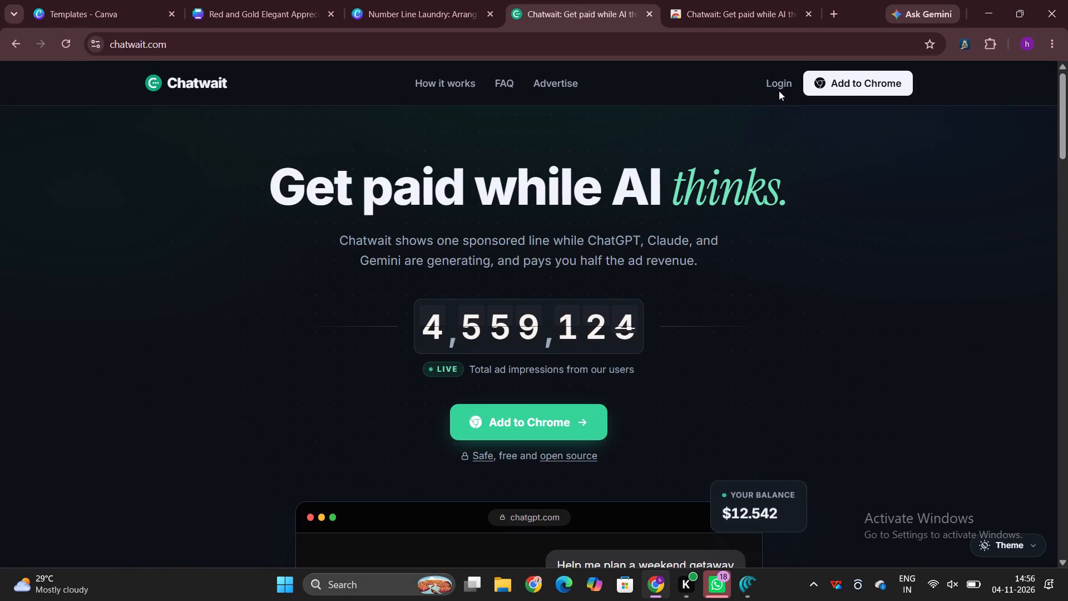
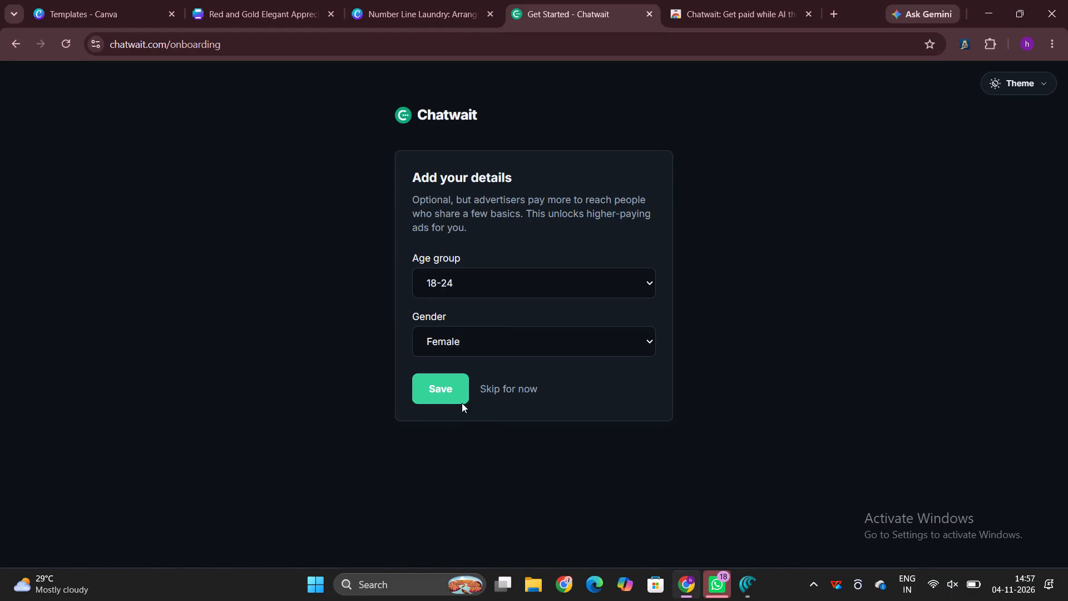
# Save the age group and gender details on the Chatwait onboarding page.
pyautogui.click(455, 394)
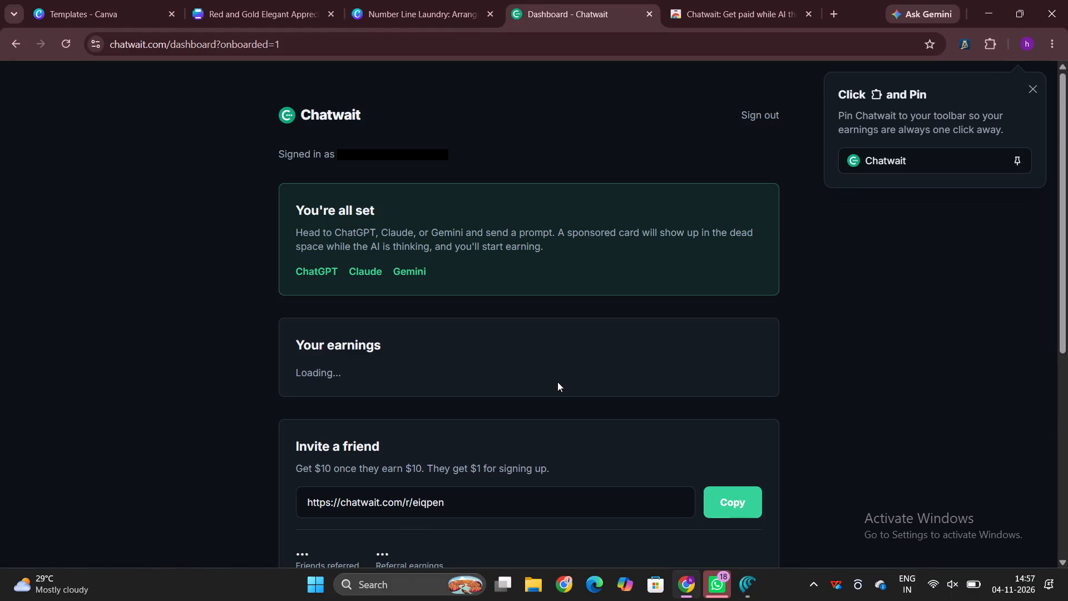
# Look through the Chatwait dashboard's earnings, referral and impressions sections, and open the payout setup.
pyautogui.scroll(-1, 557, 382)
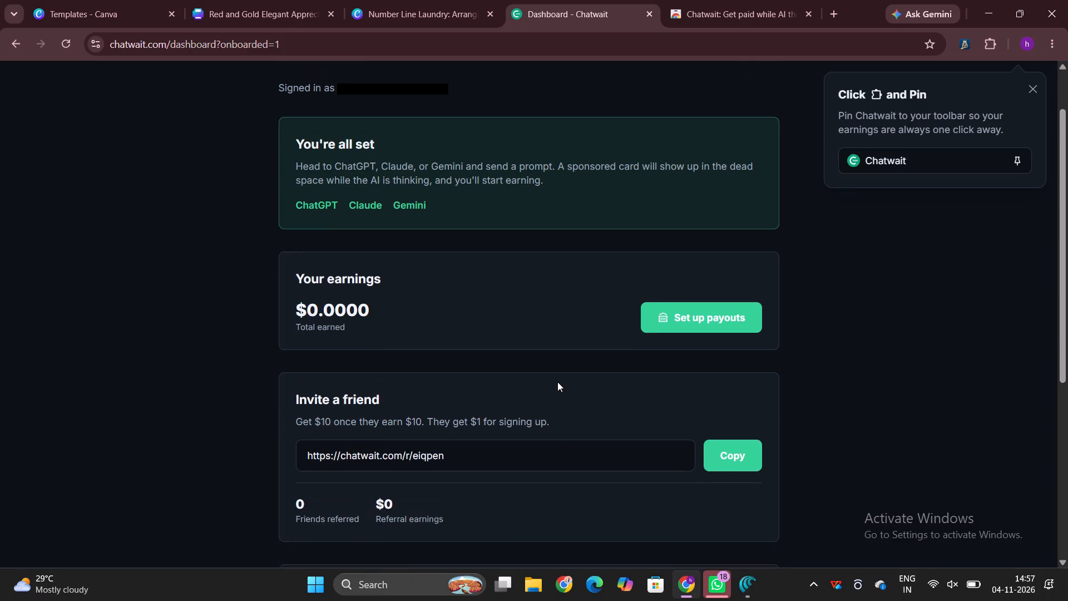
pyautogui.scroll(-1, 557, 382)
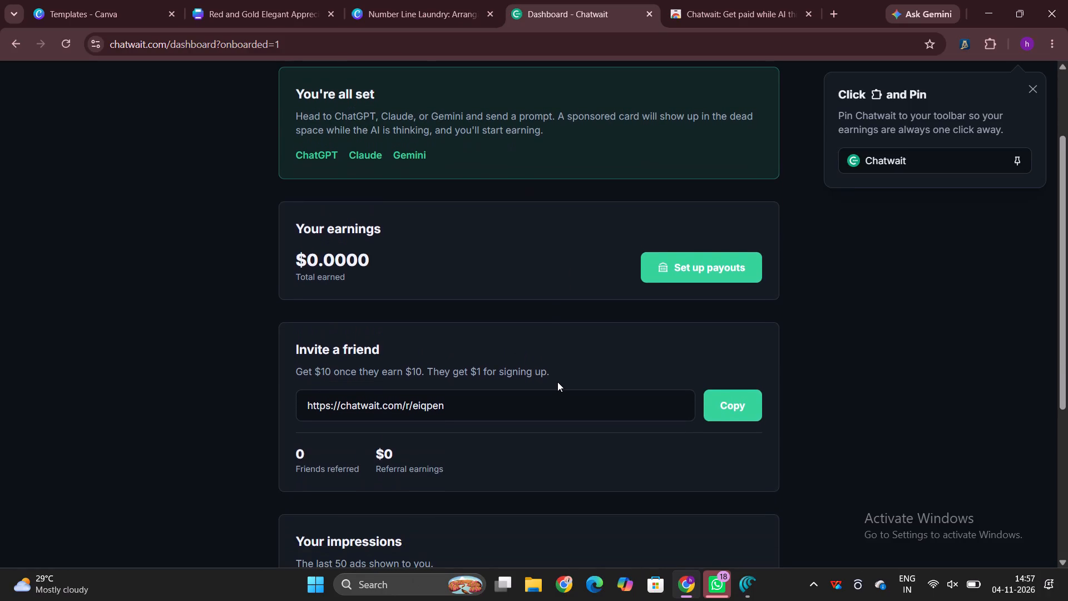
pyautogui.scroll(-2, 557, 382)
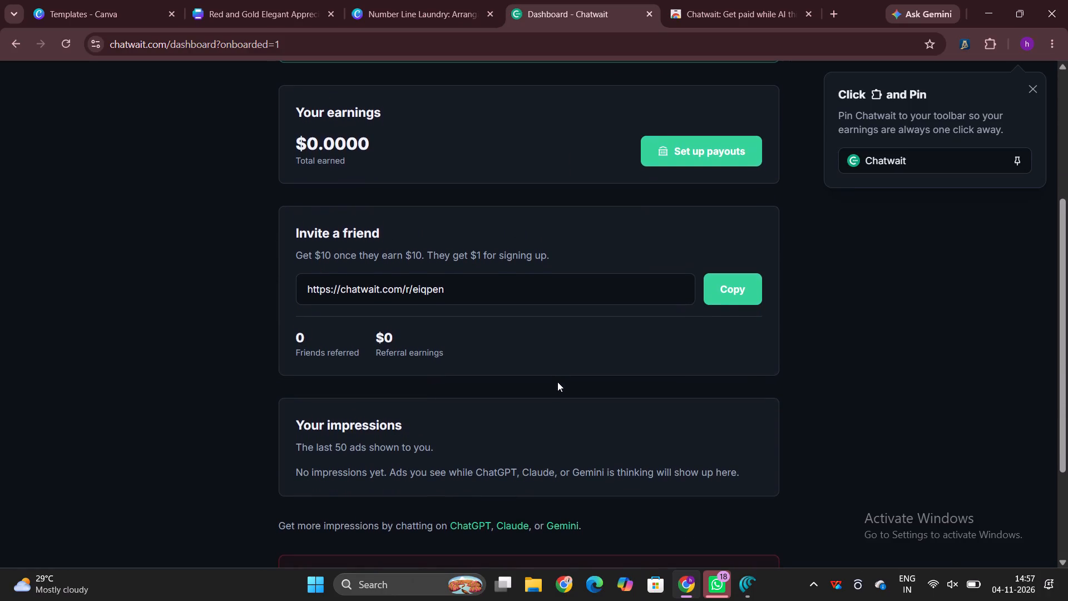
pyautogui.scroll(-1, 557, 382)
pyautogui.click(738, 211)
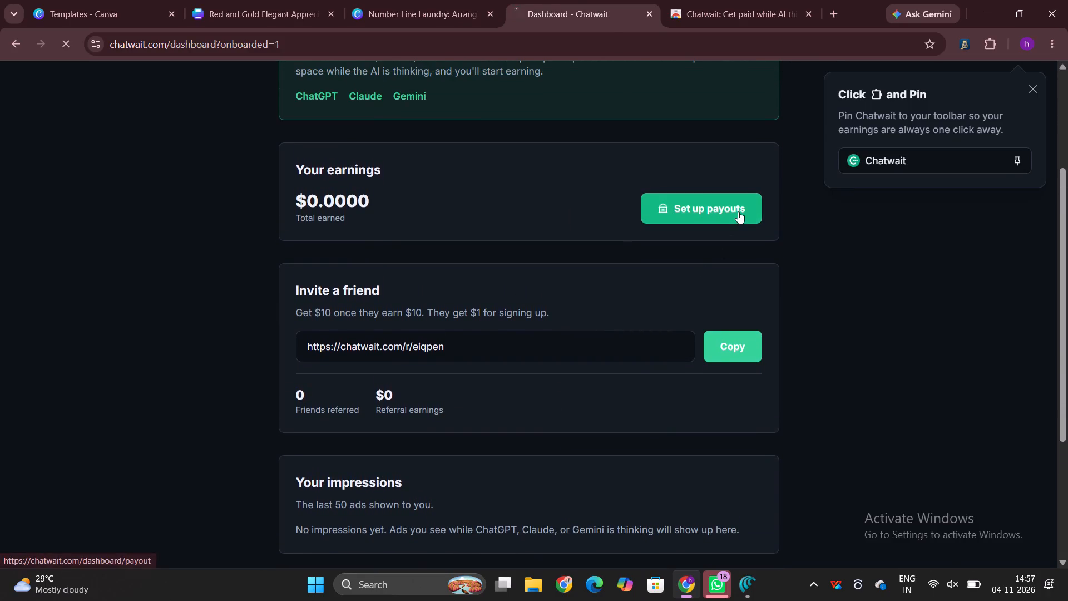
pyautogui.scroll(3, 738, 211)
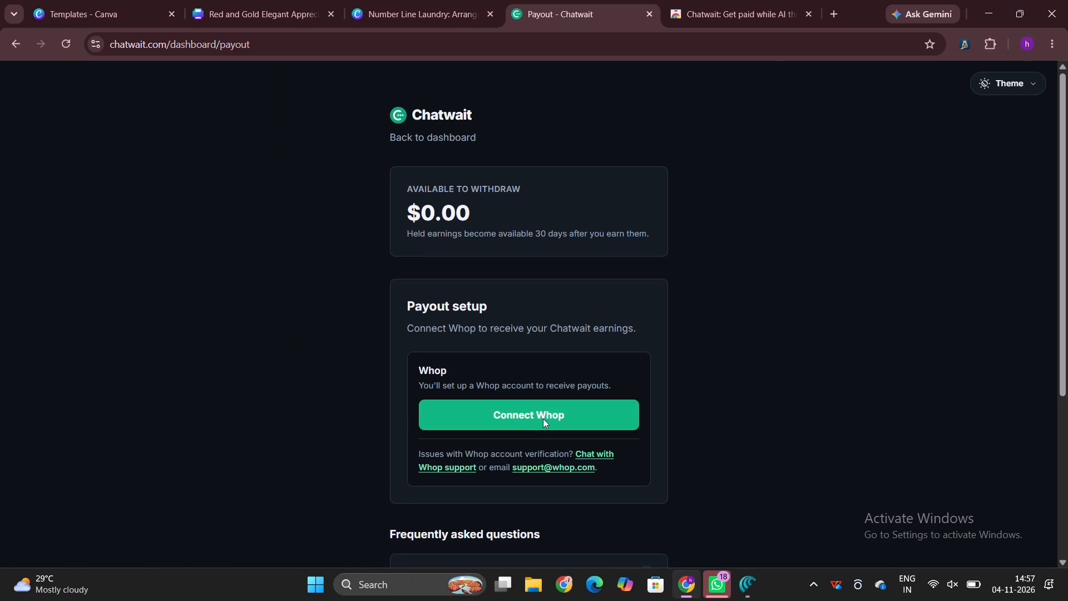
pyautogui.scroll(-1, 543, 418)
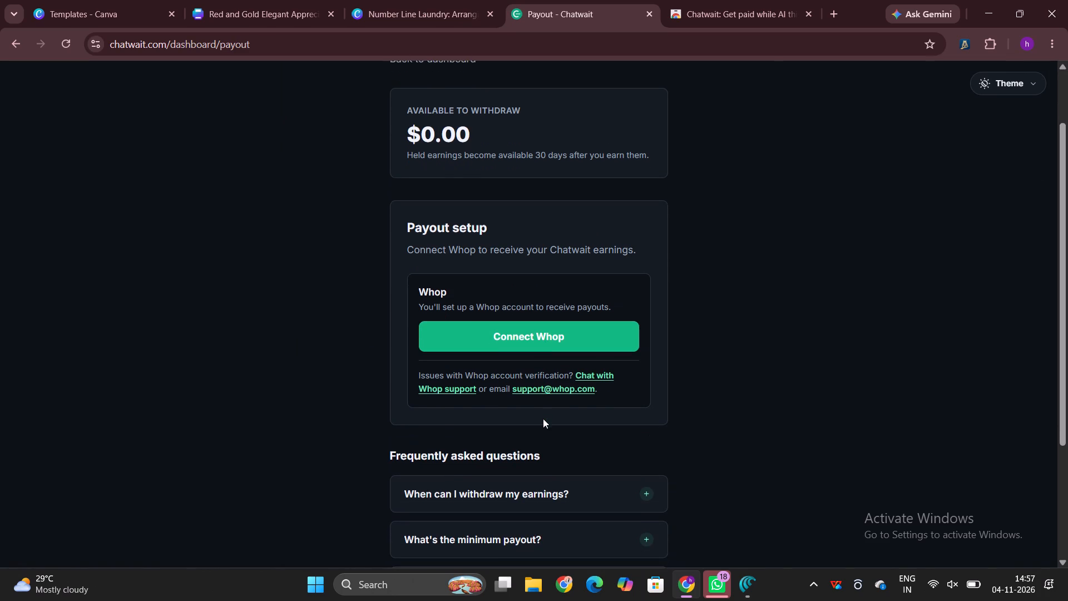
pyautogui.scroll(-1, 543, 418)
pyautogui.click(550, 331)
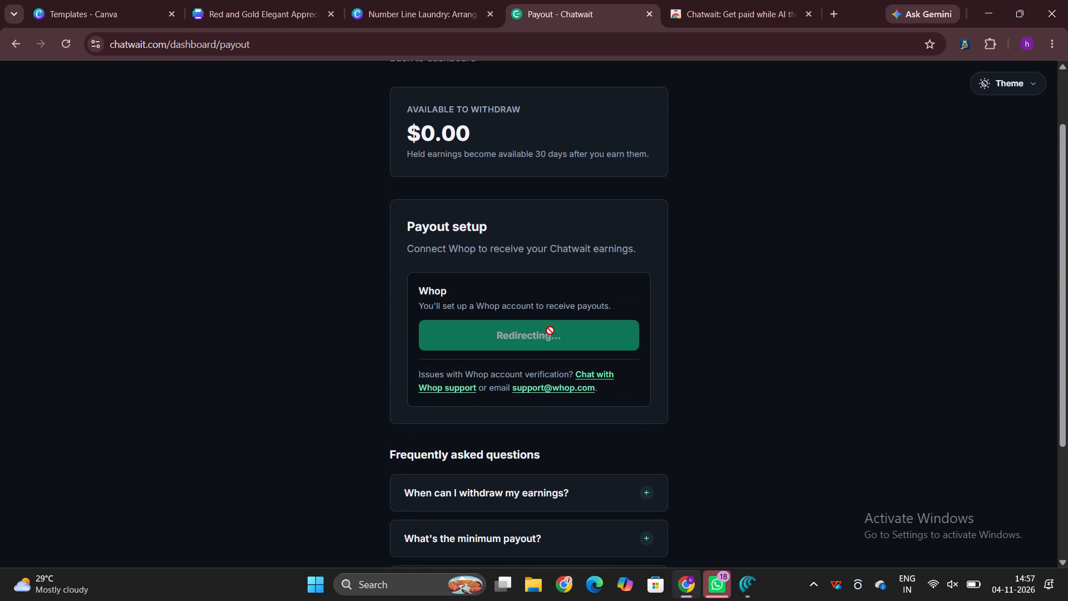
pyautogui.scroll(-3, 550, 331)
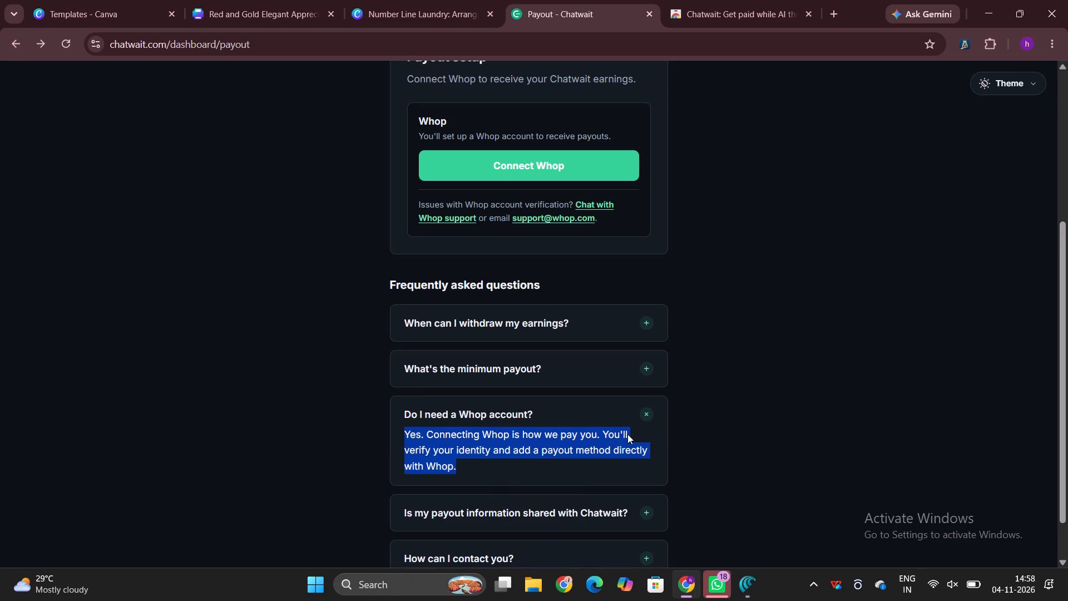
pyautogui.click(627, 434)
pyautogui.click(662, 463)
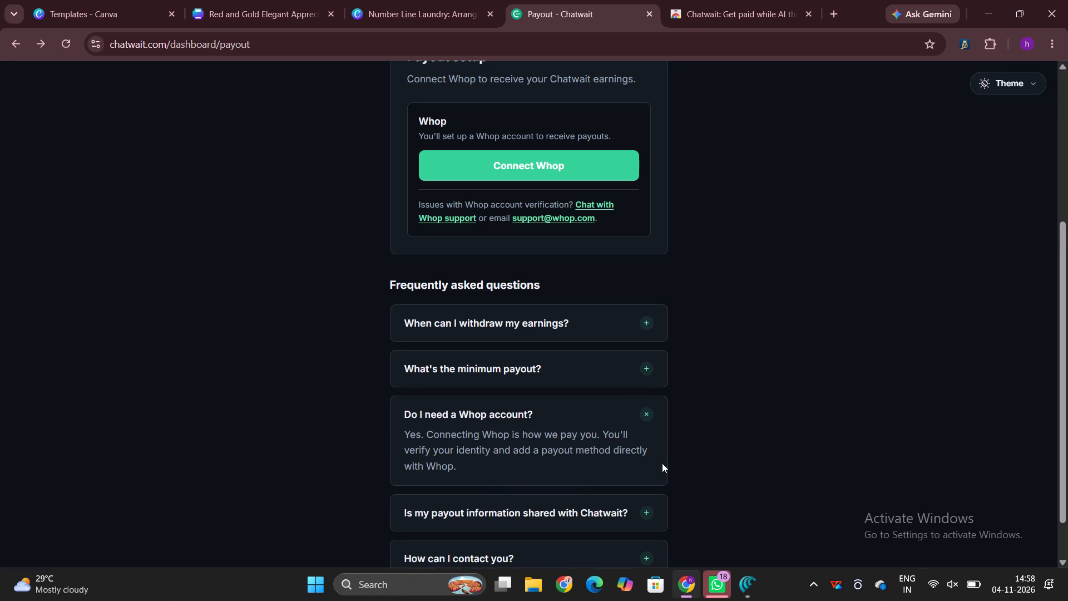
pyautogui.click(636, 504)
pyautogui.click(638, 508)
# Return to the Chatwait dashboard and switch to the Red and Gold Elegant Appreciation Certificate design in Canva.
pyautogui.scroll(5, 647, 370)
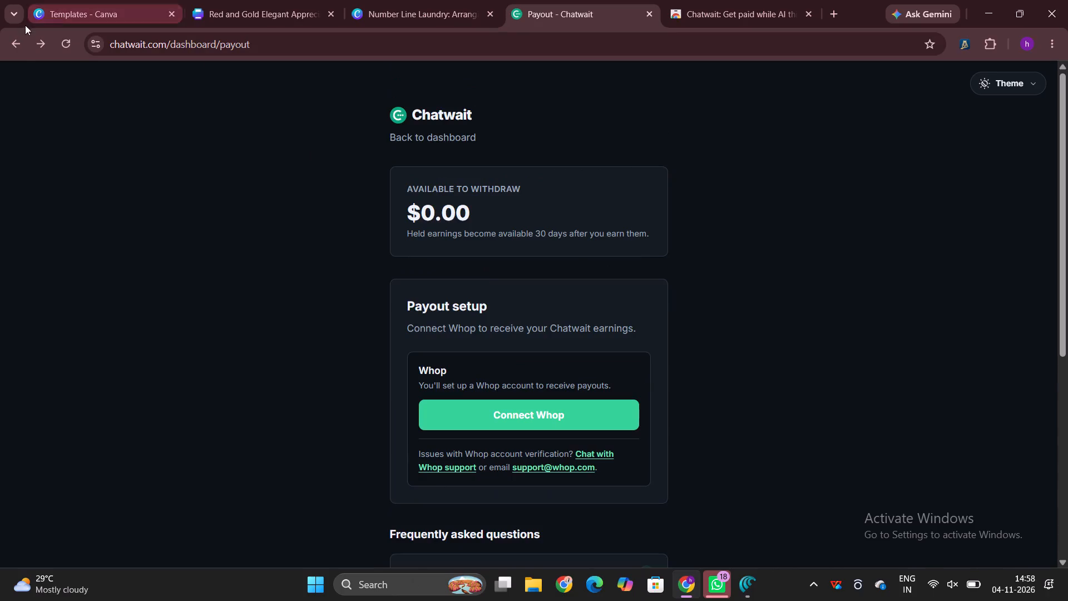
pyautogui.click(22, 37)
pyautogui.click(406, 0)
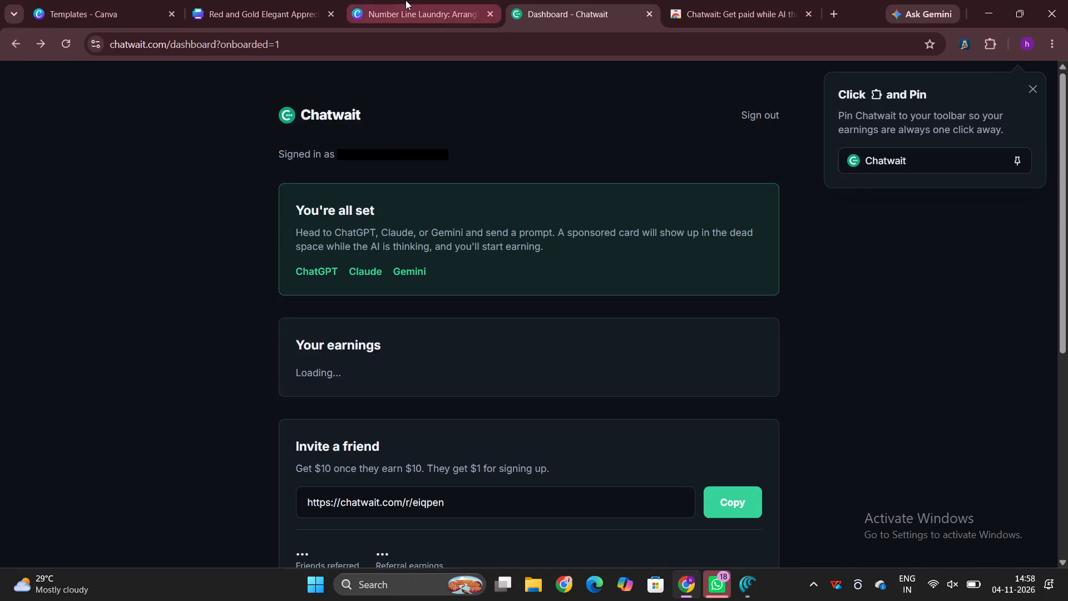
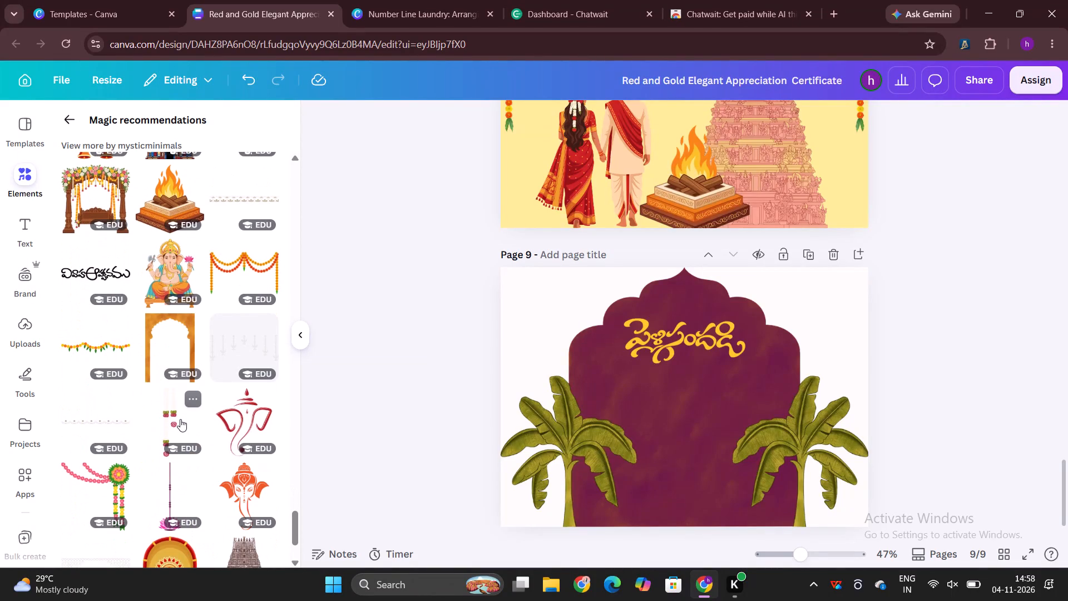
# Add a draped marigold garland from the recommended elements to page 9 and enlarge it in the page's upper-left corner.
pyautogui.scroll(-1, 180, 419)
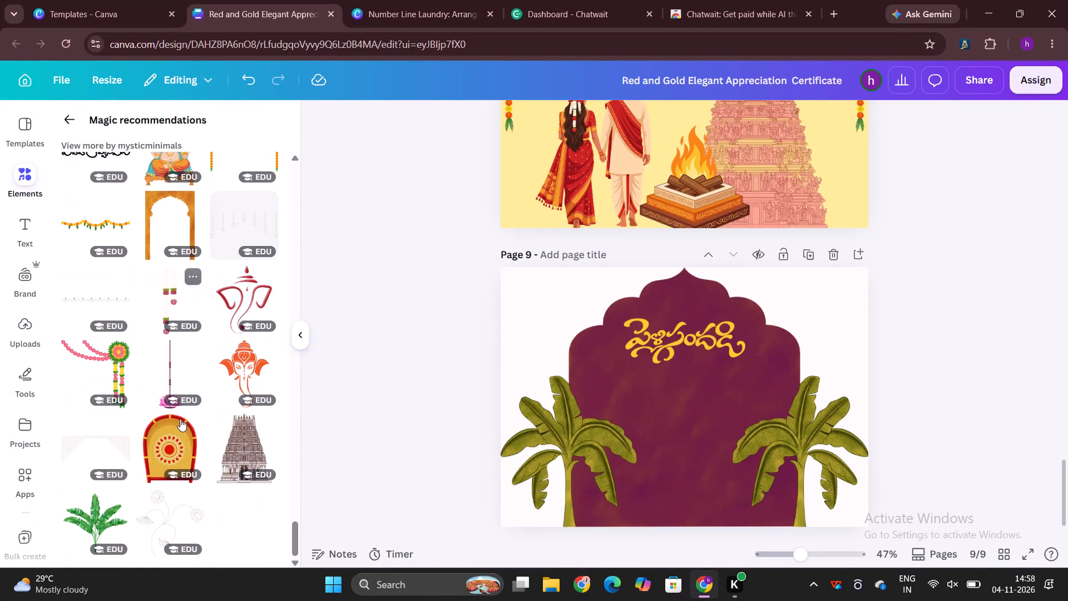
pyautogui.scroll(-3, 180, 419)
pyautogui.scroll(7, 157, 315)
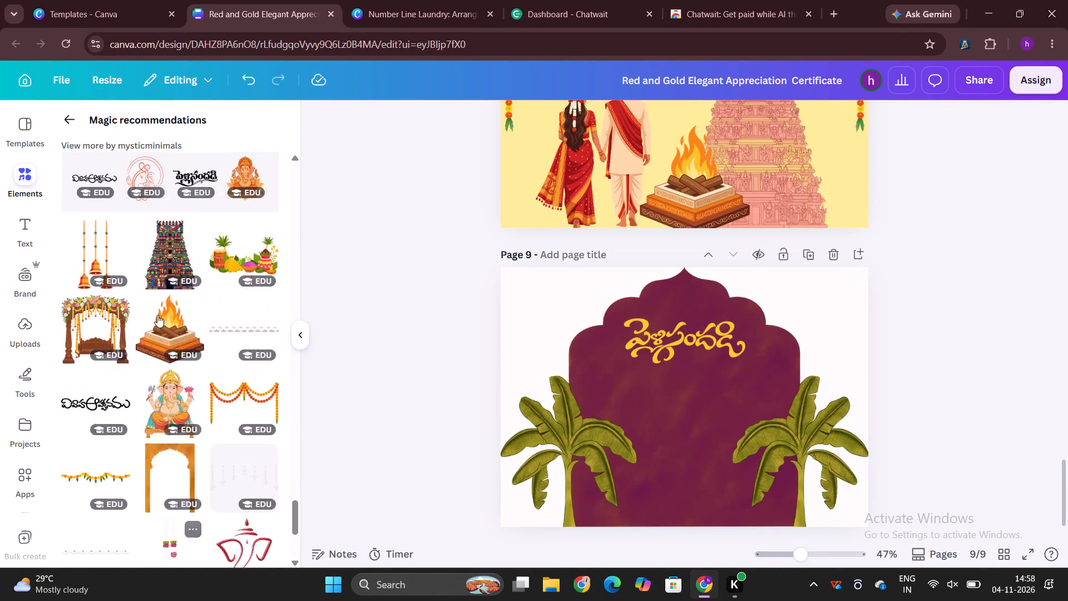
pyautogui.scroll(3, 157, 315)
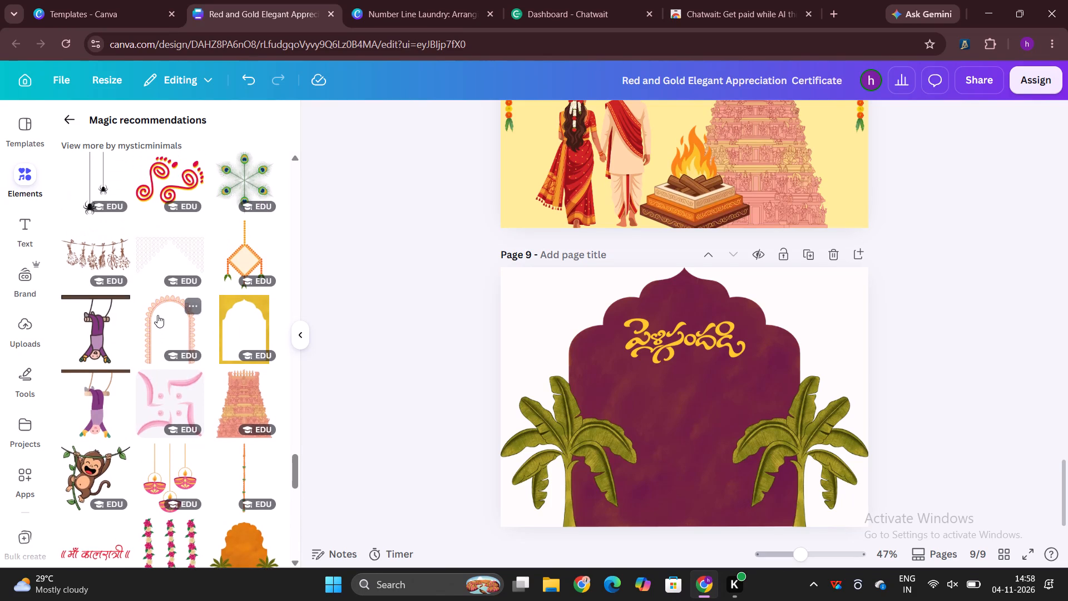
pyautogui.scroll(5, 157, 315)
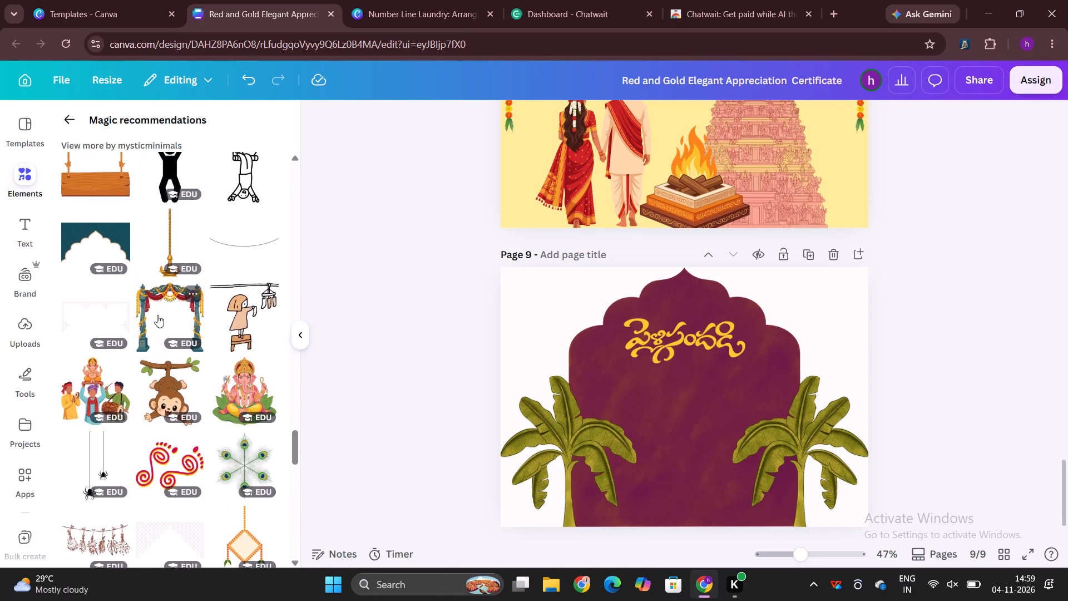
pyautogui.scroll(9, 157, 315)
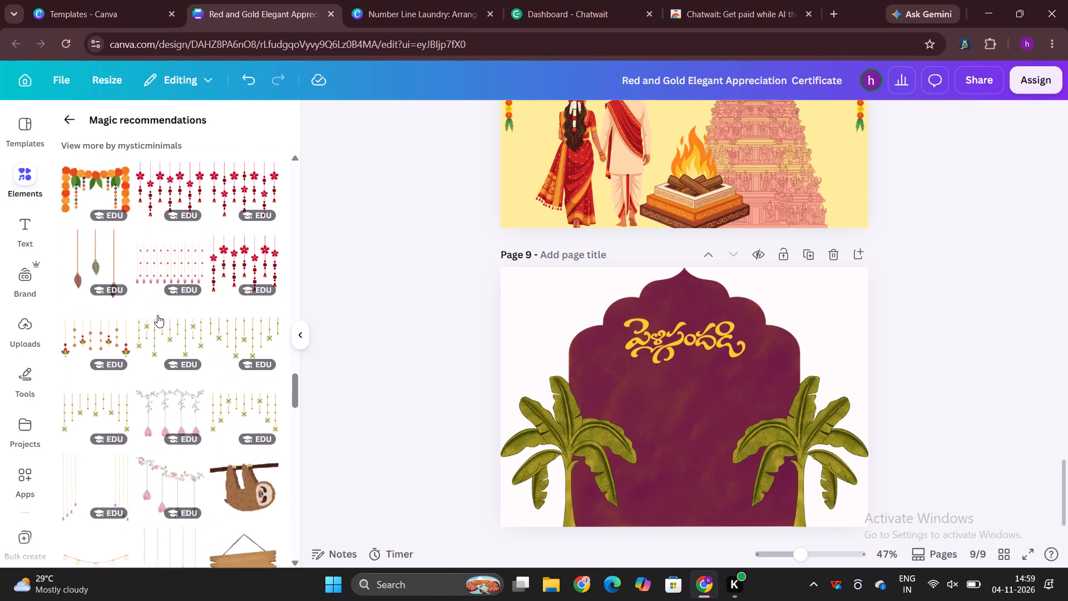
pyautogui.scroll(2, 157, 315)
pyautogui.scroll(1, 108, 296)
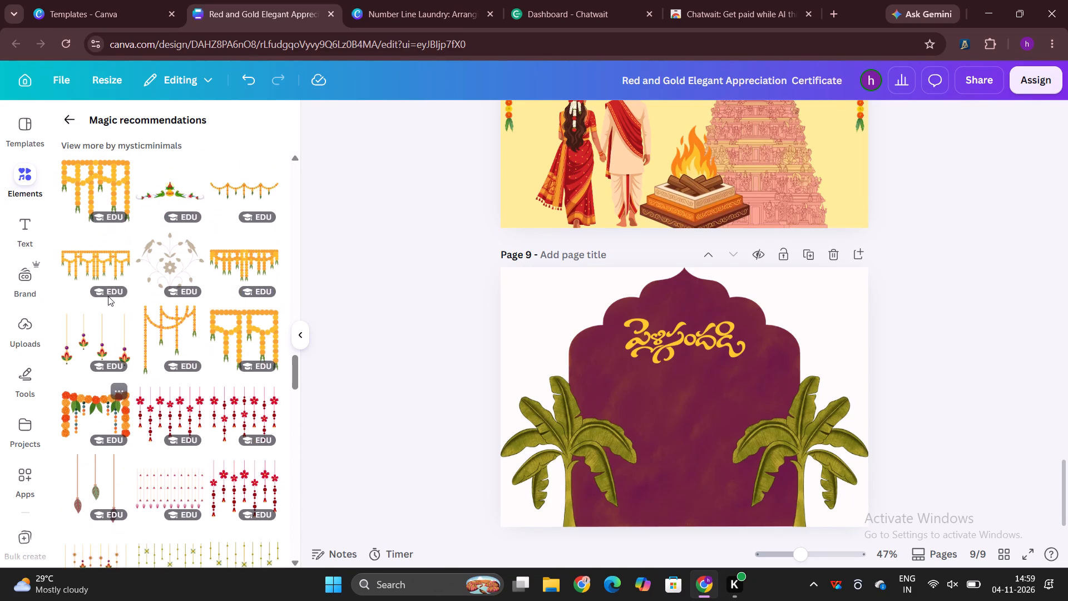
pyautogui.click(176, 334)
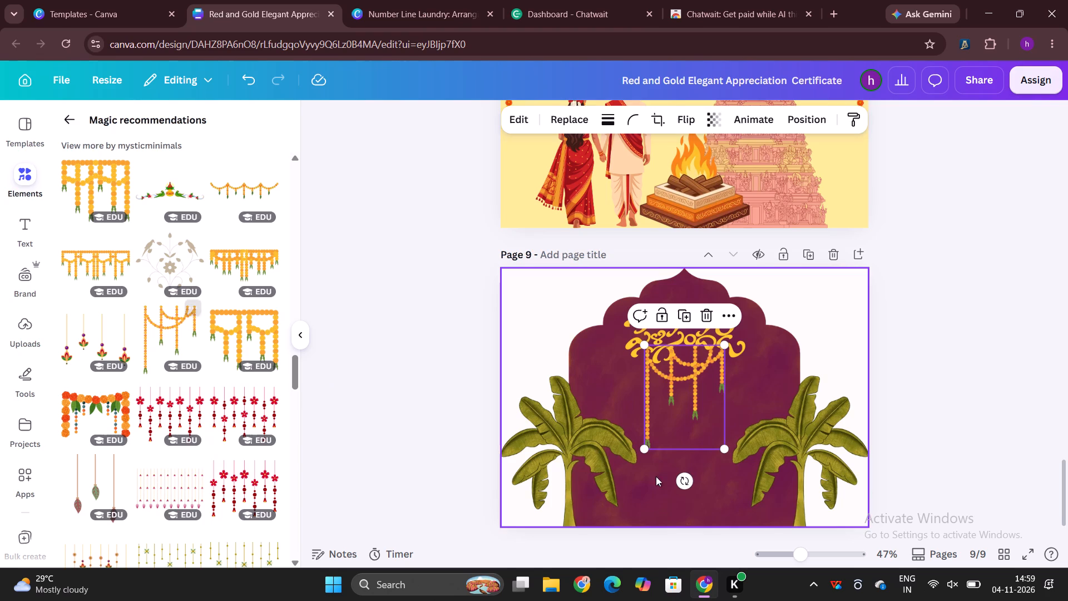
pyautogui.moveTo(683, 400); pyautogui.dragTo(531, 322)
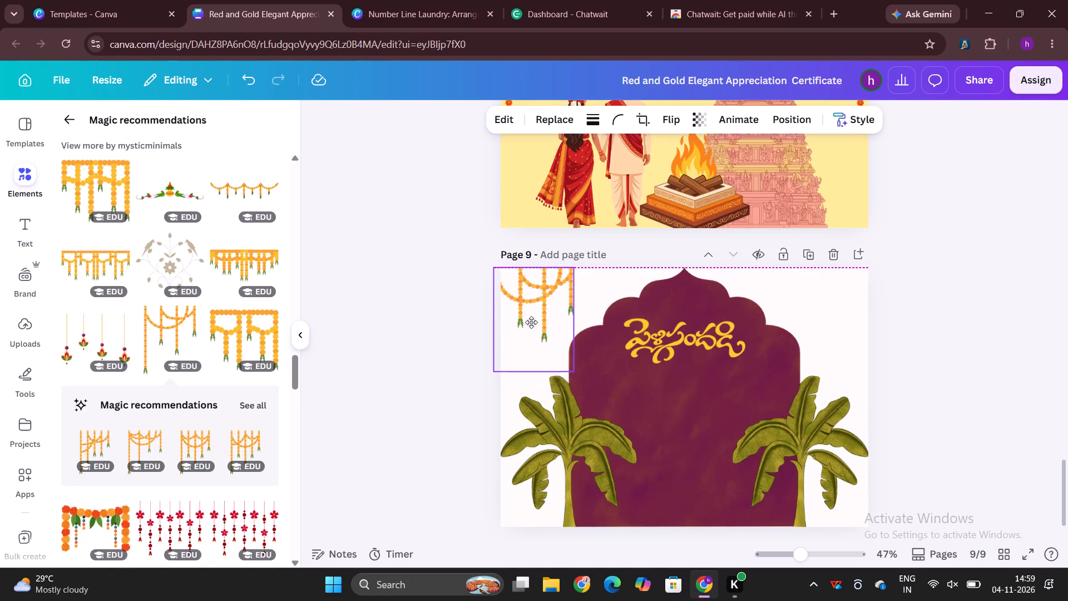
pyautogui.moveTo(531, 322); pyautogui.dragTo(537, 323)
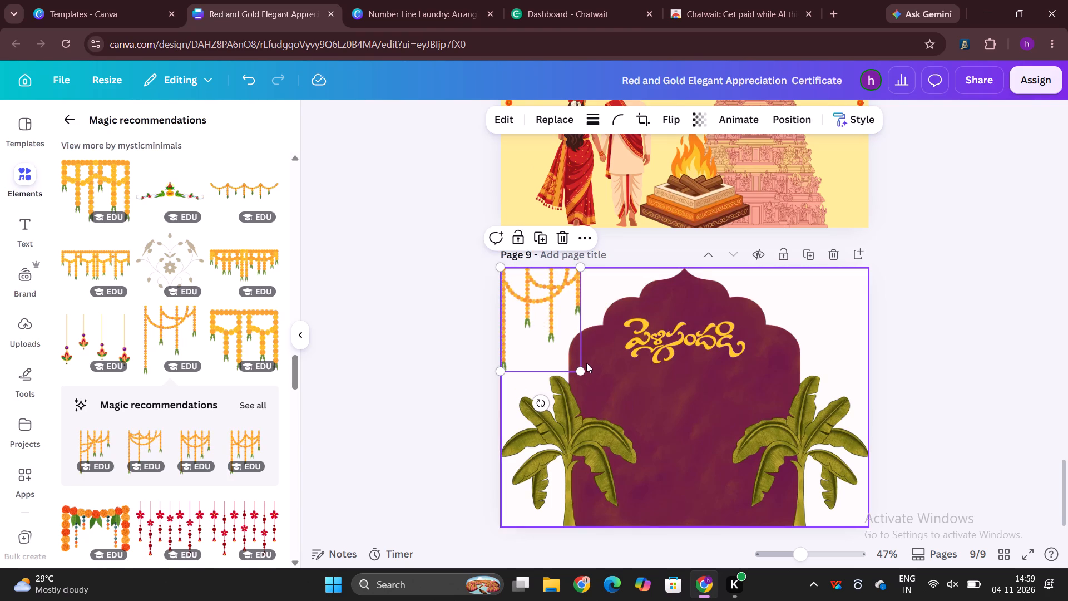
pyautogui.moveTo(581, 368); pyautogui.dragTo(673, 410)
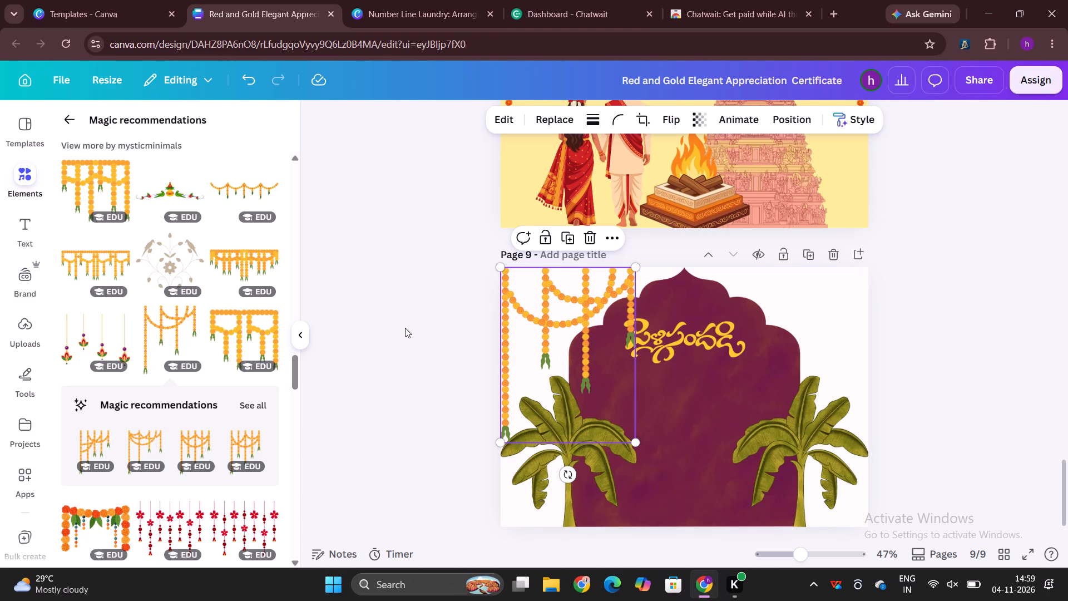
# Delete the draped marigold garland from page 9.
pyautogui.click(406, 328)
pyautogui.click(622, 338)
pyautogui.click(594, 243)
# Add the straight marigold strands of decreasing length to page 9's upper-left corner, enlarged to about 68 by 156 mm.
pyautogui.scroll(1, 233, 245)
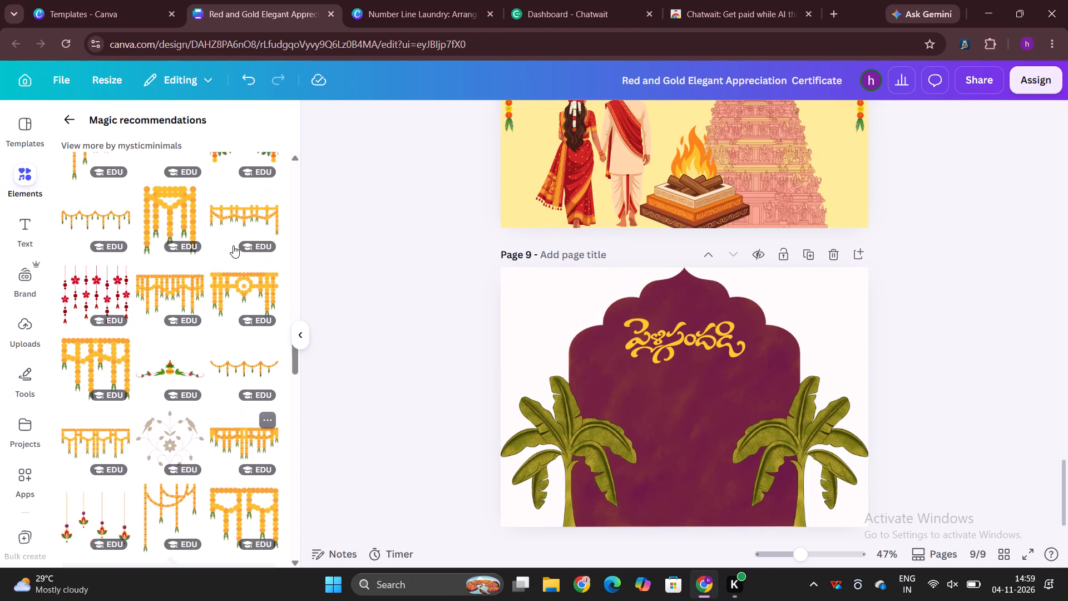
pyautogui.scroll(3, 233, 245)
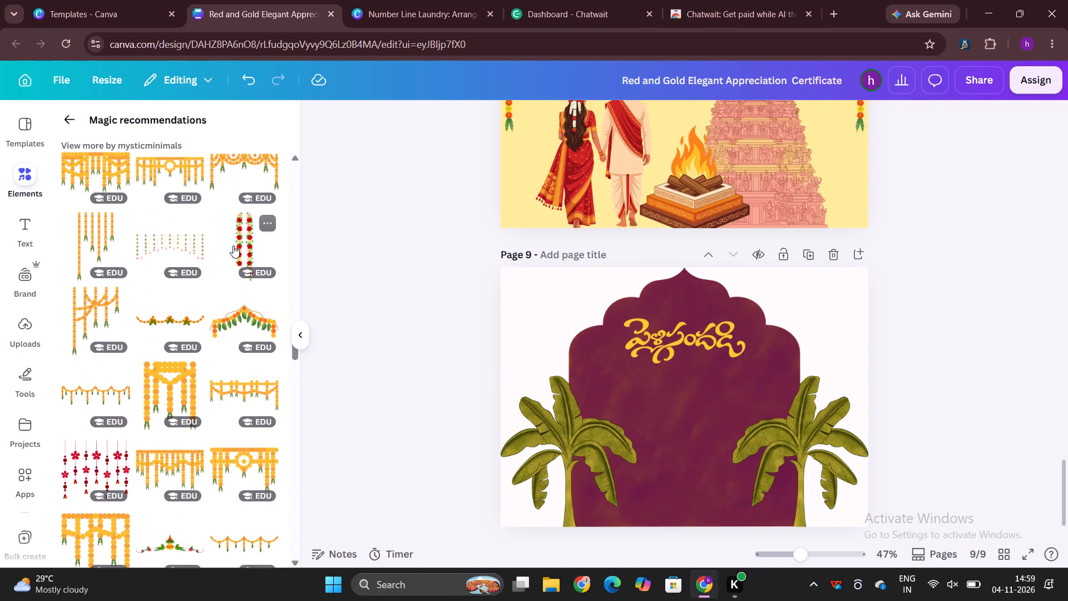
pyautogui.scroll(3, 233, 245)
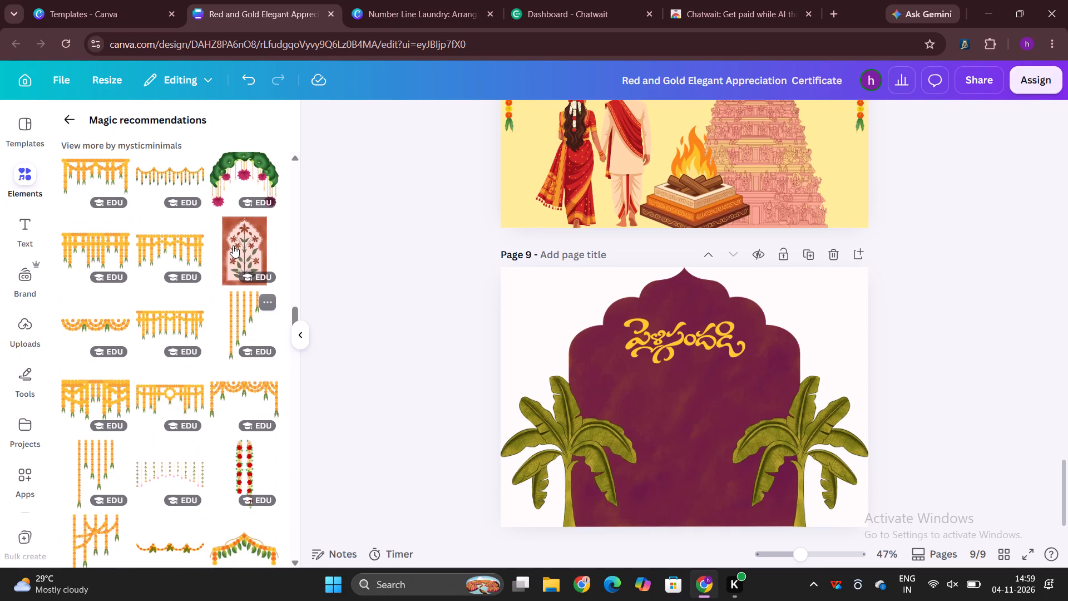
pyautogui.scroll(1, 233, 245)
pyautogui.click(235, 317)
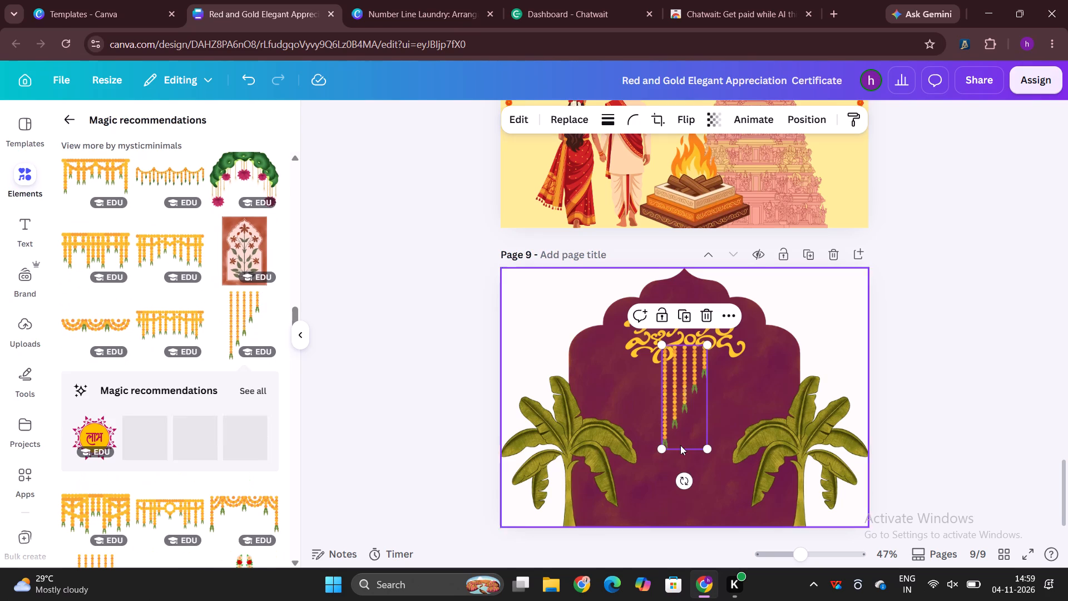
pyautogui.moveTo(662, 448); pyautogui.dragTo(623, 526)
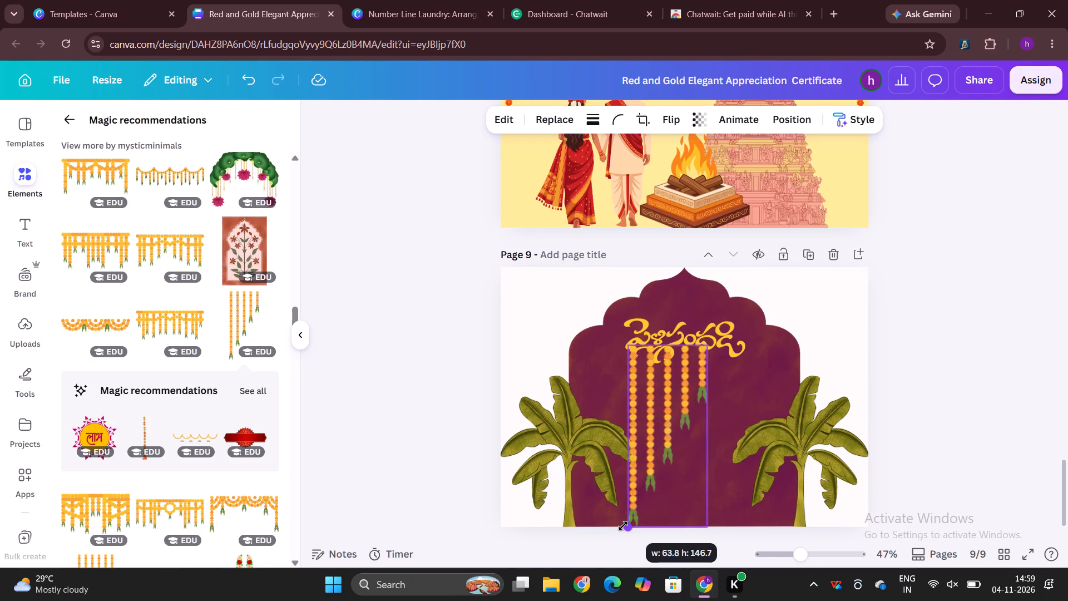
pyautogui.moveTo(623, 526); pyautogui.dragTo(616, 535)
pyautogui.click(439, 418)
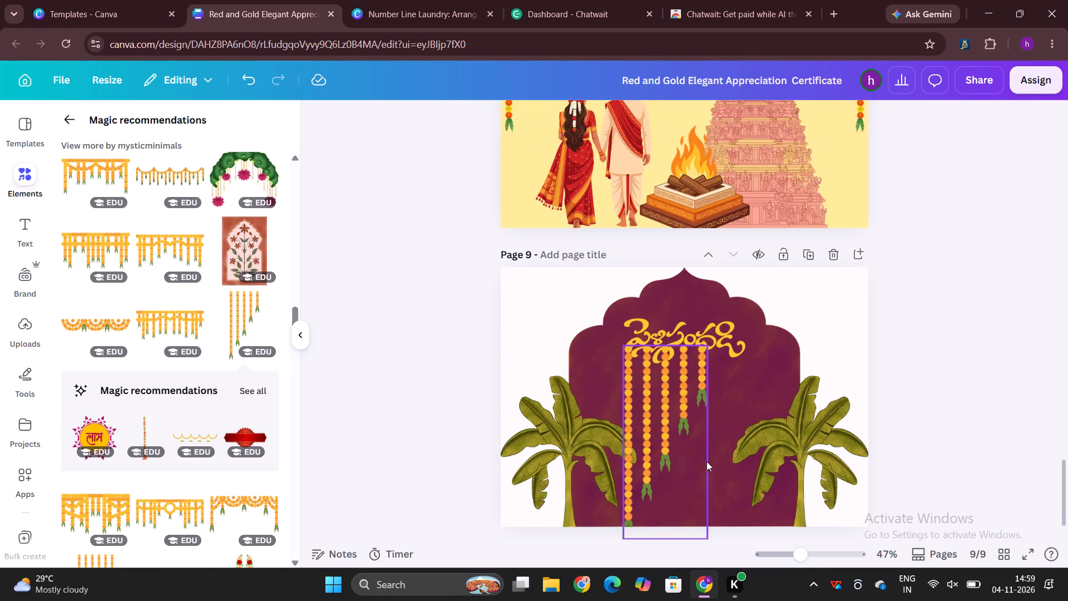
pyautogui.moveTo(678, 461); pyautogui.dragTo(557, 384)
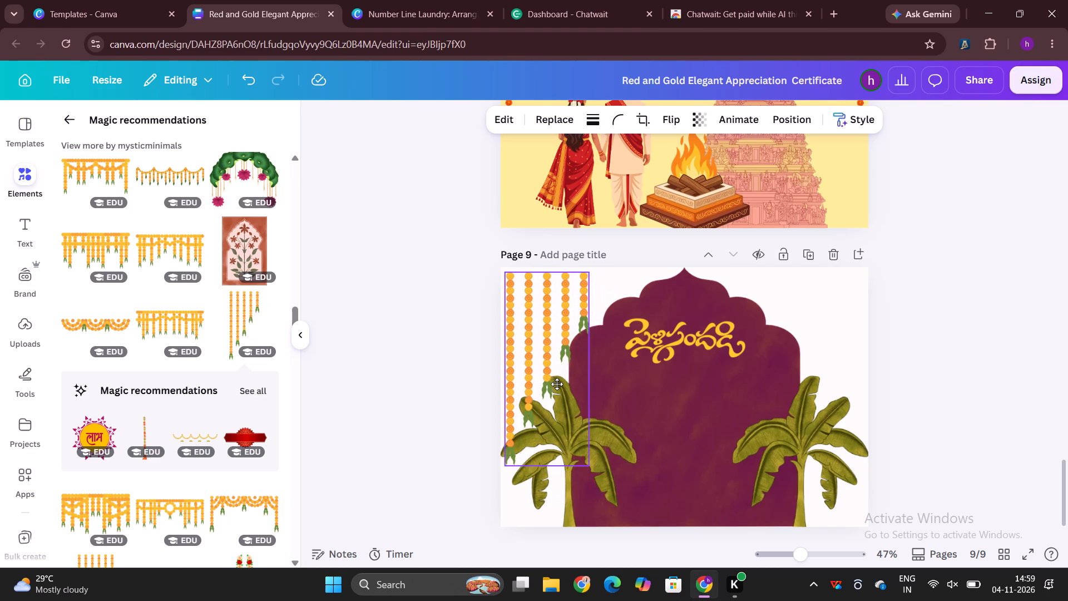
pyautogui.moveTo(557, 384); pyautogui.dragTo(556, 381)
# Send the marigold strands to the back, behind the arch and banana tree artwork on page 9.
pyautogui.click(791, 120)
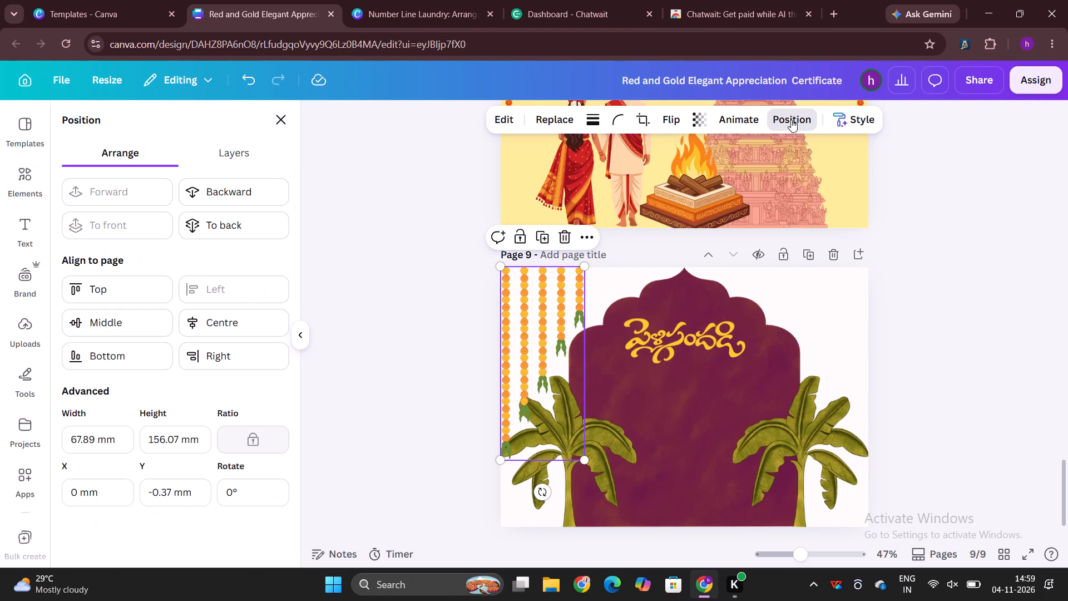
pyautogui.click(236, 218)
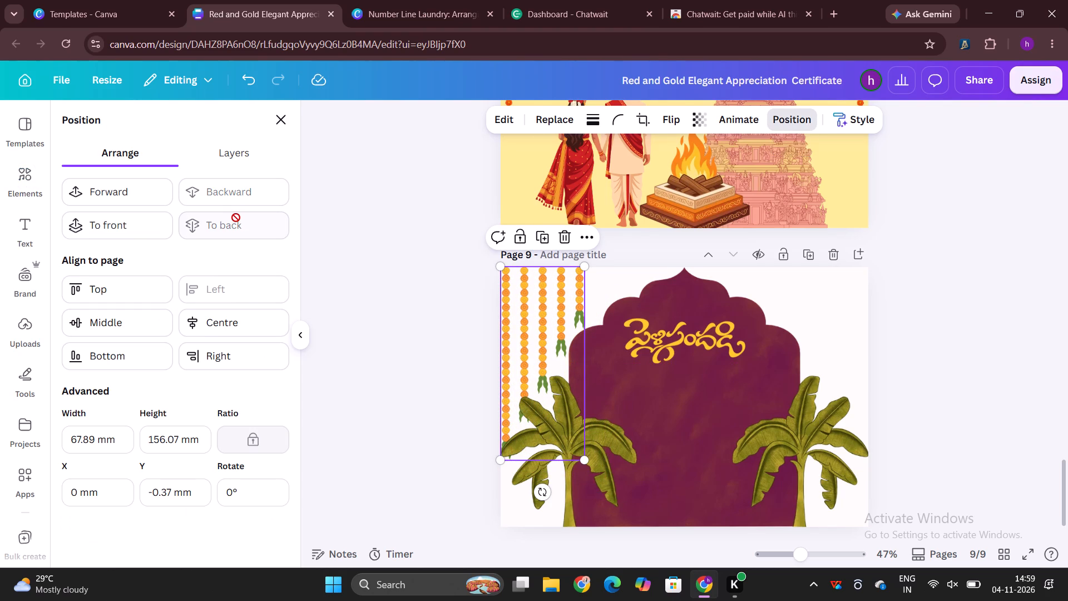
pyautogui.click(236, 218)
pyautogui.click(374, 265)
pyautogui.click(374, 265)
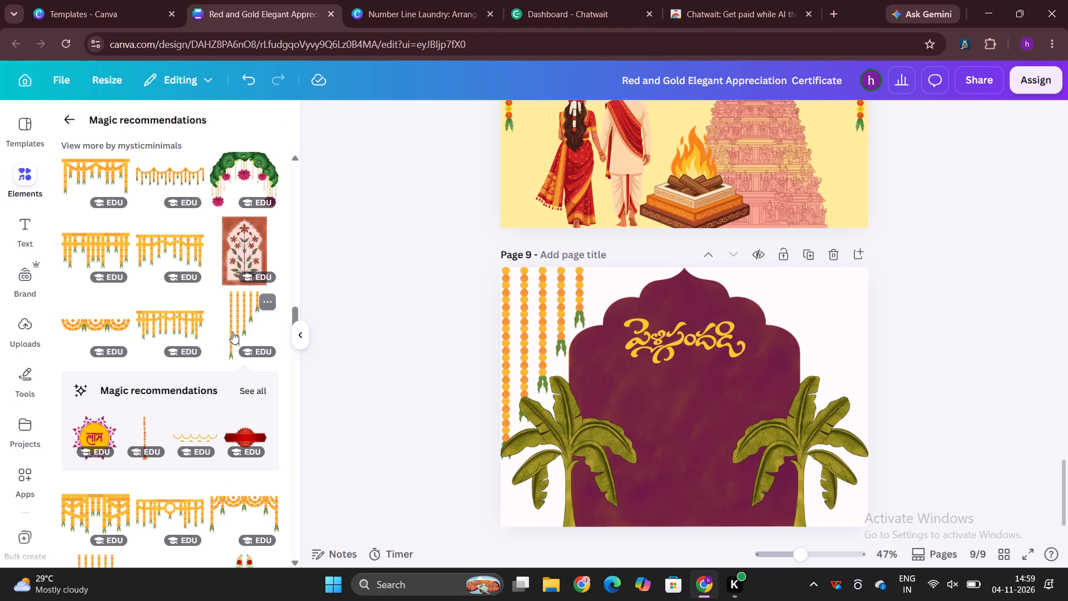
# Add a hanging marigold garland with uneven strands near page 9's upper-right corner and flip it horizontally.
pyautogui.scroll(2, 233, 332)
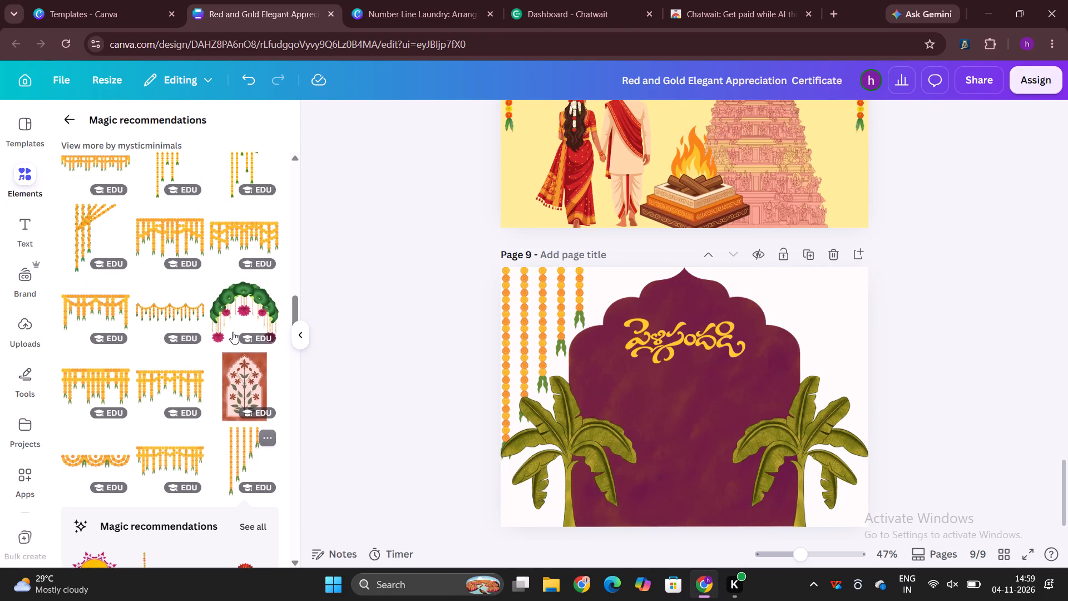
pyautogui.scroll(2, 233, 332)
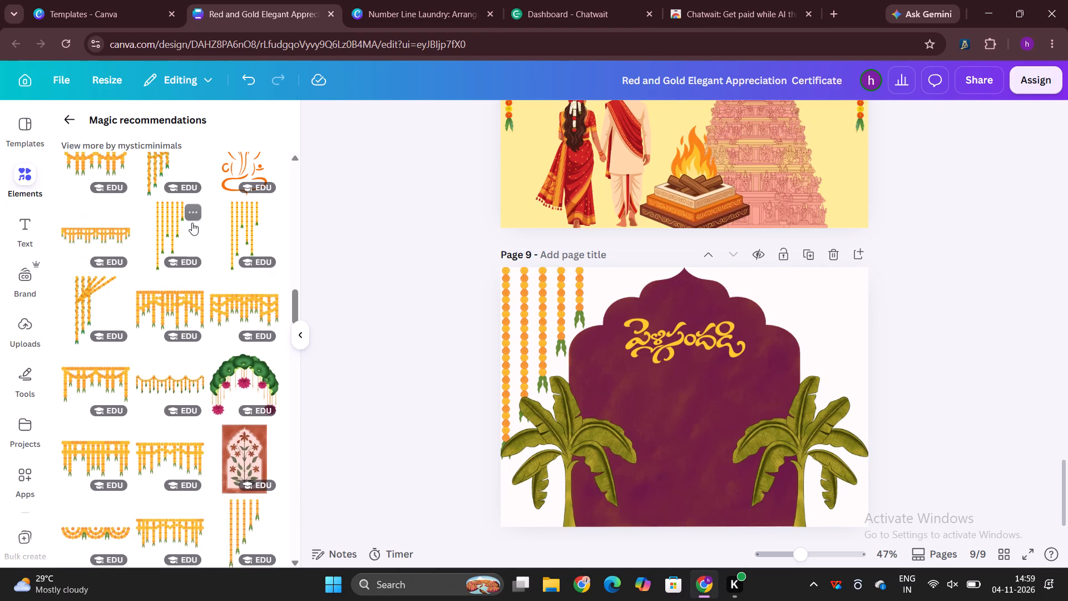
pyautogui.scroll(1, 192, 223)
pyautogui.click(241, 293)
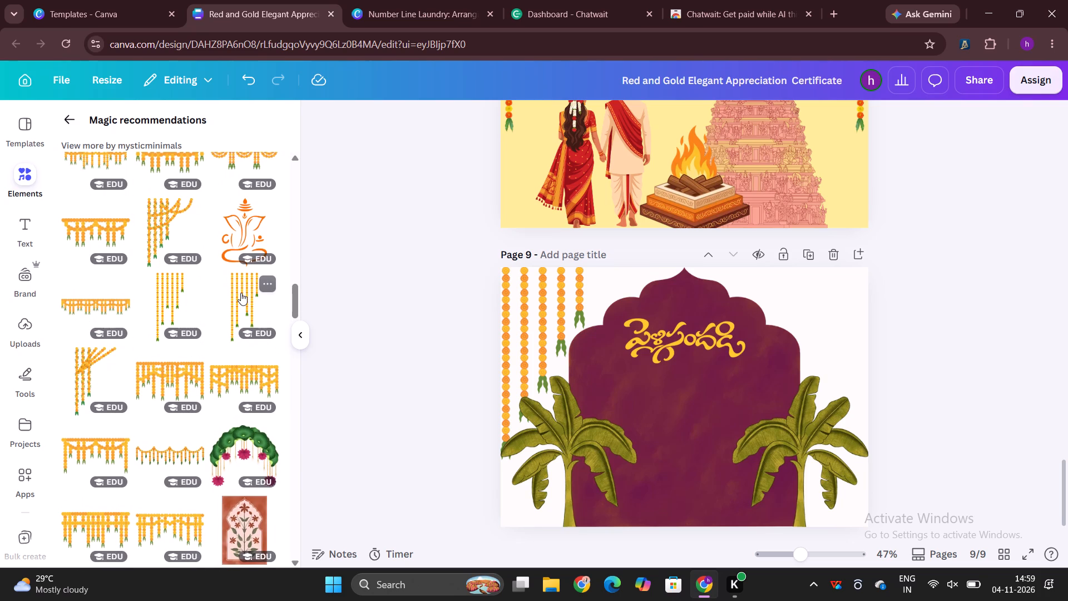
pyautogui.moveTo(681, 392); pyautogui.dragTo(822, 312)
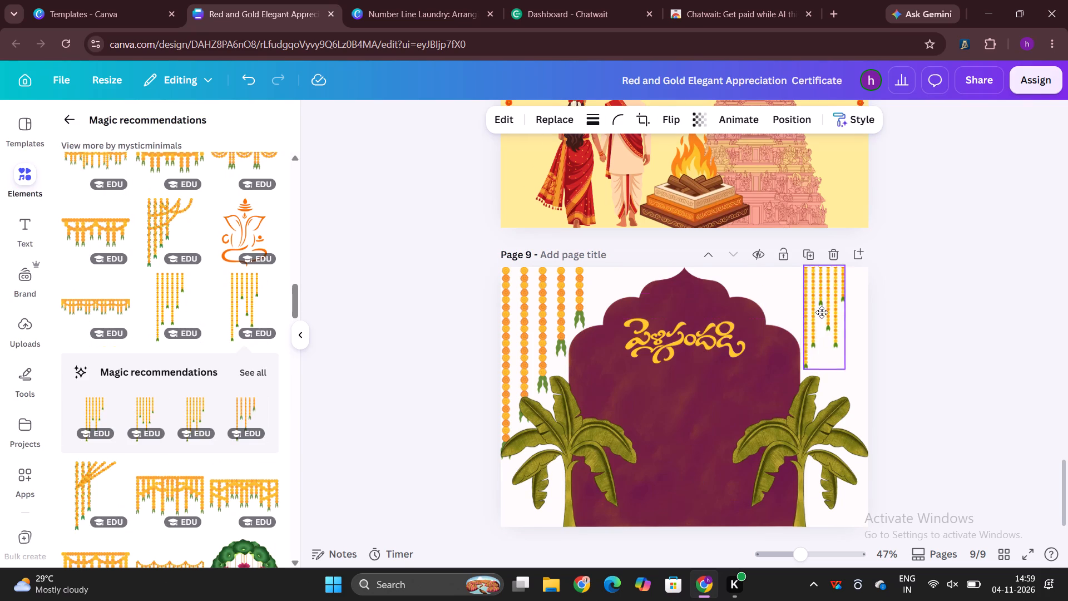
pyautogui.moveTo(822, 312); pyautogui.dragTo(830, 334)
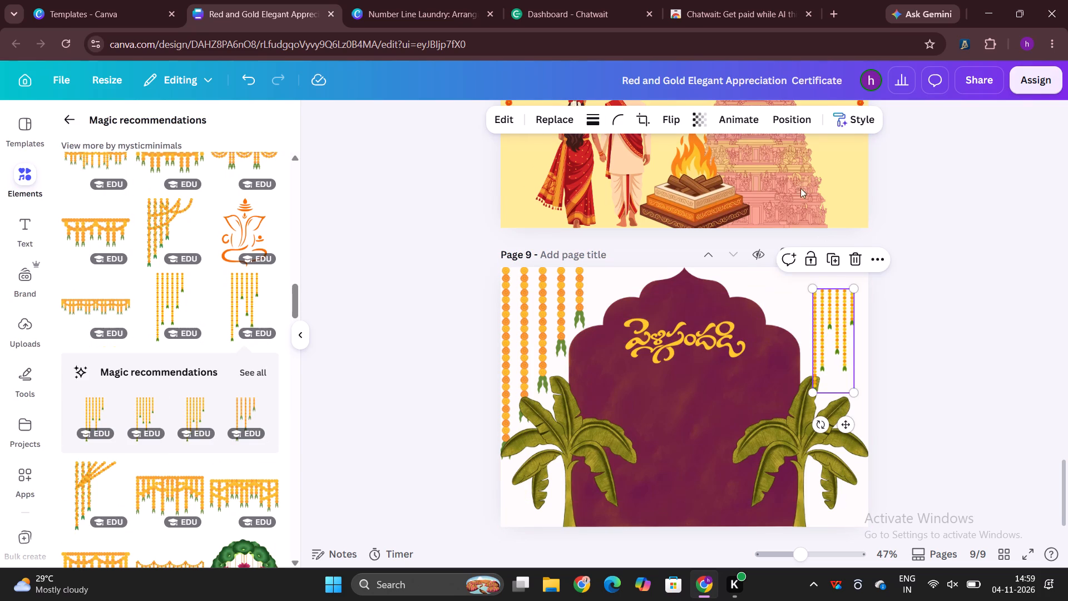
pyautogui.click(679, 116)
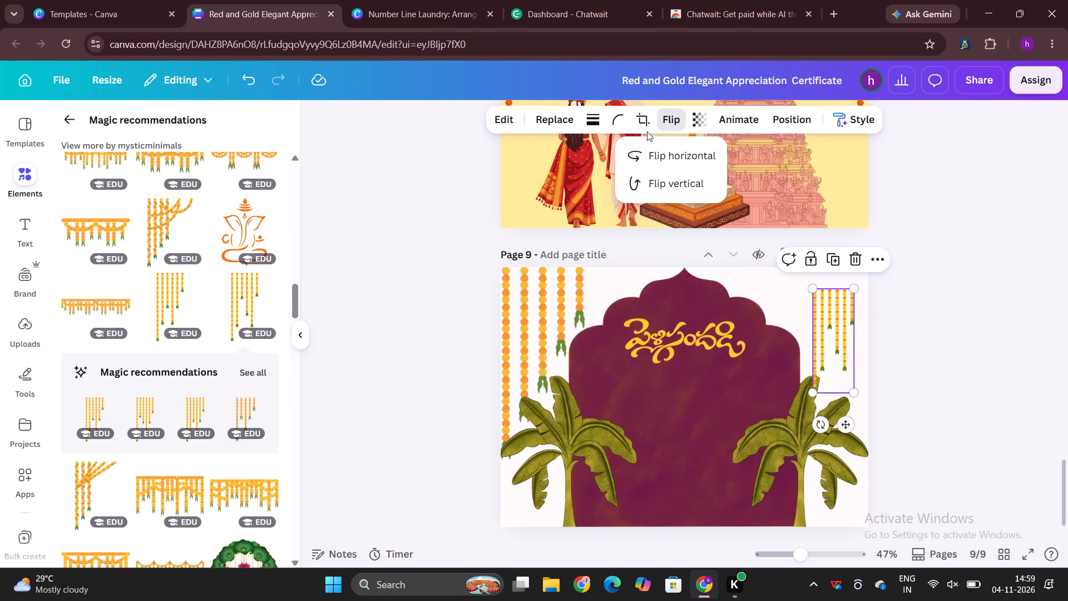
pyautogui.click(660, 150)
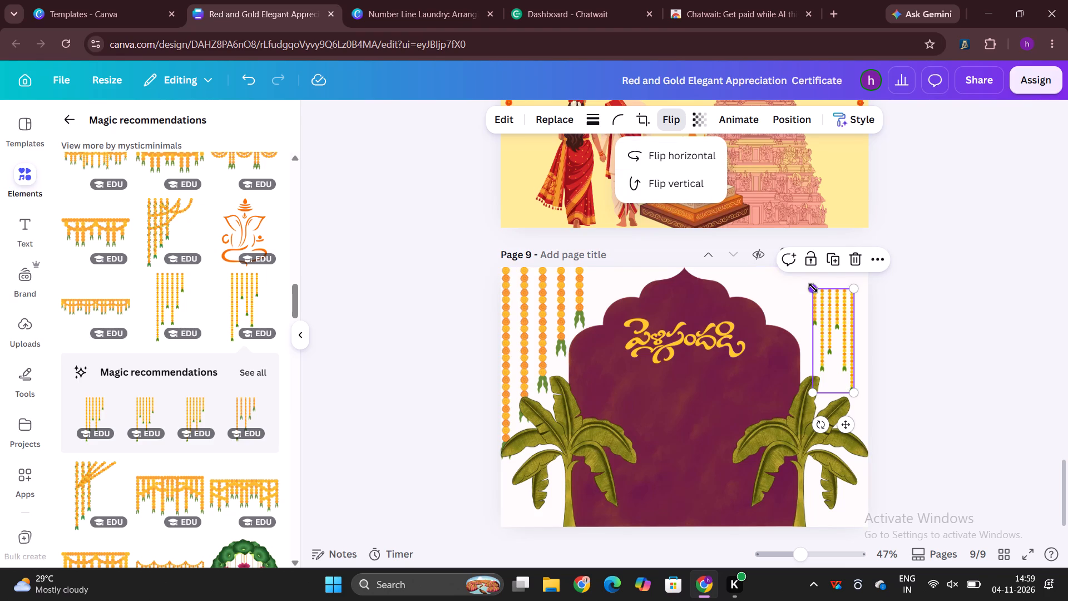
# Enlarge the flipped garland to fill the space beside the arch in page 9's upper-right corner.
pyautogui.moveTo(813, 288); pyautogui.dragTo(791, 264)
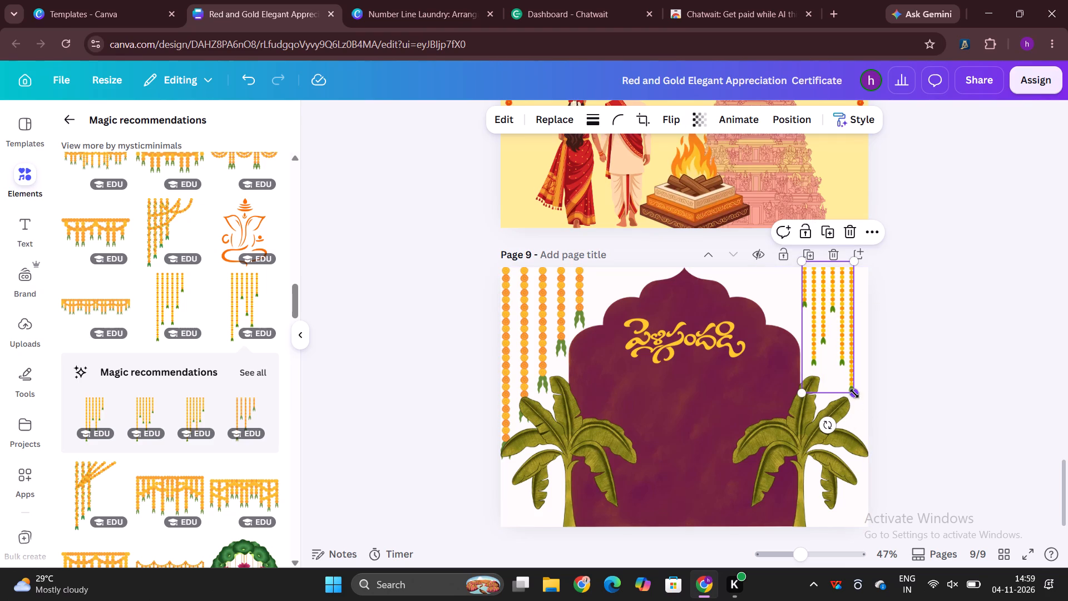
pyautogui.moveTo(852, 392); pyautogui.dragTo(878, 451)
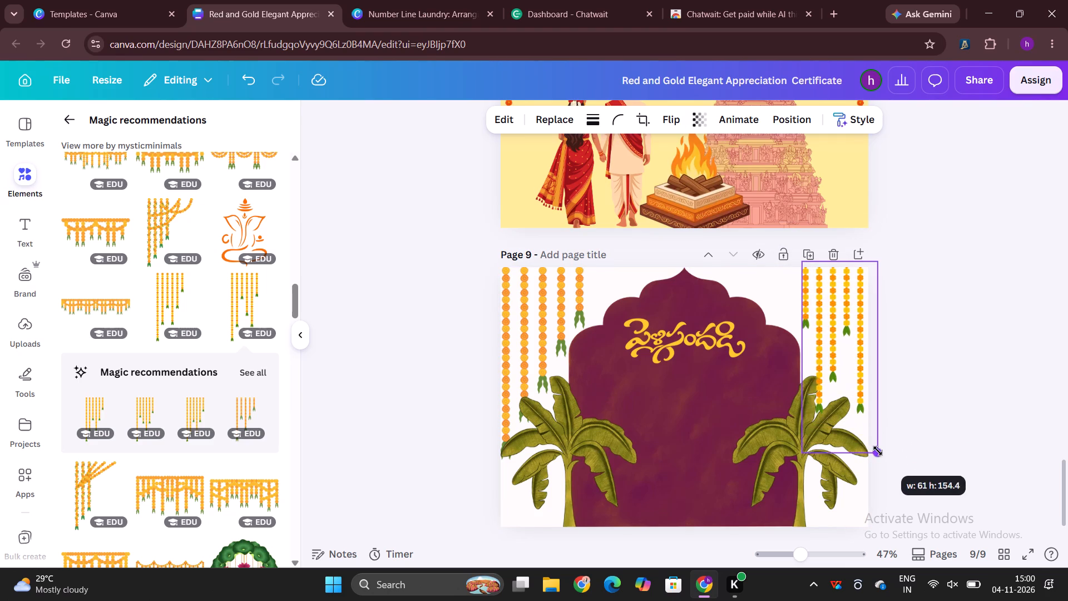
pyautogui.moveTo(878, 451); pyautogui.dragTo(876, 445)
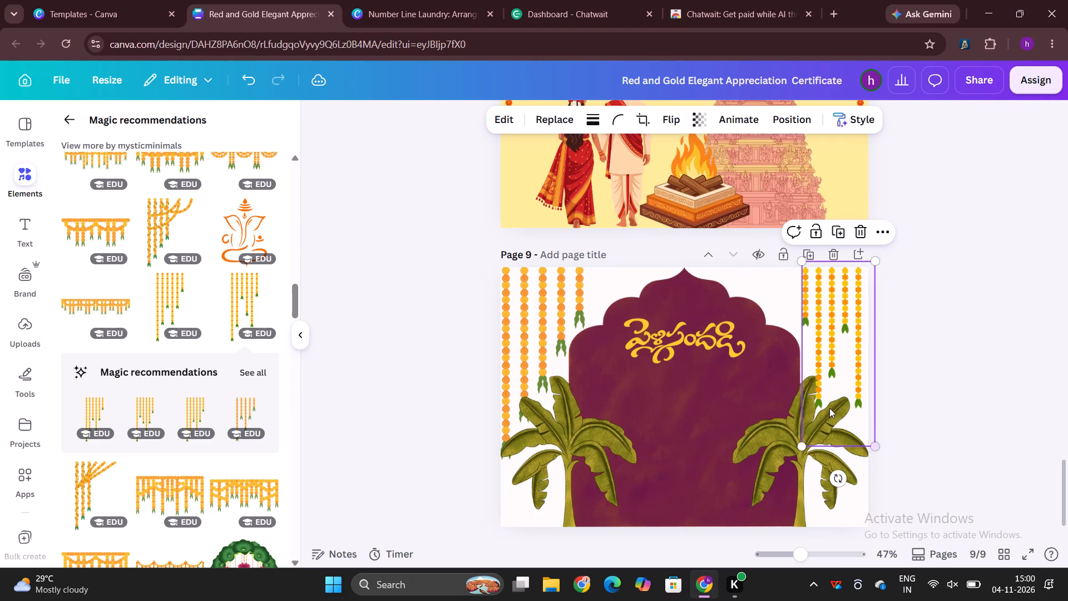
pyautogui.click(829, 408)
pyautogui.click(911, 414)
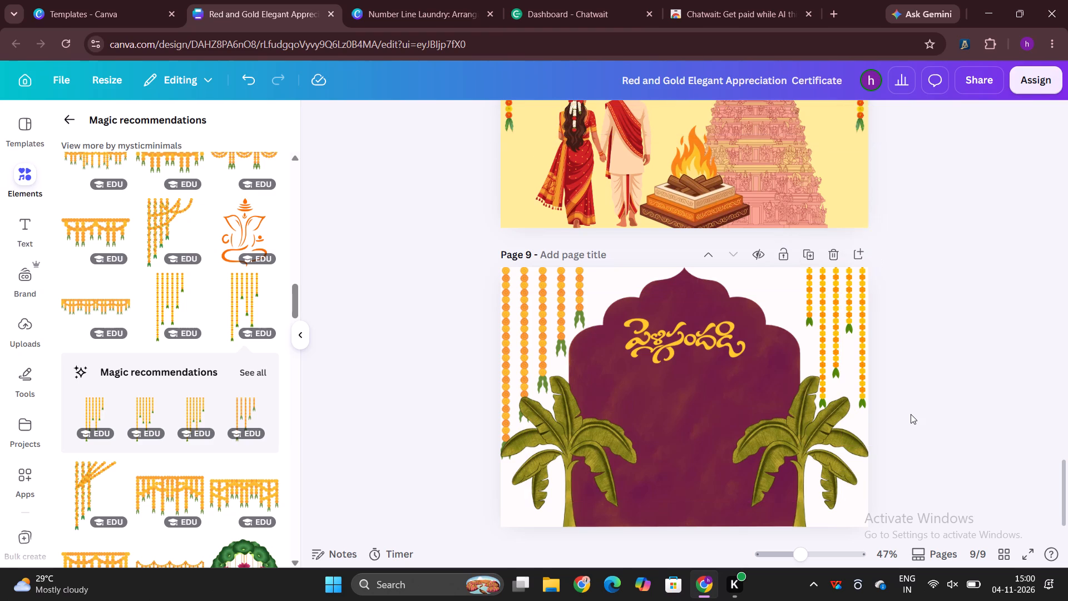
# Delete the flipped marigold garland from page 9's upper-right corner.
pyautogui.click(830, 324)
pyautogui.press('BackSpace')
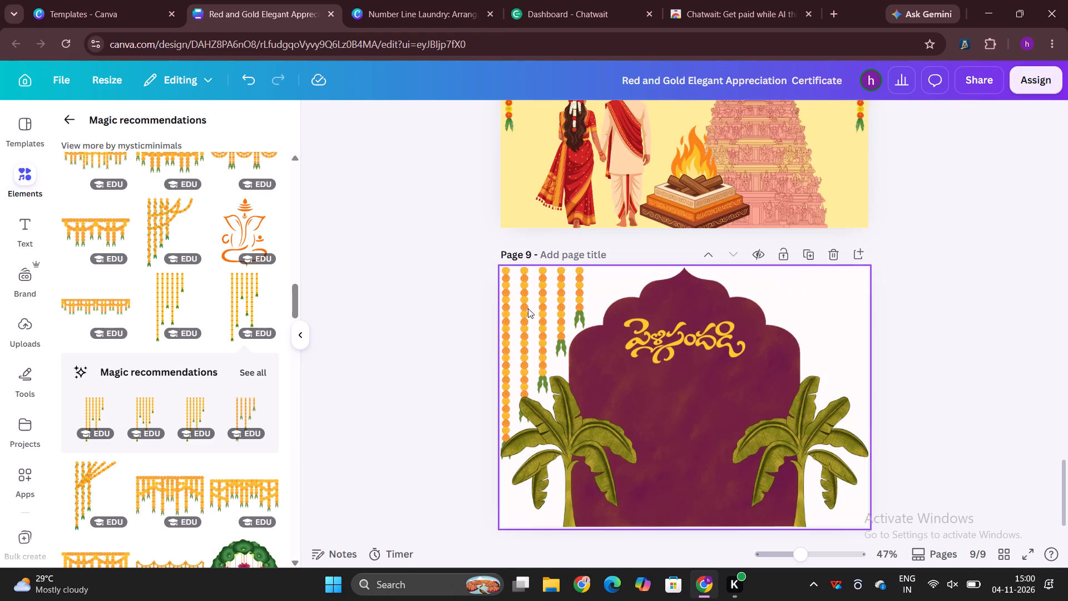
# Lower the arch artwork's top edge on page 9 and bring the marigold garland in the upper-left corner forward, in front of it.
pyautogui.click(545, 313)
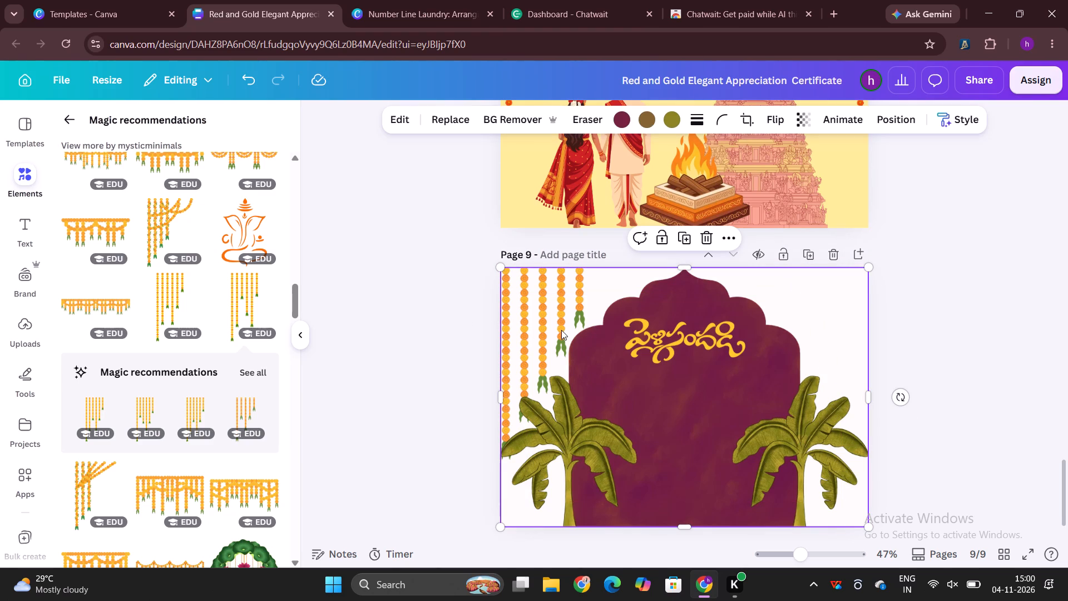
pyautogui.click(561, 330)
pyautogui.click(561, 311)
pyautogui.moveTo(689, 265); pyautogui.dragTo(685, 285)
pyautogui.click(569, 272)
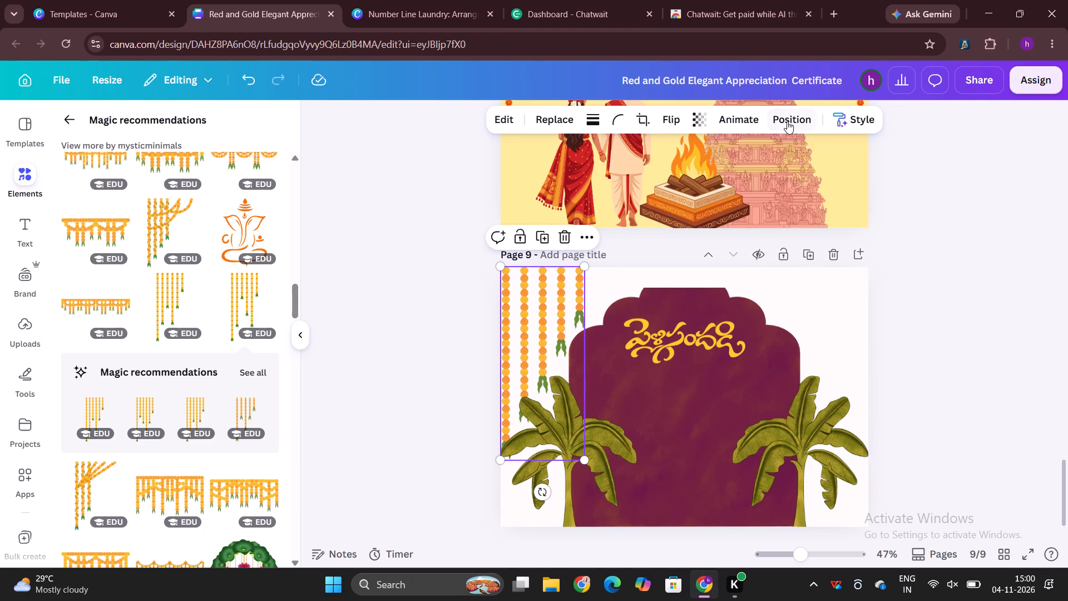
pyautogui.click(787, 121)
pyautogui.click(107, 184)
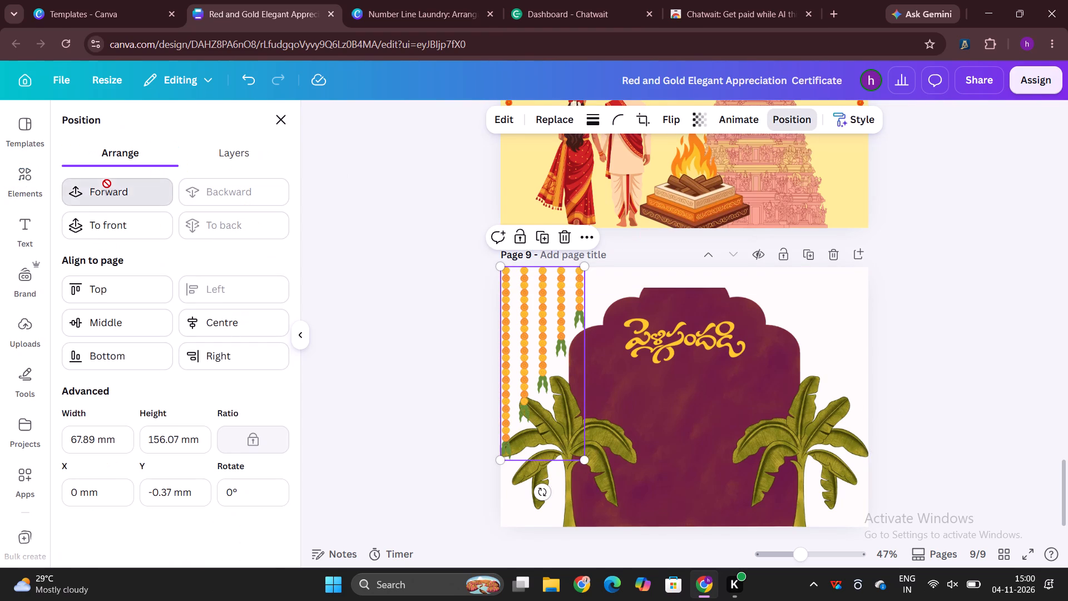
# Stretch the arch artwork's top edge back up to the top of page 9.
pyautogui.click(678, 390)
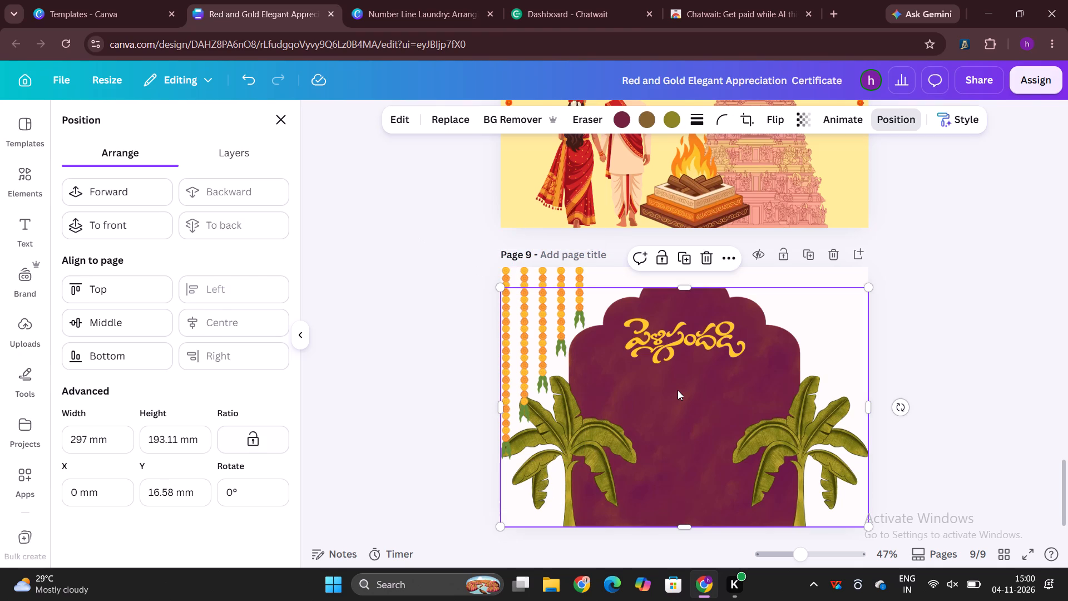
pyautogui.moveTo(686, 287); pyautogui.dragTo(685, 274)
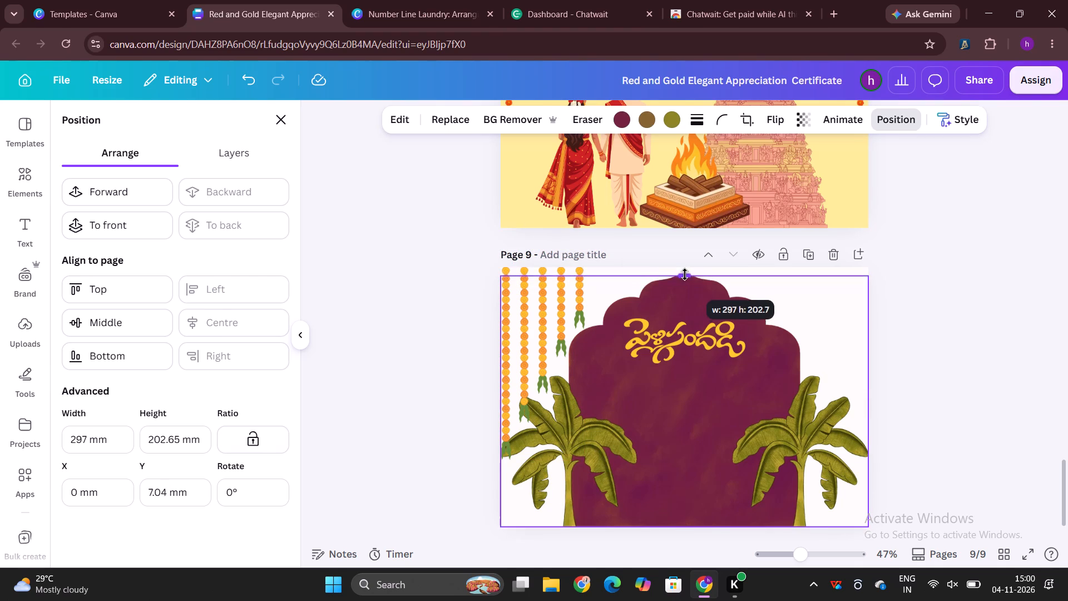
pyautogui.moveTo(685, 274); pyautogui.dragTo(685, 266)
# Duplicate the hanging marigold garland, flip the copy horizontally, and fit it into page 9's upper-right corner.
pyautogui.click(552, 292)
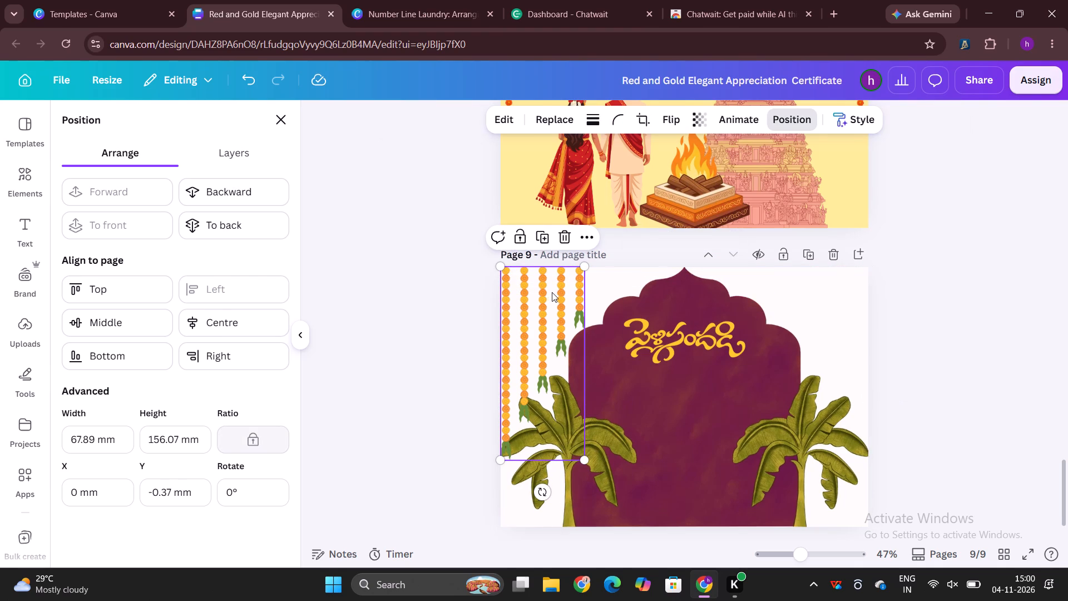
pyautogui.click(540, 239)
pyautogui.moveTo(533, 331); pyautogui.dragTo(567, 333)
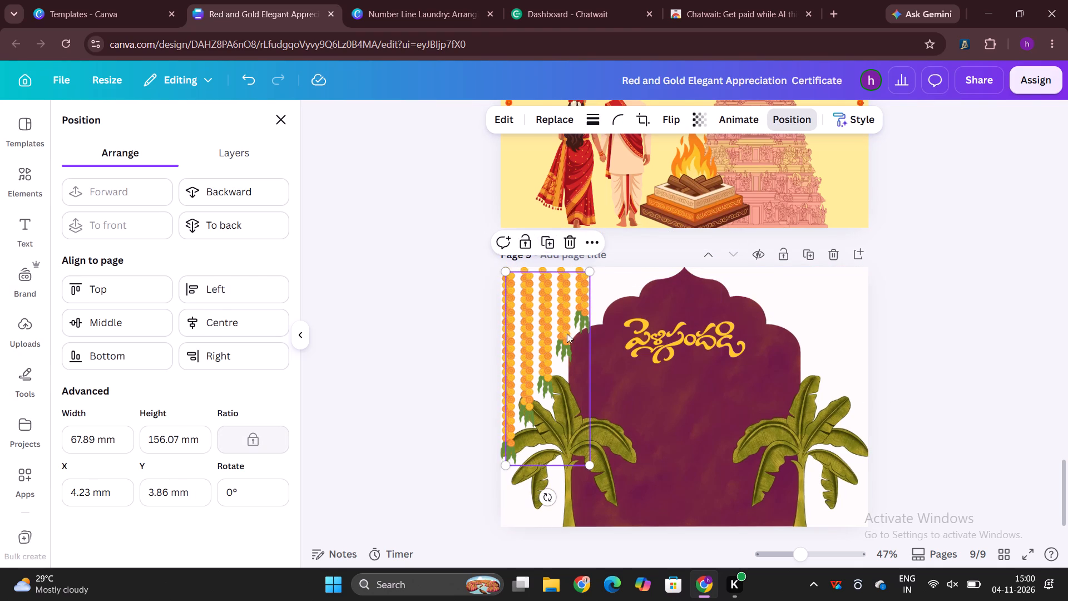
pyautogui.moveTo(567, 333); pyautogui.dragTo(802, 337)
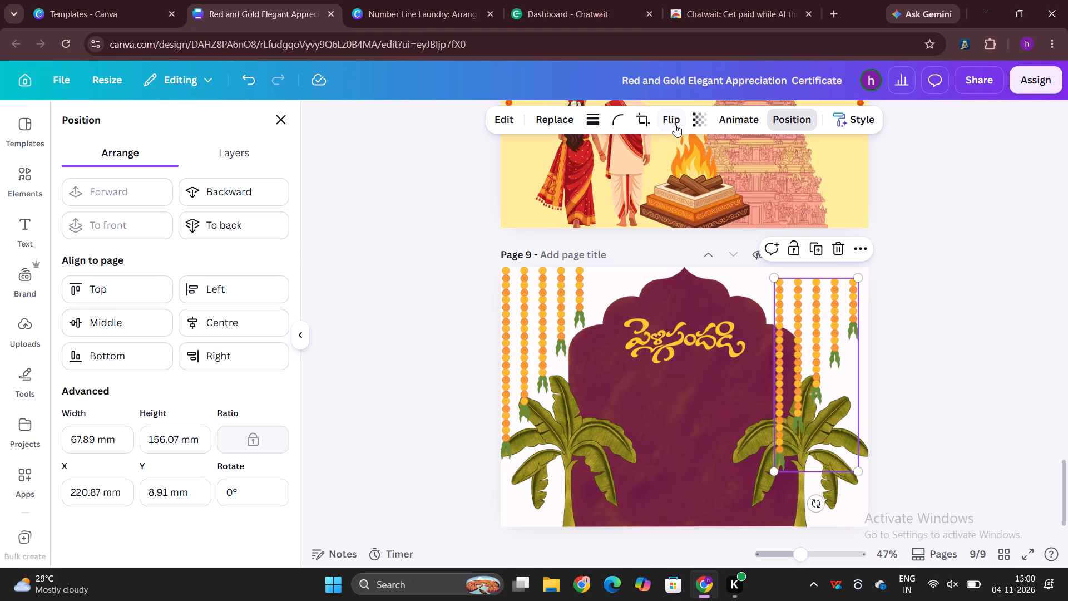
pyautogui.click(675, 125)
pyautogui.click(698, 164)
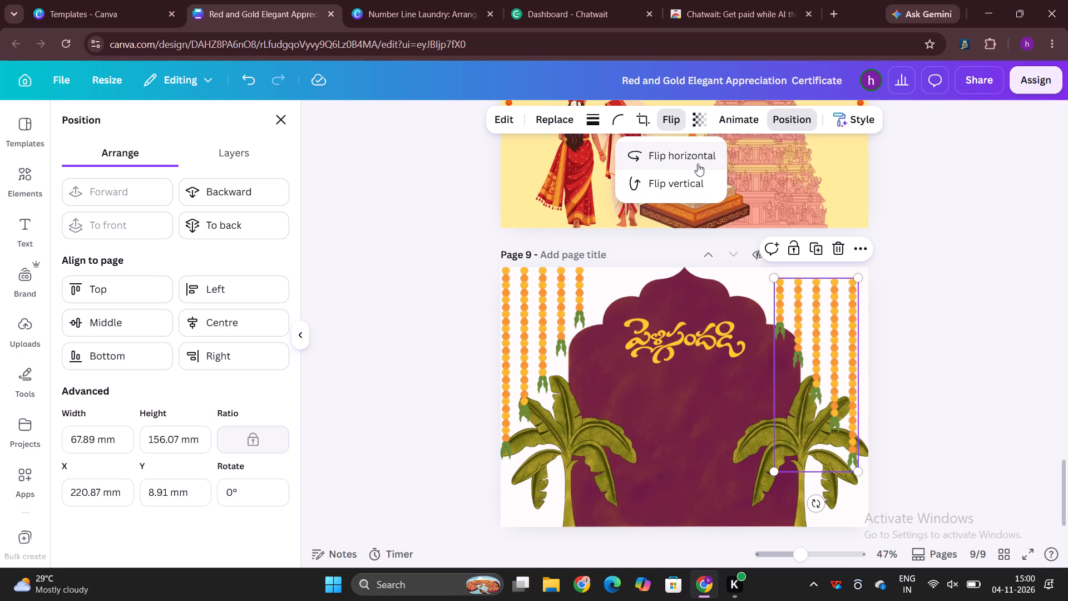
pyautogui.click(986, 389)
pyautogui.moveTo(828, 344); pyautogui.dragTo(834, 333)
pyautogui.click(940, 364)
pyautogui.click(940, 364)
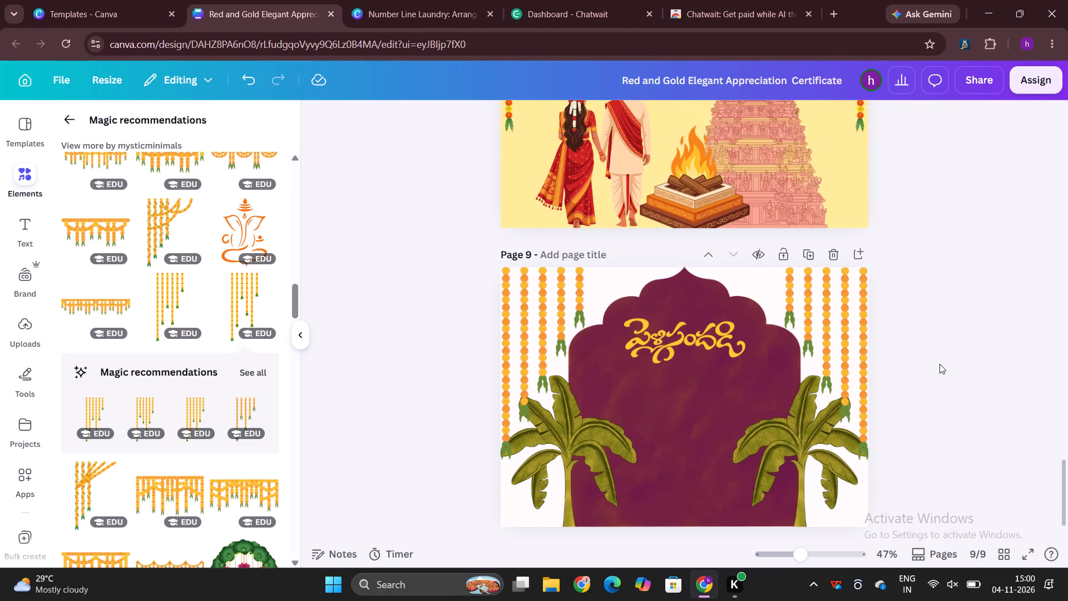
# Browse the recommended elements for another hanging decoration to suit page 9.
pyautogui.scroll(-2, 115, 371)
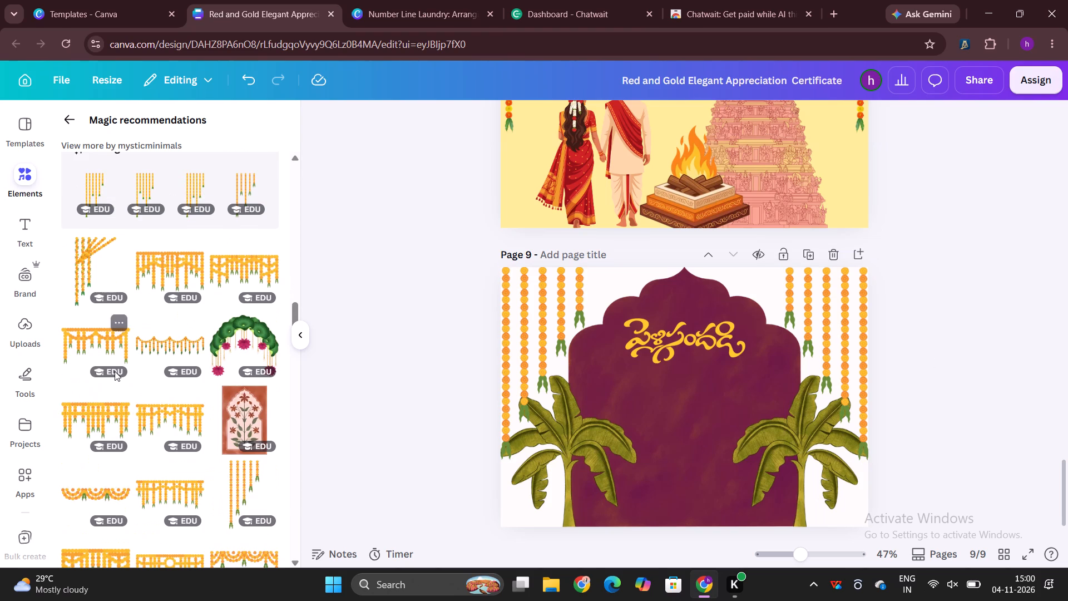
pyautogui.scroll(-4, 115, 371)
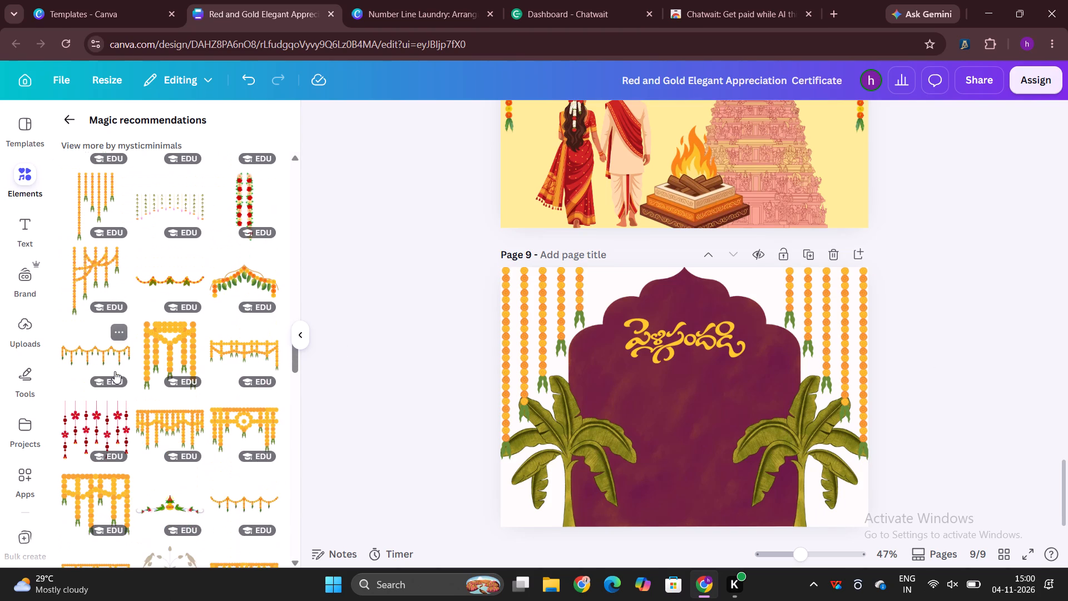
pyautogui.scroll(-2, 115, 371)
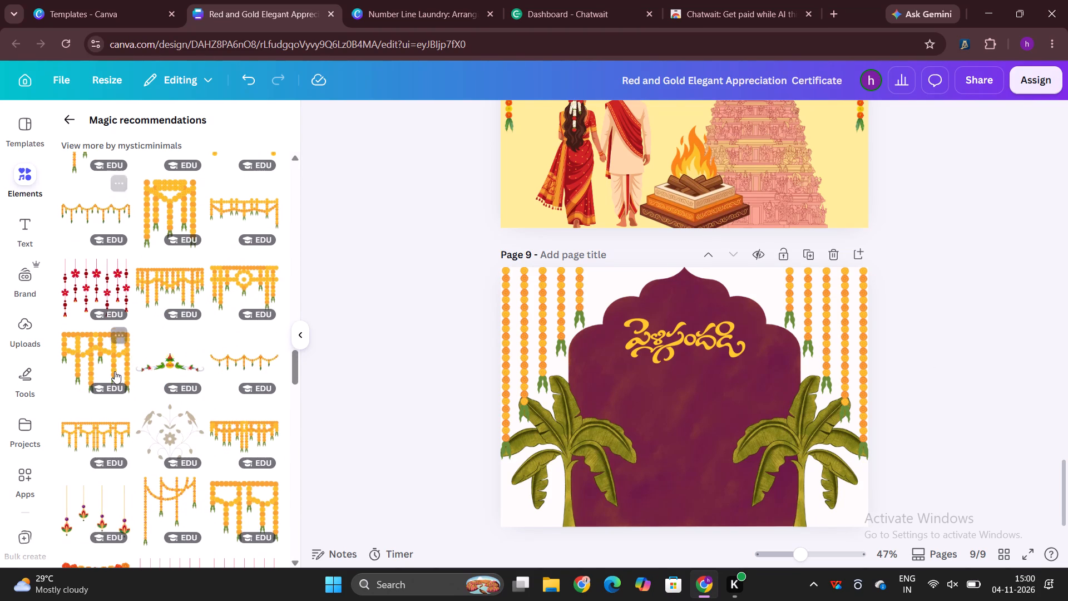
pyautogui.scroll(-6, 115, 371)
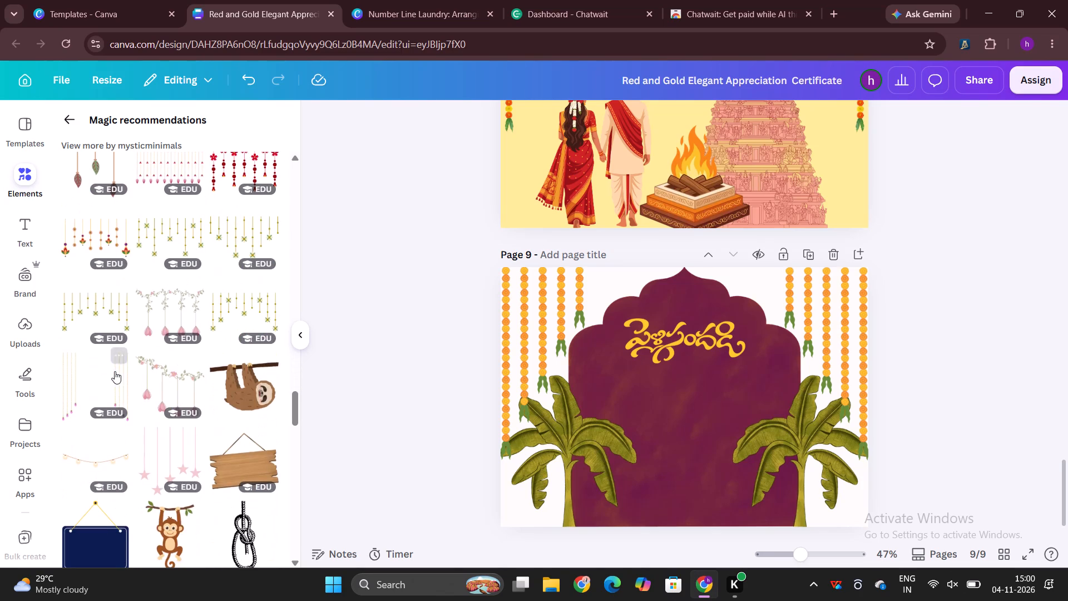
pyautogui.scroll(-4, 115, 371)
pyautogui.click(536, 489)
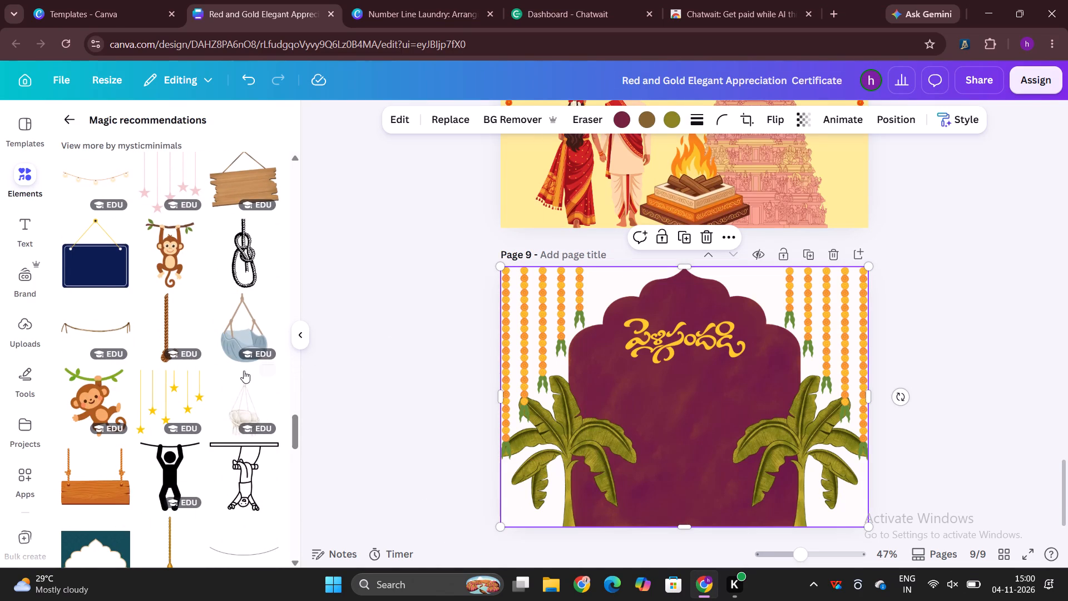
pyautogui.scroll(-2, 244, 371)
pyautogui.scroll(9, 244, 371)
pyautogui.click(437, 347)
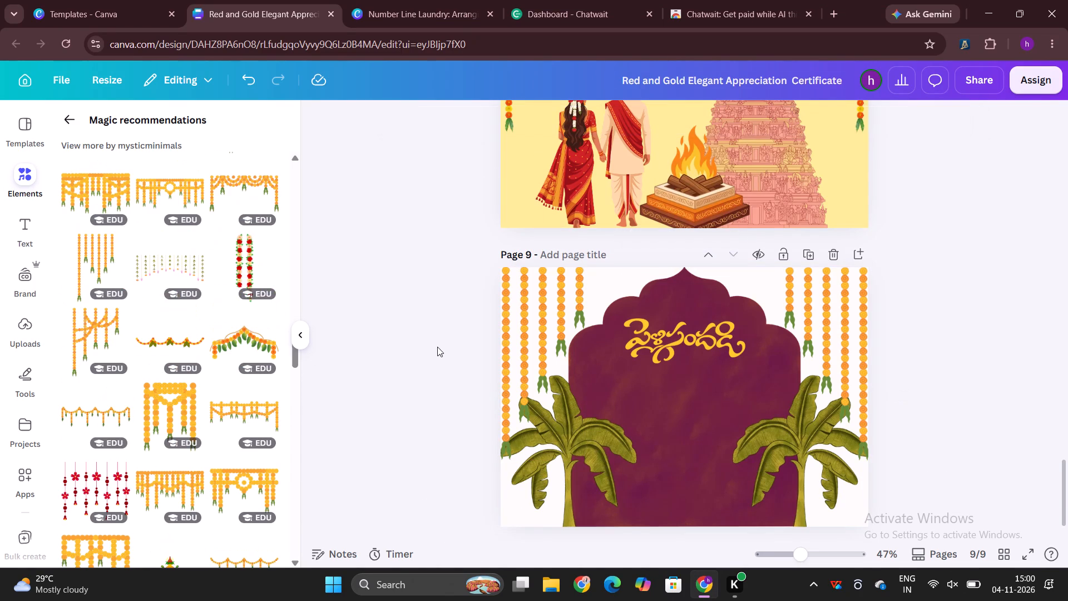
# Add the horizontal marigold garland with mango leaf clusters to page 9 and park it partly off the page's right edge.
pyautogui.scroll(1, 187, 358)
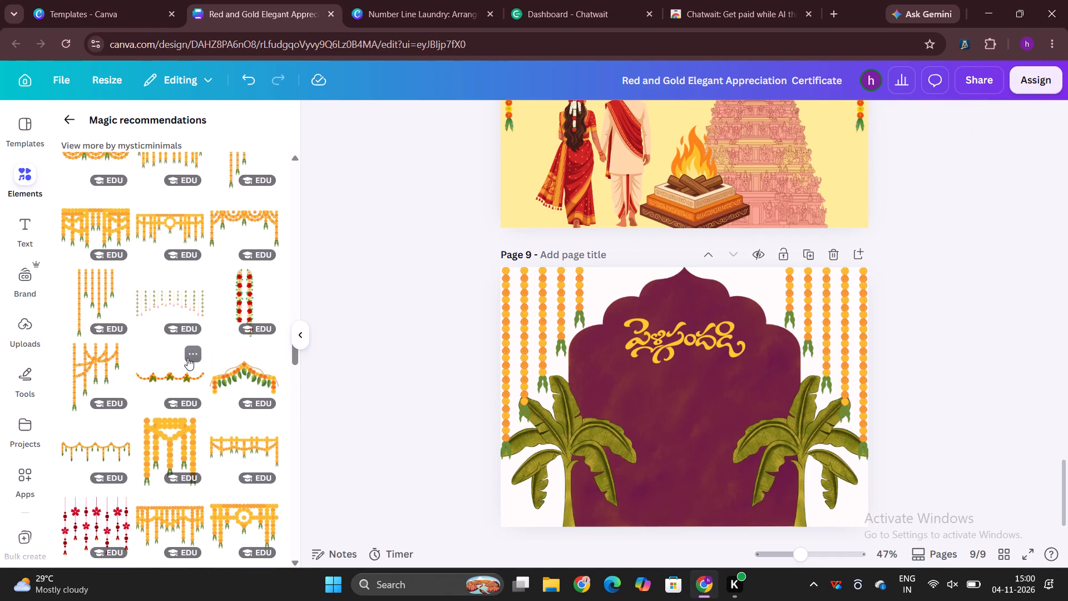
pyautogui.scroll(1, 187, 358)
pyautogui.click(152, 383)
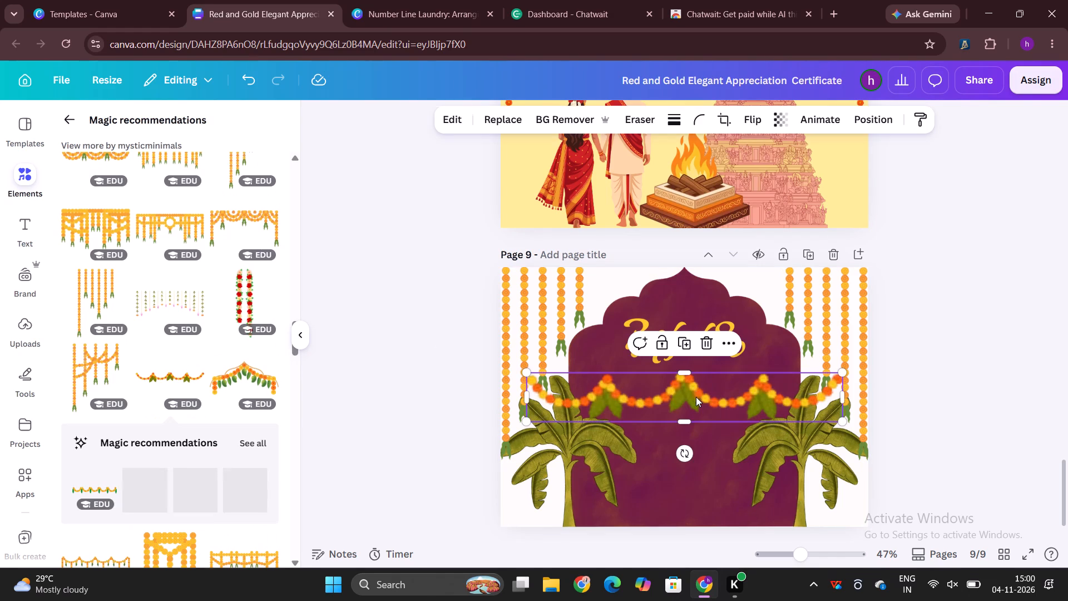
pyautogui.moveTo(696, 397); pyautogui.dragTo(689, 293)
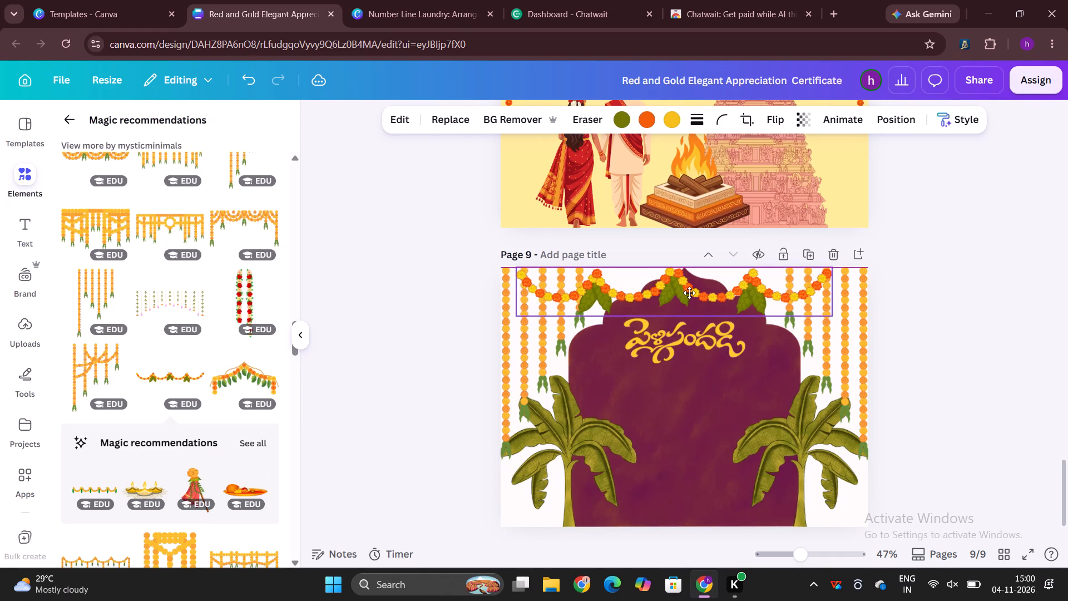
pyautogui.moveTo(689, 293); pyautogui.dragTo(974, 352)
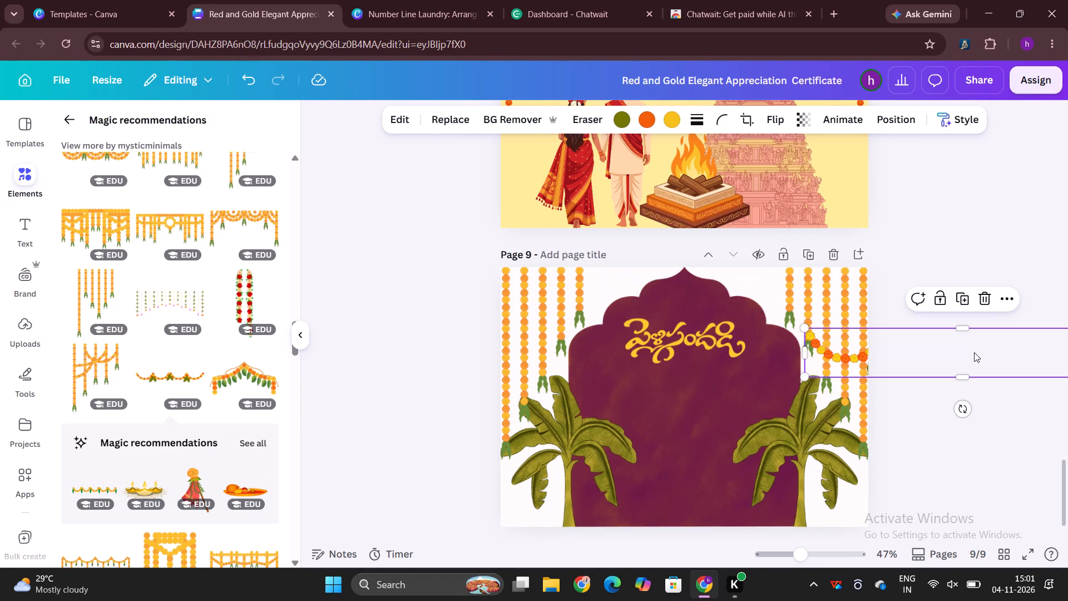
# Delete both hanging marigold garlands from page 9's upper-left and upper-right corners.
pyautogui.click(535, 333)
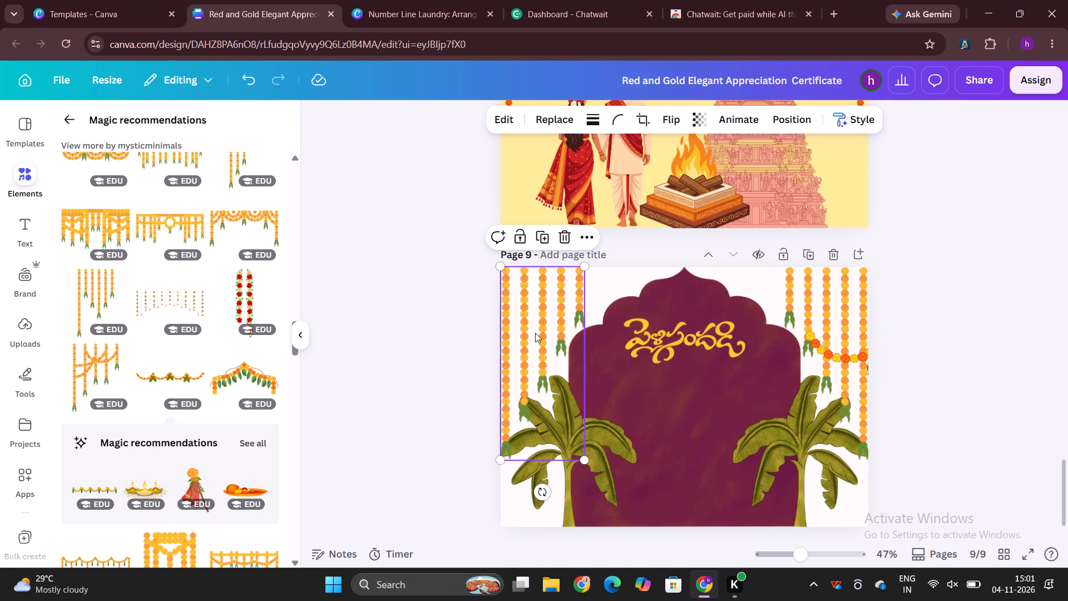
pyautogui.press('BackSpace')
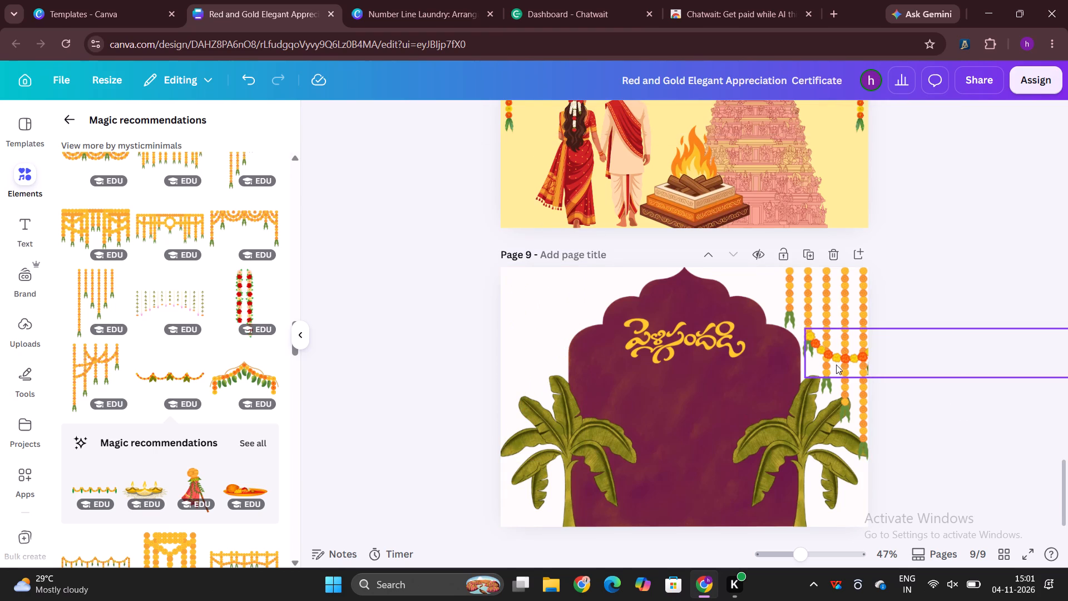
pyautogui.click(807, 302)
pyautogui.press('BackSpace')
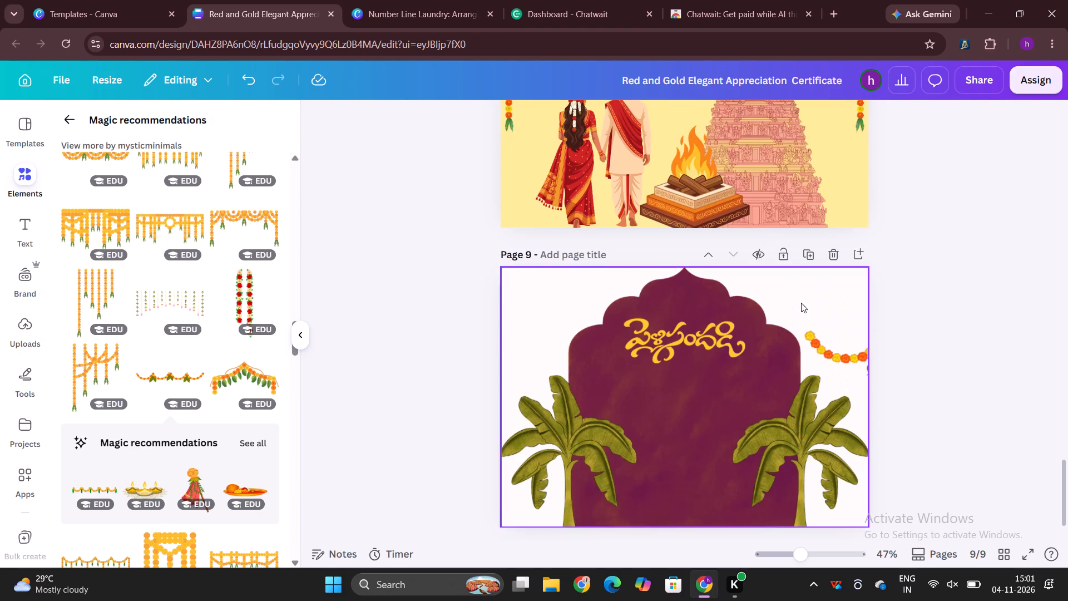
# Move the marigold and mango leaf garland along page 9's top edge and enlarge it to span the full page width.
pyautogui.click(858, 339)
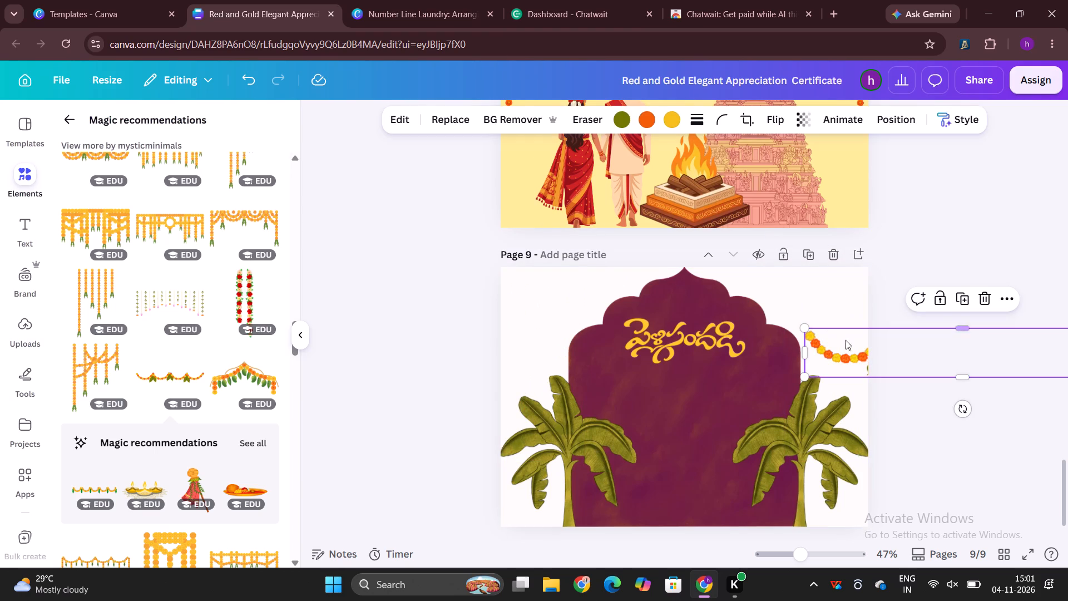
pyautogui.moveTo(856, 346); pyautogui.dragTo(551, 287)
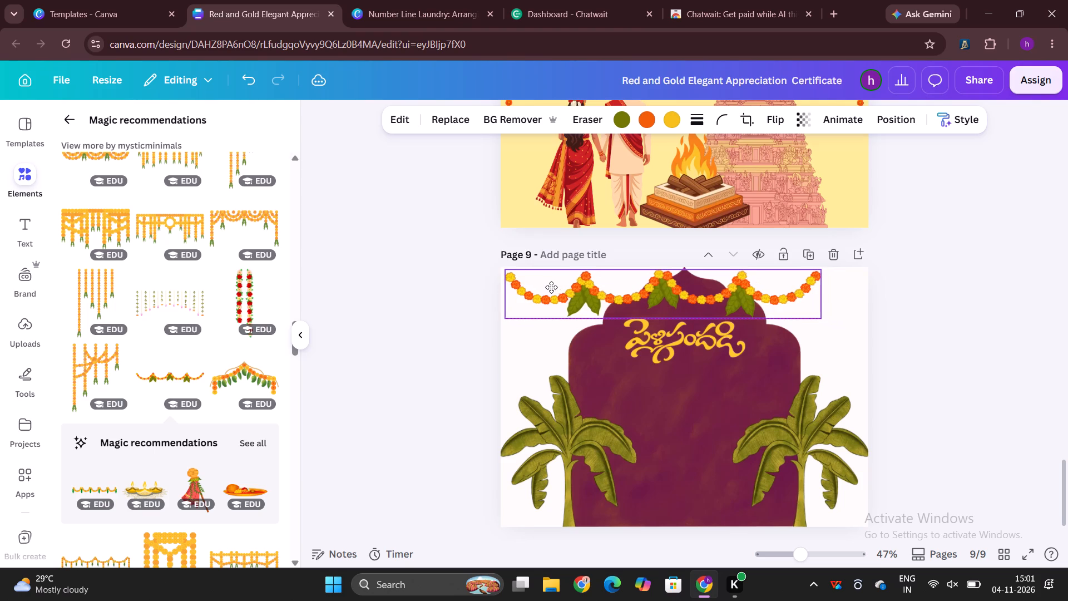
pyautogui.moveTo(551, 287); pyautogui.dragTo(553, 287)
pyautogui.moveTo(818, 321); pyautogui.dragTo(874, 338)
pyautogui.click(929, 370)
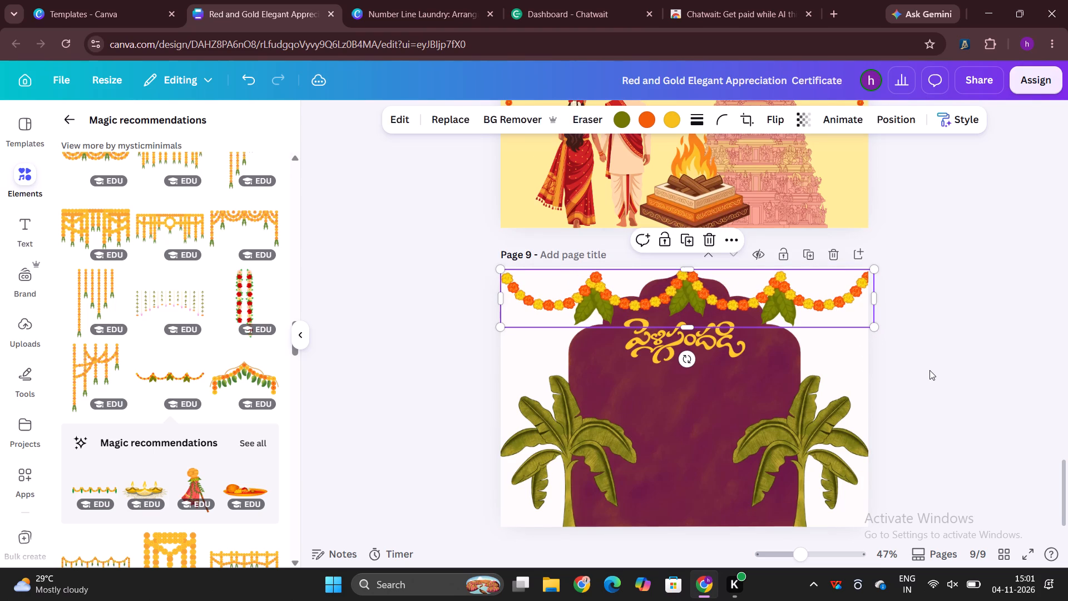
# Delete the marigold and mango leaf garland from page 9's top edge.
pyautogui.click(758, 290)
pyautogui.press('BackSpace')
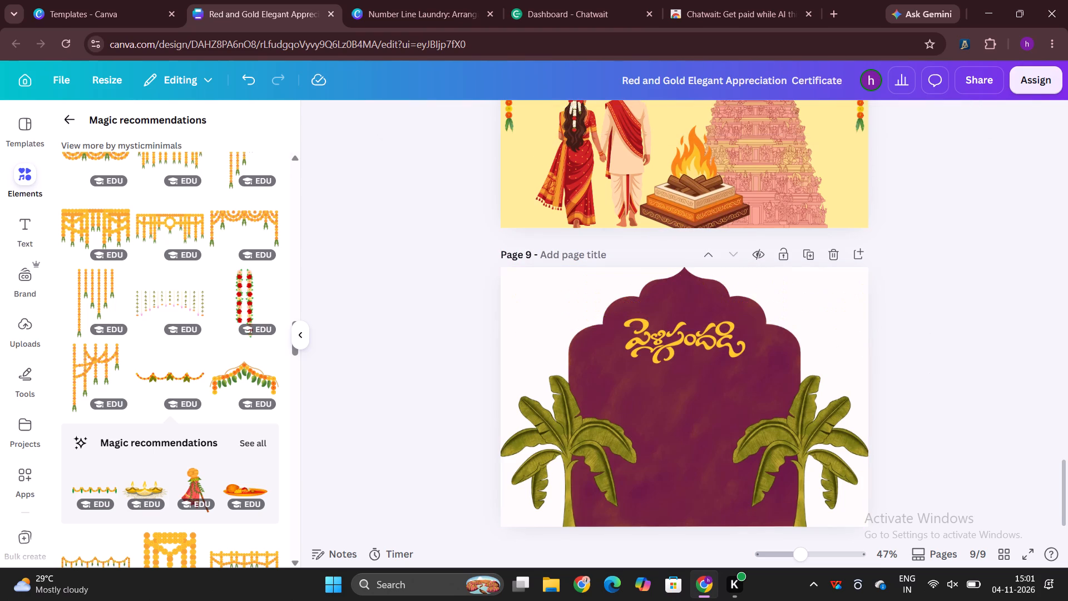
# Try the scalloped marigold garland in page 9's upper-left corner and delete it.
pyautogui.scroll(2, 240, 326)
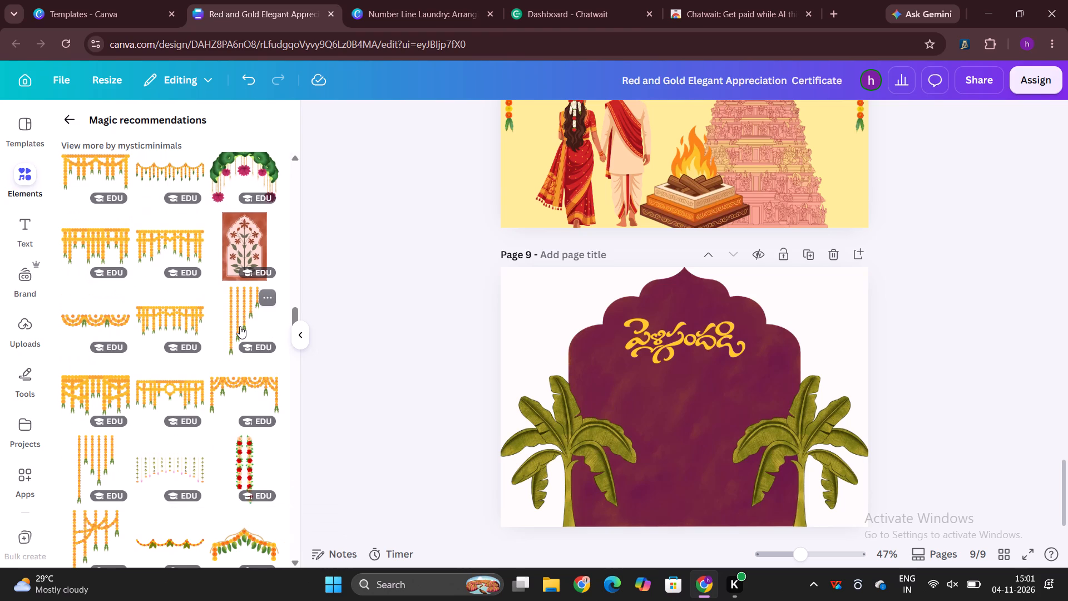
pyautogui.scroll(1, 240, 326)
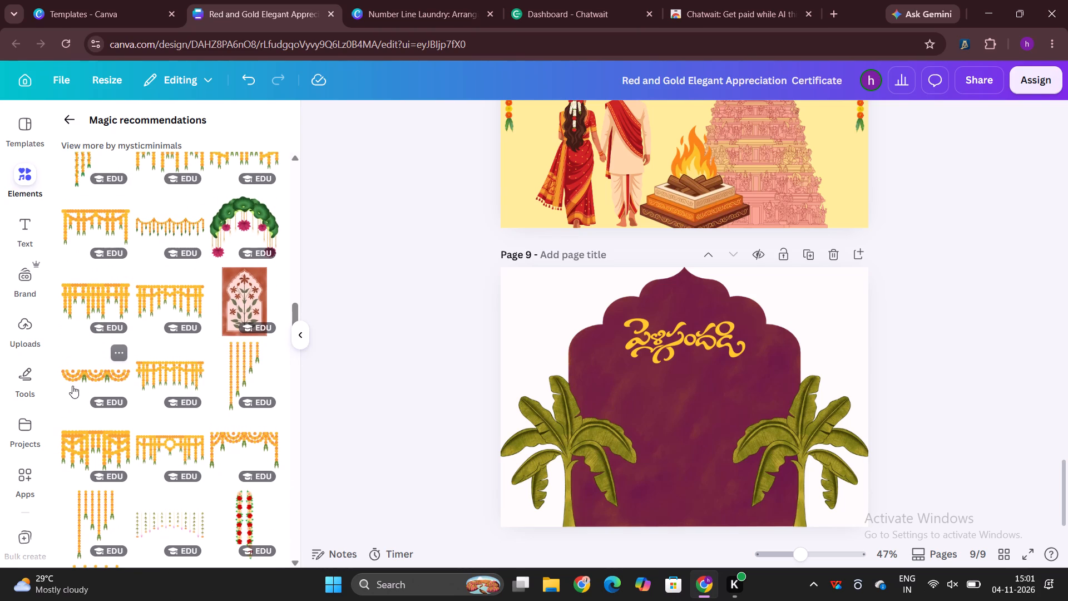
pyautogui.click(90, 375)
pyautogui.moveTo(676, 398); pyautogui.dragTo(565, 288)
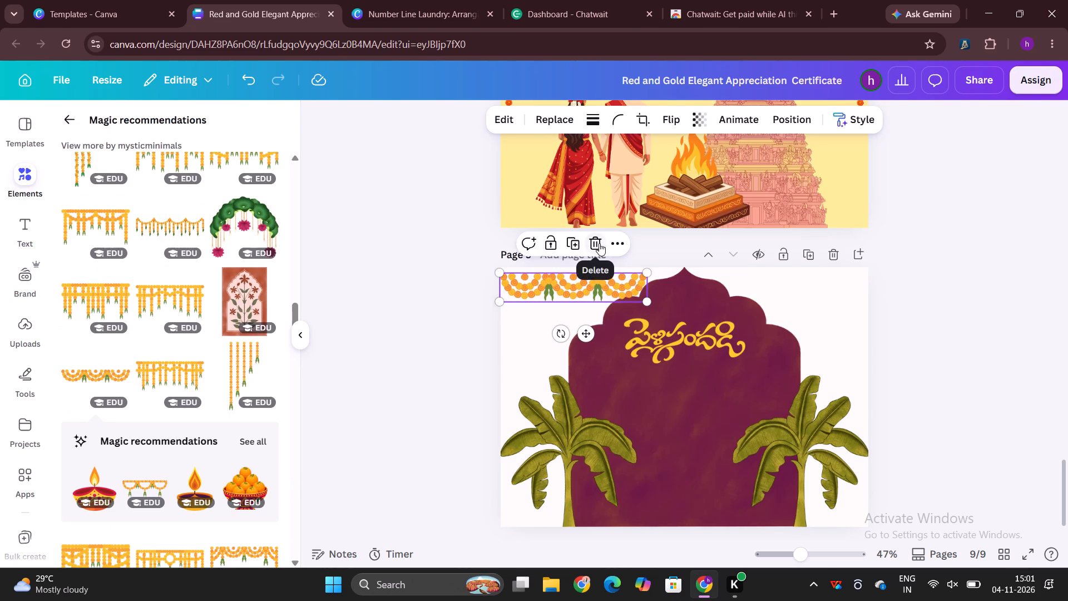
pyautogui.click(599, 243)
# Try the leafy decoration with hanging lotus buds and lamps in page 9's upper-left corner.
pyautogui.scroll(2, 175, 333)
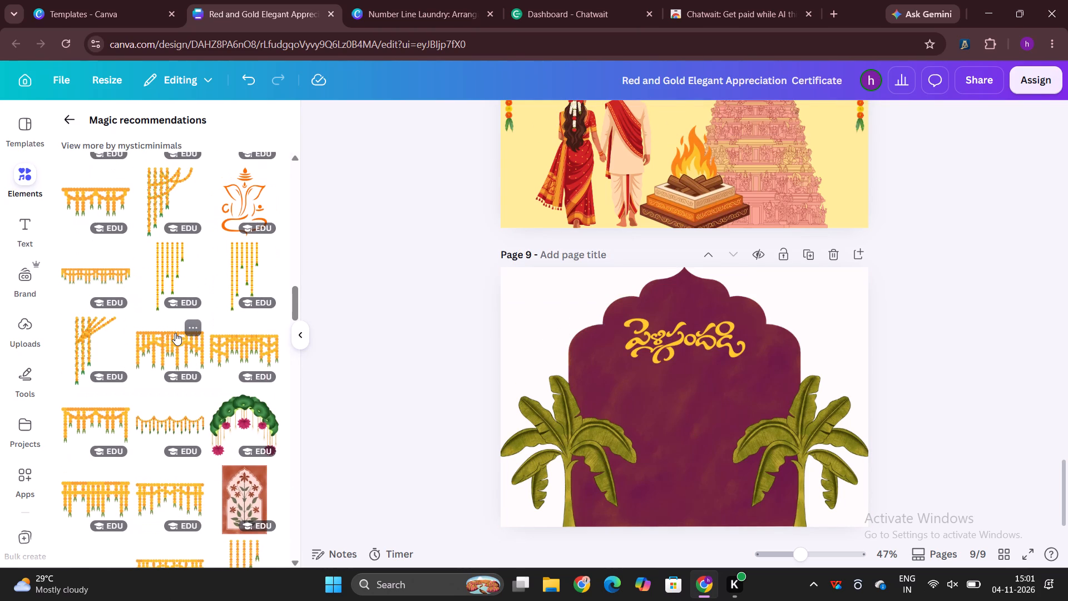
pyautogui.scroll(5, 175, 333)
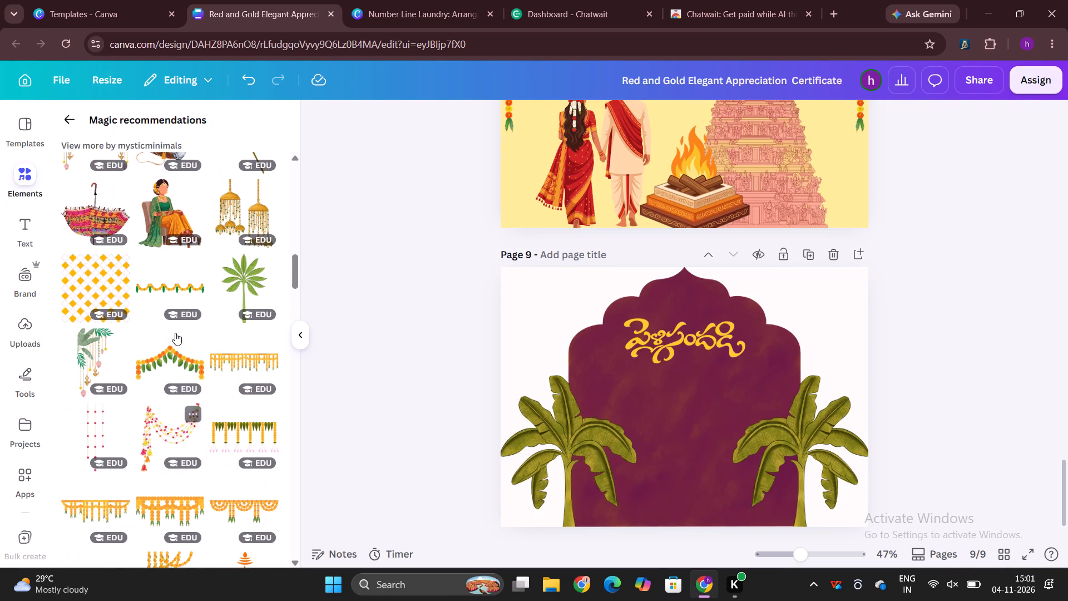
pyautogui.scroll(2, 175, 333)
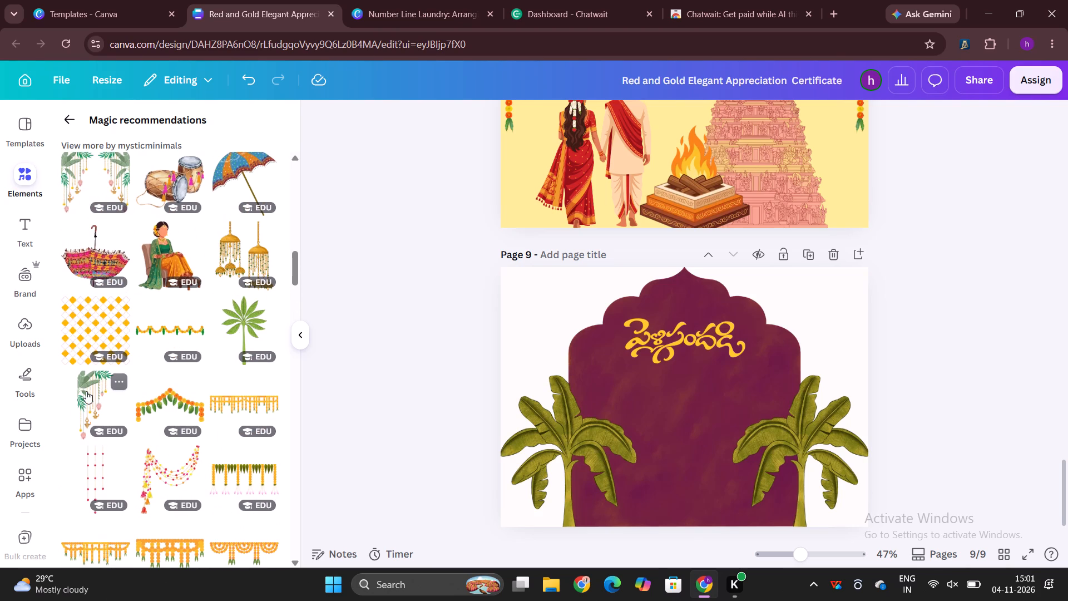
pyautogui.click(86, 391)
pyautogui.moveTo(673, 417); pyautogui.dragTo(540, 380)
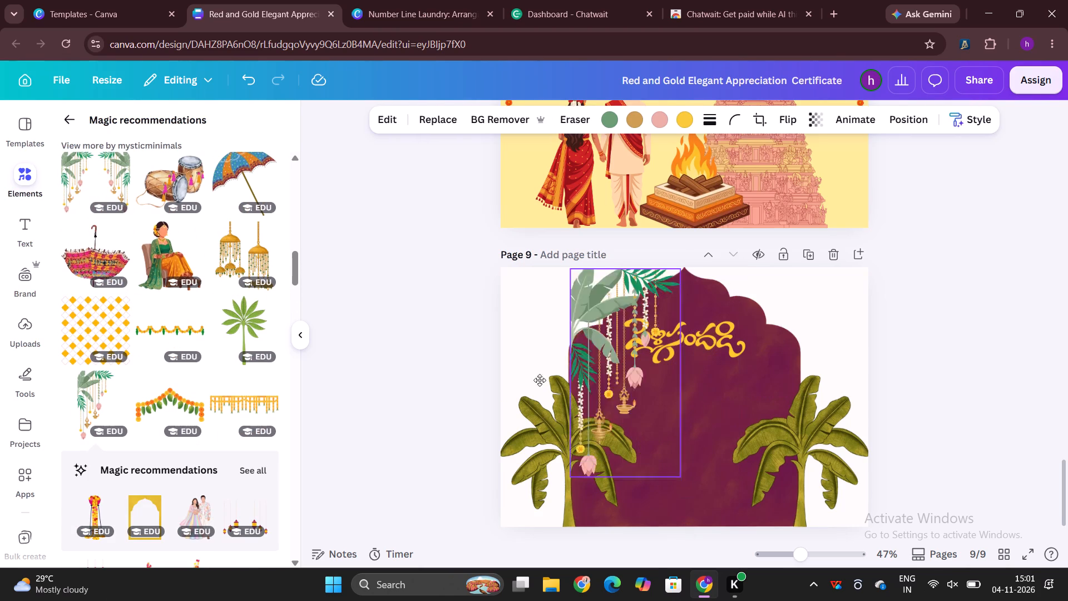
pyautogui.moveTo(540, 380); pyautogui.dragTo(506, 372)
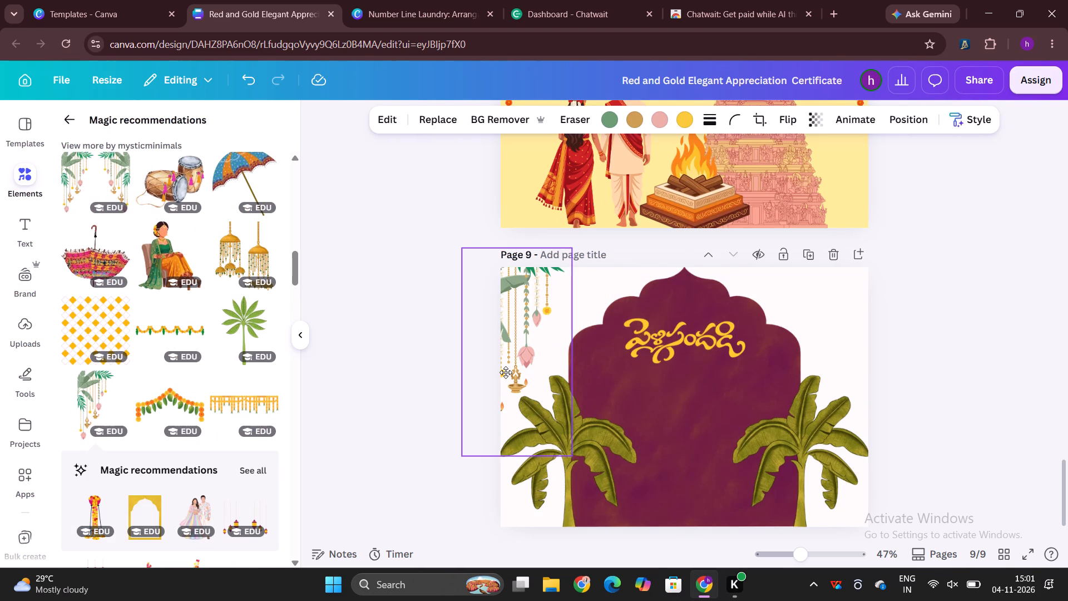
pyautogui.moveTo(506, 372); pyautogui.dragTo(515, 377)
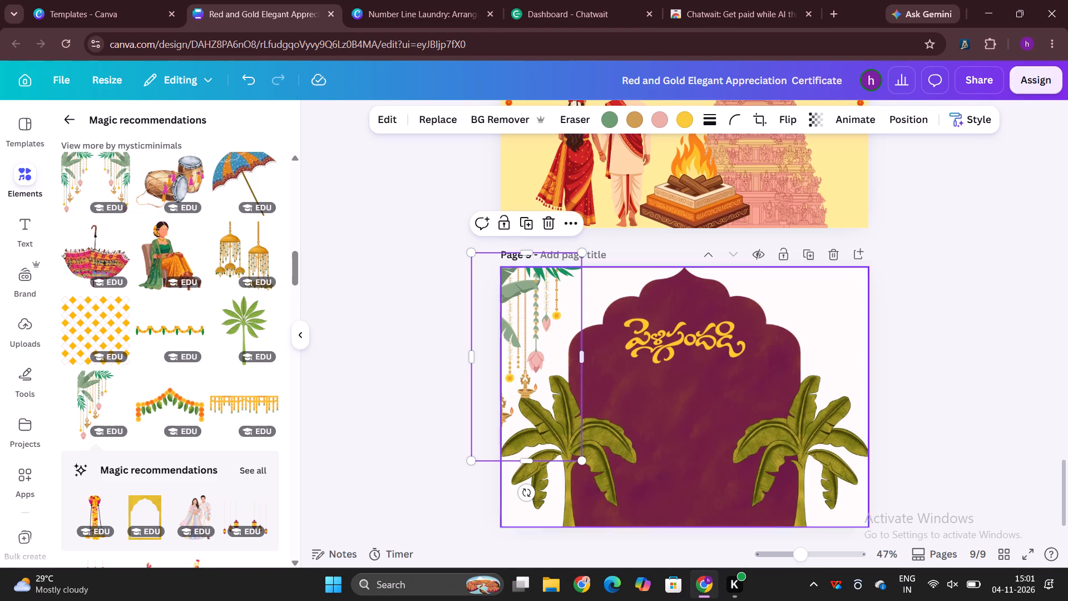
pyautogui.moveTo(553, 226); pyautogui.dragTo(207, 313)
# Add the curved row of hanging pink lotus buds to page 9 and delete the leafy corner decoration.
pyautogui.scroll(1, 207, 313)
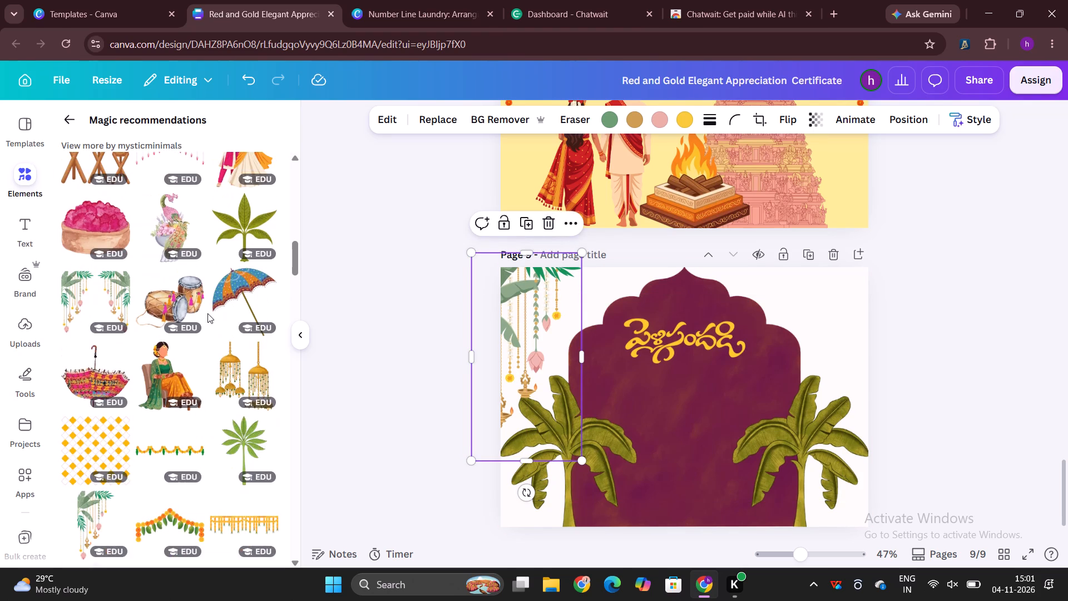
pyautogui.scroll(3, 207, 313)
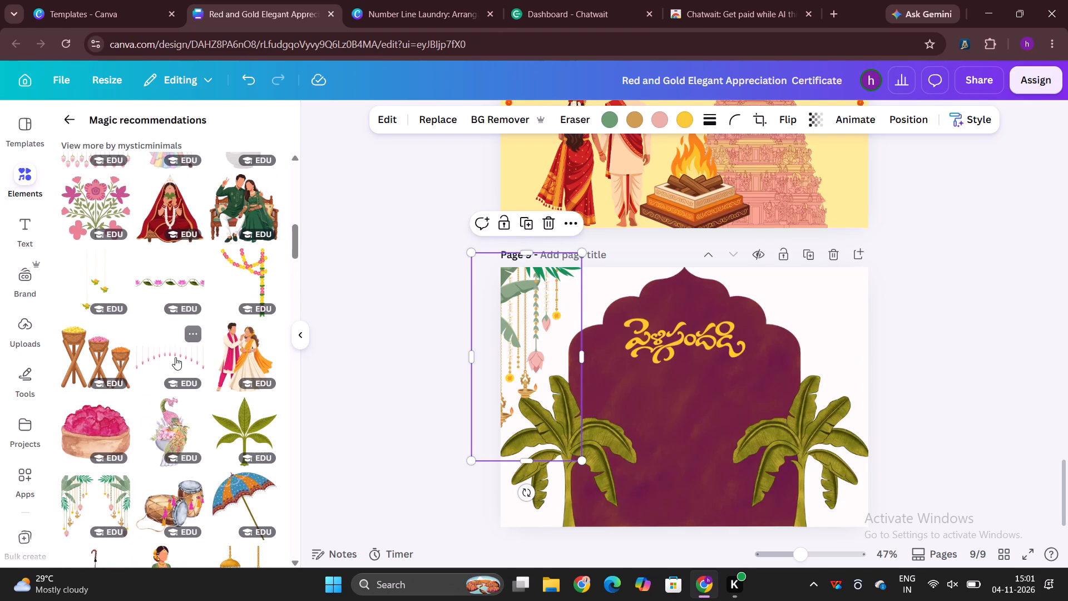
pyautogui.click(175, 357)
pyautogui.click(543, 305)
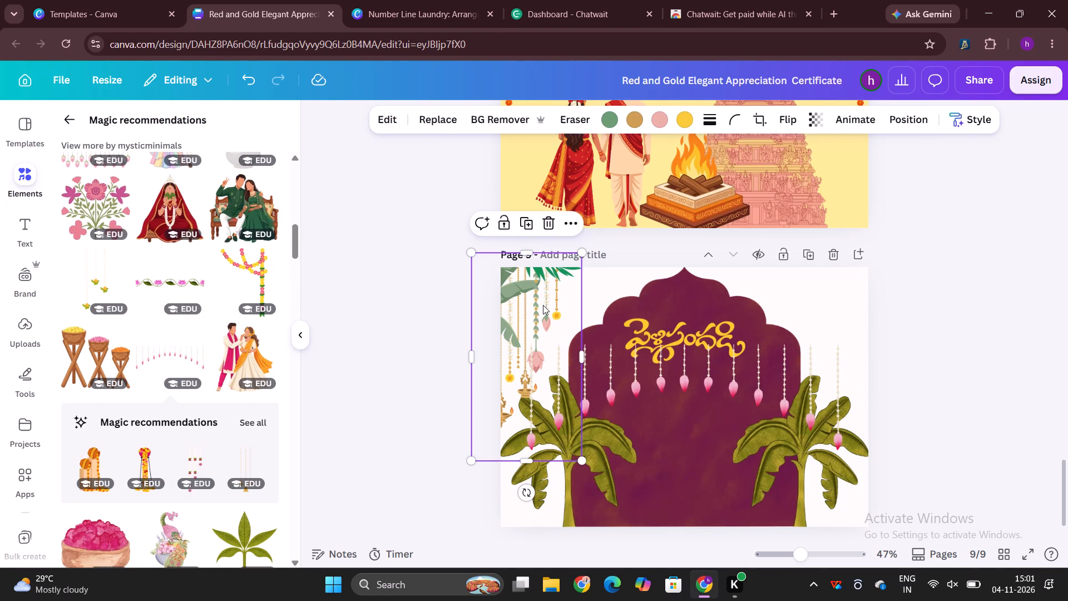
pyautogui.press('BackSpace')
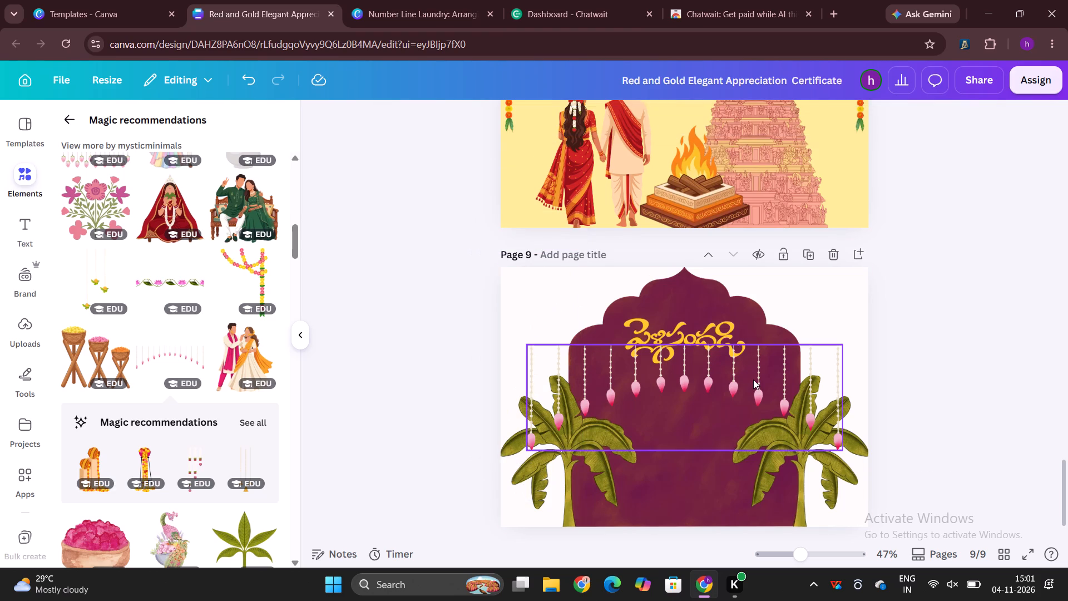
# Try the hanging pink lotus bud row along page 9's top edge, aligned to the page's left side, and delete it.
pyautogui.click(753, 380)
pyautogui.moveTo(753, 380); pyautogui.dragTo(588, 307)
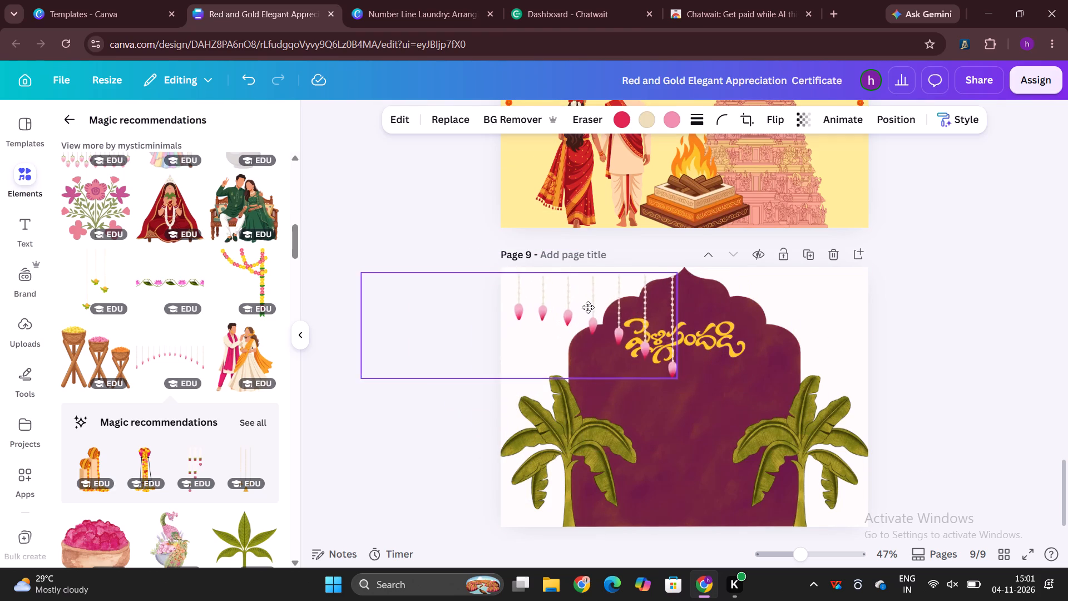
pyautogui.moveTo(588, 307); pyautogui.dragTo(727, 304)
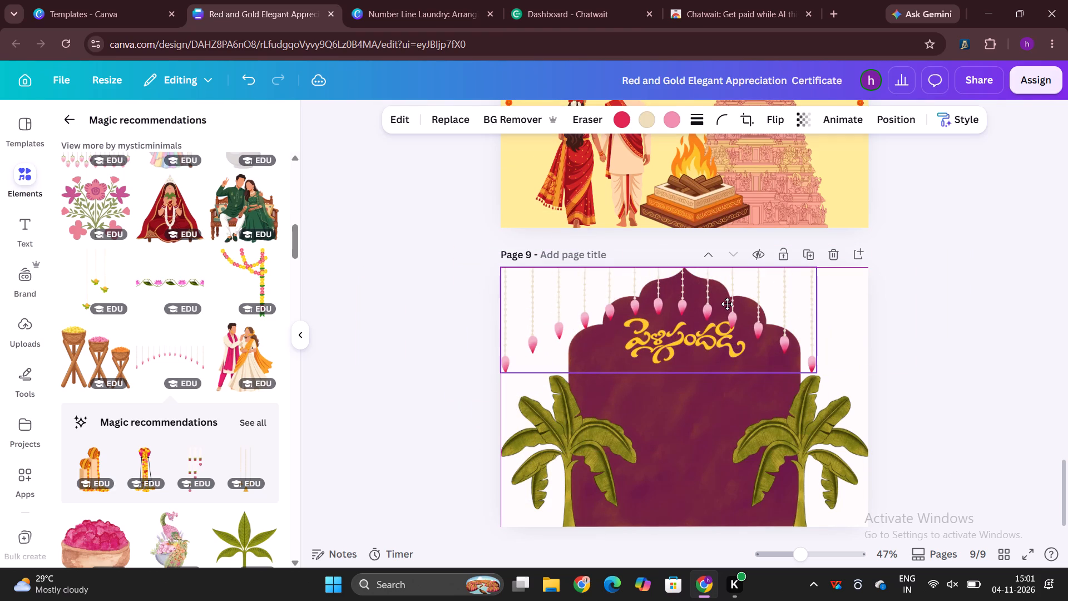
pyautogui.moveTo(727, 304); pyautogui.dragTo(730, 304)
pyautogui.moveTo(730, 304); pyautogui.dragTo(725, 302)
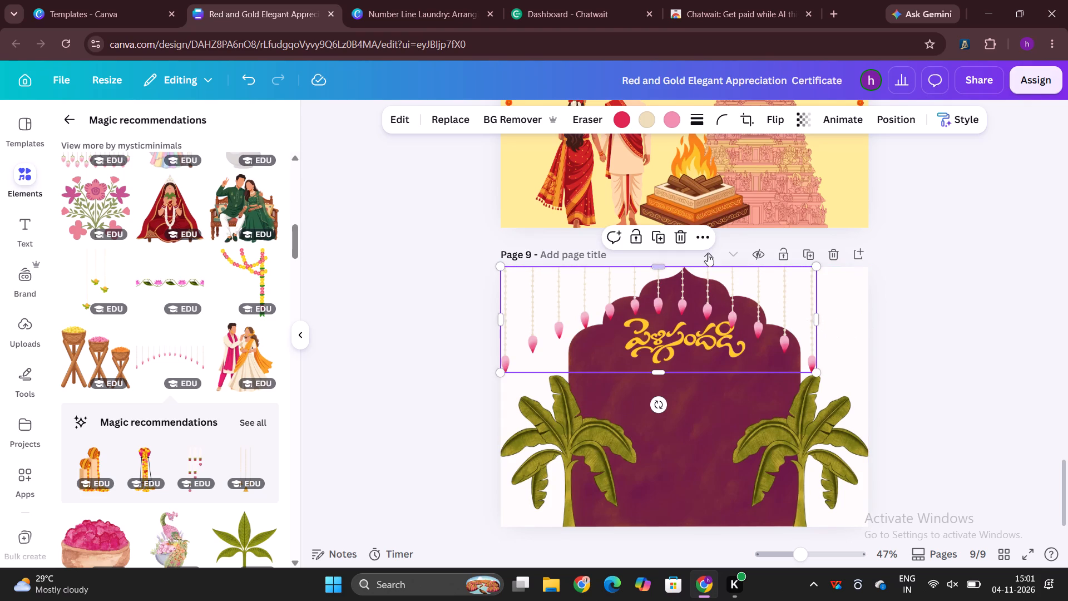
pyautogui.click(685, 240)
# Look through the remaining Magic recommendations and the "indian wedding" graphics for another hanging decoration.
pyautogui.scroll(1, 229, 280)
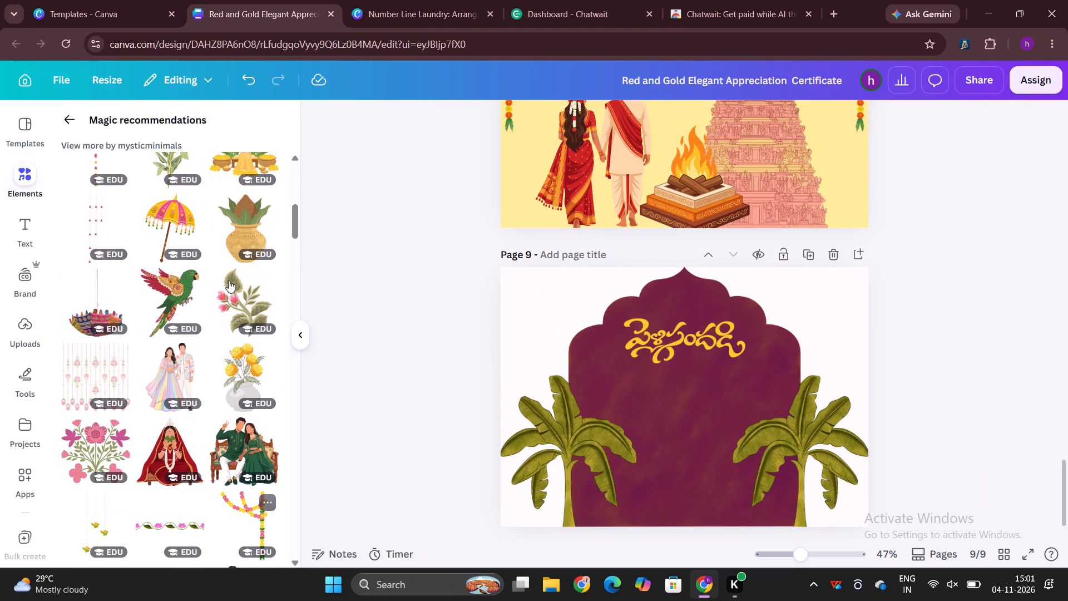
pyautogui.scroll(6, 229, 280)
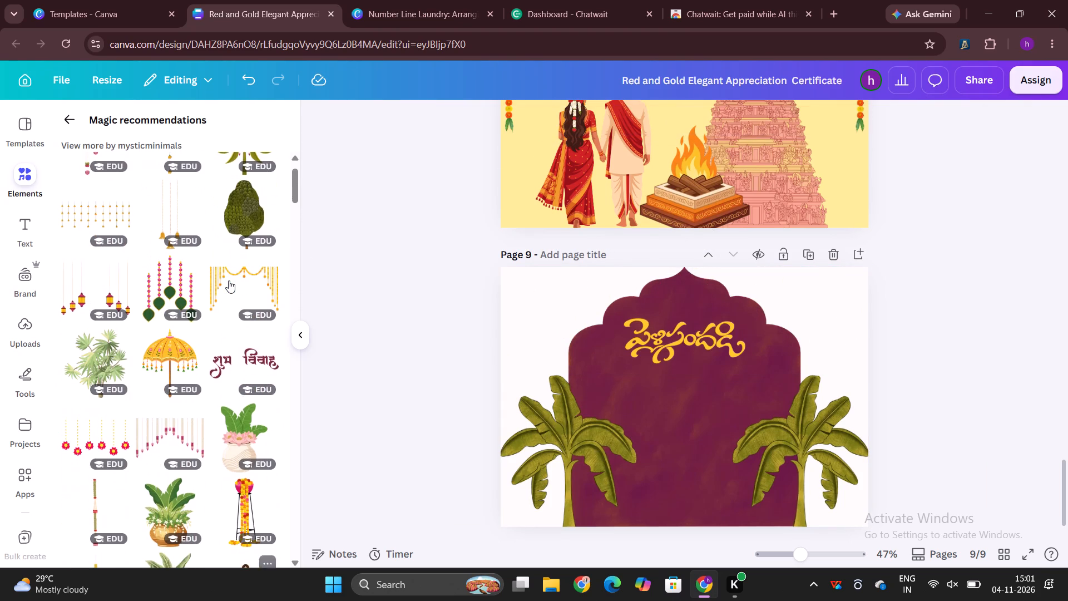
pyautogui.scroll(5, 229, 280)
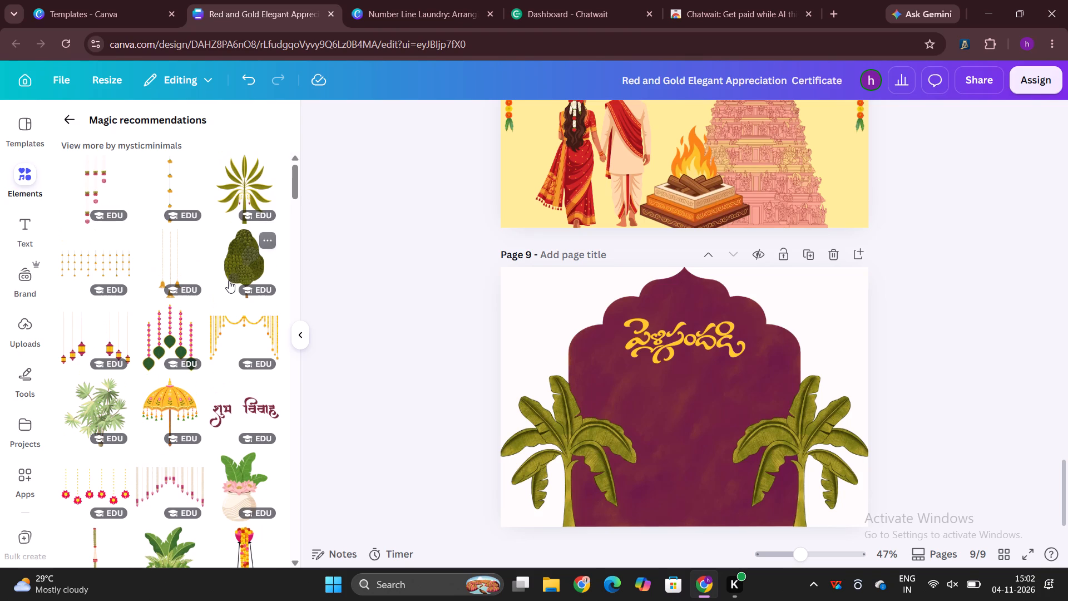
pyautogui.scroll(-3, 229, 280)
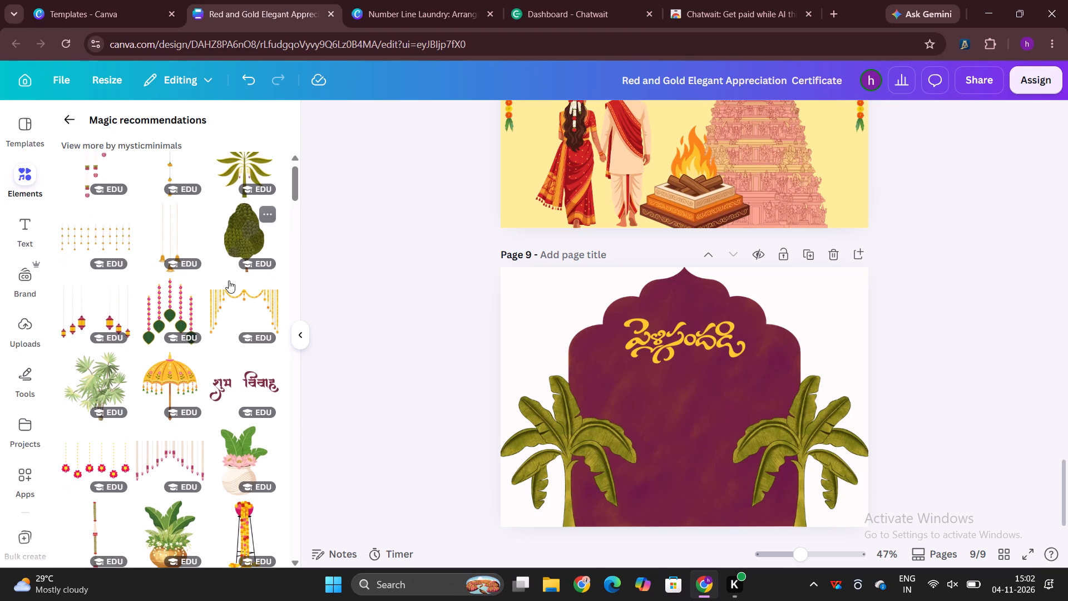
pyautogui.scroll(-2, 229, 280)
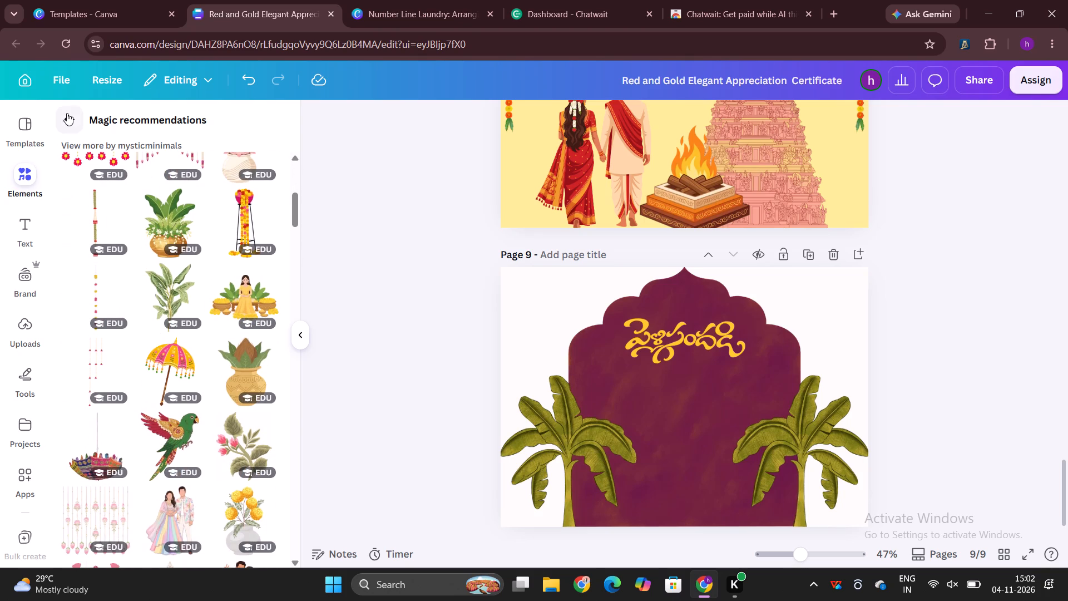
pyautogui.click(67, 115)
pyautogui.scroll(-3, 201, 362)
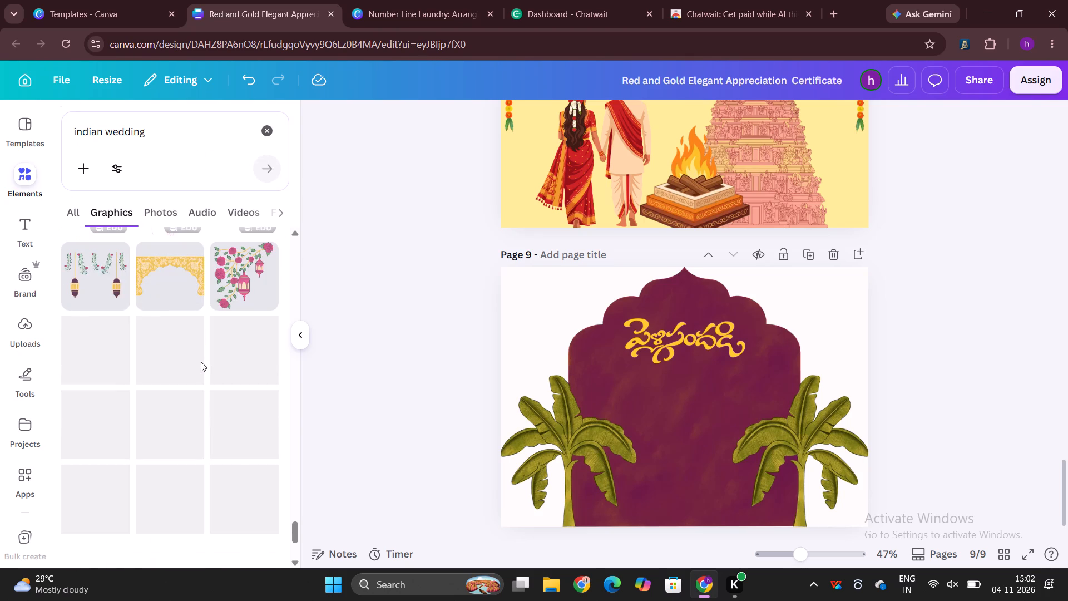
pyautogui.scroll(-1, 201, 362)
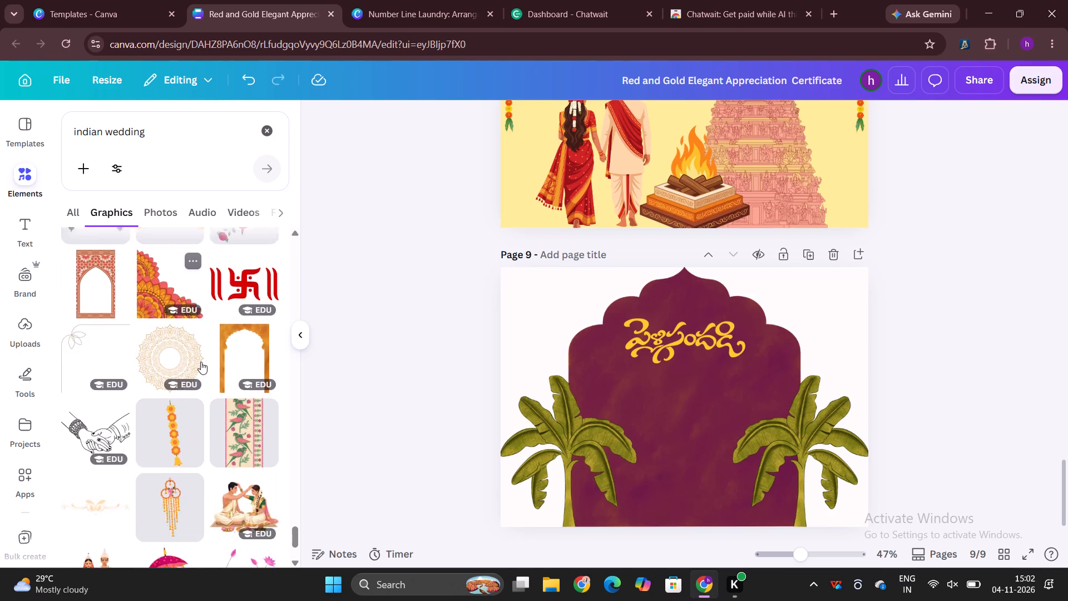
pyautogui.scroll(-5, 201, 362)
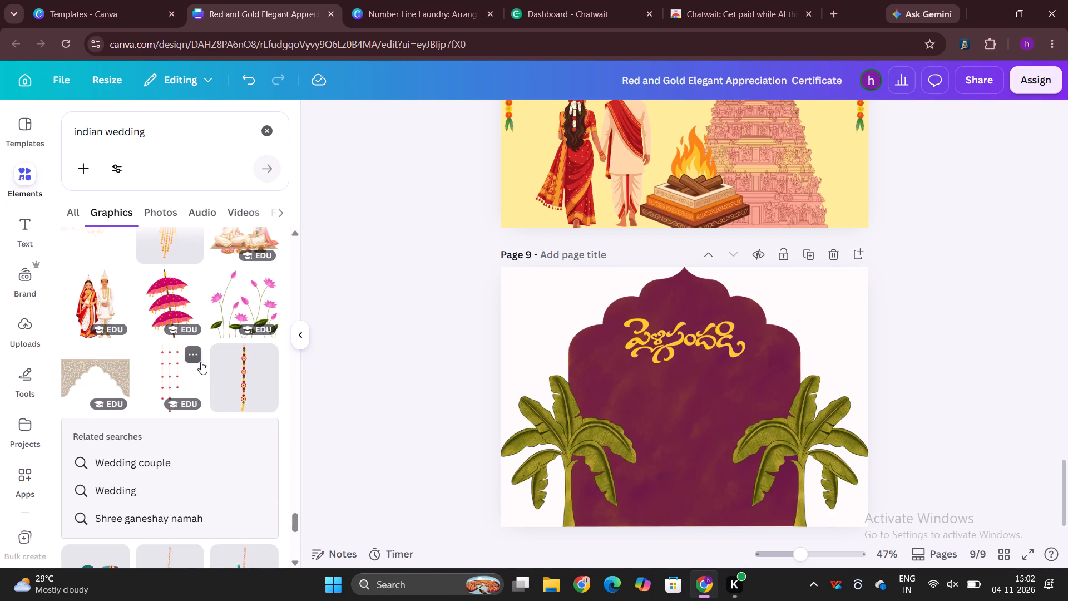
pyautogui.scroll(-4, 201, 362)
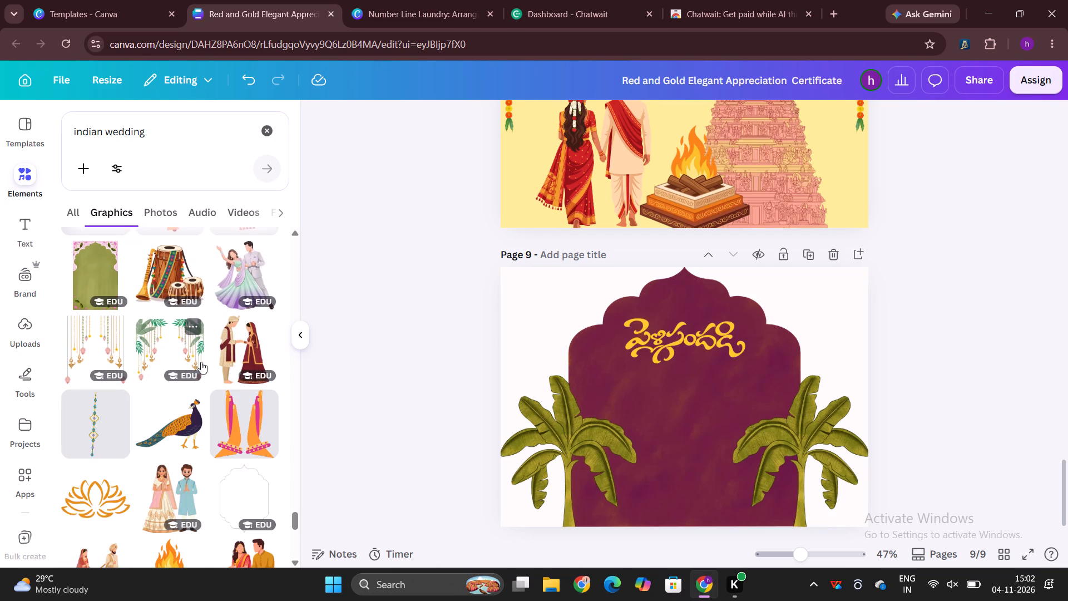
# Search the graphics for "indian wedding marigold".
pyautogui.click(226, 128)
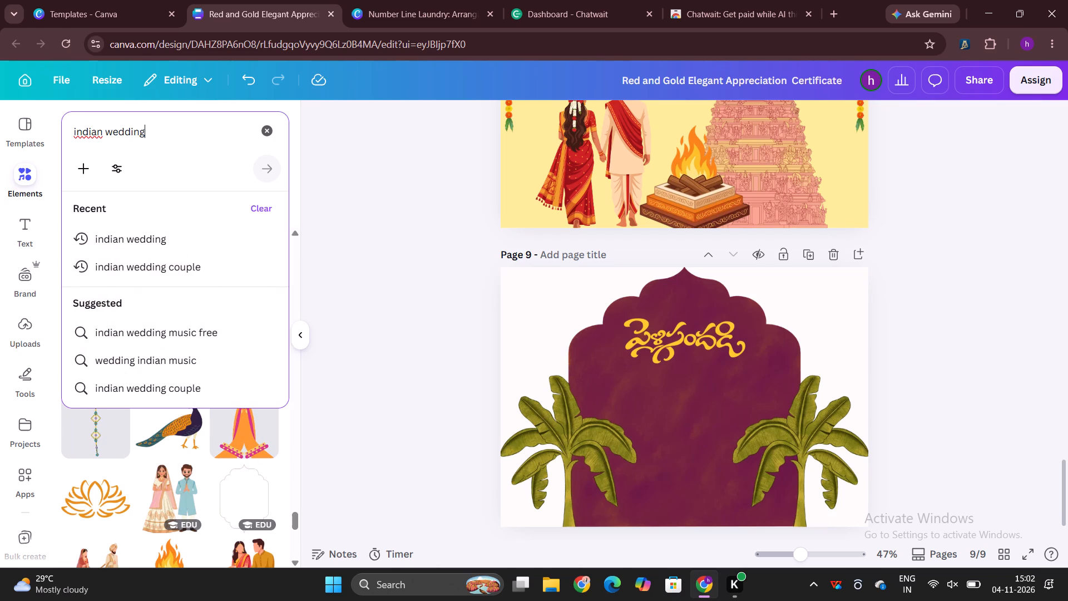
pyautogui.press('space')
pyautogui.write('marigold')
pyautogui.press('Return')
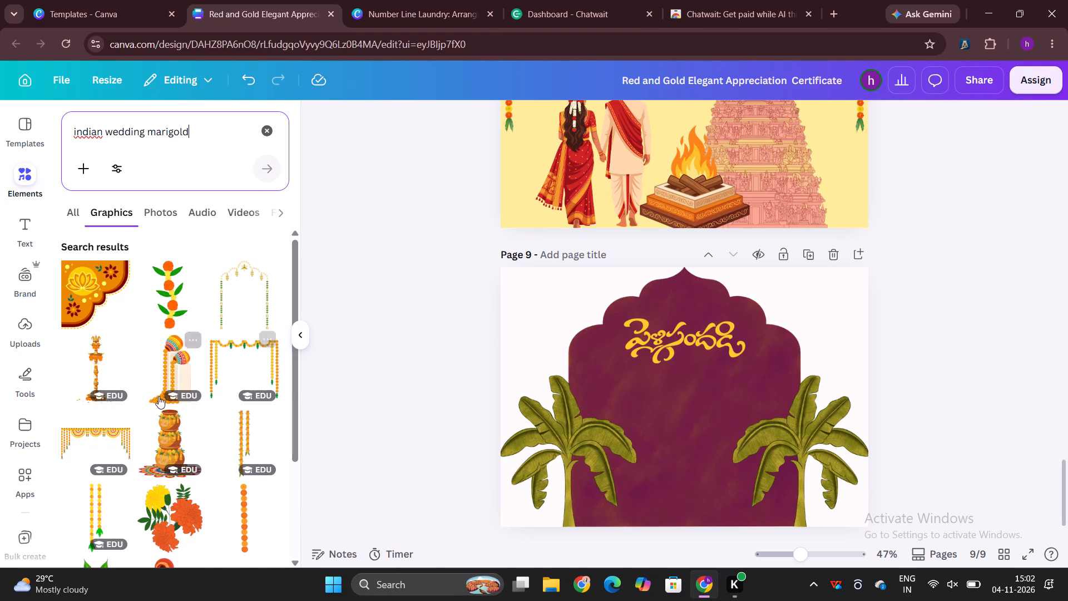
# Add the two-strand marigold garland with green leaf tips, enlarge it and hang it in page 9's upper-left corner.
pyautogui.scroll(-2, 154, 396)
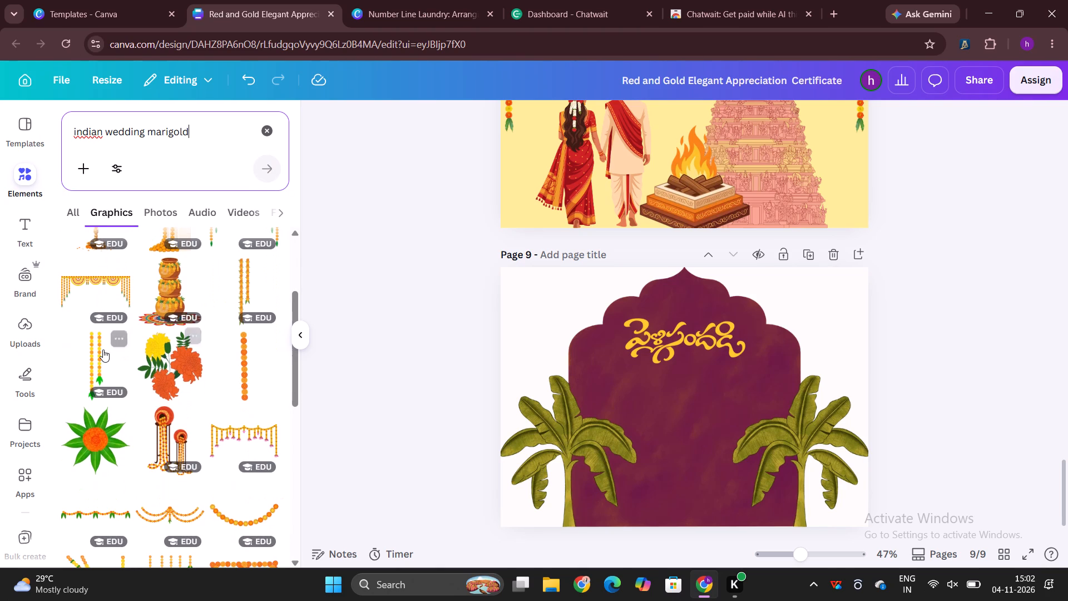
pyautogui.click(102, 350)
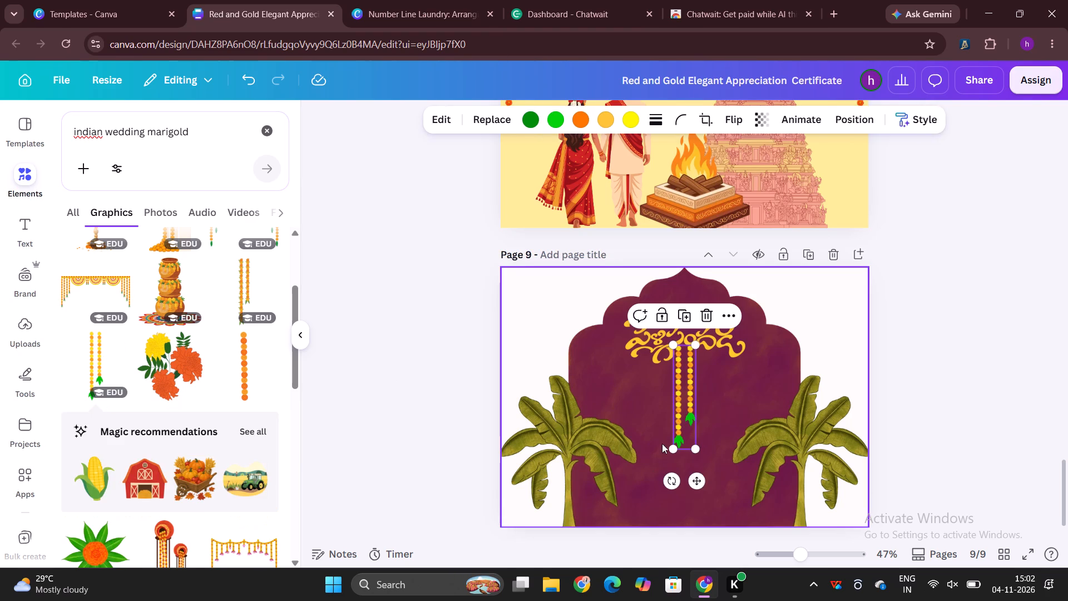
pyautogui.moveTo(675, 445); pyautogui.dragTo(650, 500)
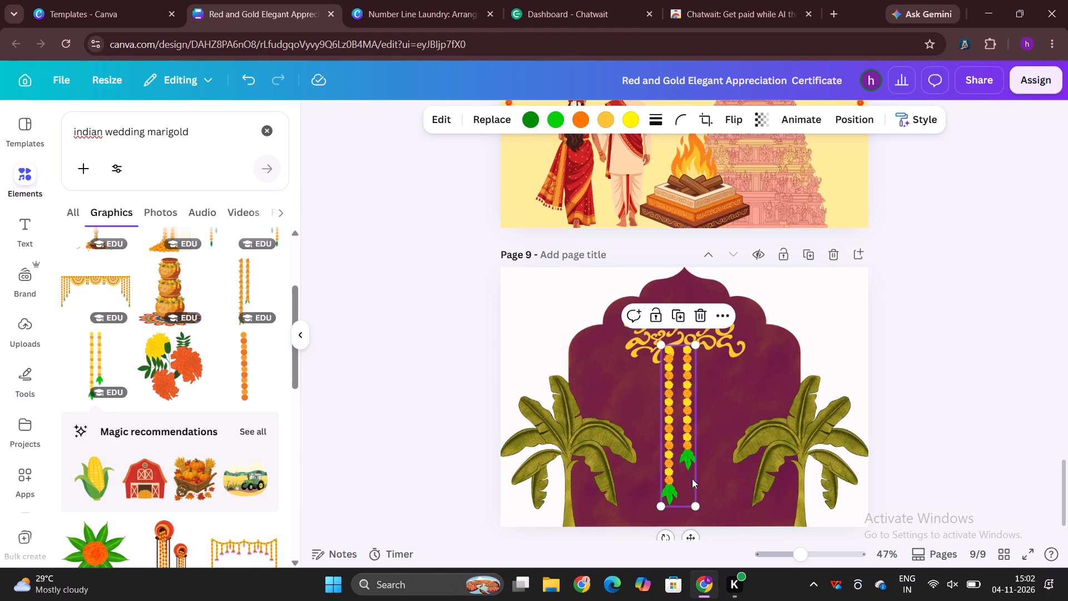
pyautogui.moveTo(685, 477); pyautogui.dragTo(533, 399)
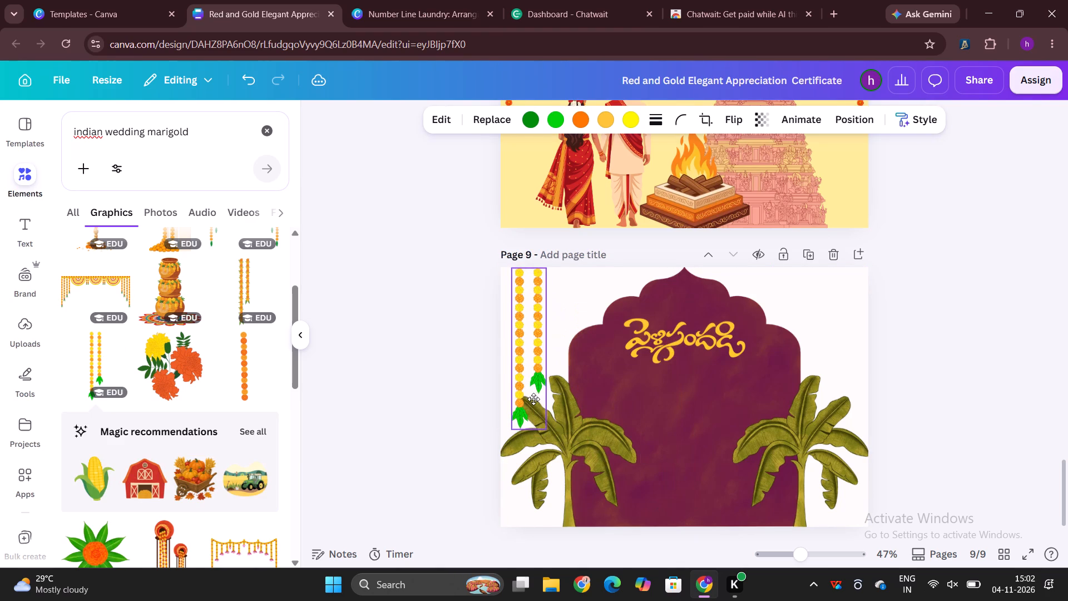
pyautogui.moveTo(533, 399); pyautogui.dragTo(528, 399)
pyautogui.click(414, 397)
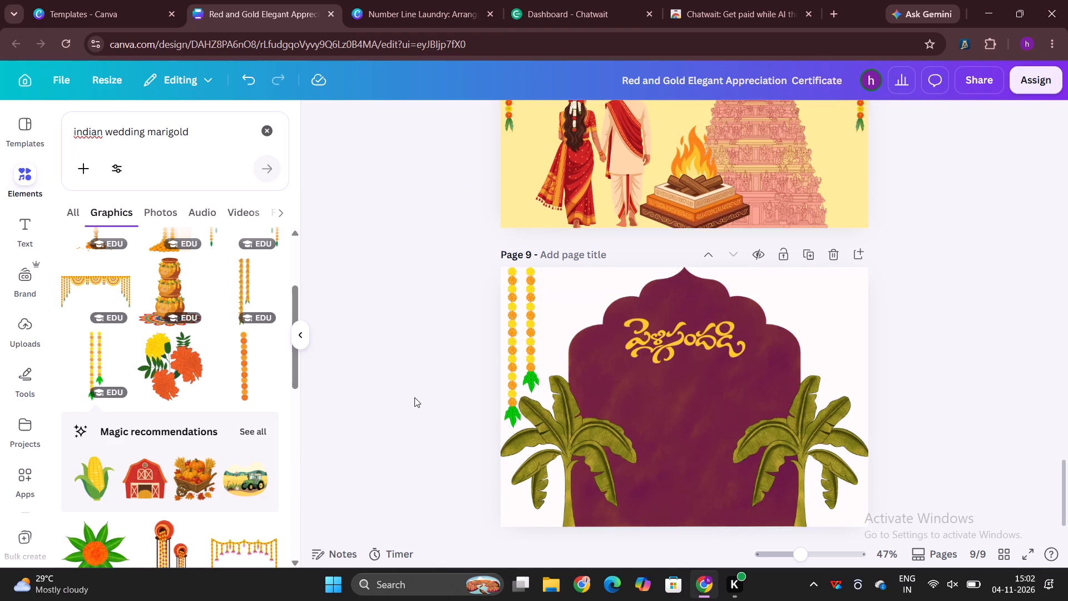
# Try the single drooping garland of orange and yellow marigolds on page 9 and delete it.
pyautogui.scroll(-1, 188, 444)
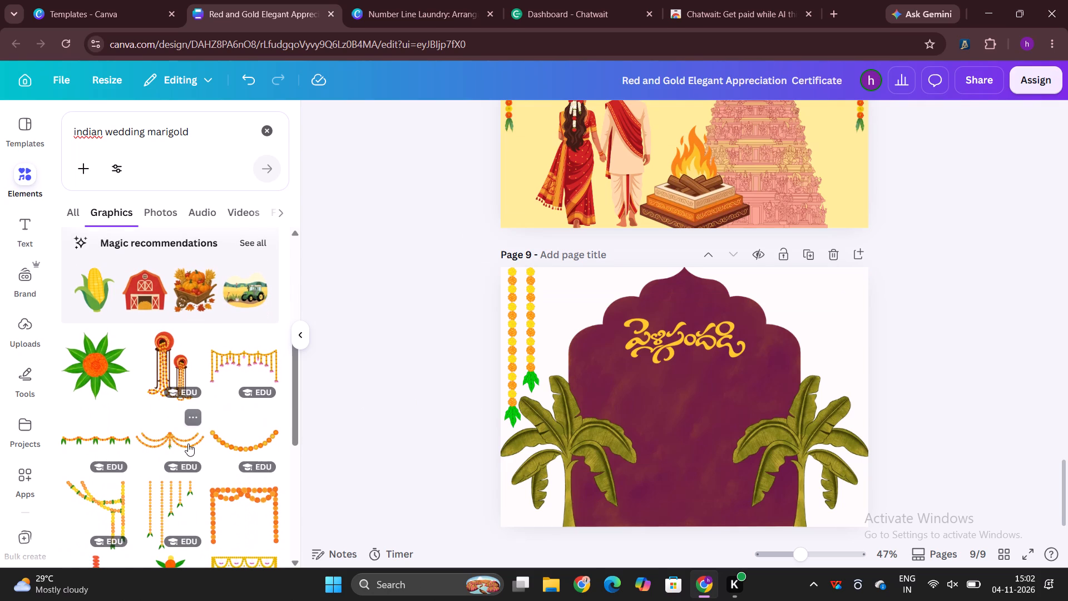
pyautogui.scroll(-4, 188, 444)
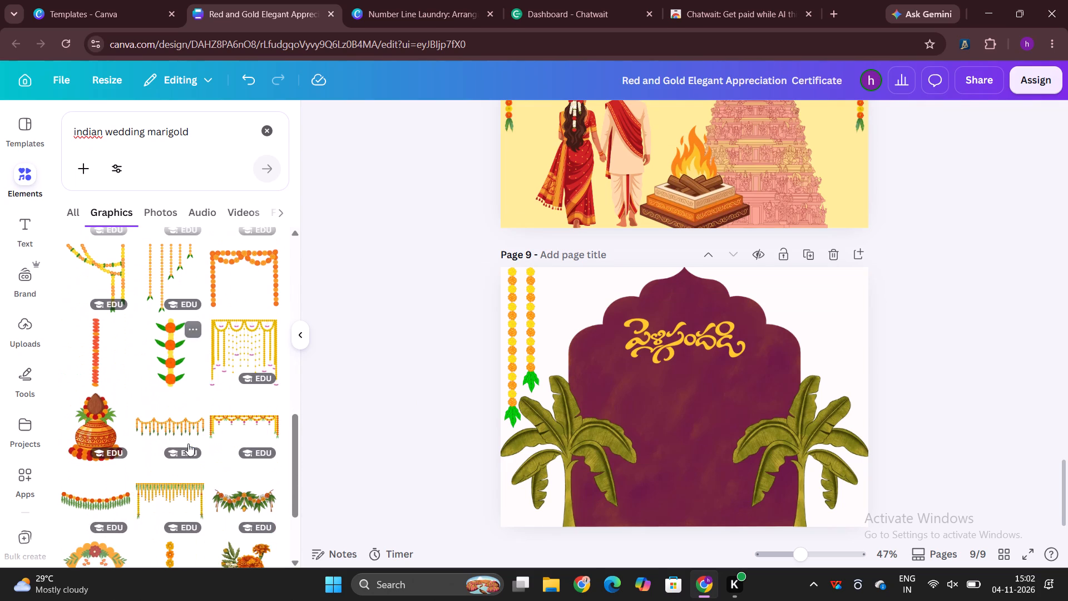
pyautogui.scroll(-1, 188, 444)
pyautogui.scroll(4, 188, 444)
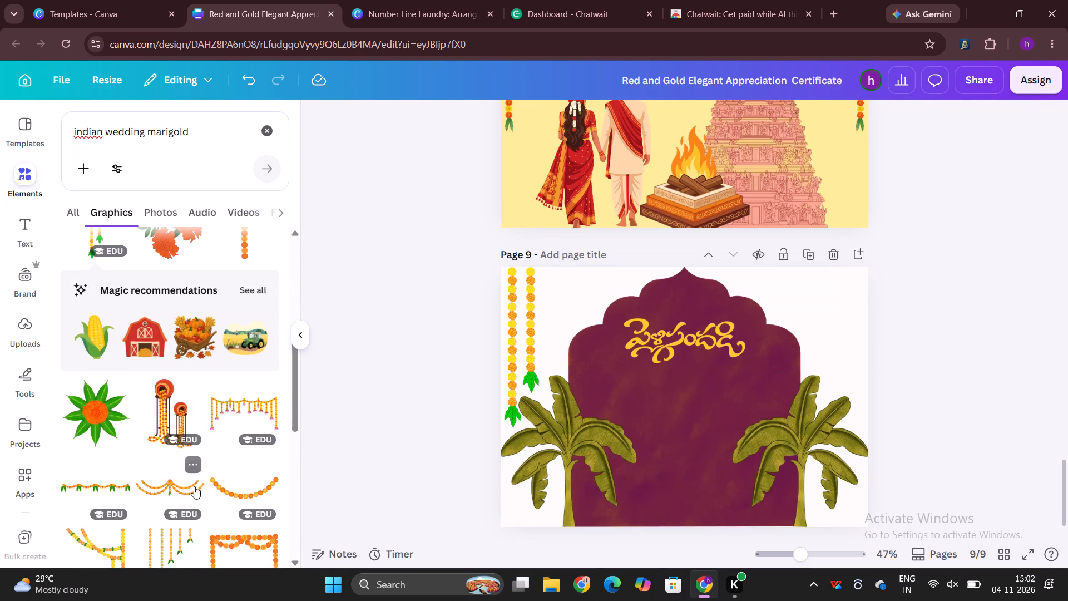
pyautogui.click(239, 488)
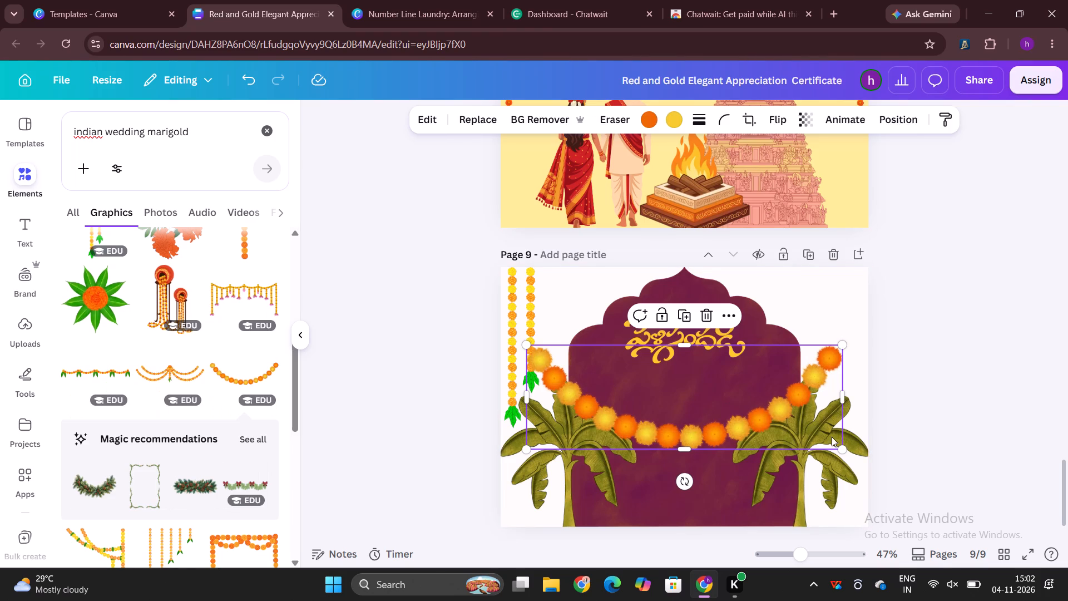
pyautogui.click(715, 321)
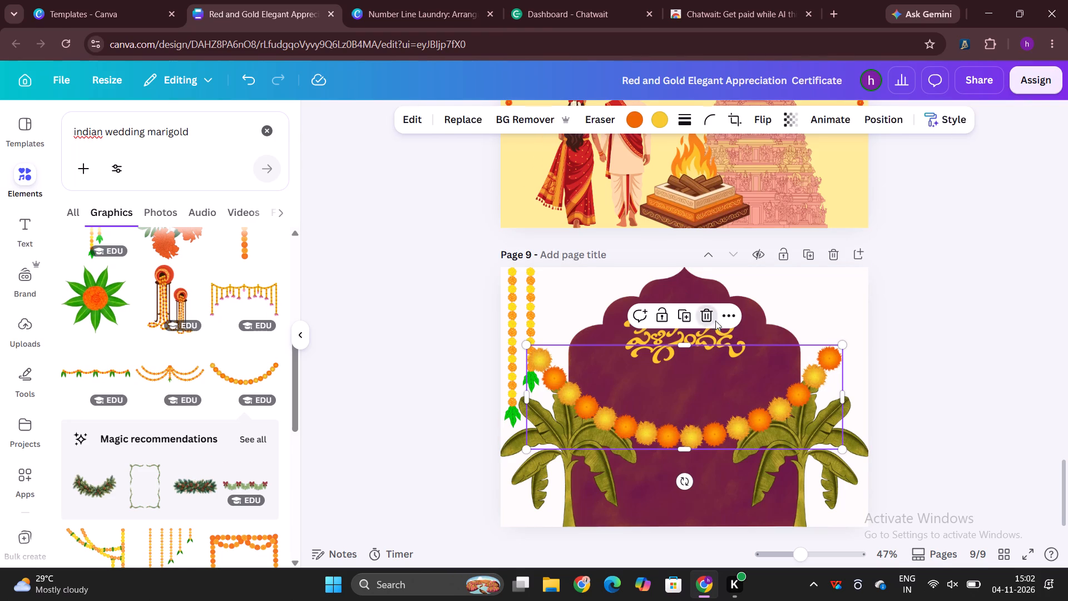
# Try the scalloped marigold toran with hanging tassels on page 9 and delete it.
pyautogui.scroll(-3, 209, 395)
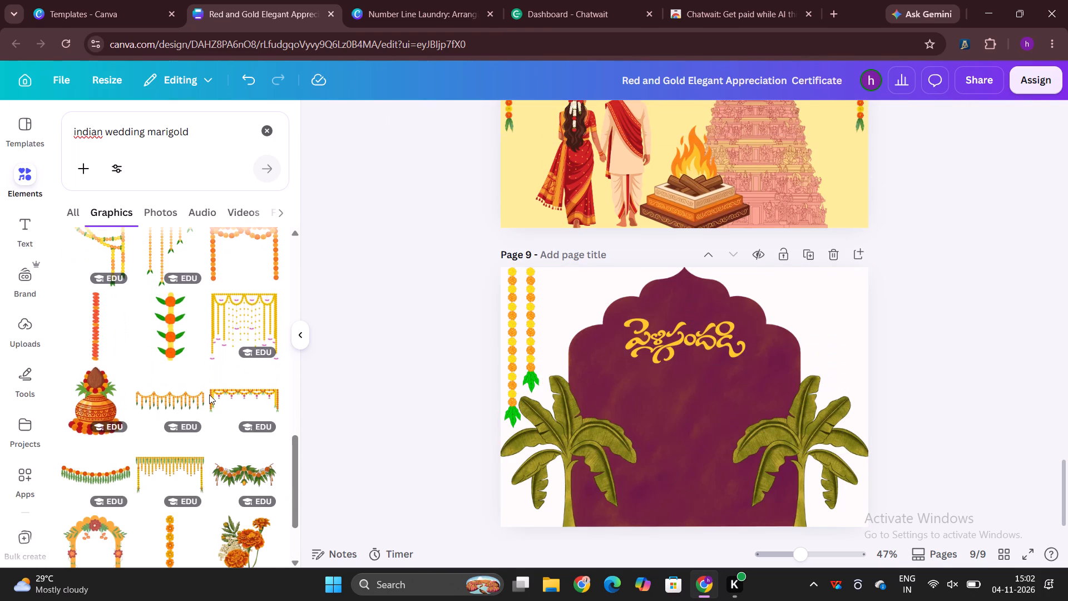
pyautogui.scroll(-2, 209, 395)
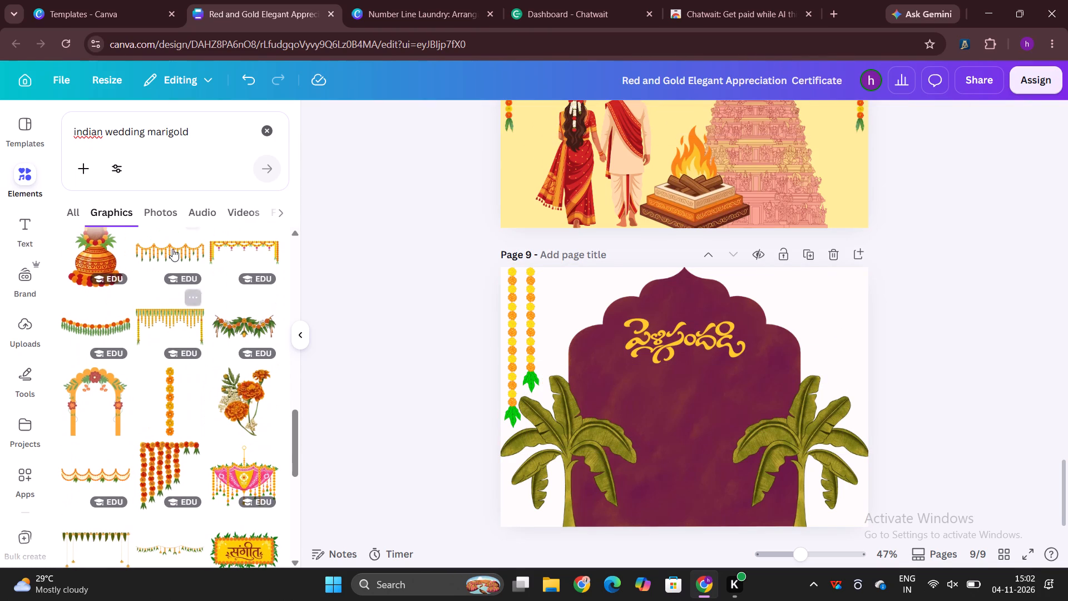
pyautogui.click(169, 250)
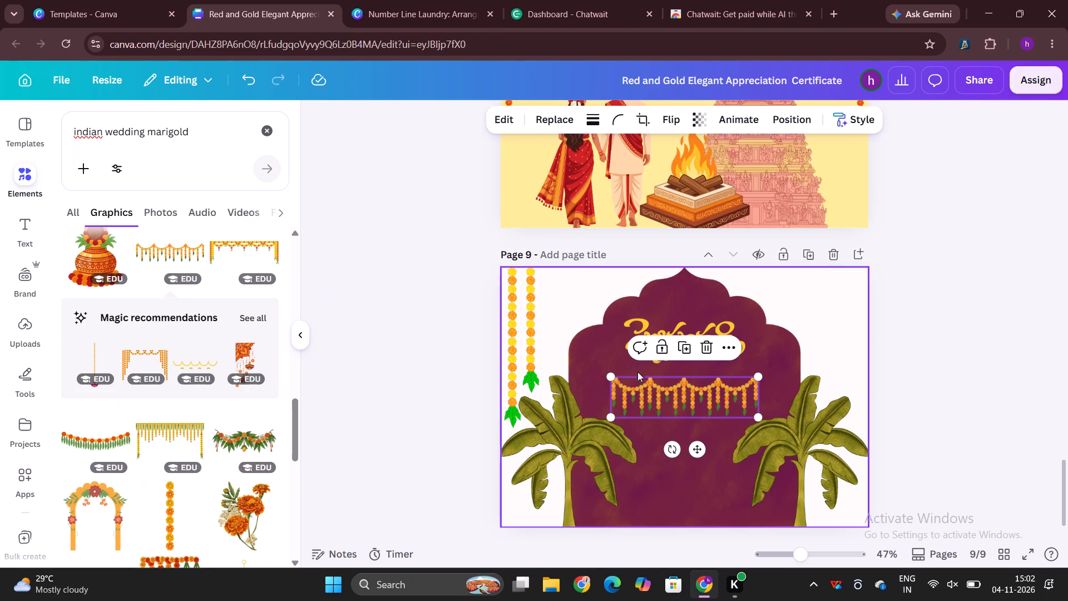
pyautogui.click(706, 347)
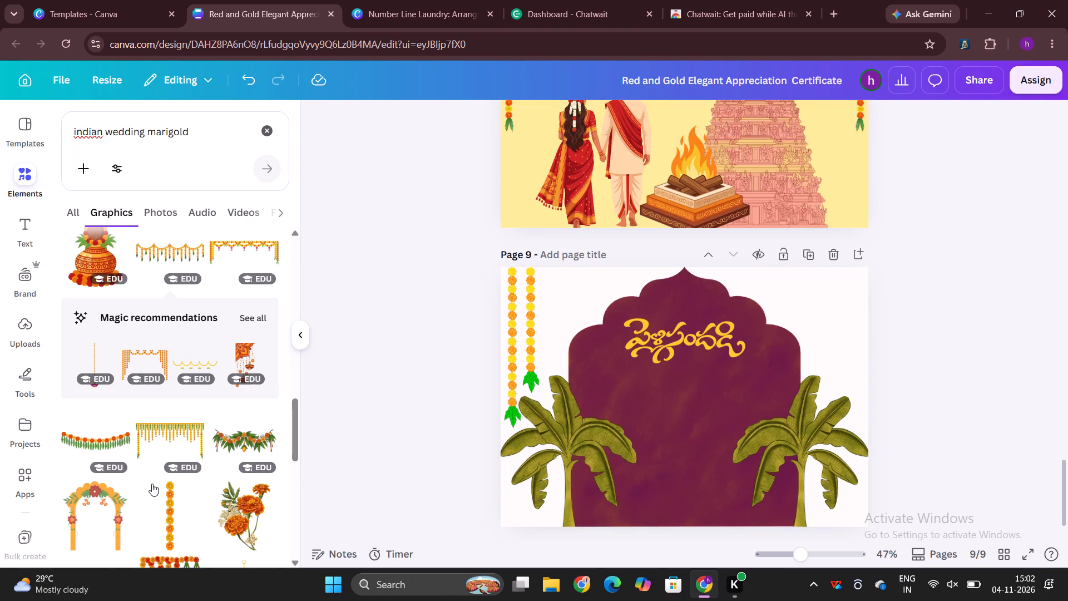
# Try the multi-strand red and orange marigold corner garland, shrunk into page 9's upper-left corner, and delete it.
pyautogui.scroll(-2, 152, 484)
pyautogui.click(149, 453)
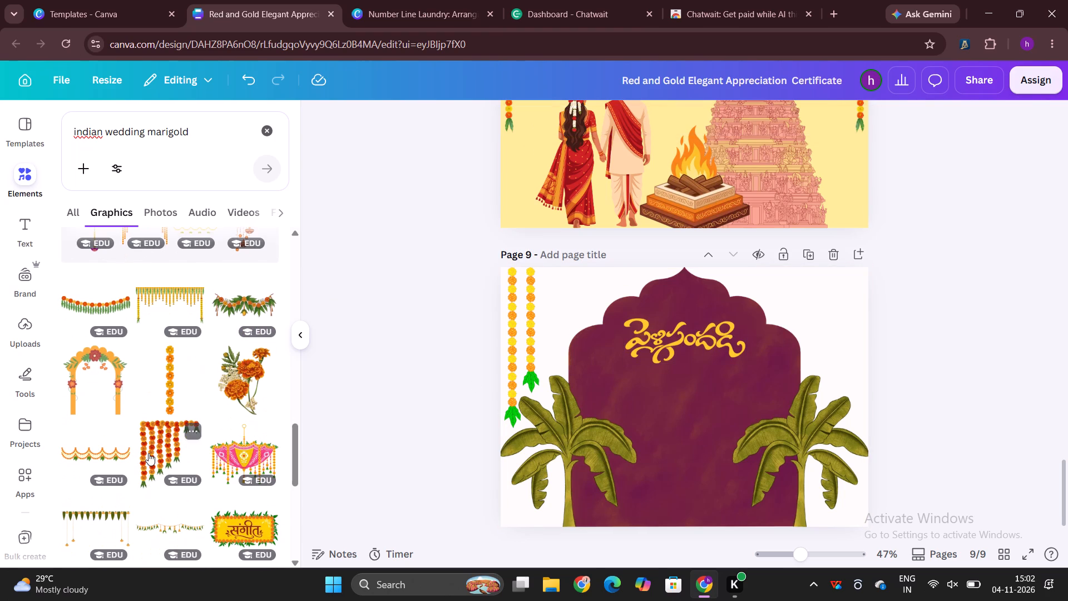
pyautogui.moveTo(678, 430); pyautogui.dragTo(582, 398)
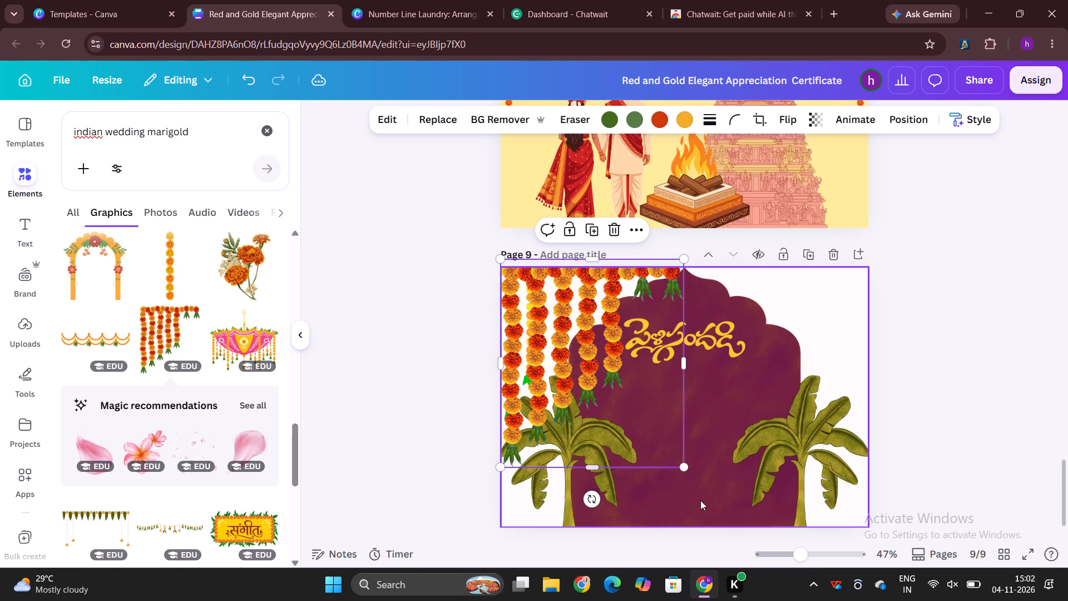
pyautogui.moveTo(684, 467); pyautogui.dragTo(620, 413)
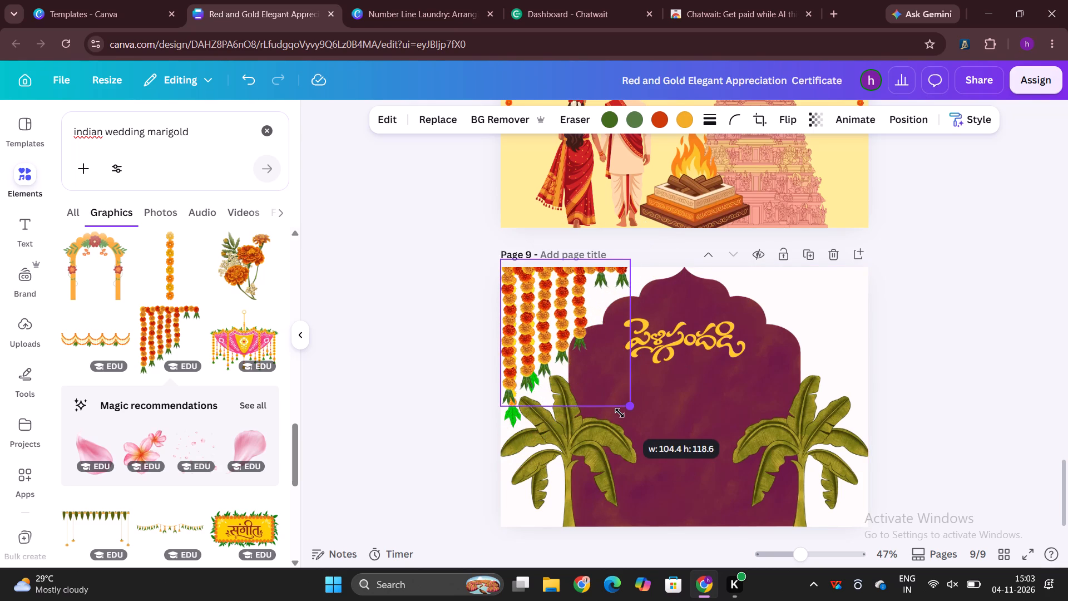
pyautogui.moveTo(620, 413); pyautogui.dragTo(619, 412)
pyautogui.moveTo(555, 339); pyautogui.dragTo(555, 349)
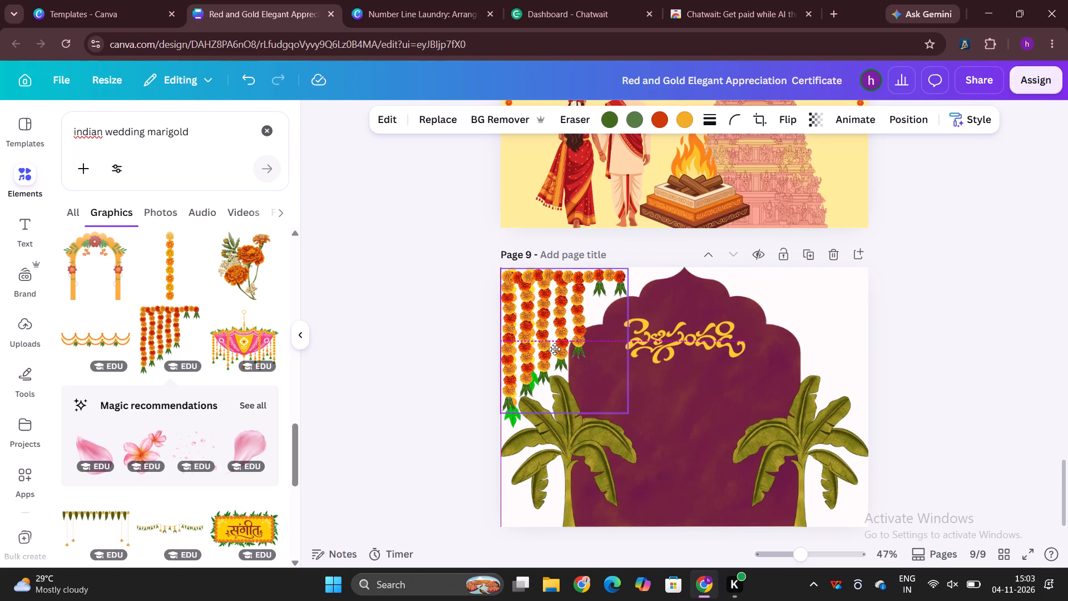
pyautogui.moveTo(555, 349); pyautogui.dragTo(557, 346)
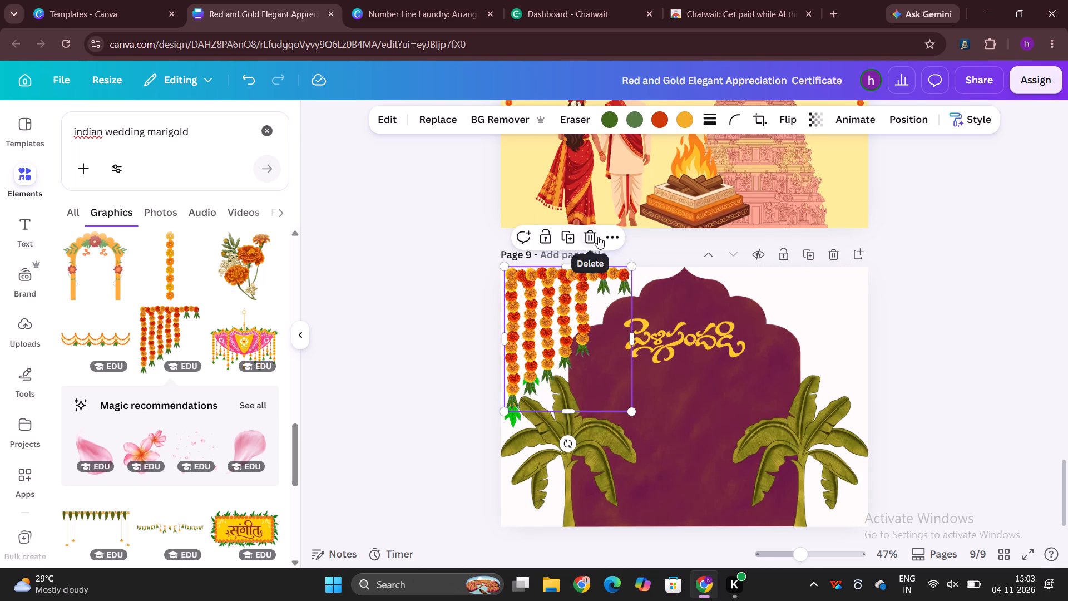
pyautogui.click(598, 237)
# Delete the two-strand marigold garland from page 9's upper-left corner.
pyautogui.scroll(-4, 200, 379)
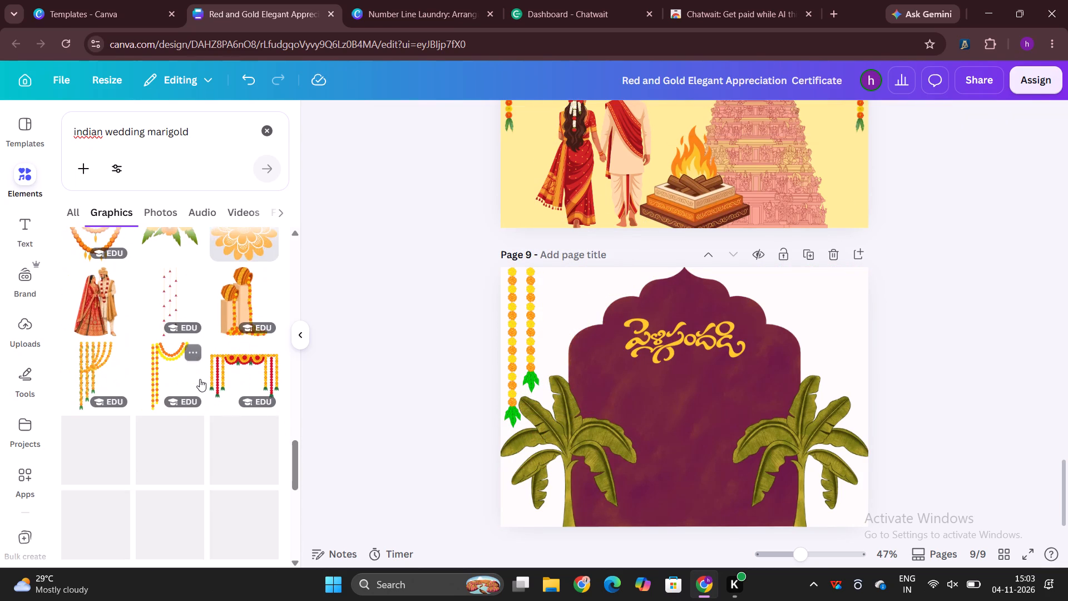
pyautogui.scroll(-1, 200, 379)
pyautogui.click(532, 341)
pyautogui.press('BackSpace')
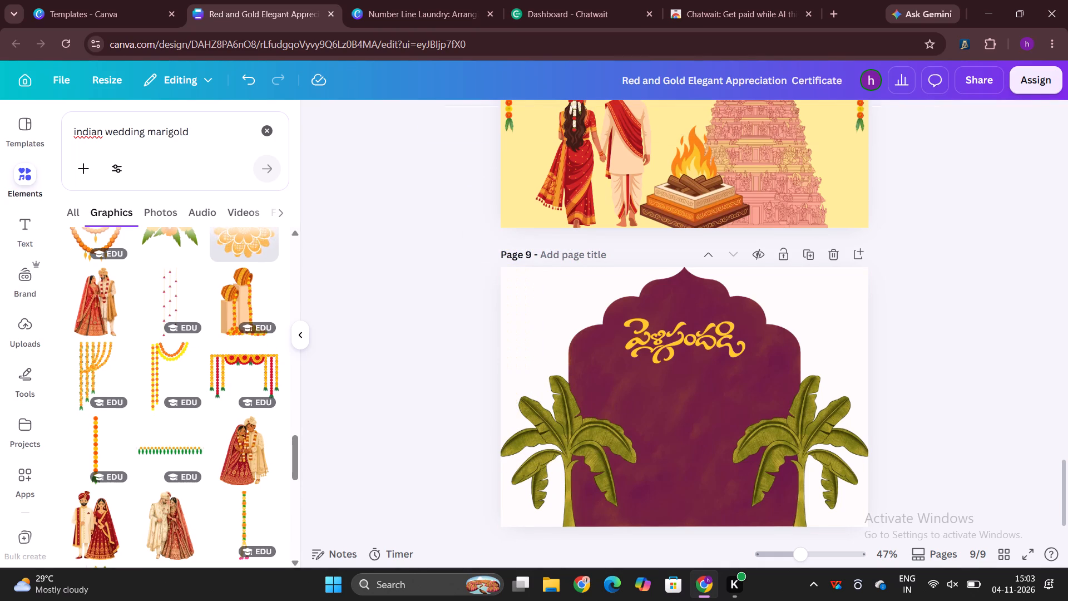
# Add the single orange and yellow marigold strand with green leaf tip, shrink it and hang it at page 9's upper-left edge.
pyautogui.scroll(-1, 162, 372)
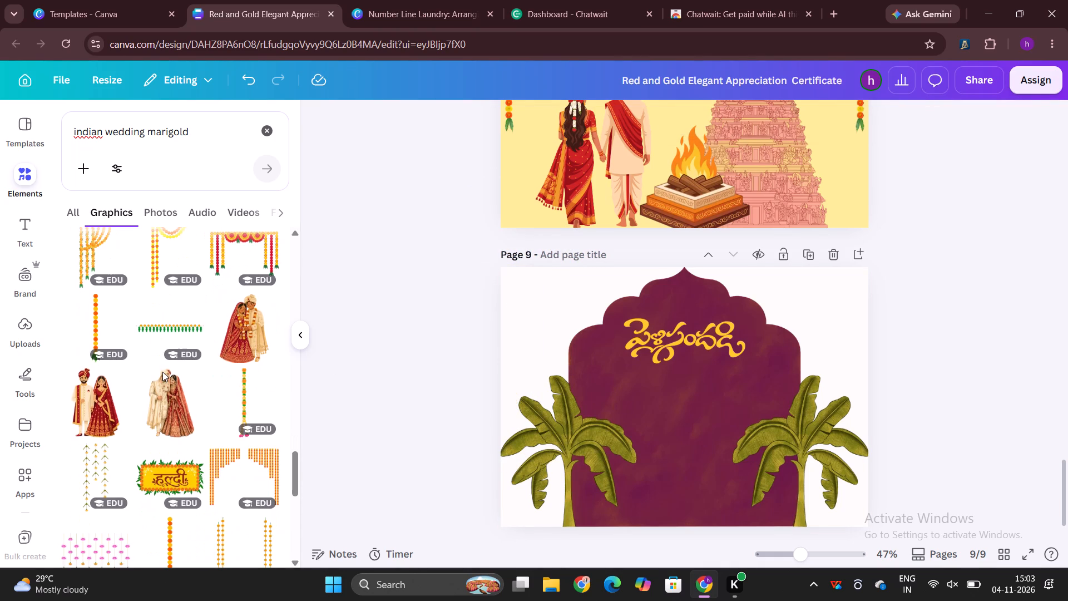
pyautogui.scroll(-1, 162, 372)
pyautogui.click(94, 324)
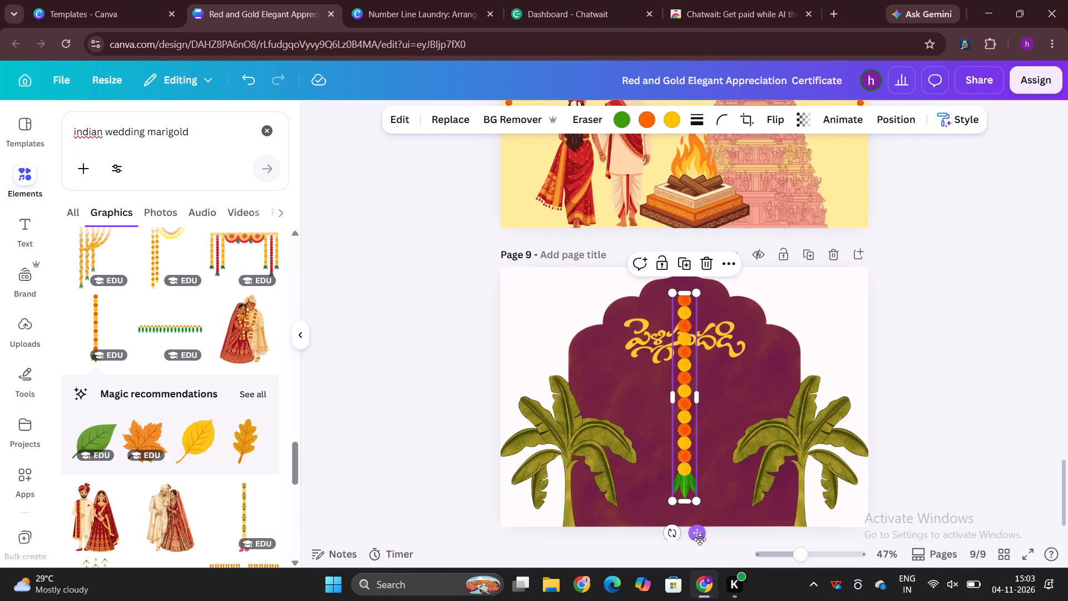
pyautogui.moveTo(700, 539); pyautogui.dragTo(528, 505)
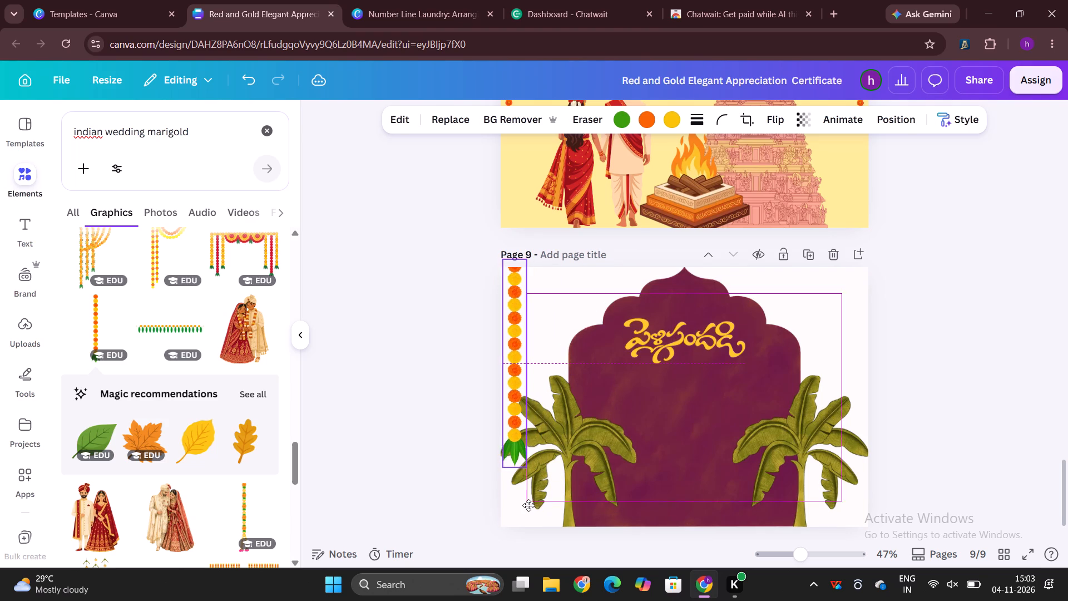
pyautogui.moveTo(528, 505); pyautogui.dragTo(532, 499)
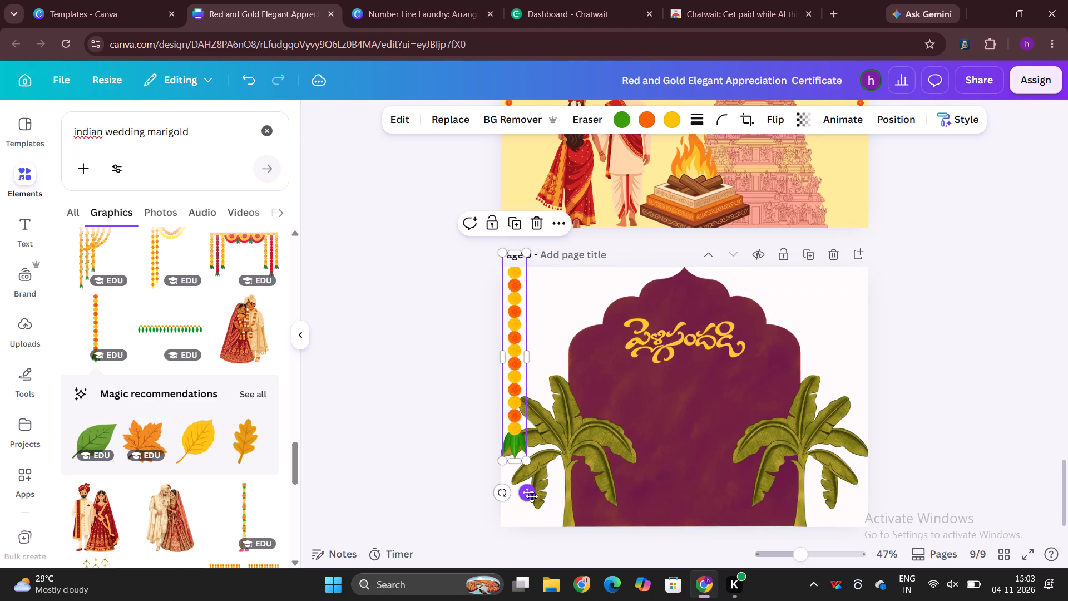
pyautogui.moveTo(524, 456); pyautogui.dragTo(529, 401)
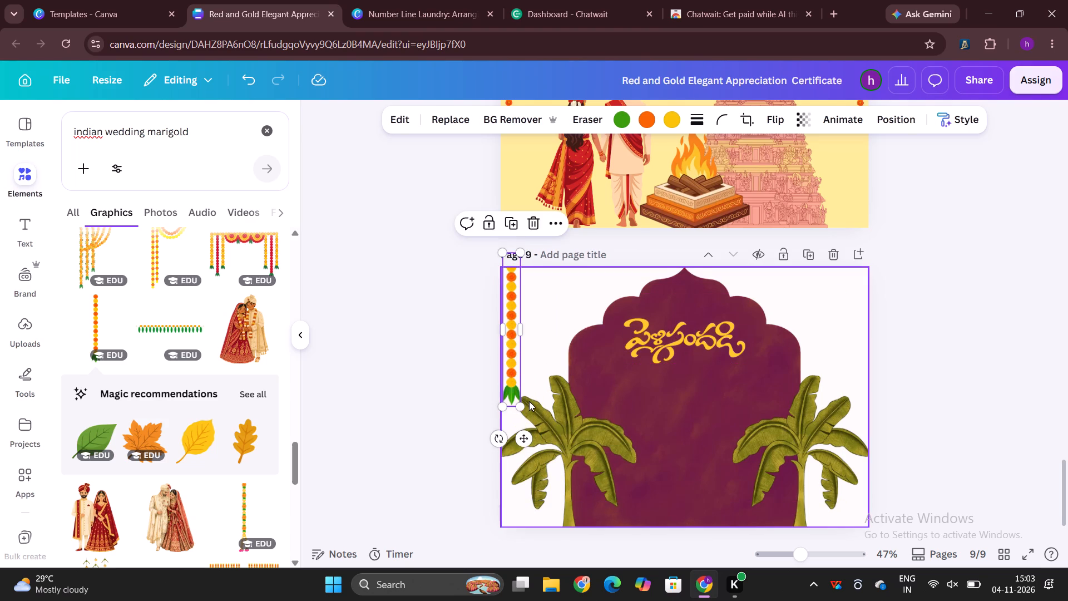
pyautogui.moveTo(521, 404); pyautogui.dragTo(528, 416)
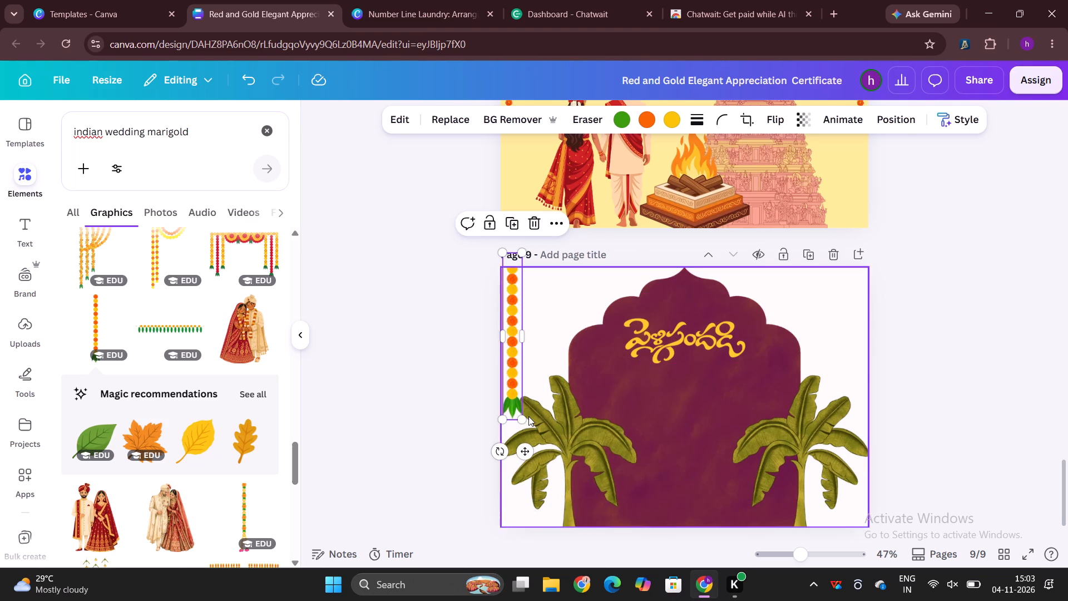
pyautogui.click(527, 447)
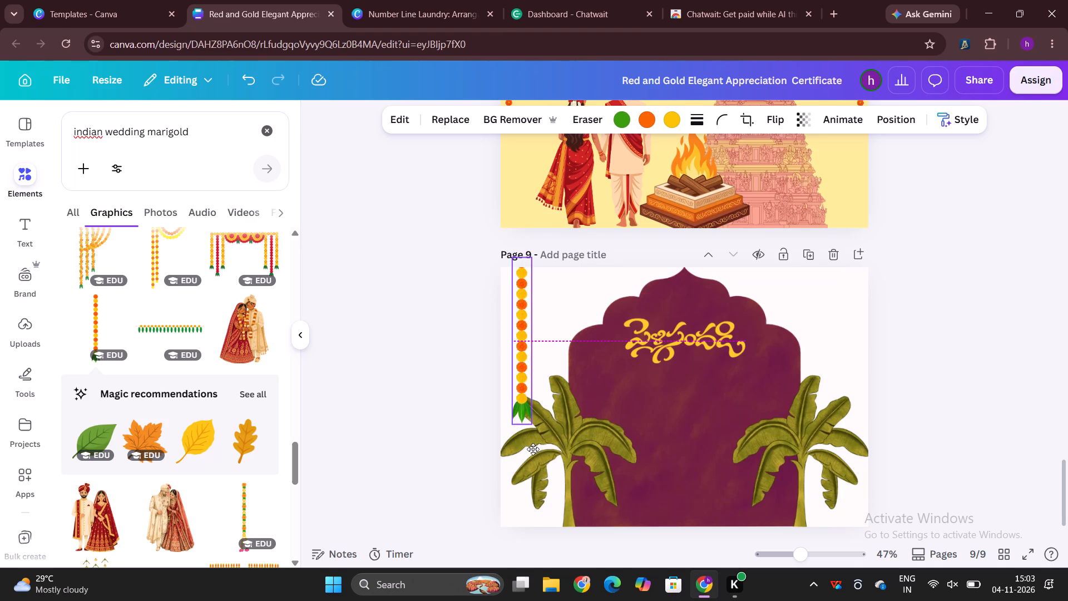
pyautogui.click(418, 426)
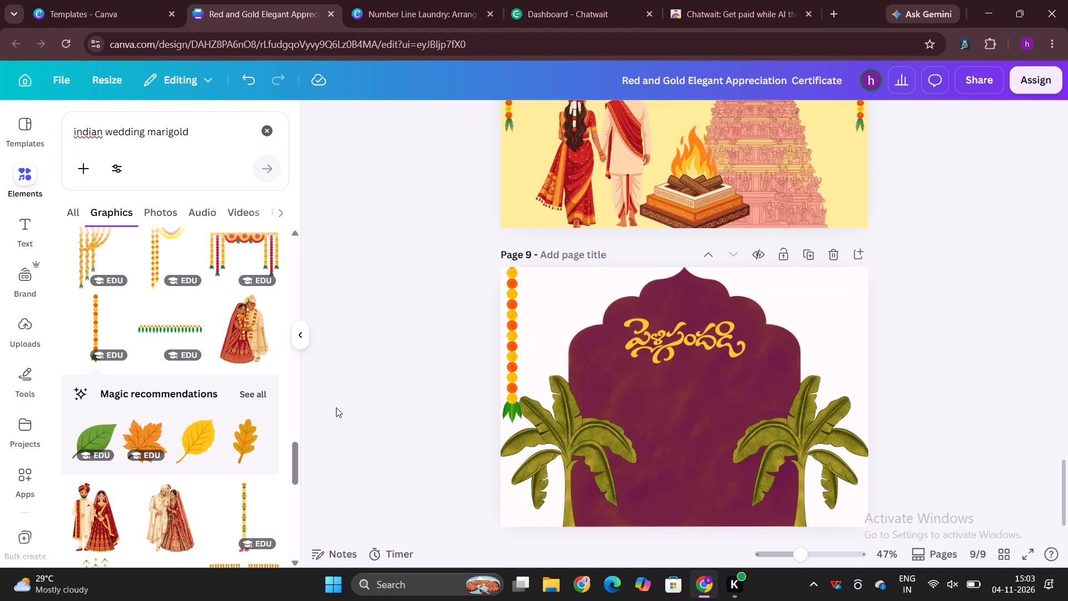
# Duplicate the marigold strand and hang the copy just right of the original, ending slightly higher.
pyautogui.scroll(-1, 173, 385)
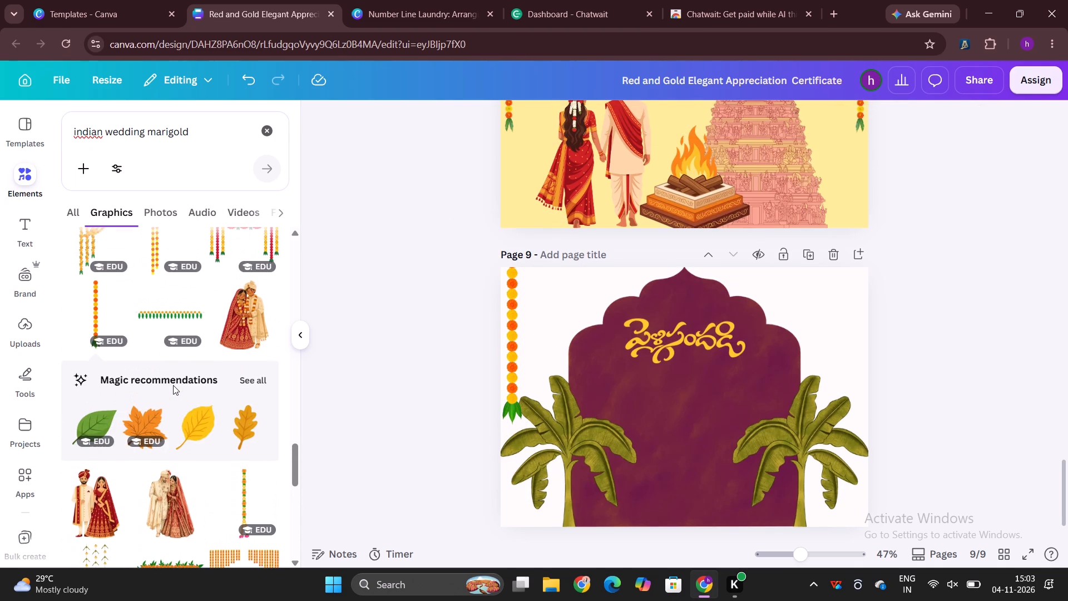
pyautogui.scroll(-1, 173, 385)
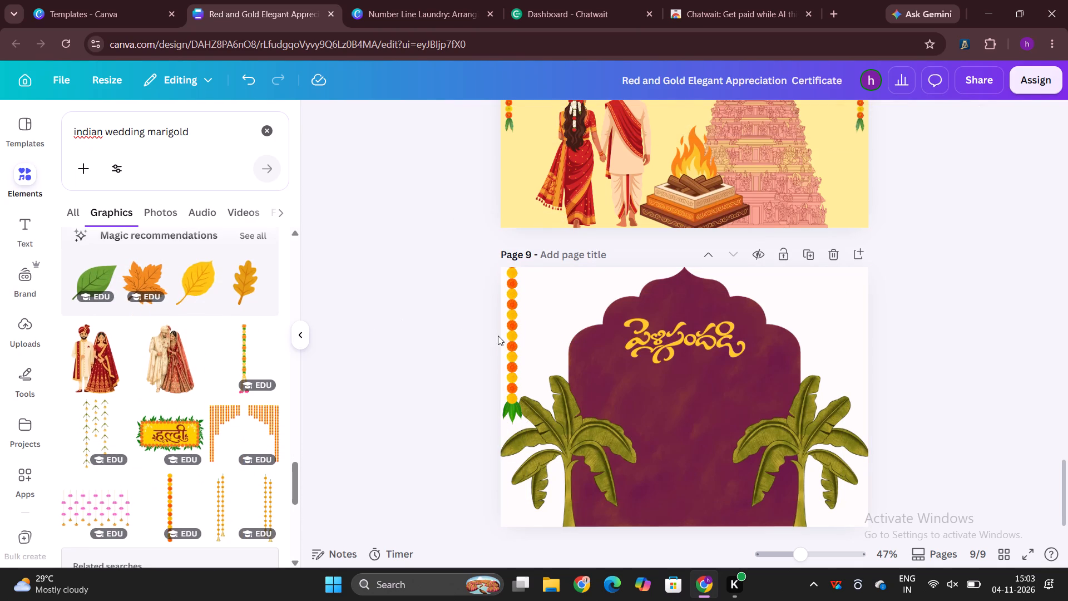
pyautogui.click(507, 339)
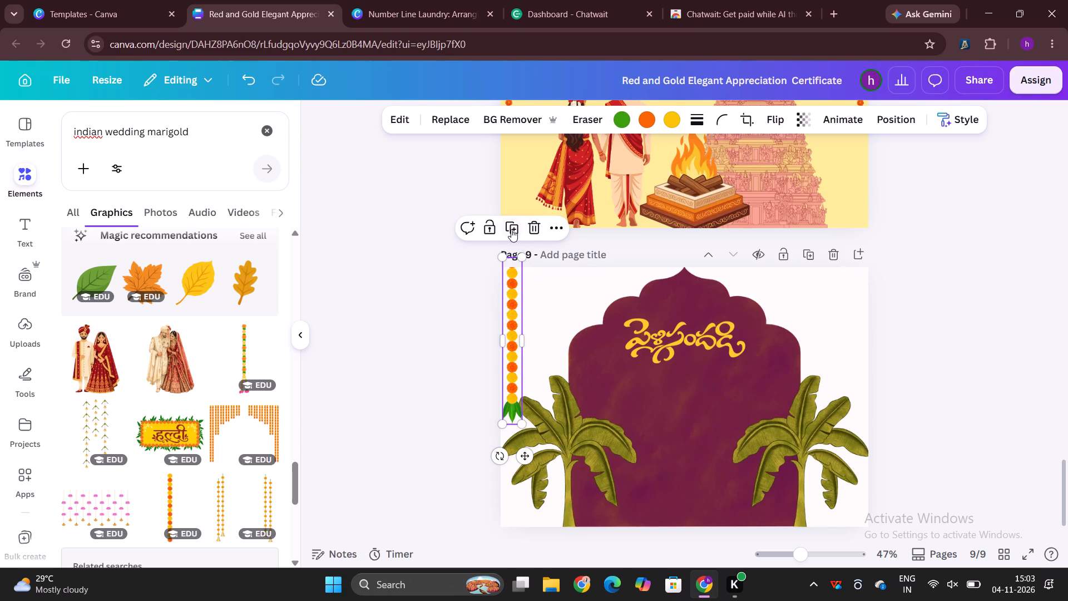
pyautogui.click(511, 228)
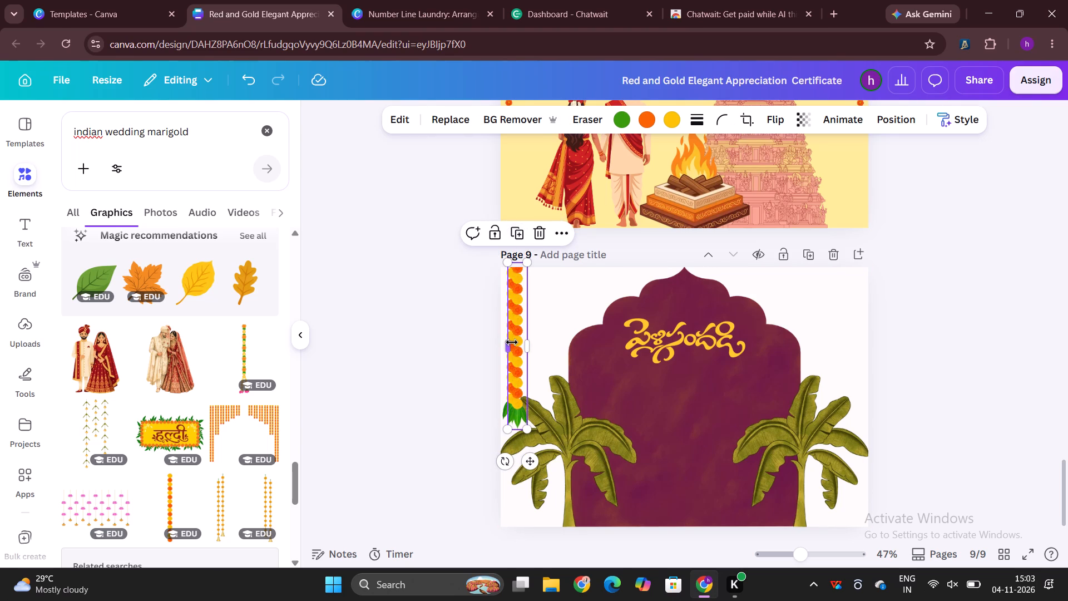
pyautogui.moveTo(516, 344); pyautogui.dragTo(537, 332)
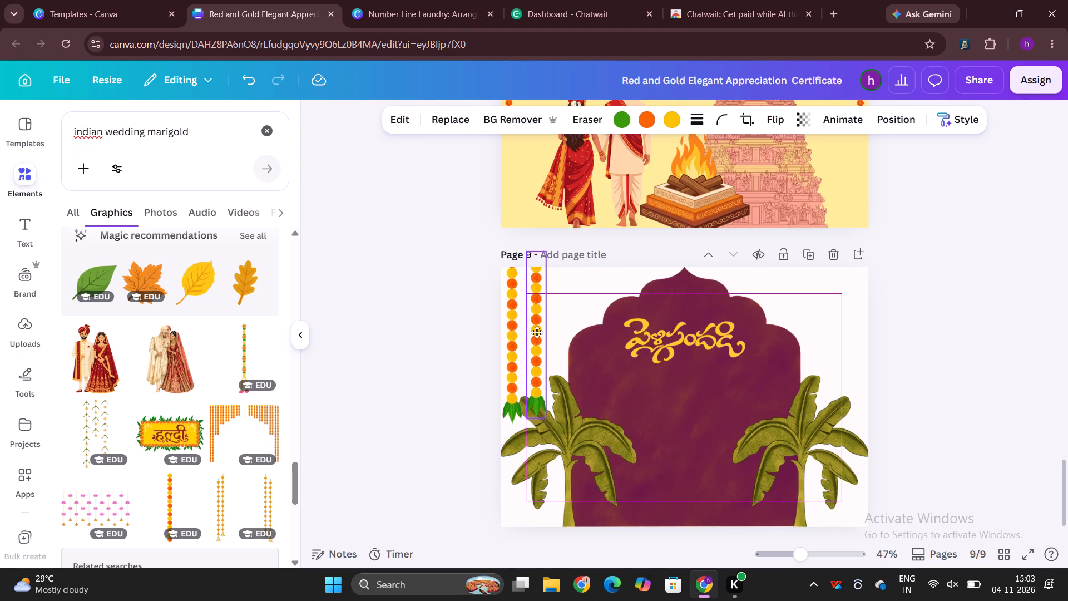
pyautogui.moveTo(537, 332); pyautogui.dragTo(531, 303)
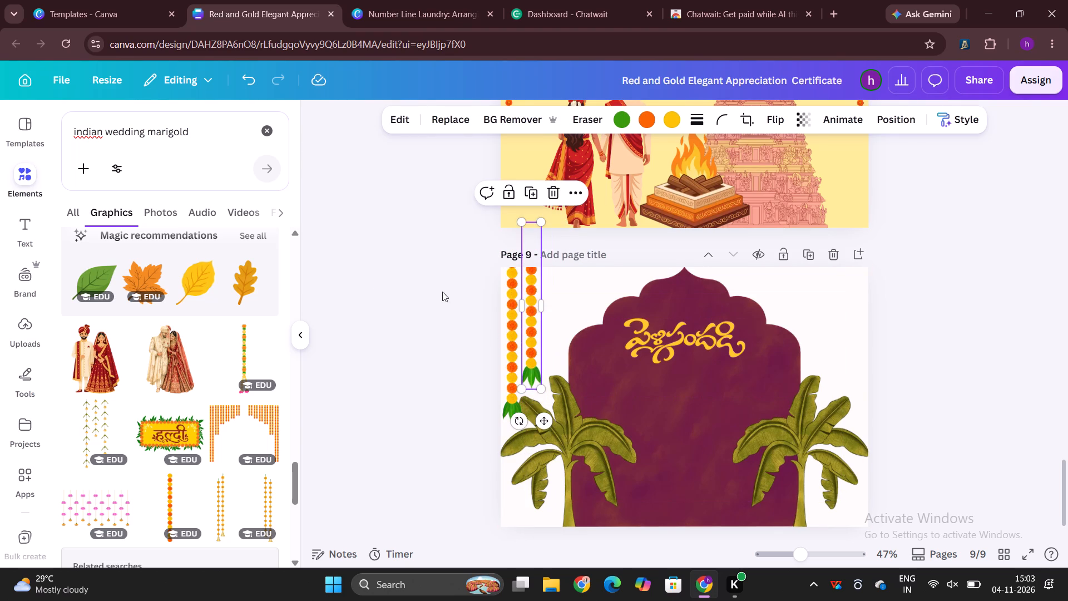
pyautogui.click(370, 287)
pyautogui.scroll(-1, 169, 332)
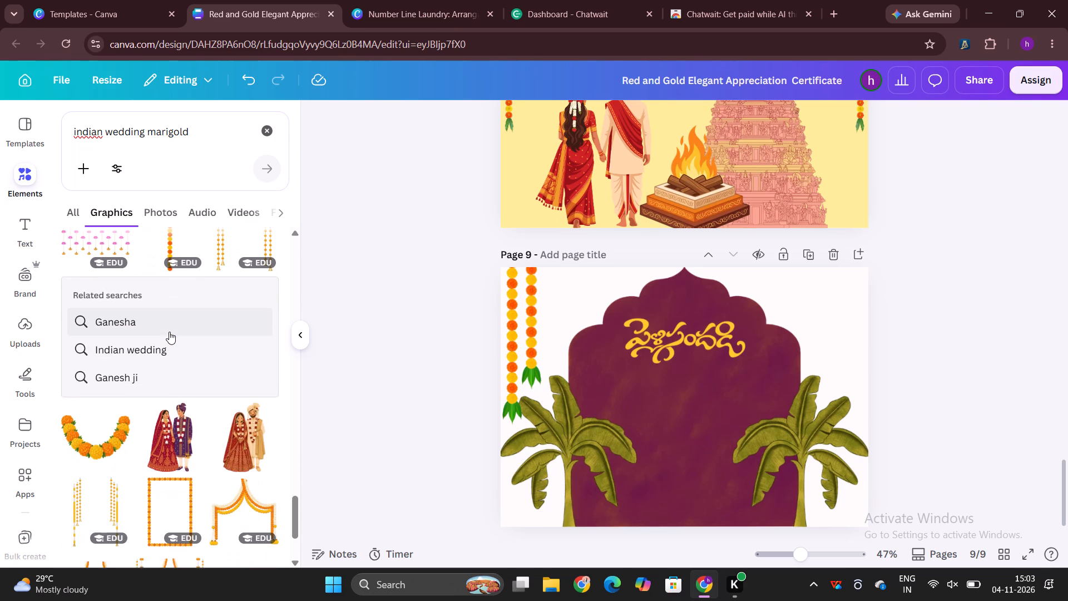
pyautogui.scroll(-1, 169, 332)
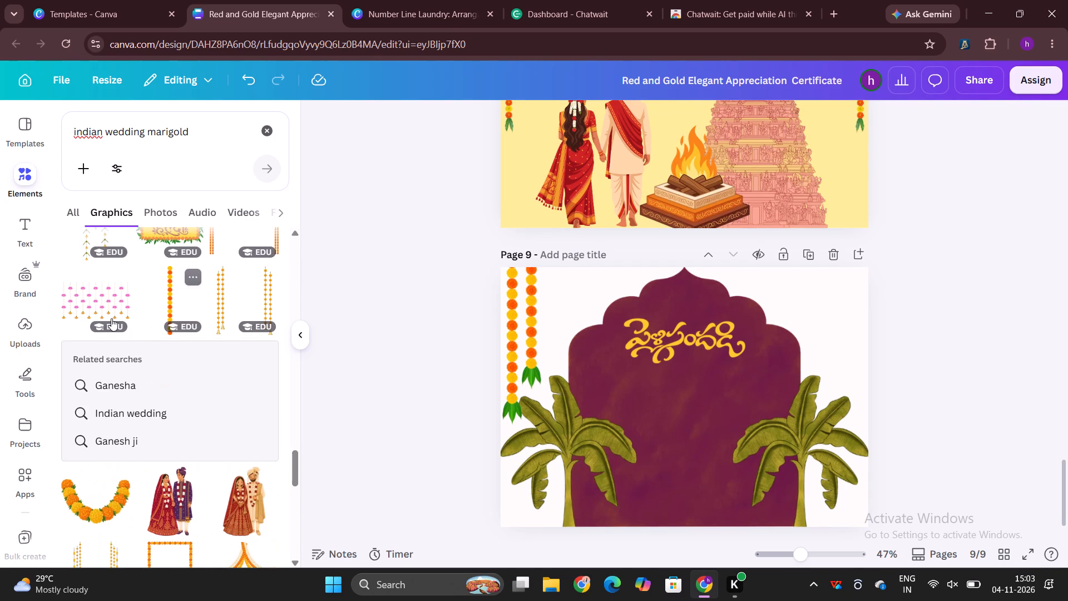
pyautogui.click(101, 305)
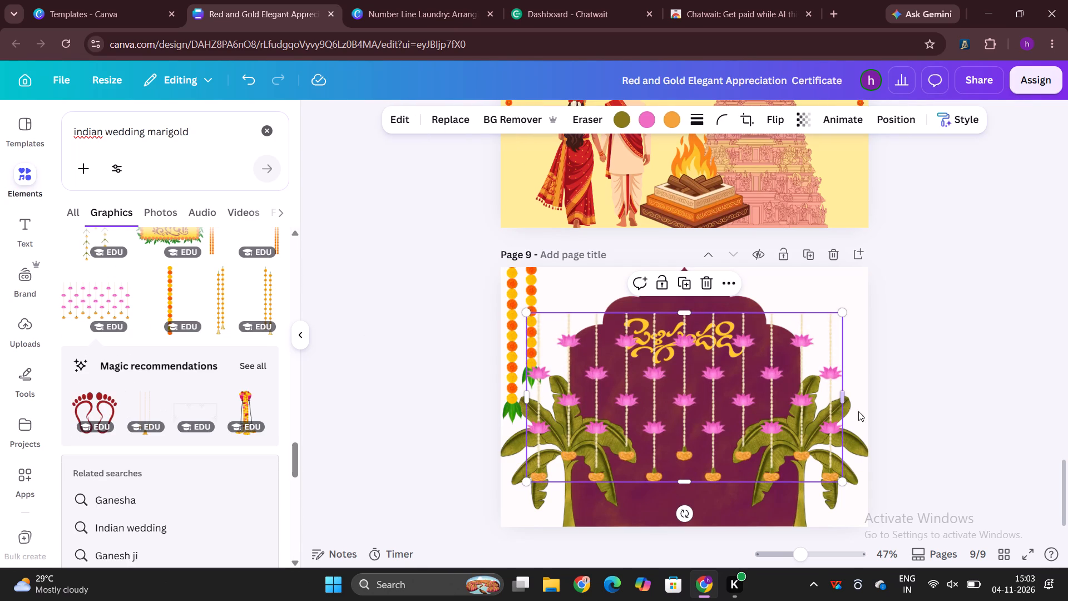
pyautogui.moveTo(844, 393); pyautogui.dragTo(581, 366)
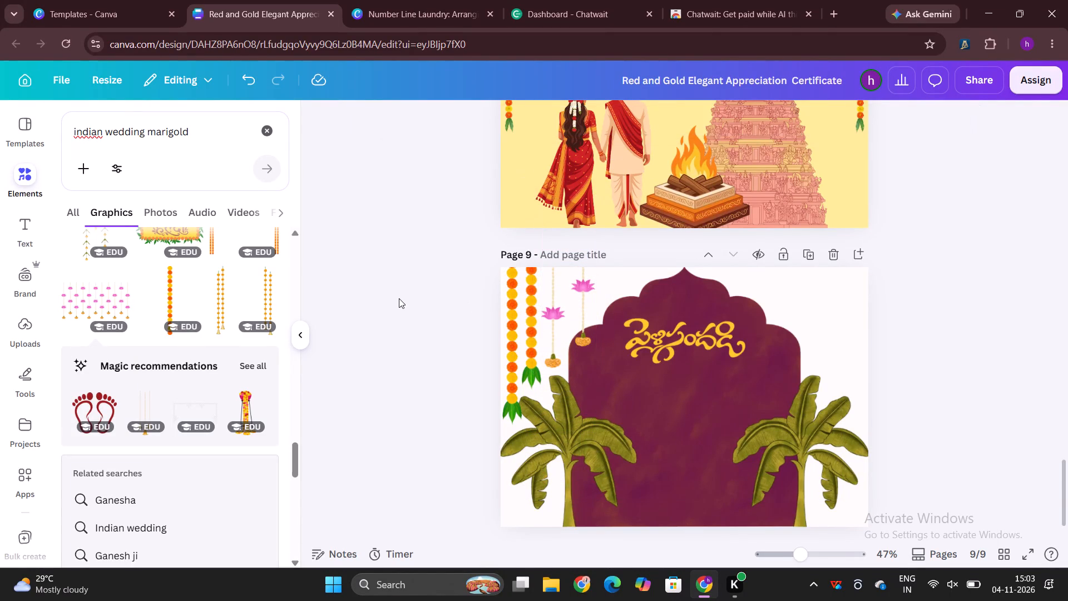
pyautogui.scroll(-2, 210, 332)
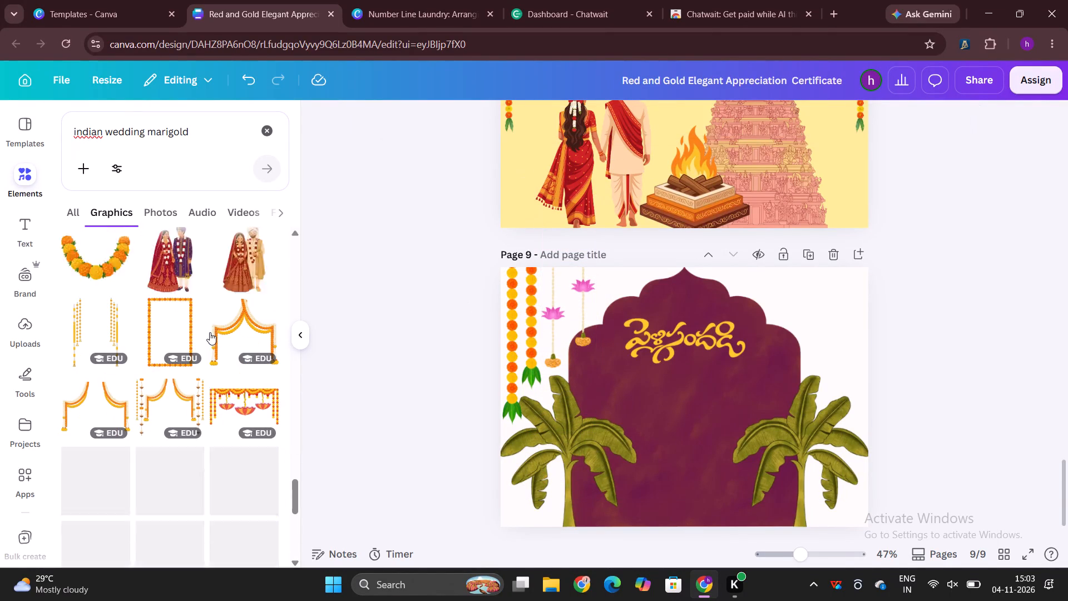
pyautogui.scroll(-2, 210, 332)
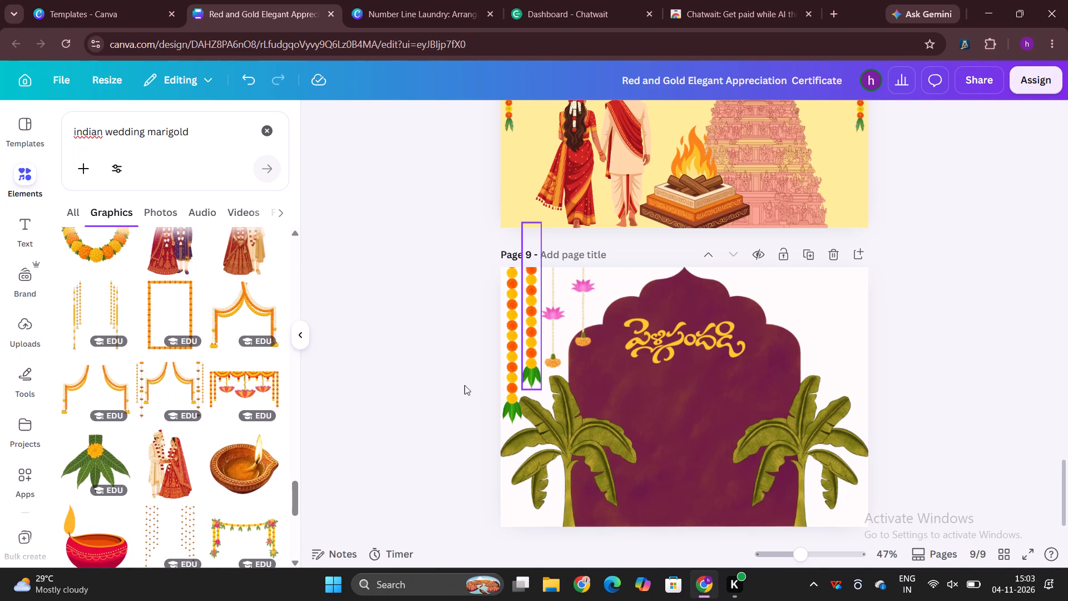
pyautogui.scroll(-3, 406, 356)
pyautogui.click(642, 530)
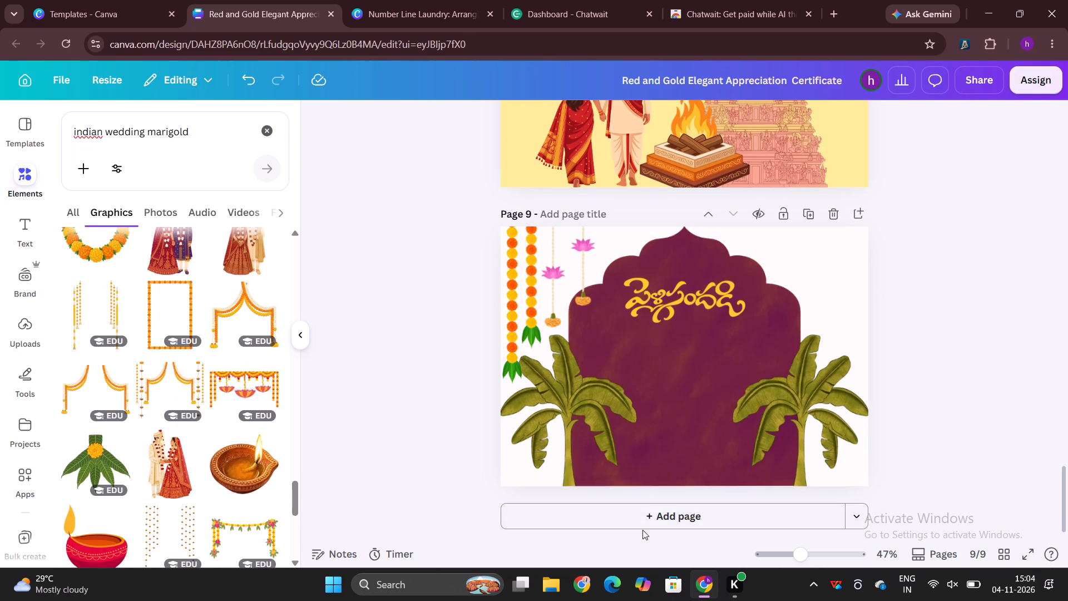
# Add a blank page 10 after page 9.
pyautogui.click(630, 524)
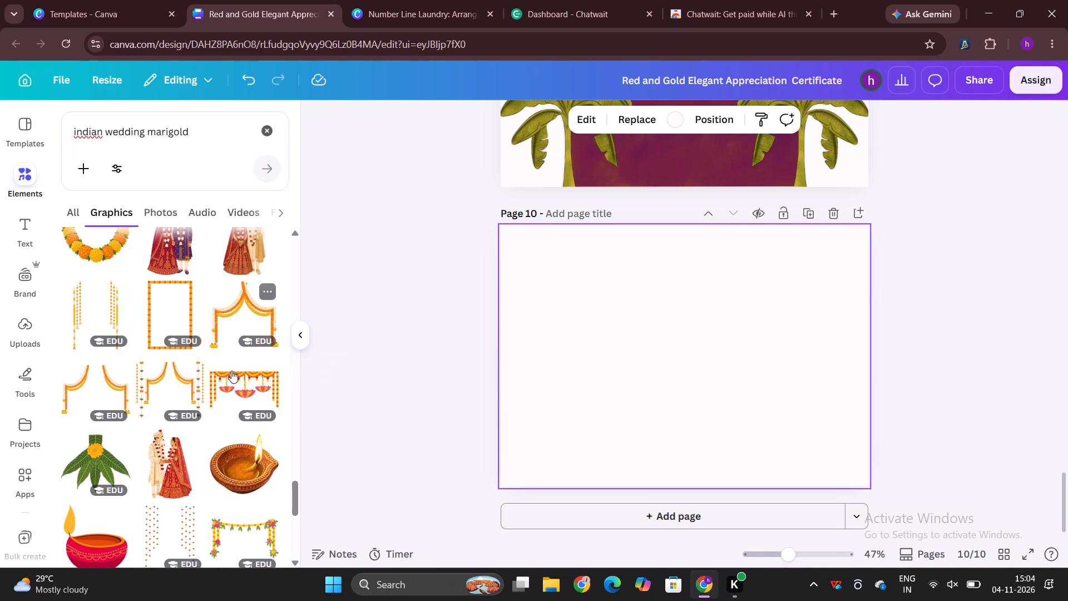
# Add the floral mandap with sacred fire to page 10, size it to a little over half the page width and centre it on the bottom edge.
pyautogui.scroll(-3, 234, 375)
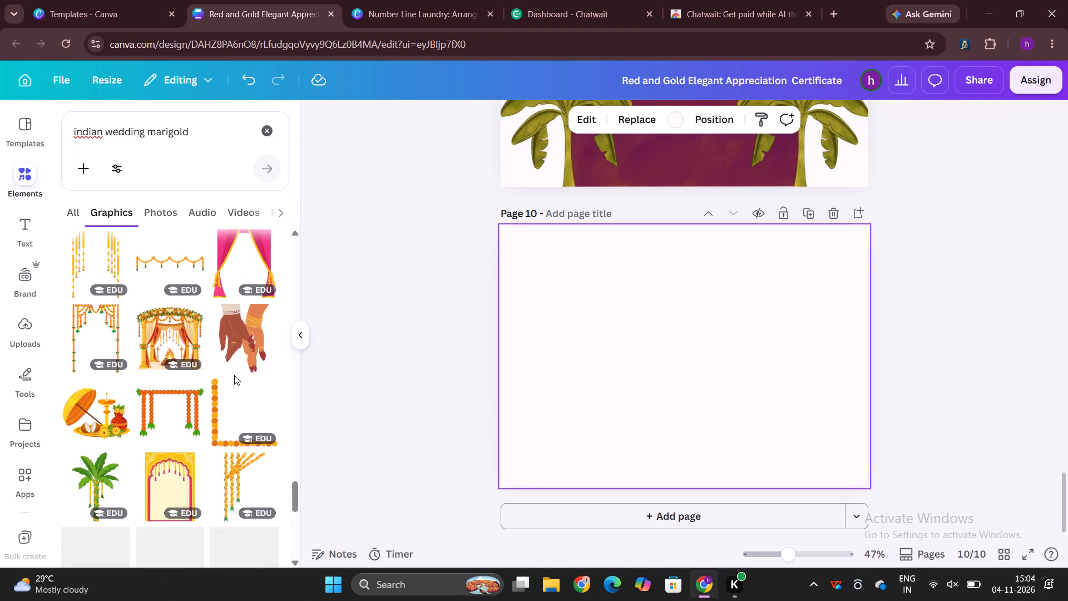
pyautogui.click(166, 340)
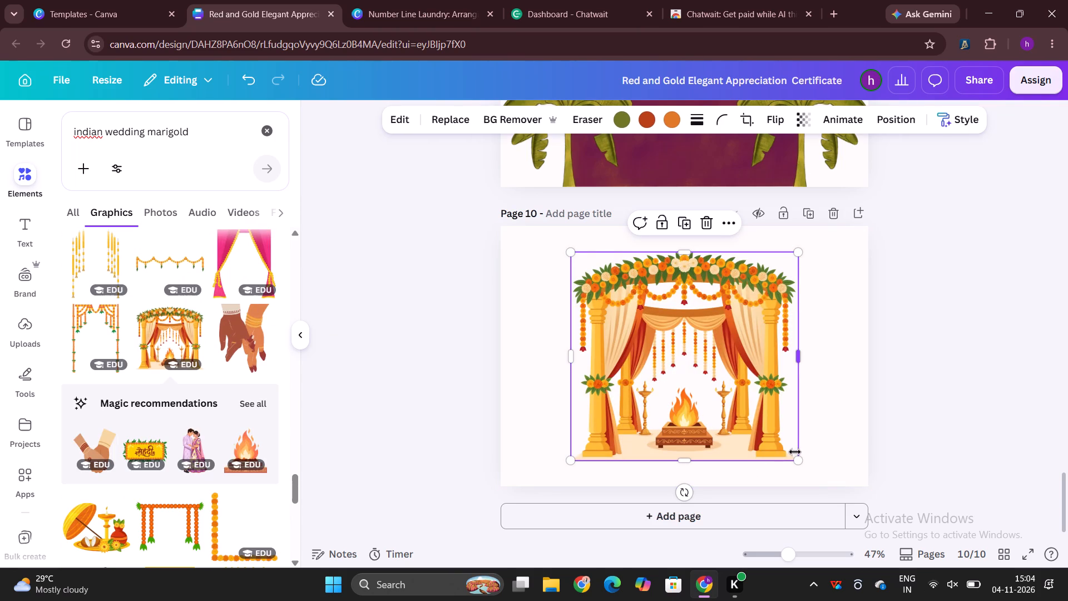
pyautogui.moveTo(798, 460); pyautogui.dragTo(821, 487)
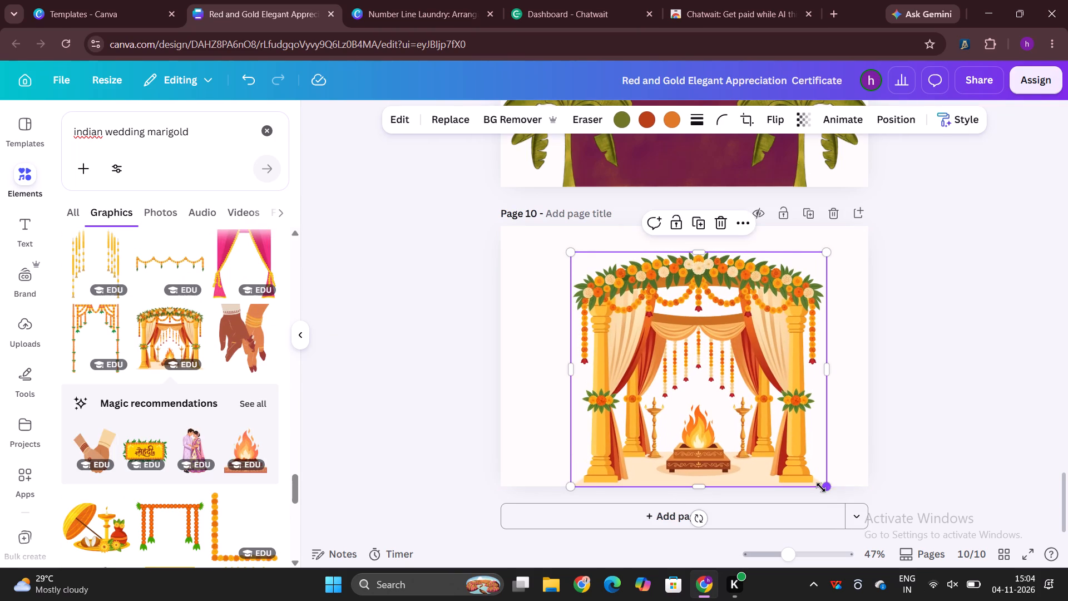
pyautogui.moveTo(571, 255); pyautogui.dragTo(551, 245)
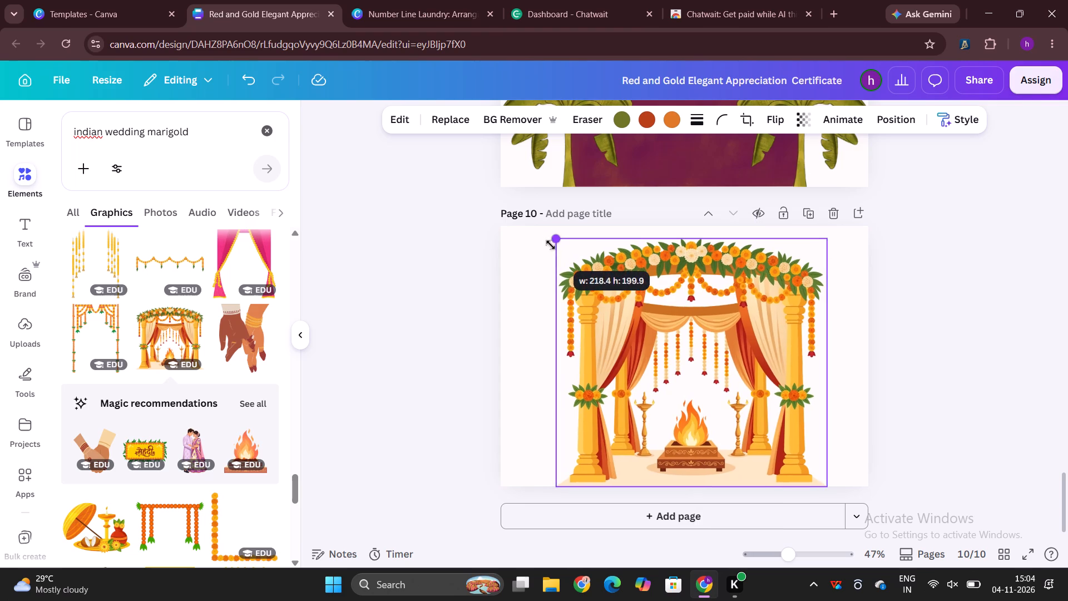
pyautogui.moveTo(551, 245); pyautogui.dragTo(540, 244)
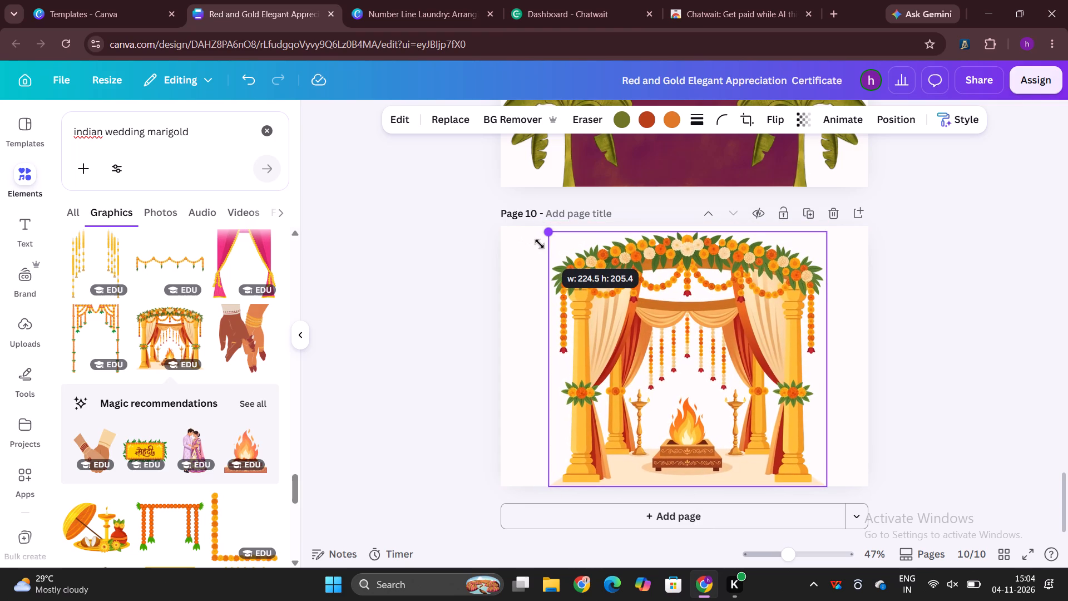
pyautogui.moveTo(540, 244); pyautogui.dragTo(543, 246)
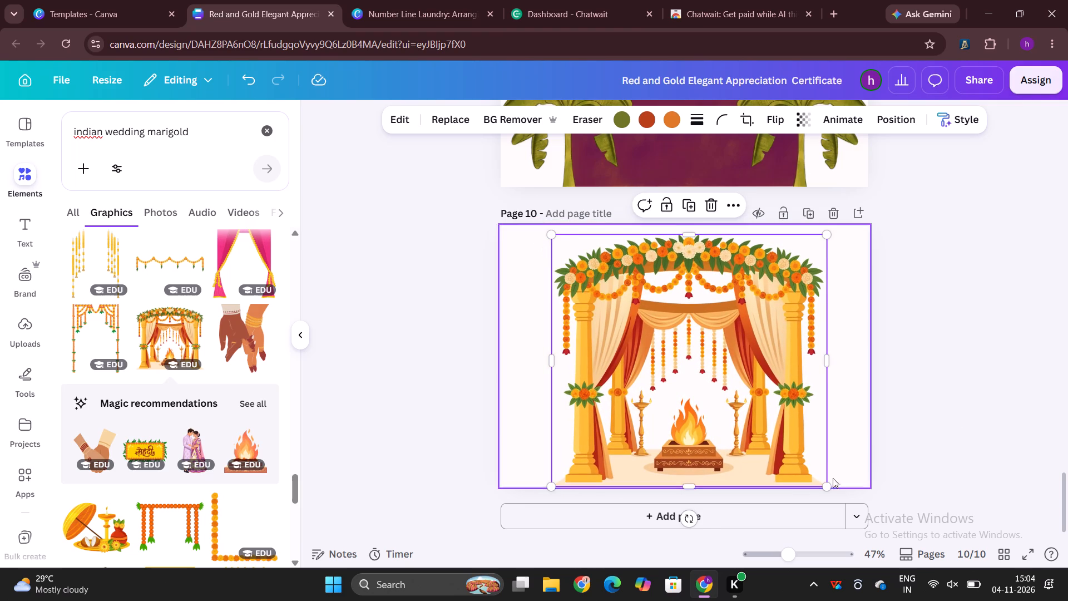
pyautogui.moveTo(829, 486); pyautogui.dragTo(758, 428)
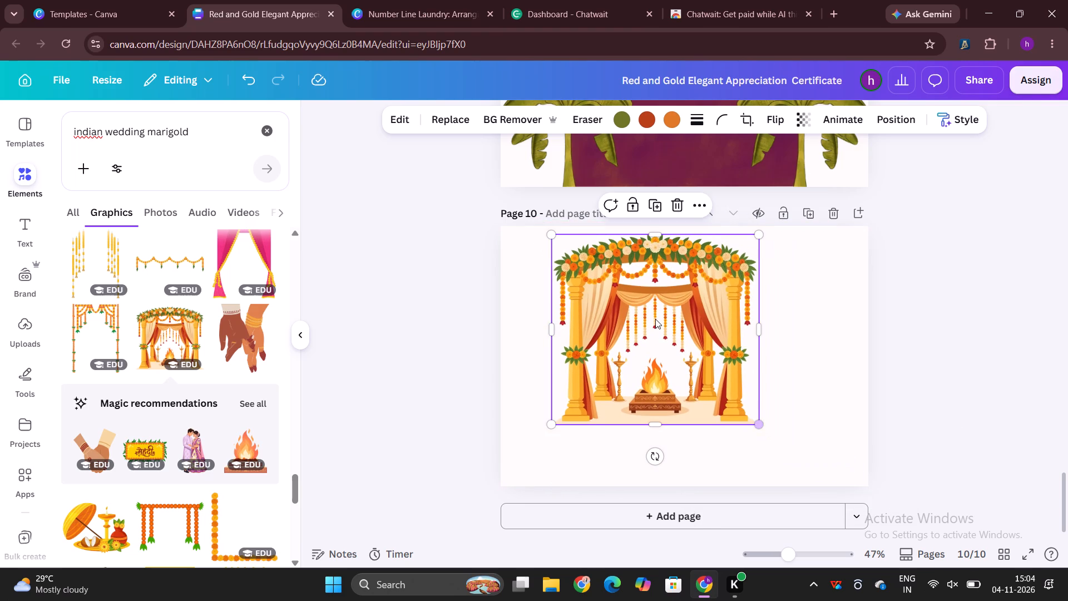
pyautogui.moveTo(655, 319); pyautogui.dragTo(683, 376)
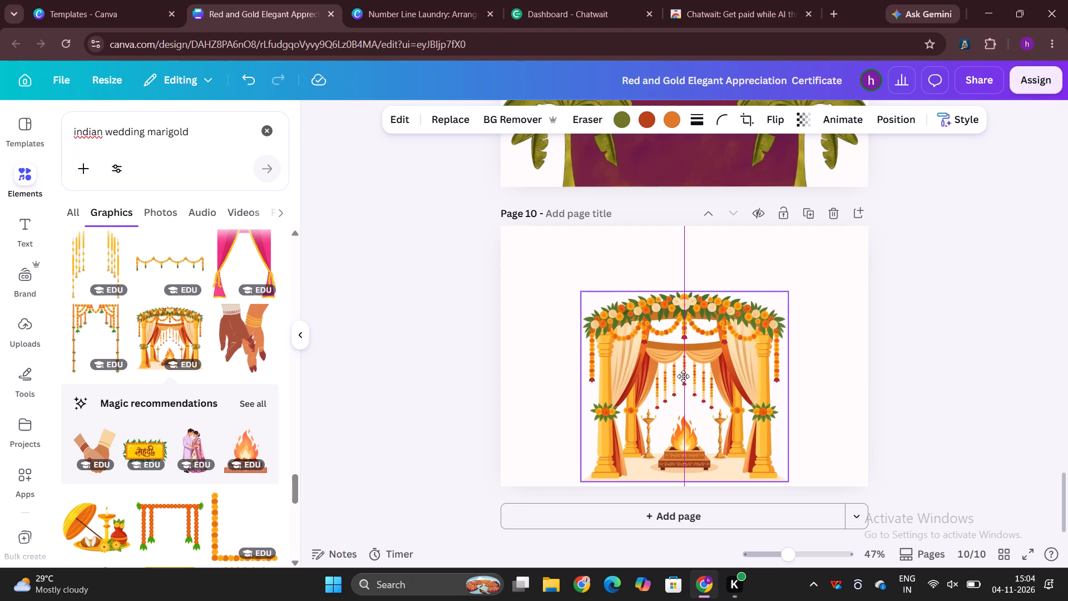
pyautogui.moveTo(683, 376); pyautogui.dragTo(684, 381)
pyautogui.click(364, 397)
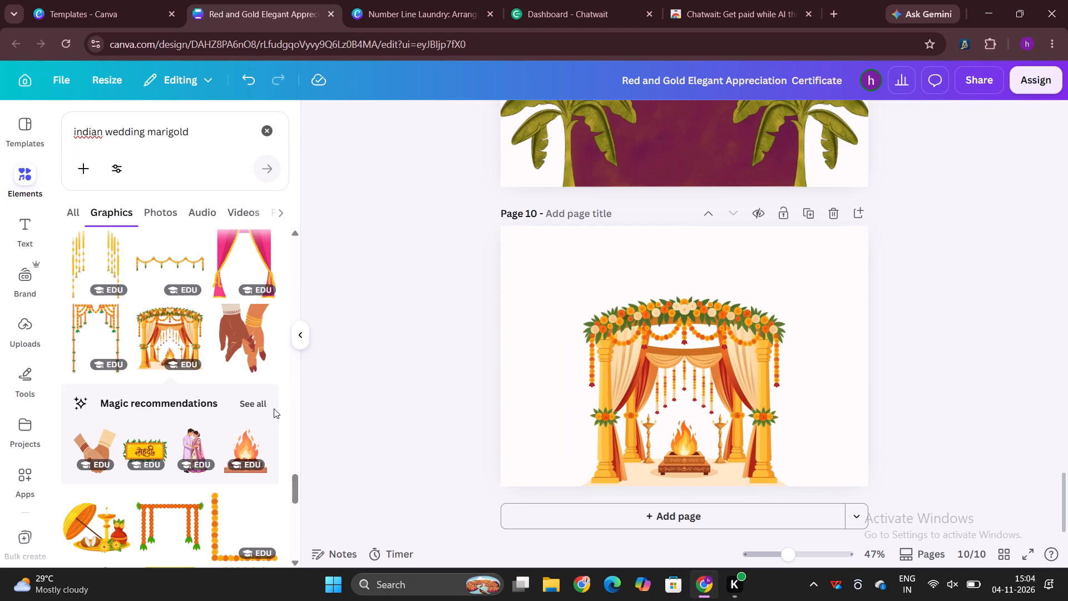
# From the mandap's full recommendations, add the seated bride and groom ritual graphic, shrink it and place it at page 10's lower left.
pyautogui.click(260, 403)
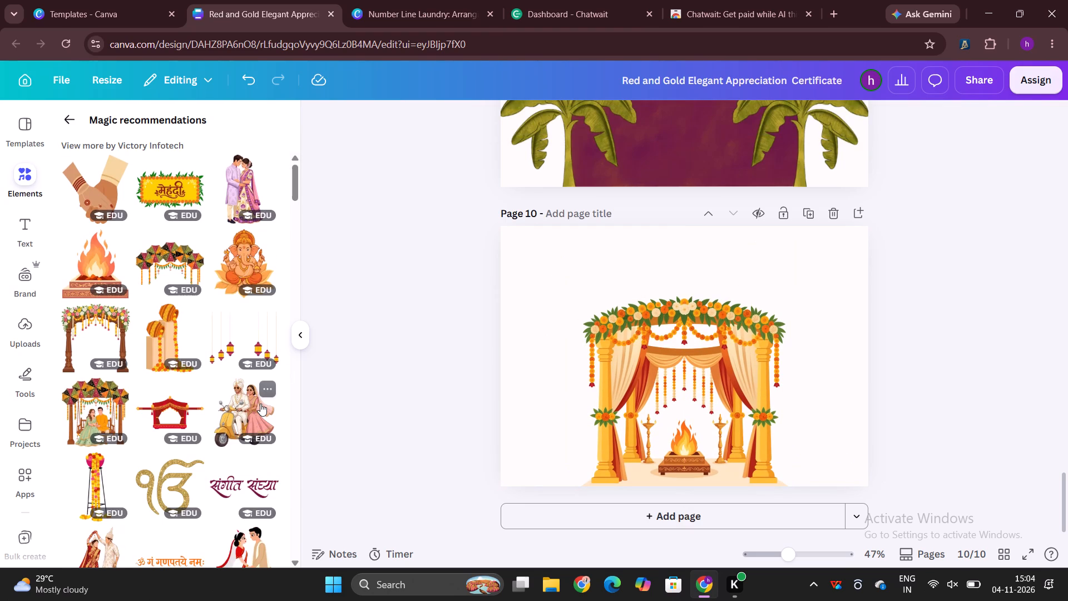
pyautogui.scroll(-4, 260, 403)
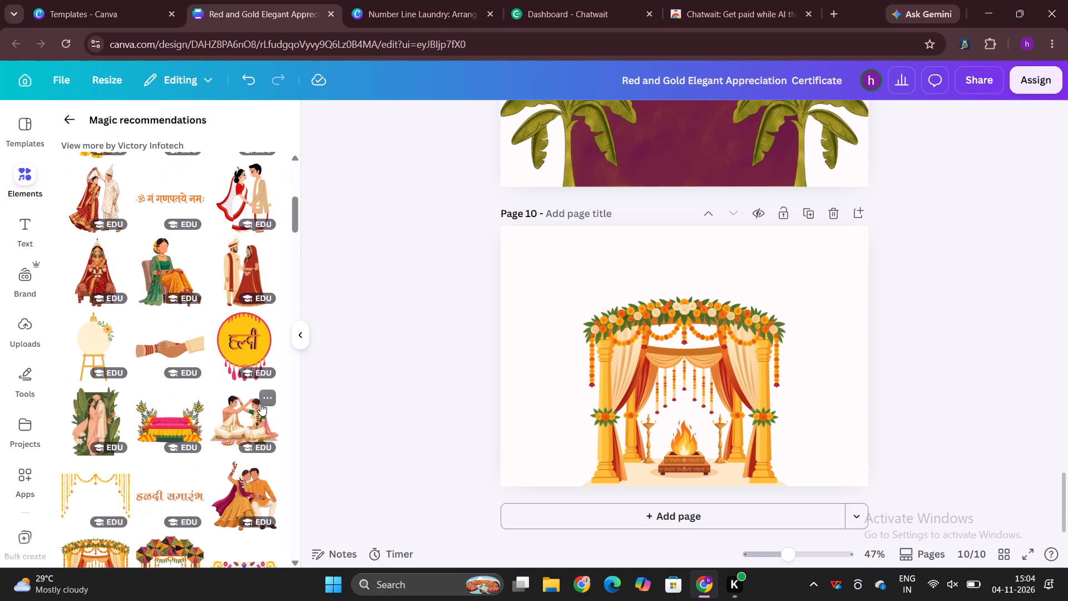
pyautogui.scroll(-1, 260, 403)
pyautogui.click(241, 278)
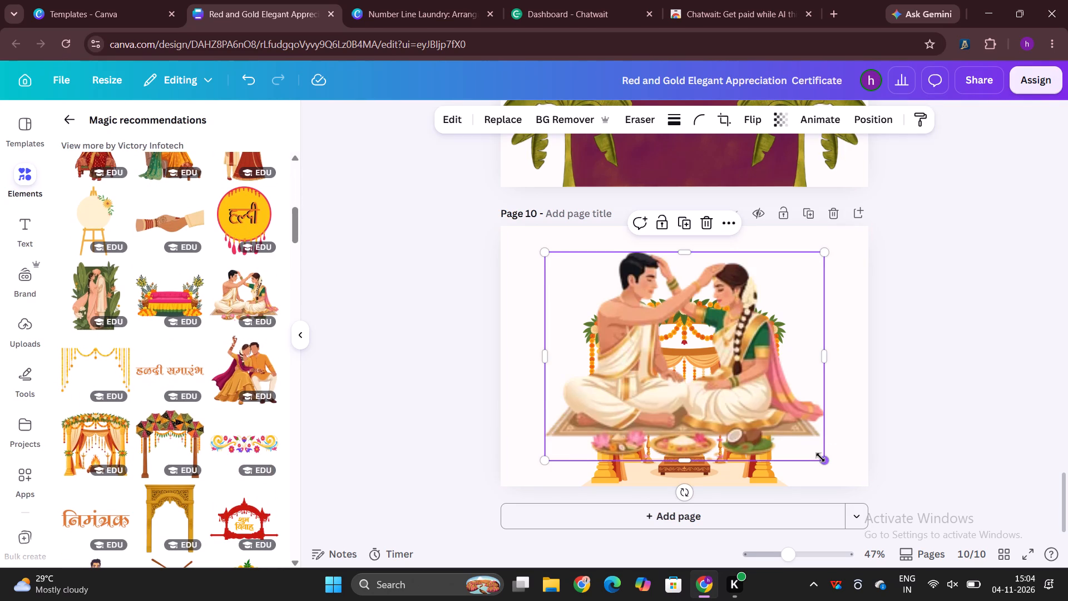
pyautogui.moveTo(820, 457); pyautogui.dragTo(748, 361)
pyautogui.moveTo(630, 322); pyautogui.dragTo(608, 419)
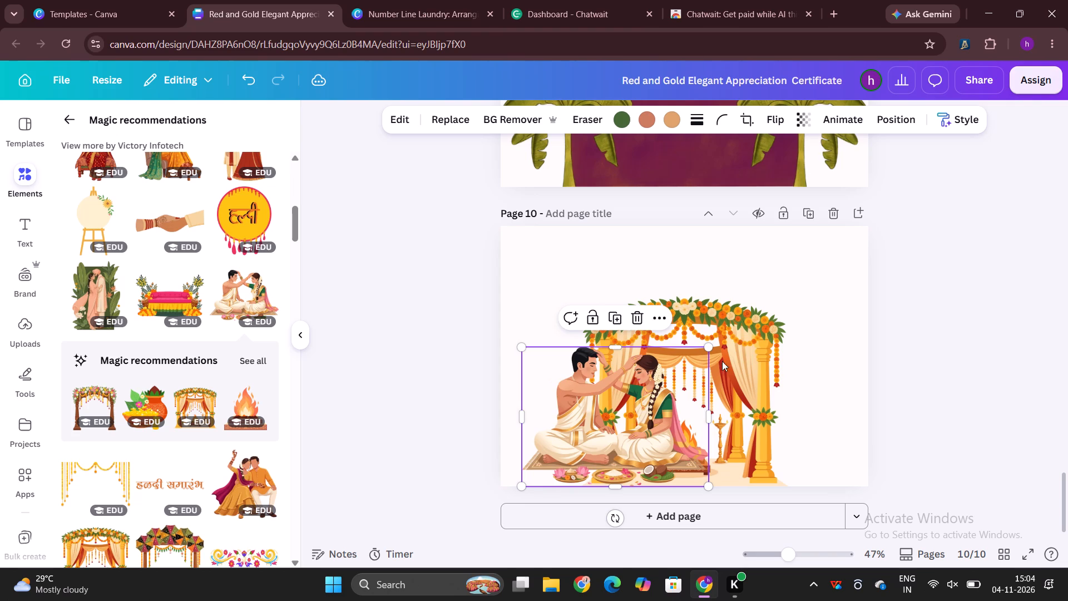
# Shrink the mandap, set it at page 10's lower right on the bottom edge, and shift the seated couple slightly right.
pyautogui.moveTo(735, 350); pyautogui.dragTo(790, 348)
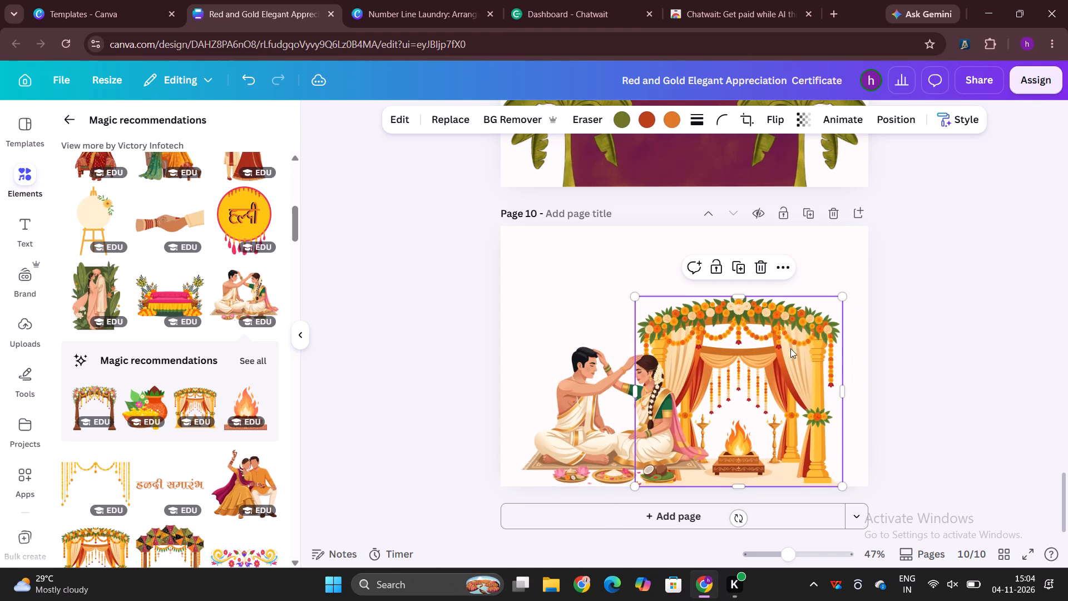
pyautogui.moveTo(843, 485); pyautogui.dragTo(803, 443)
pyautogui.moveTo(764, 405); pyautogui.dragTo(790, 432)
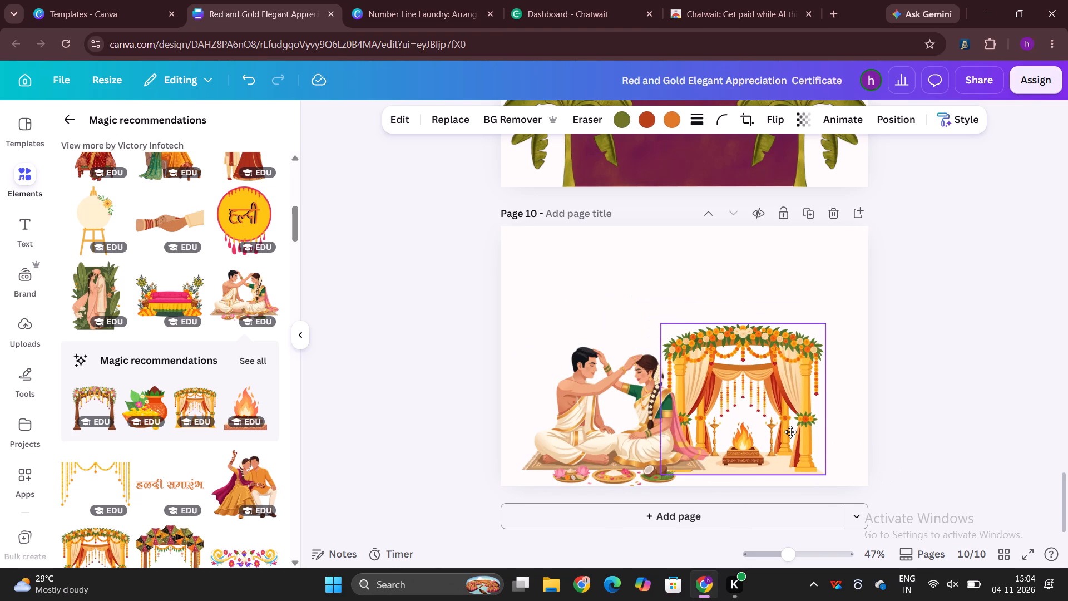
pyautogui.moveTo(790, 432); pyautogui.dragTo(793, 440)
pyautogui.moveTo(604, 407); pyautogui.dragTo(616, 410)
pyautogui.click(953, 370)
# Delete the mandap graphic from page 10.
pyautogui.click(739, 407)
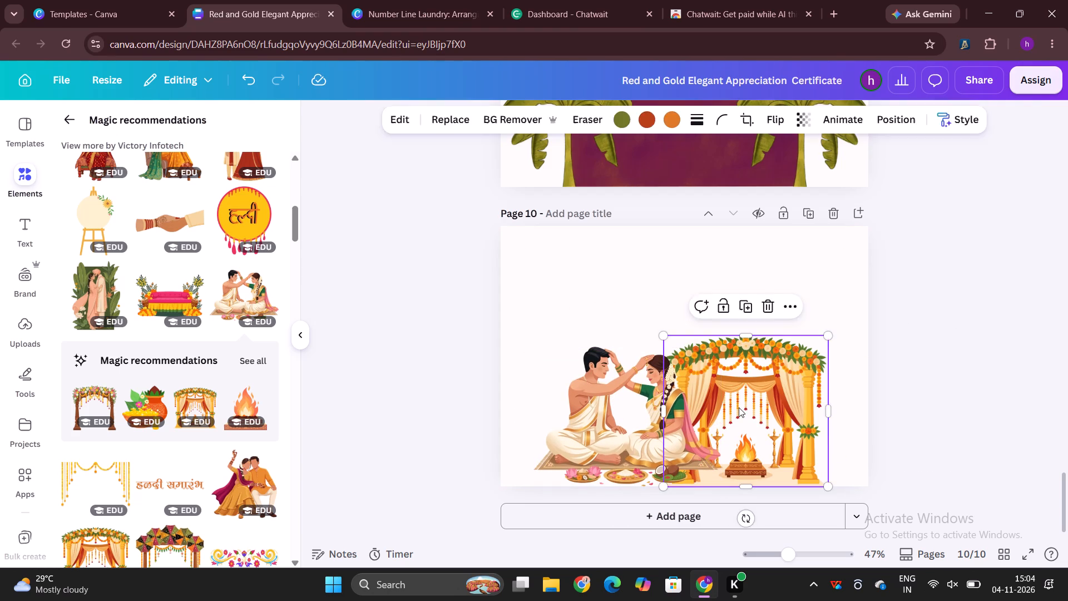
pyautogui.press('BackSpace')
# Enlarge the seated couple to nearly three quarters of page 10's width and centre it along the bottom edge.
pyautogui.click(622, 403)
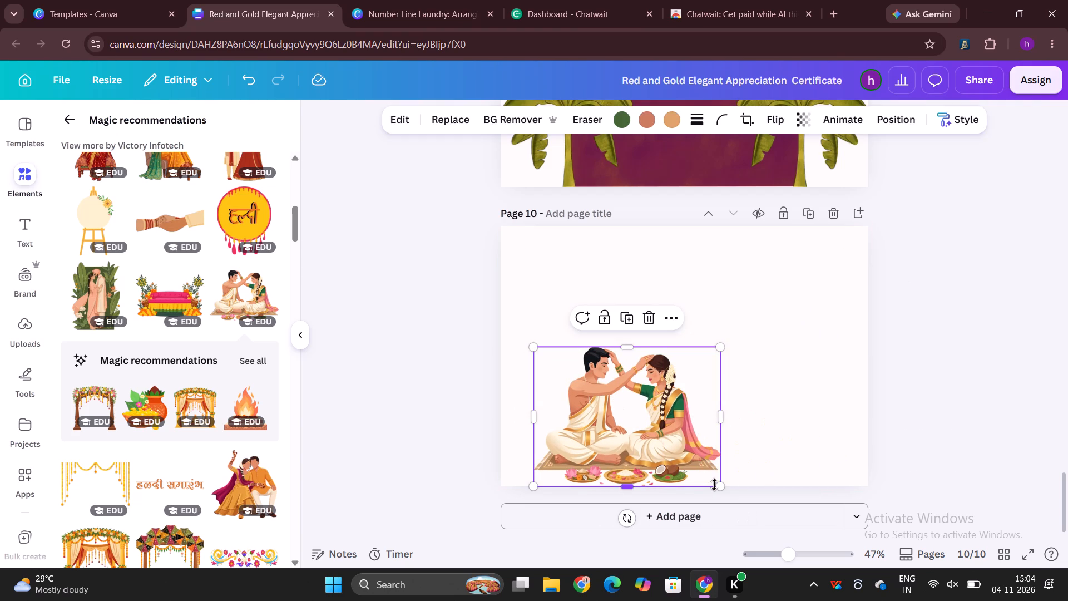
pyautogui.moveTo(718, 486); pyautogui.dragTo(844, 482)
pyautogui.moveTo(732, 355); pyautogui.dragTo(749, 293)
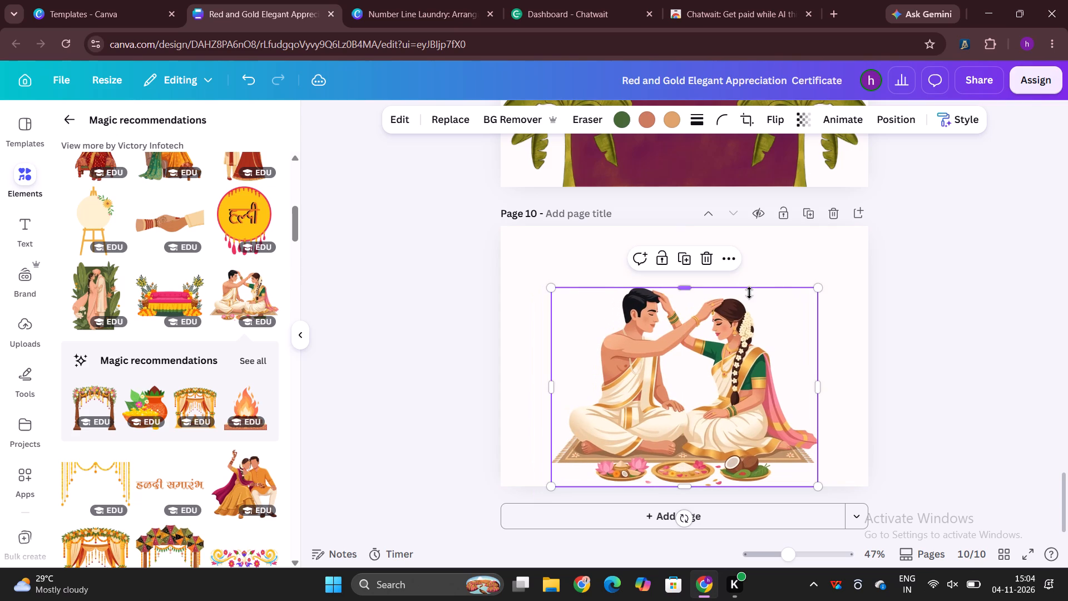
pyautogui.click(917, 297)
# Add the scalloped orange marigold garland with long side strands and centre it against page 10's top edge.
pyautogui.scroll(-3, 241, 367)
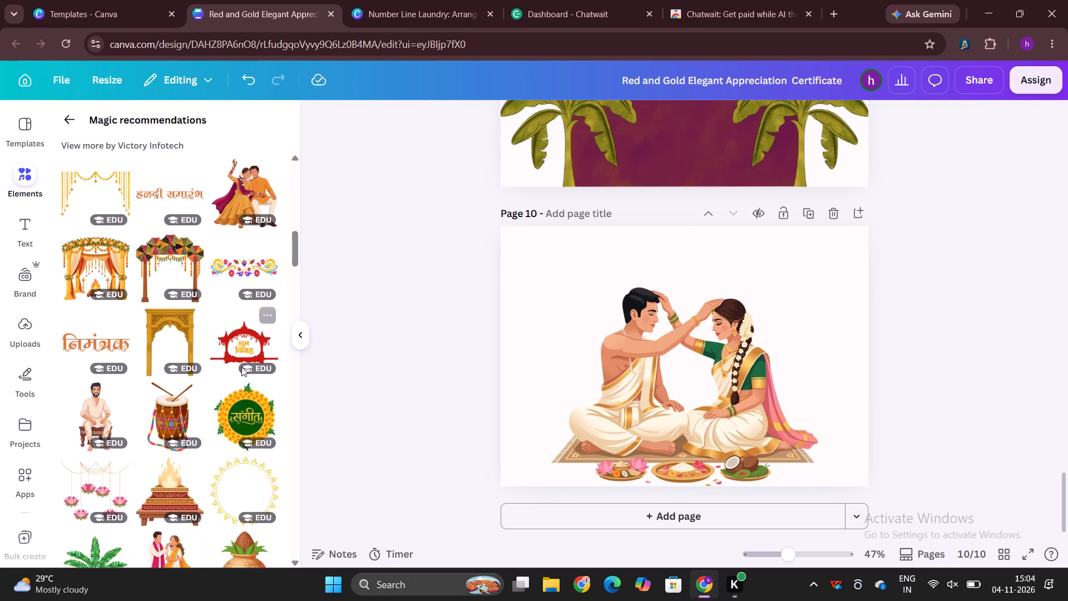
pyautogui.scroll(-3, 207, 418)
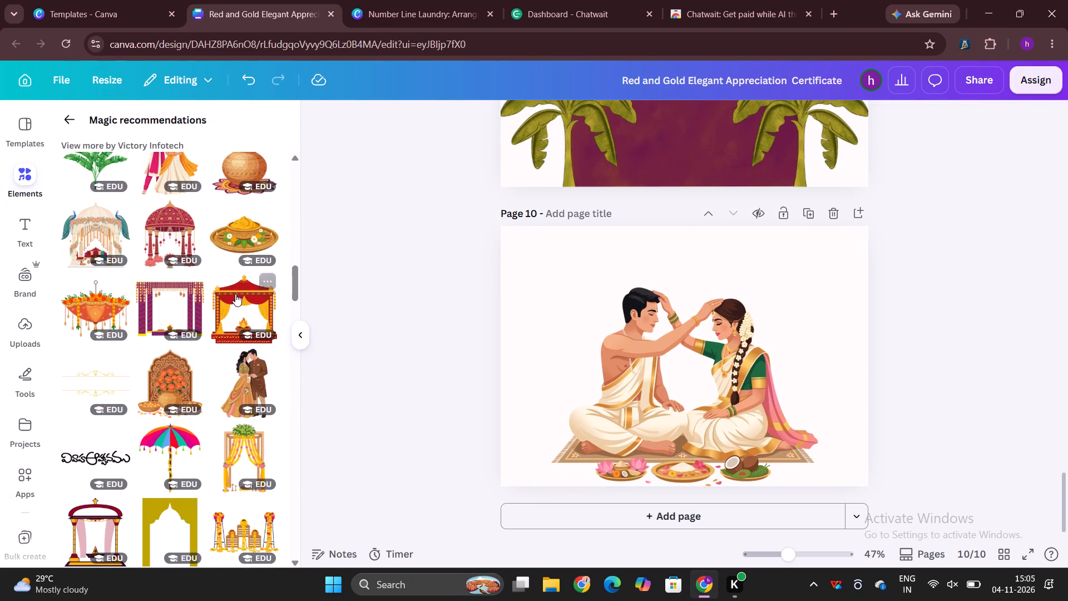
pyautogui.scroll(-1, 219, 442)
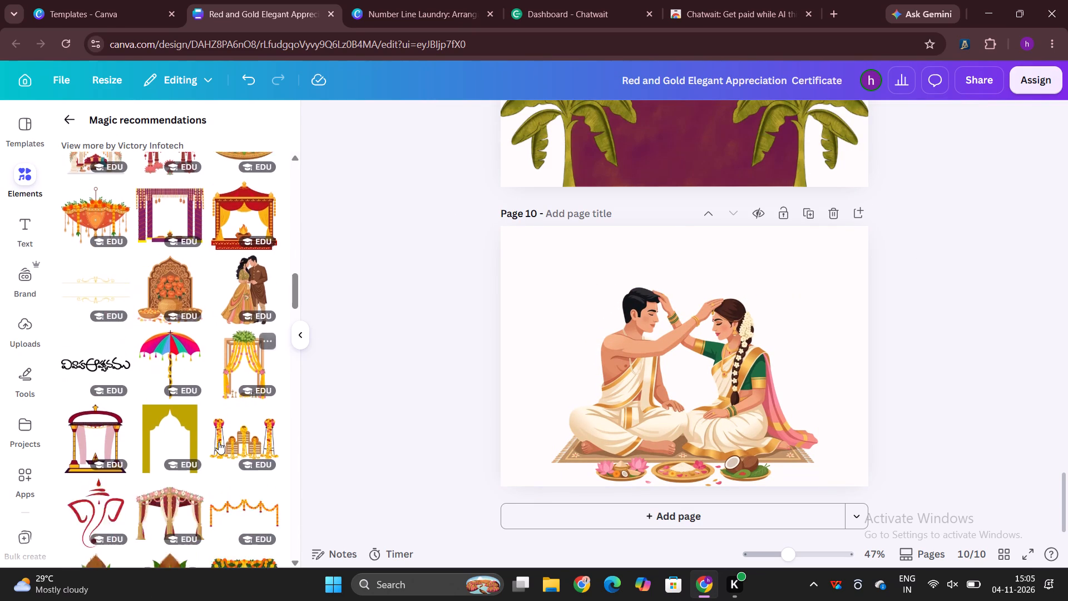
pyautogui.scroll(-1, 219, 442)
pyautogui.click(242, 402)
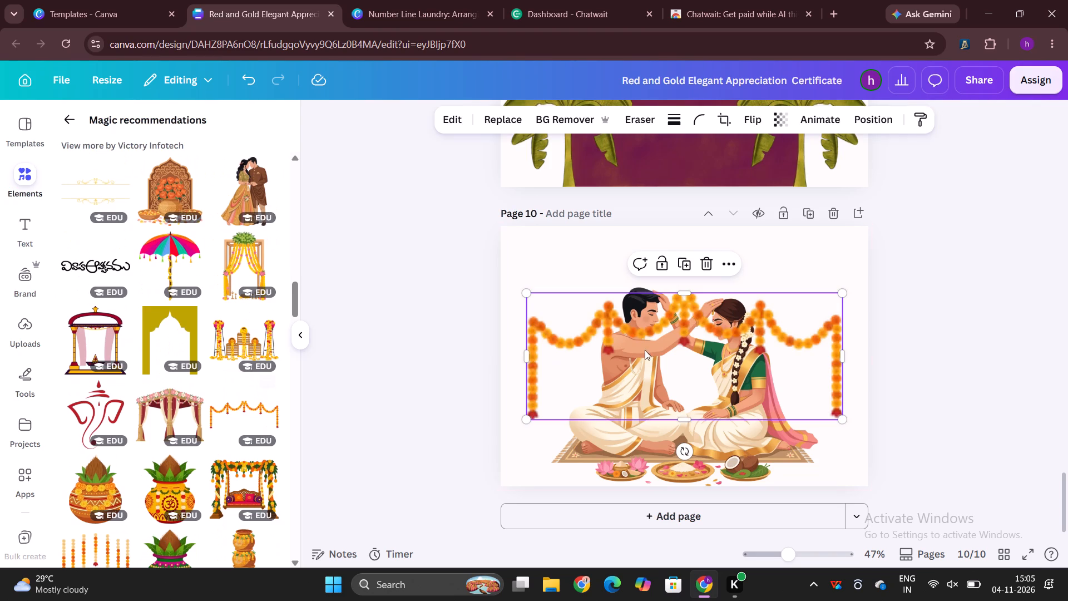
pyautogui.moveTo(674, 342); pyautogui.dragTo(670, 270)
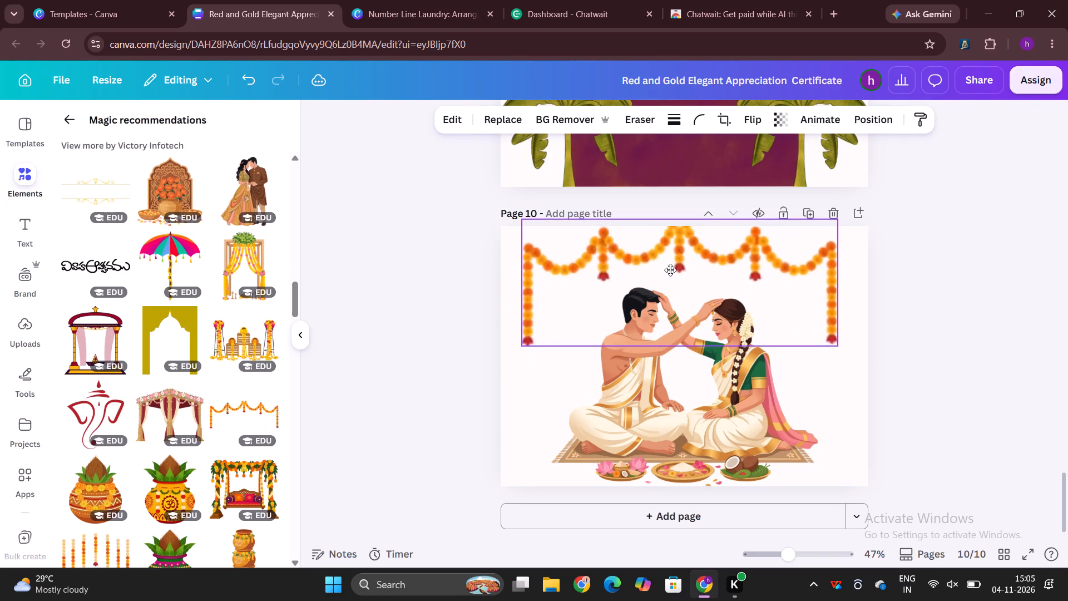
pyautogui.moveTo(670, 270); pyautogui.dragTo(674, 275)
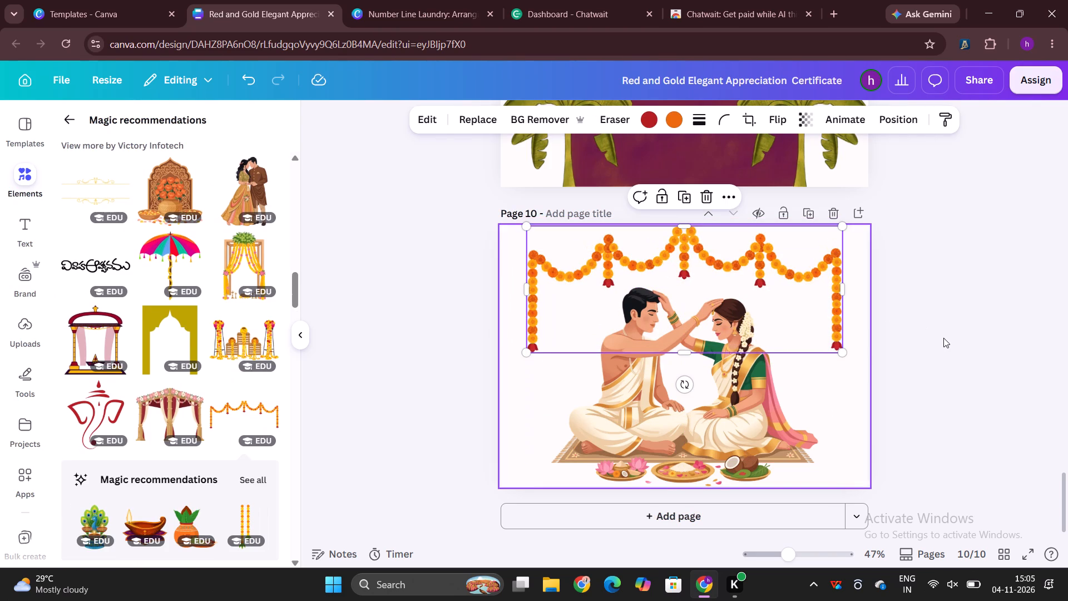
pyautogui.click(943, 338)
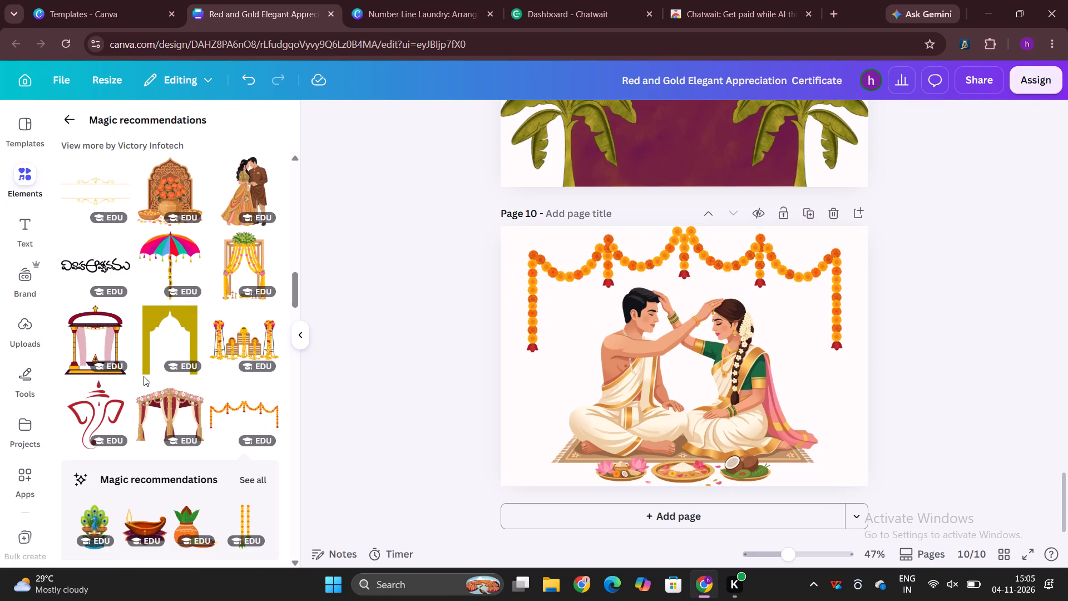
# Shrink the seated couple to fit below the garland and centre it on page 10's bottom edge.
pyautogui.click(670, 403)
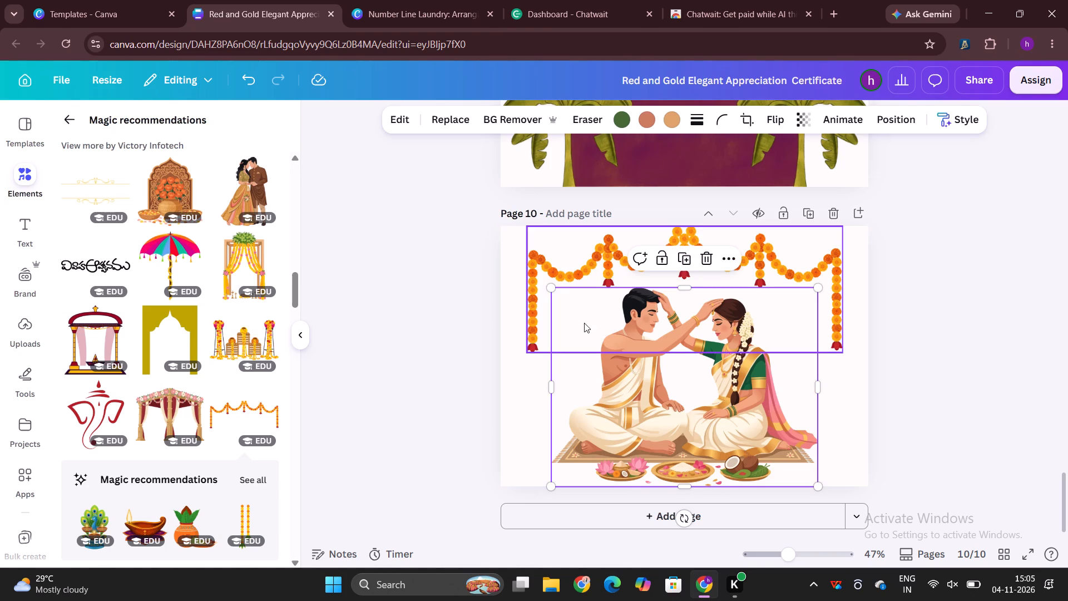
pyautogui.moveTo(550, 287); pyautogui.dragTo(619, 334)
pyautogui.moveTo(619, 334); pyautogui.dragTo(604, 329)
pyautogui.moveTo(703, 375); pyautogui.dragTo(673, 375)
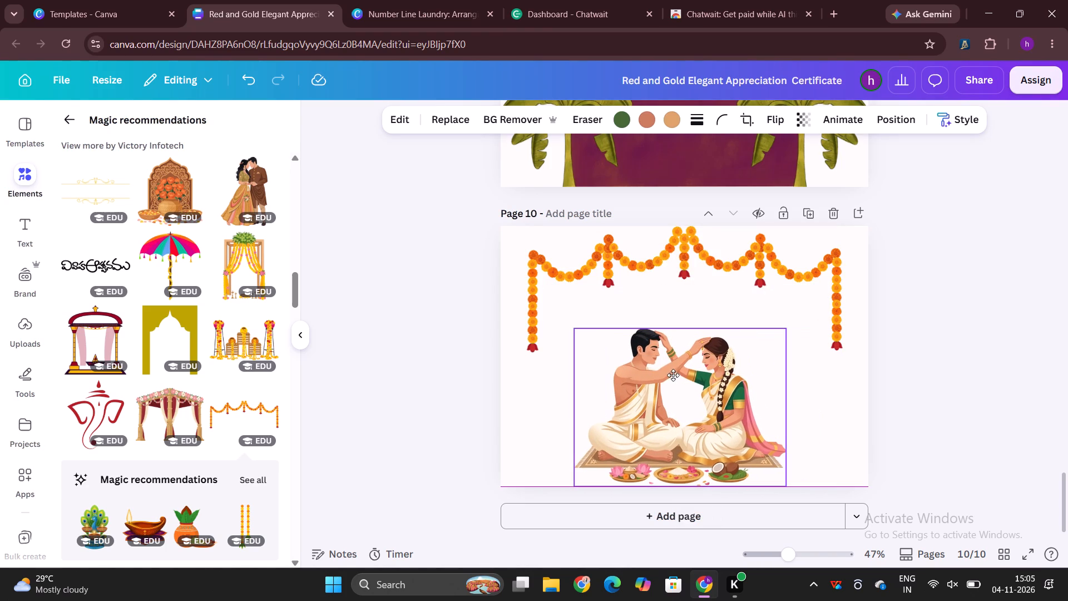
pyautogui.moveTo(673, 375); pyautogui.dragTo(676, 376)
pyautogui.click(358, 376)
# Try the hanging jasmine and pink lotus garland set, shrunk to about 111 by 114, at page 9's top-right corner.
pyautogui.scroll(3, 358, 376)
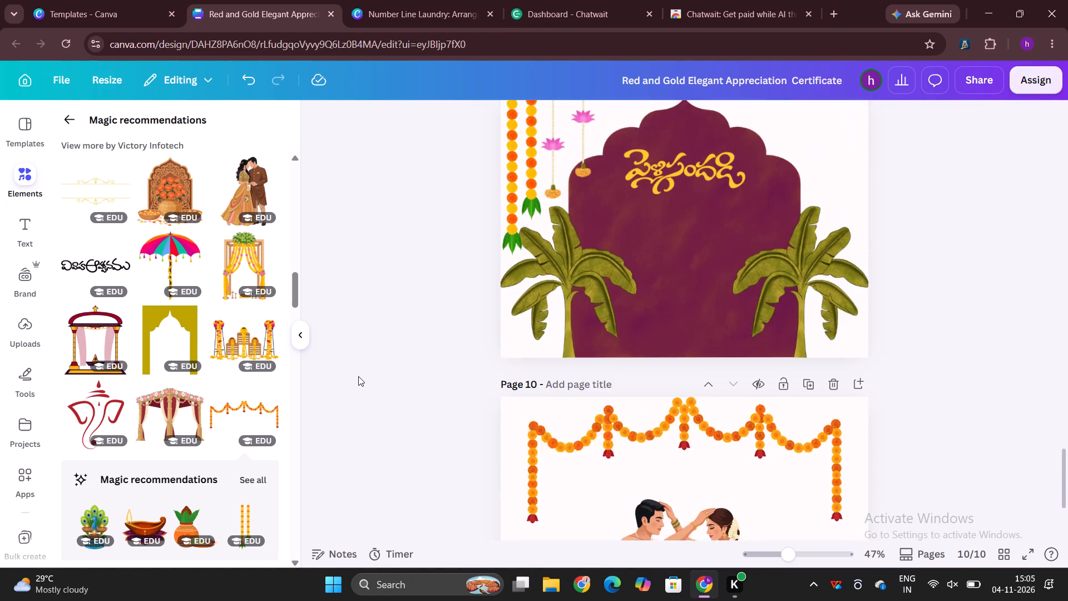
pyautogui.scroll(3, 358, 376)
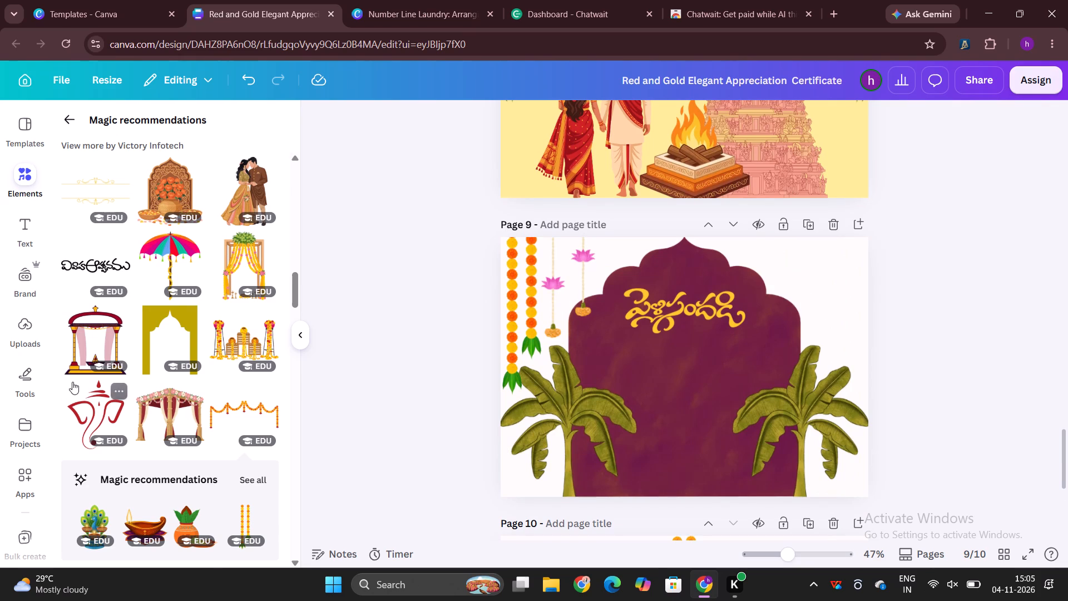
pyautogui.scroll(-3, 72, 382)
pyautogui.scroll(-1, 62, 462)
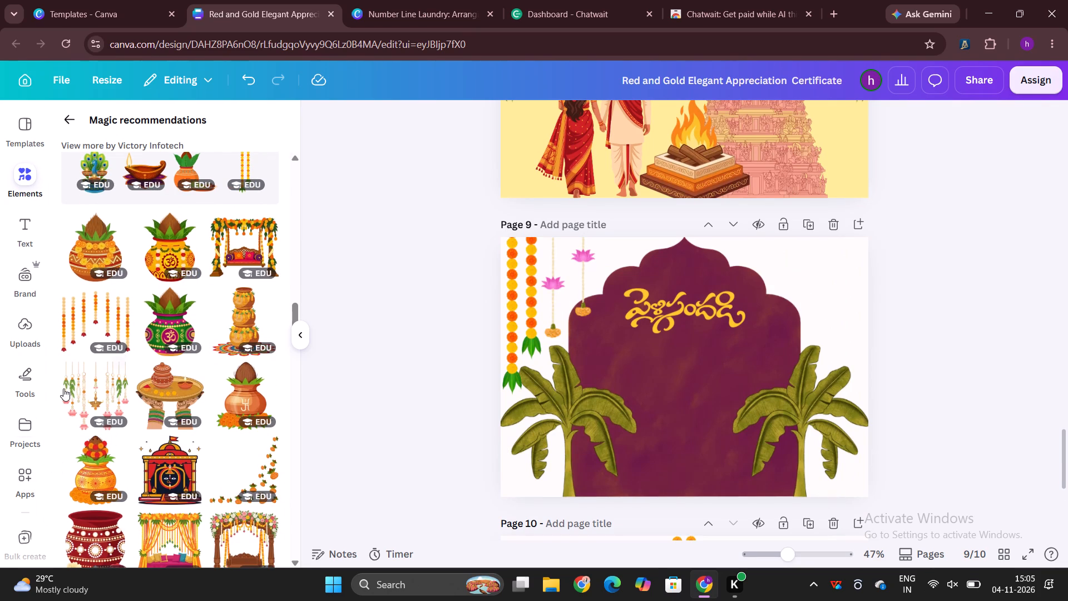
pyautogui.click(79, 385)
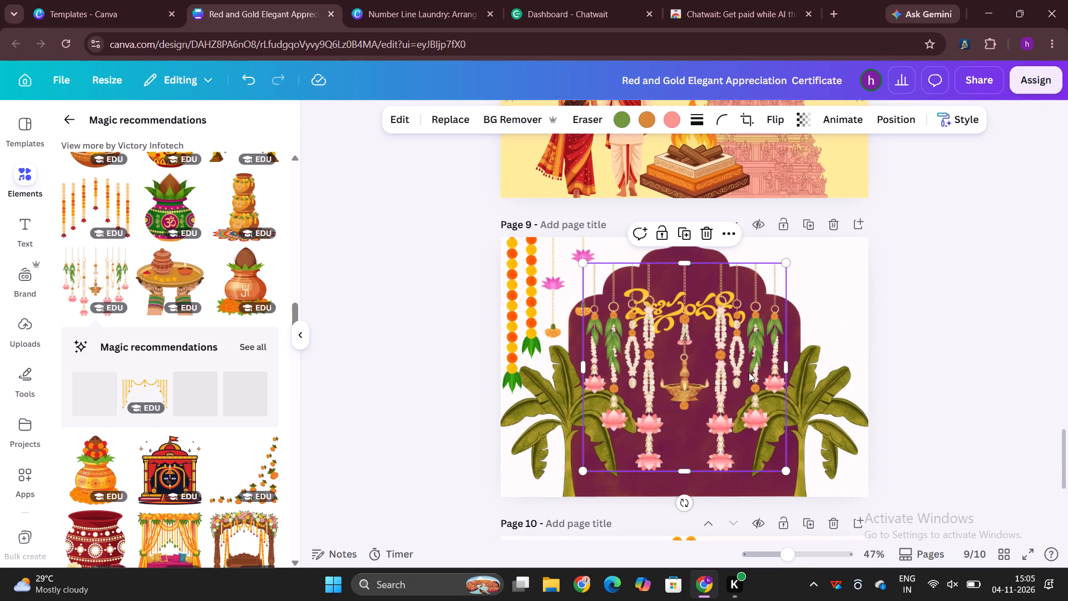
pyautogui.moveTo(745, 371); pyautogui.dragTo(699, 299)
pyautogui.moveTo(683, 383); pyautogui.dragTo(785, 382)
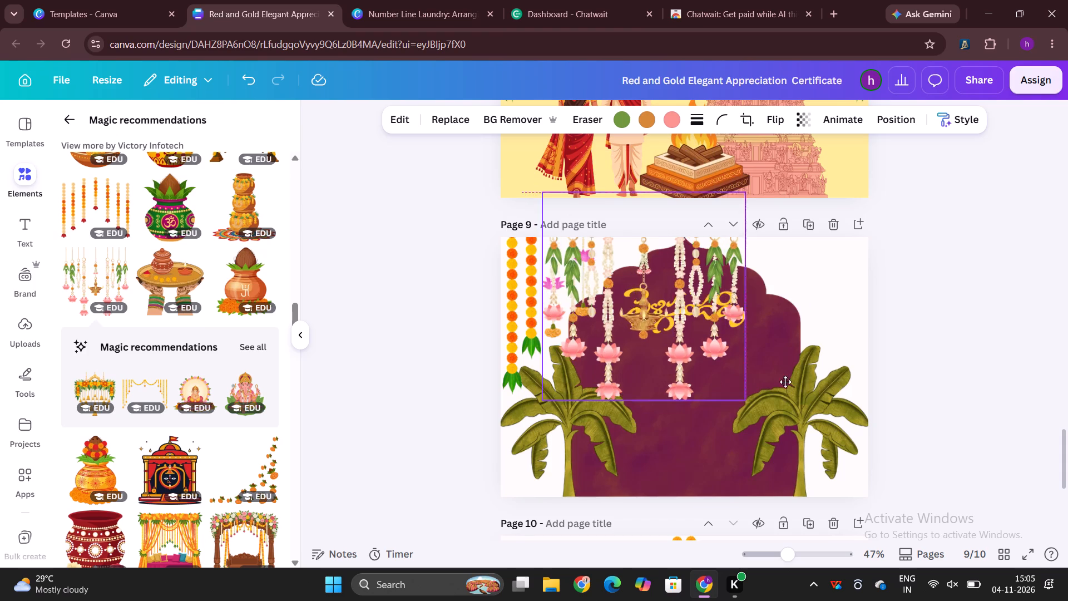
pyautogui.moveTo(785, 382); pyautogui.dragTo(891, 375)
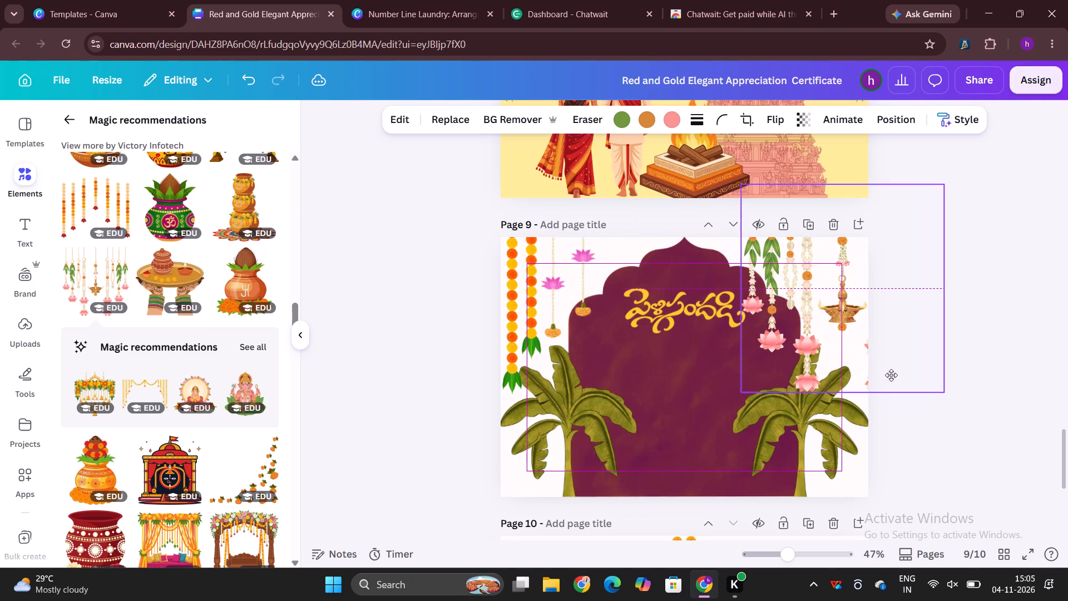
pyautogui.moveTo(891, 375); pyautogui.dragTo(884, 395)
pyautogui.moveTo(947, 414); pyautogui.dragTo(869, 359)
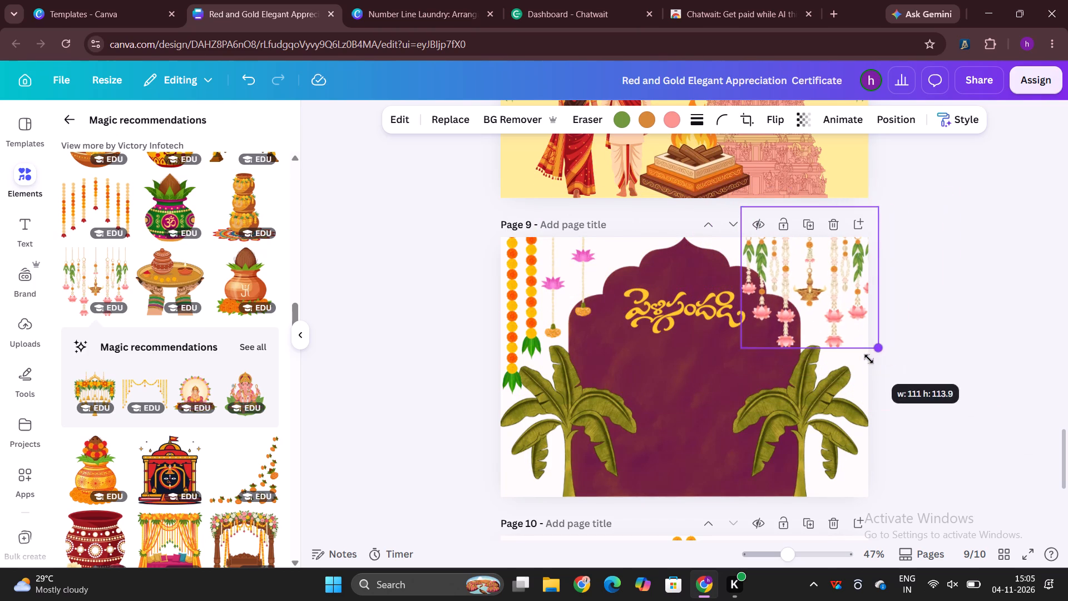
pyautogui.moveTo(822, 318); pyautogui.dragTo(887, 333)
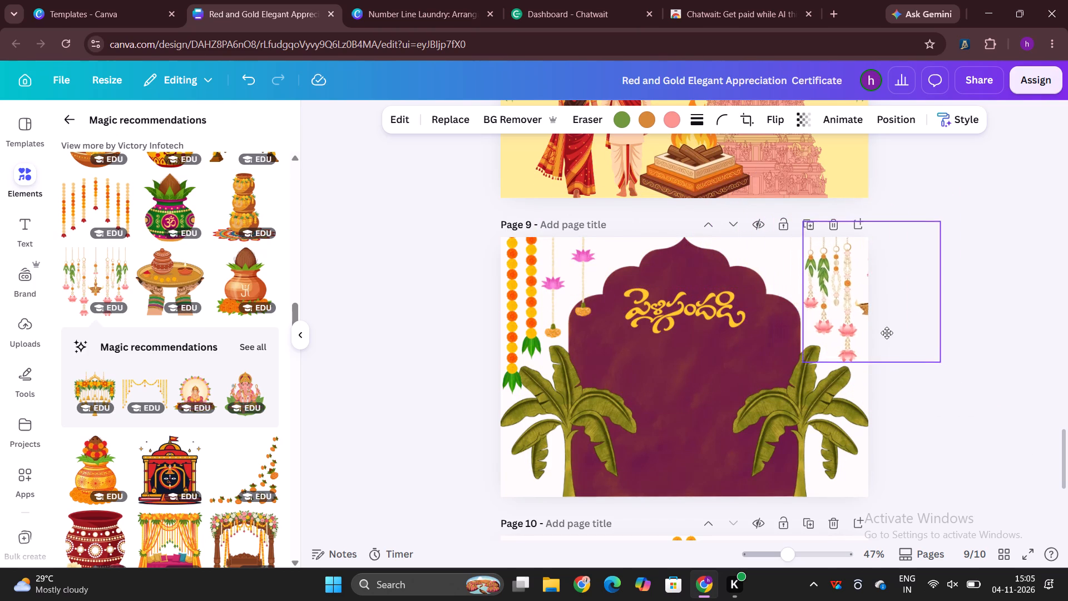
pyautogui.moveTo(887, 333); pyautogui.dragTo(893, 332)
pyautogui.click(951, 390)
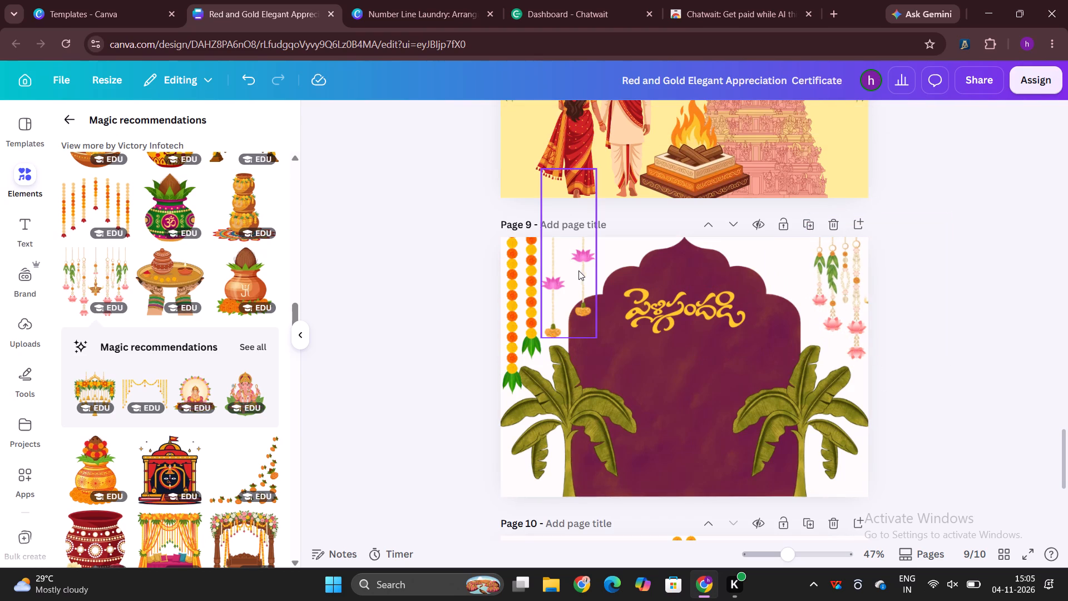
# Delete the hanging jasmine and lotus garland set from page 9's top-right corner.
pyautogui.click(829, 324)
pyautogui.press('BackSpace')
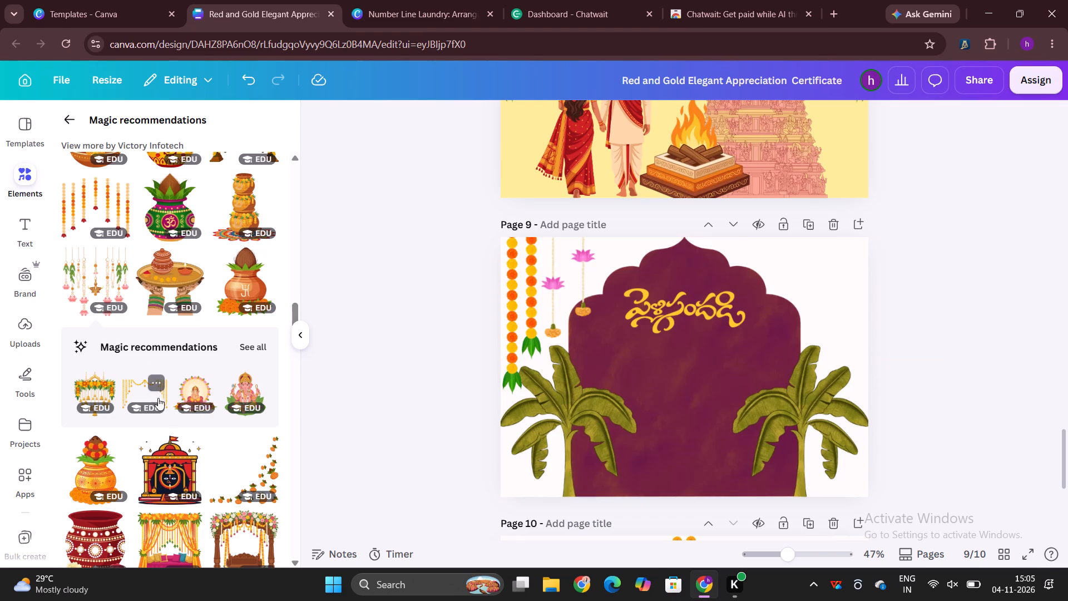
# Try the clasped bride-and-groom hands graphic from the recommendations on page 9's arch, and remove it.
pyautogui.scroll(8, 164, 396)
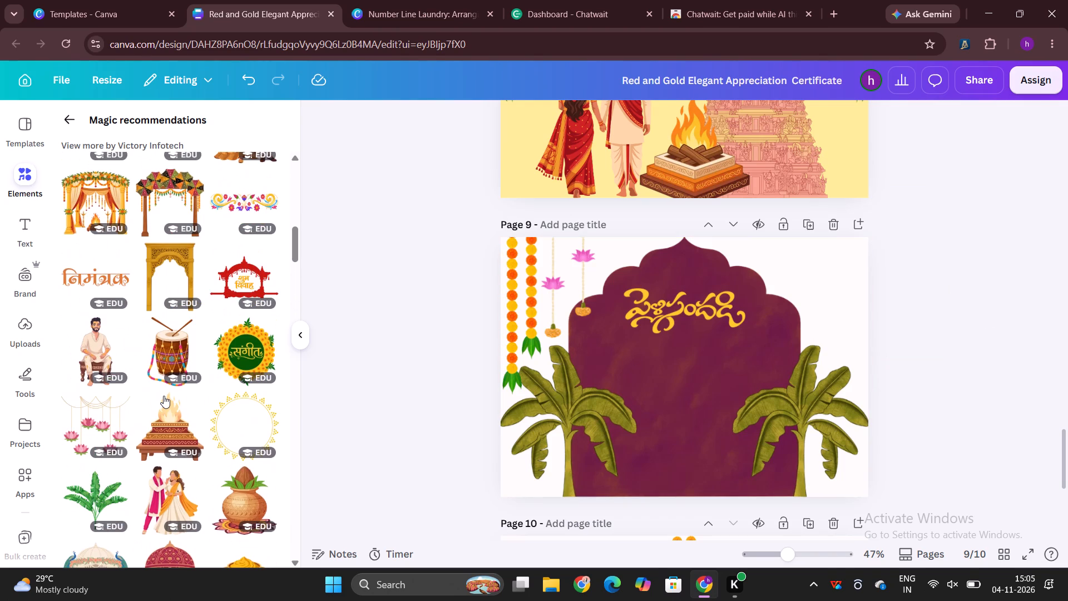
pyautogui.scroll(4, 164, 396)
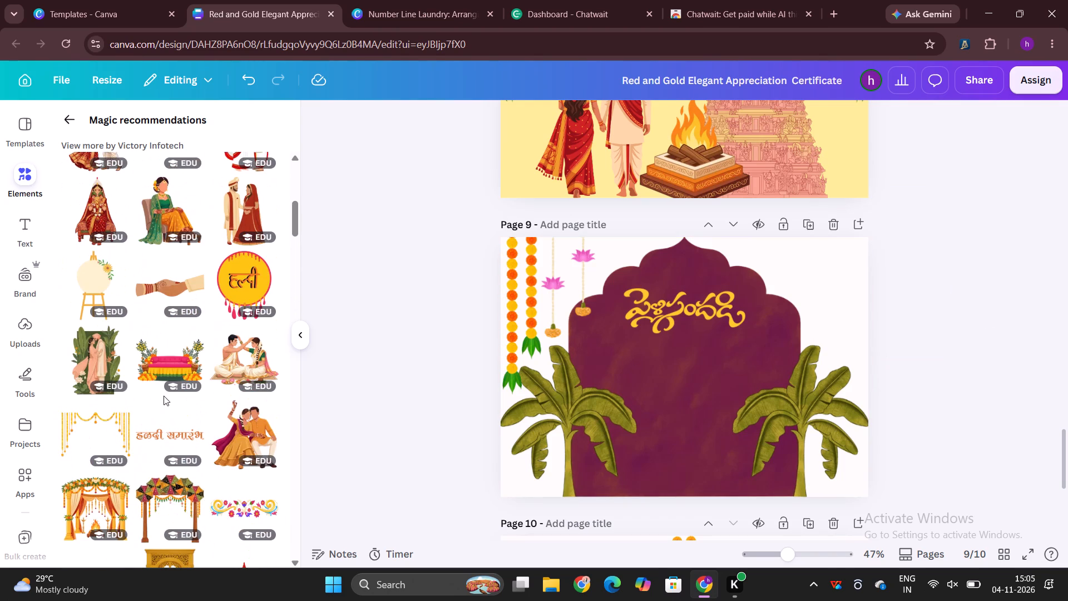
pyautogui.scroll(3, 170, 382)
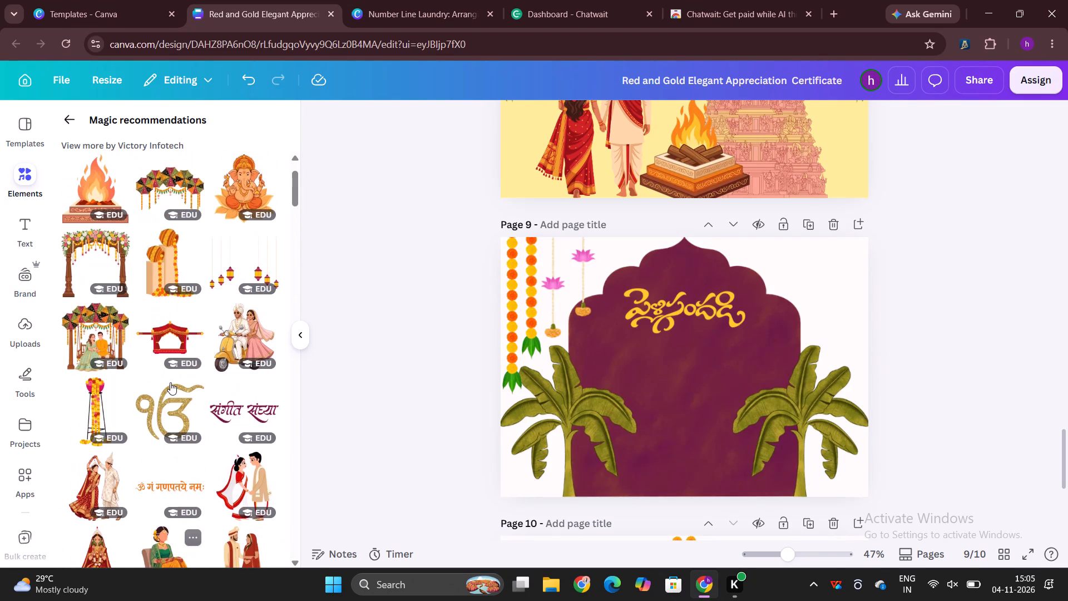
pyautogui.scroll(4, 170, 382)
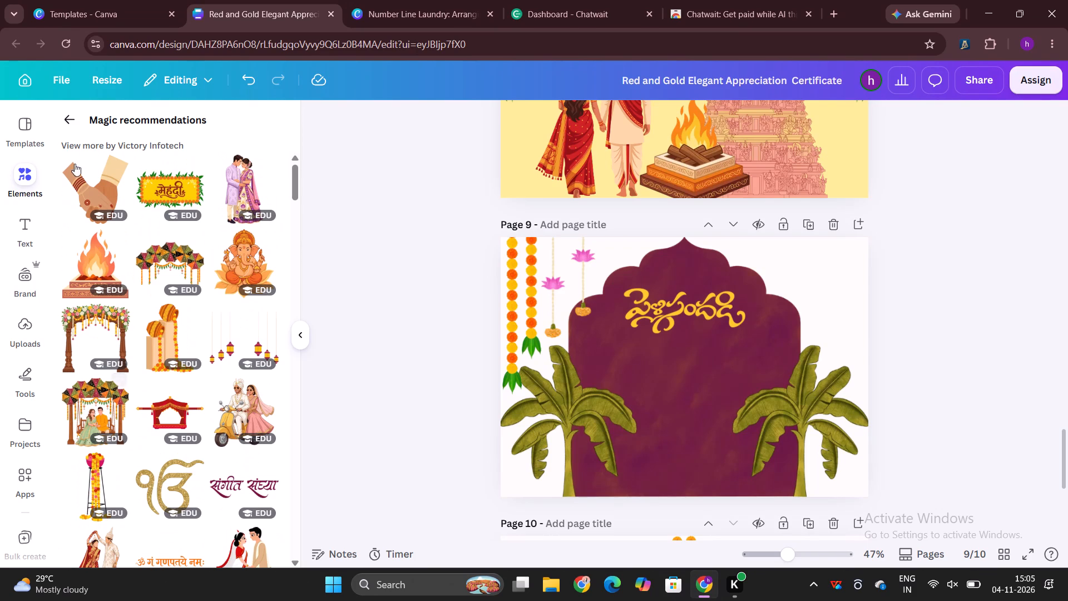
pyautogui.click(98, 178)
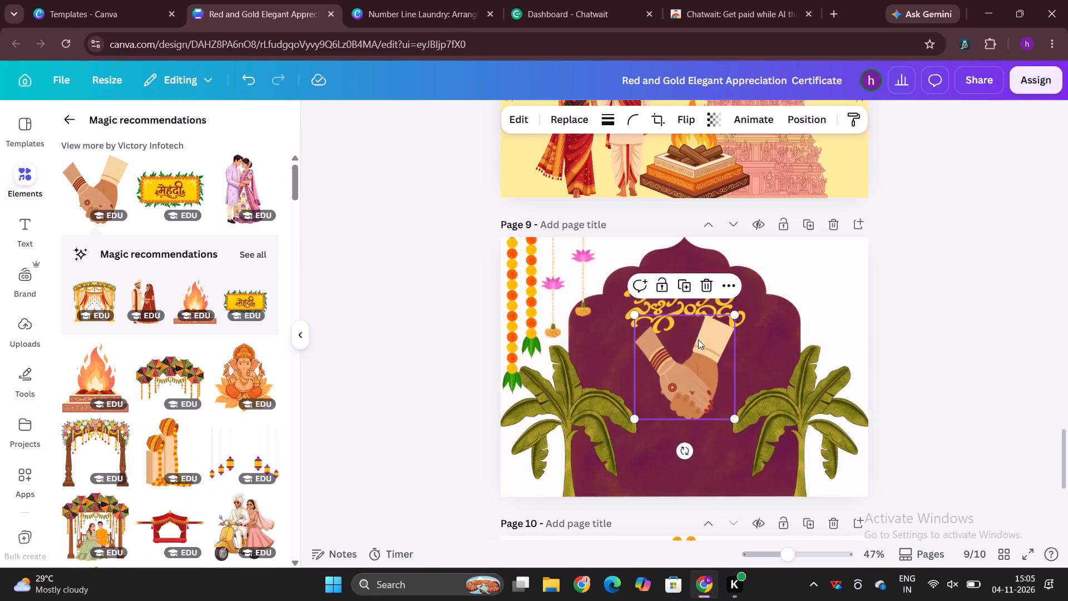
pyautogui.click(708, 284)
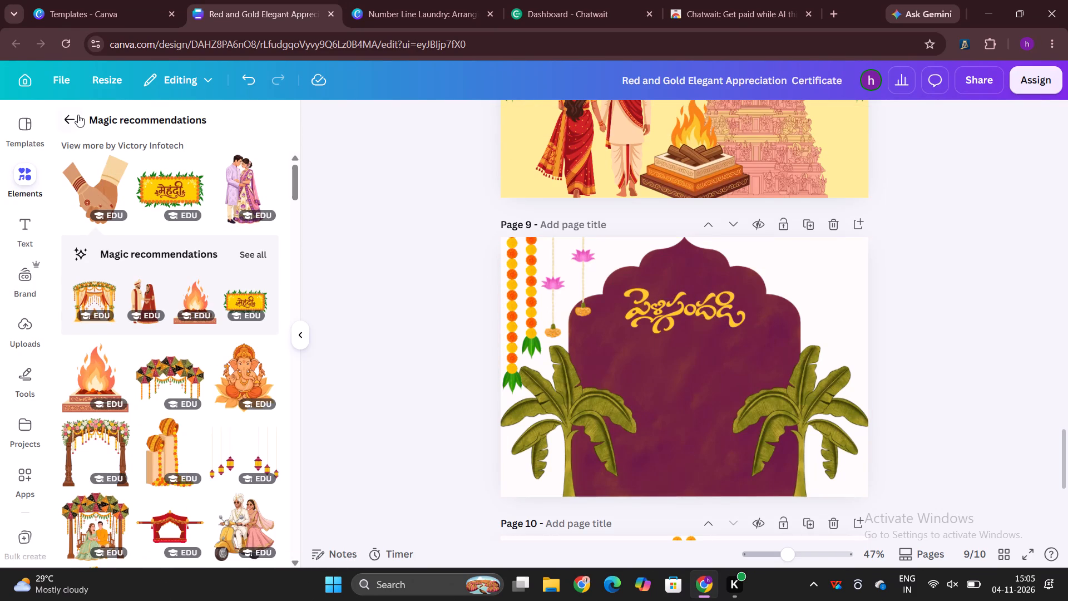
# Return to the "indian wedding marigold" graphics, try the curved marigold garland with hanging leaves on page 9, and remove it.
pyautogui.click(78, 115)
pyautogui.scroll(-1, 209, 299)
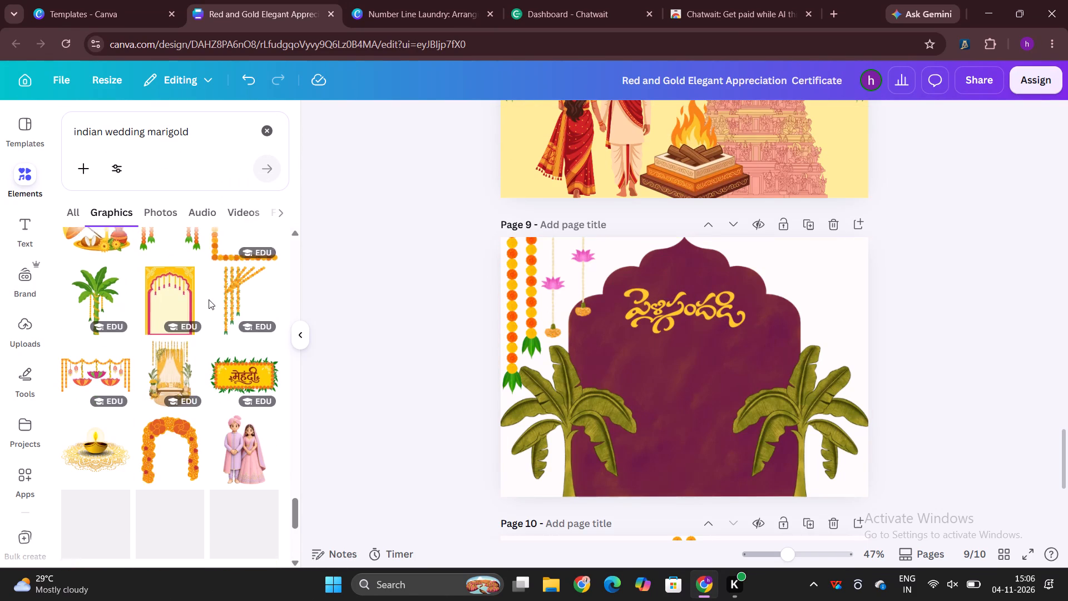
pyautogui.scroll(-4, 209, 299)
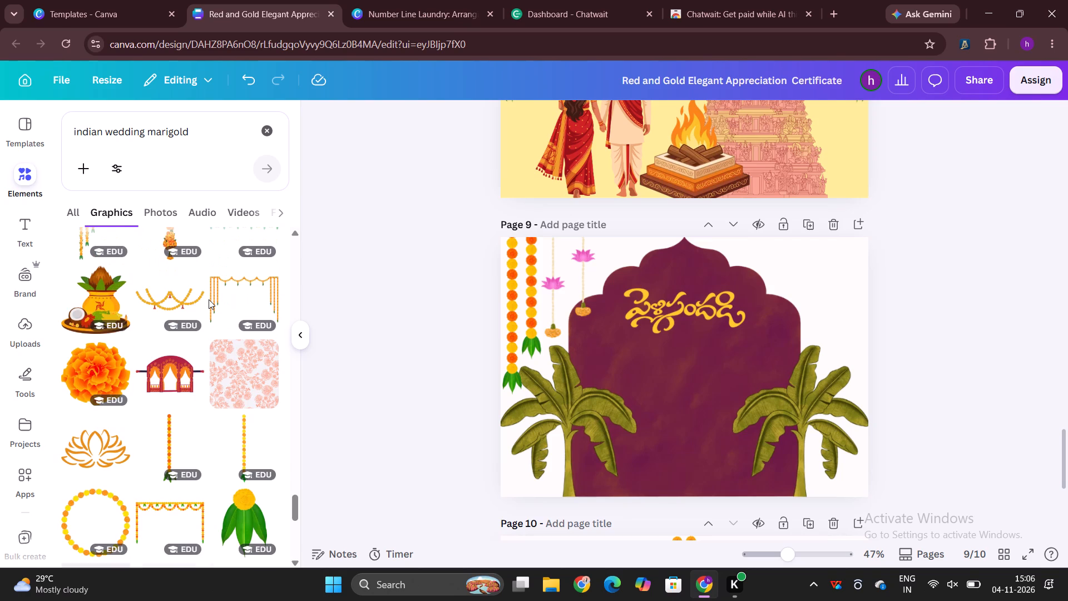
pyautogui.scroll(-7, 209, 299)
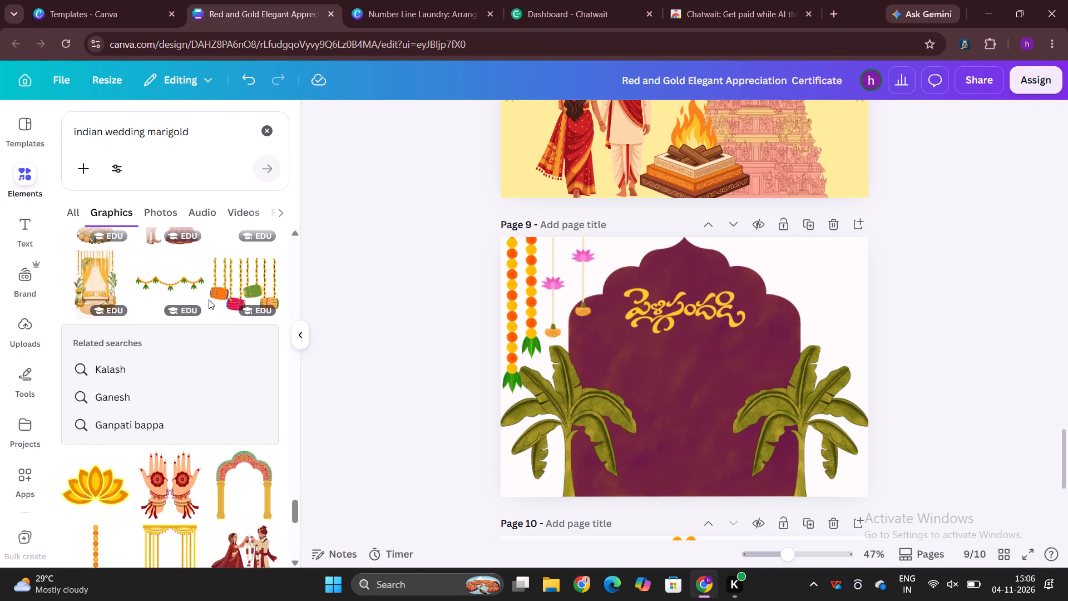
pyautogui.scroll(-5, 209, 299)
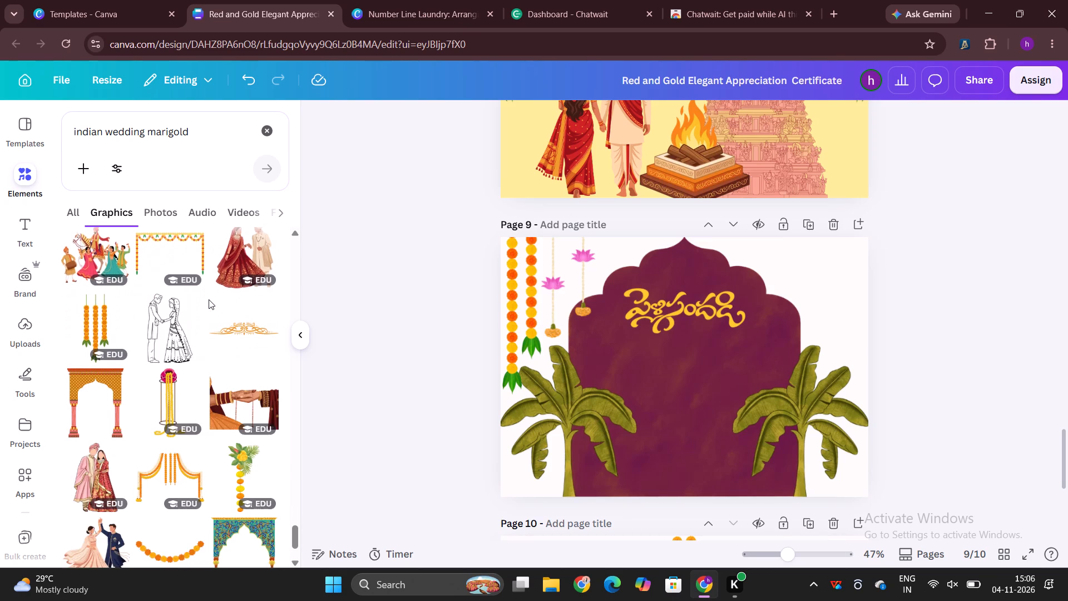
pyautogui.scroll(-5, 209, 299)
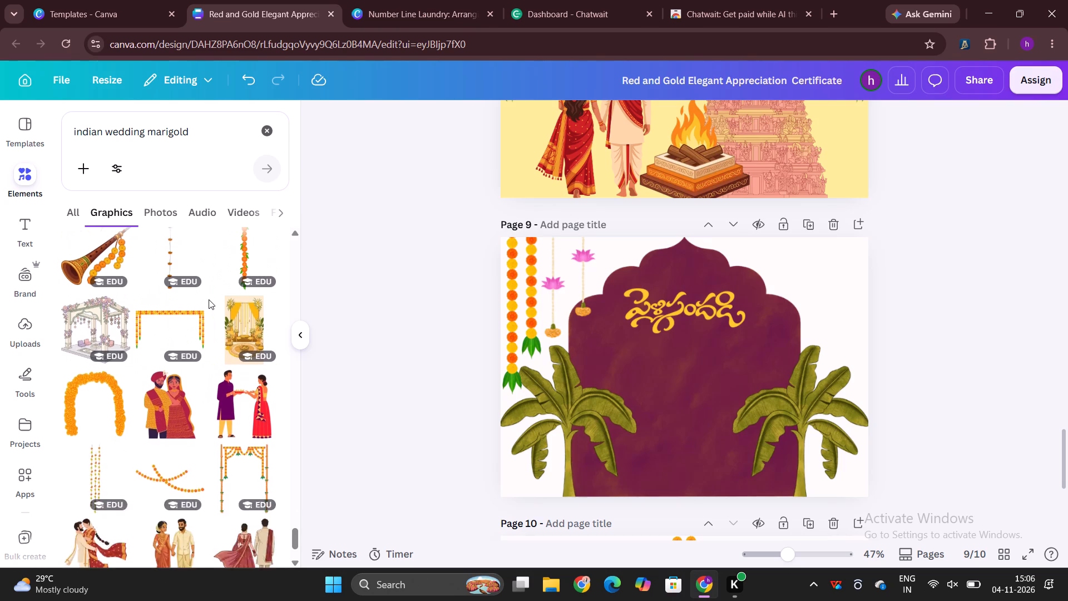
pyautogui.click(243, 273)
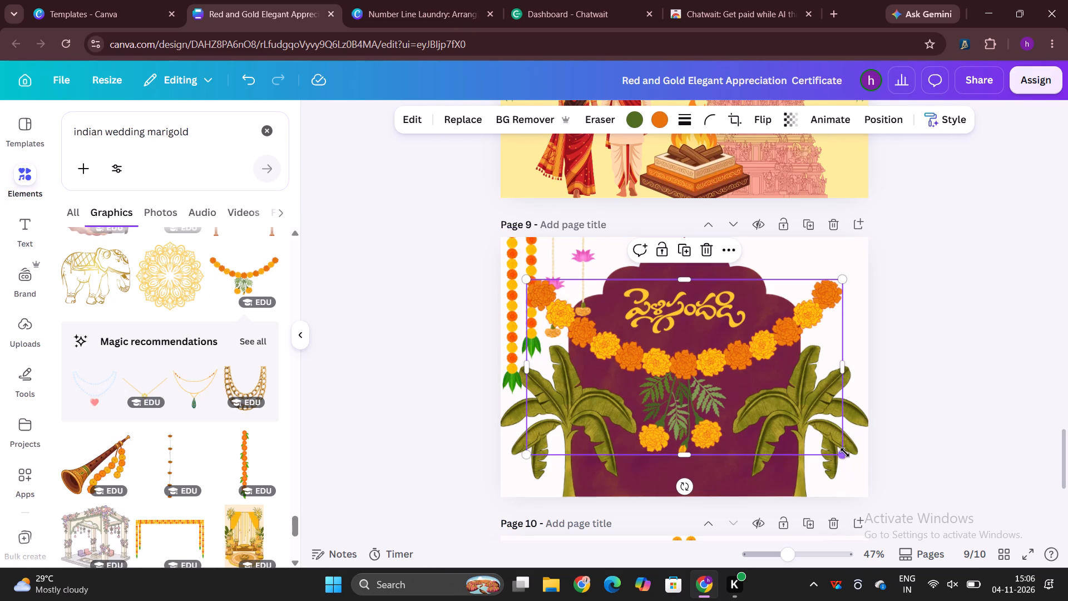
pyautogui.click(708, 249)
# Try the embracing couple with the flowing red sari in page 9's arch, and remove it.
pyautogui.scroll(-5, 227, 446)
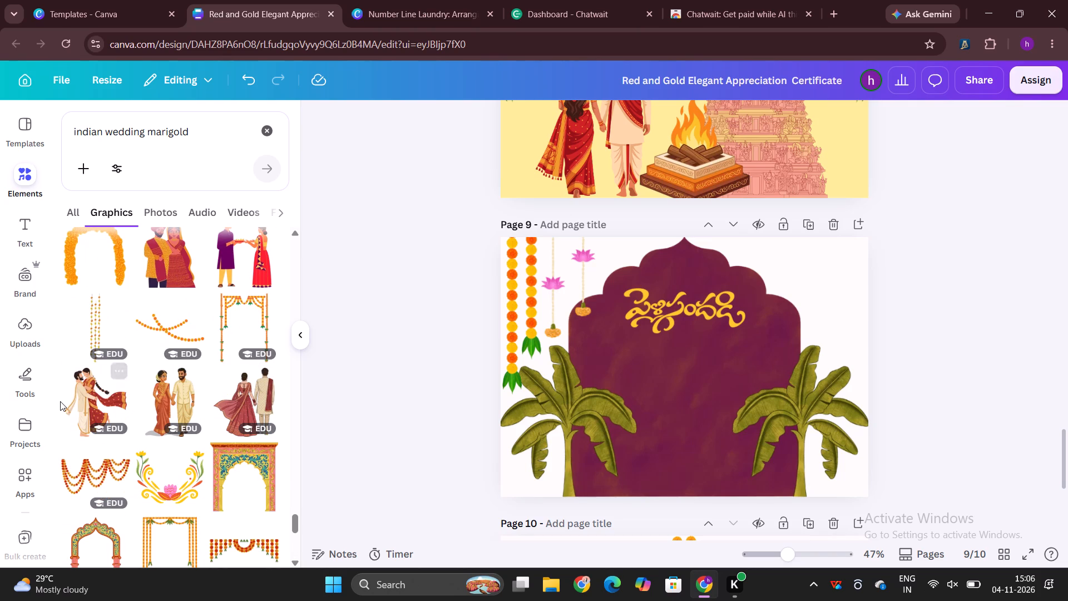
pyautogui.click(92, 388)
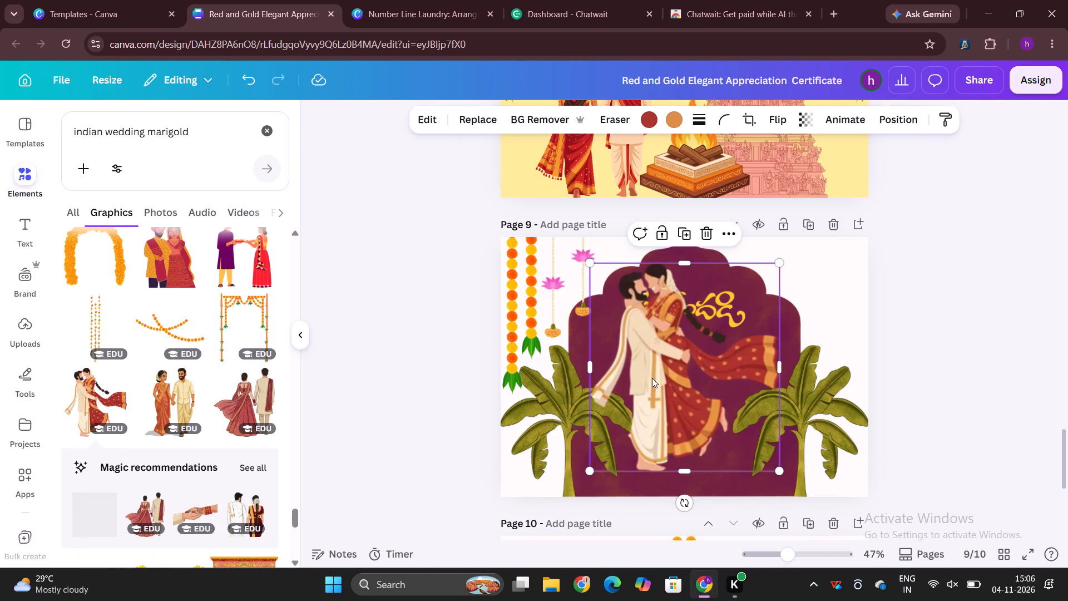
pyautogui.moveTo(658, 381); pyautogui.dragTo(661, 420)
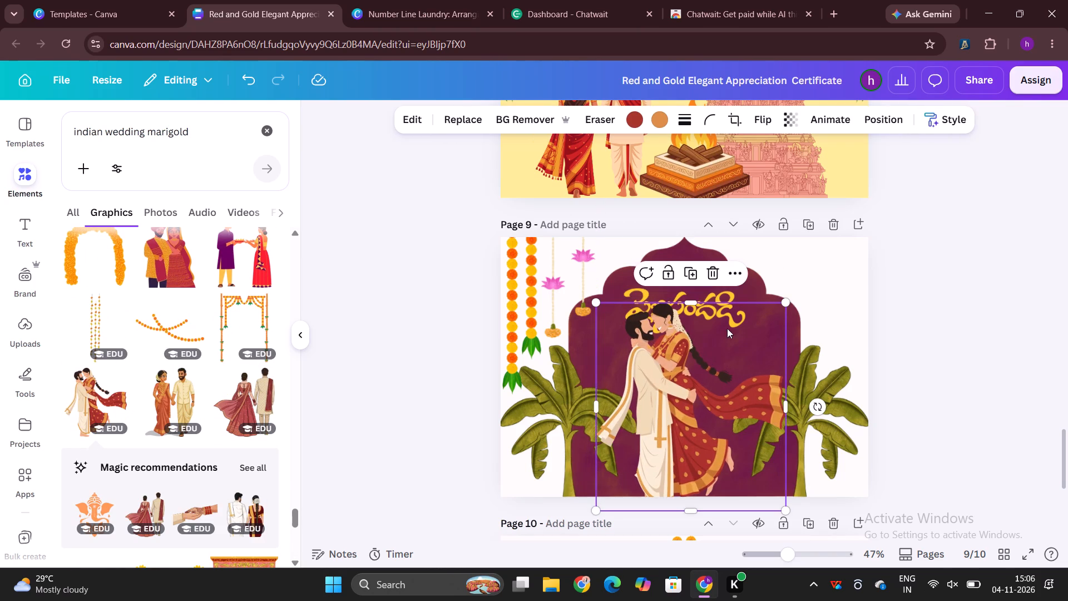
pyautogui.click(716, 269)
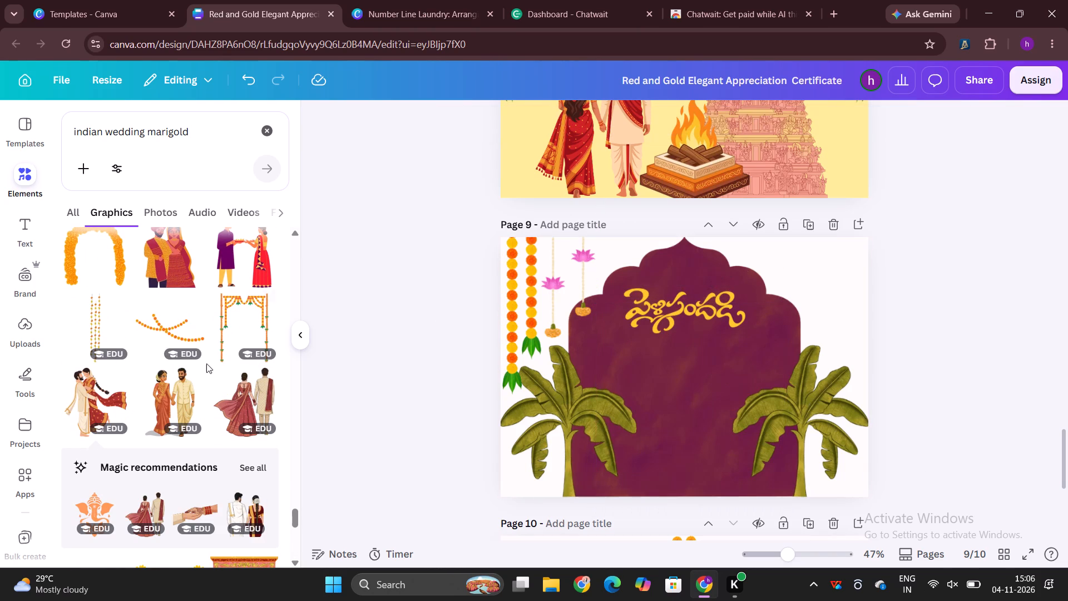
# Add the couple walking hand in hand, shrink it to fit below the Telugu title, and centre it at the bottom of page 9's arch.
pyautogui.click(165, 393)
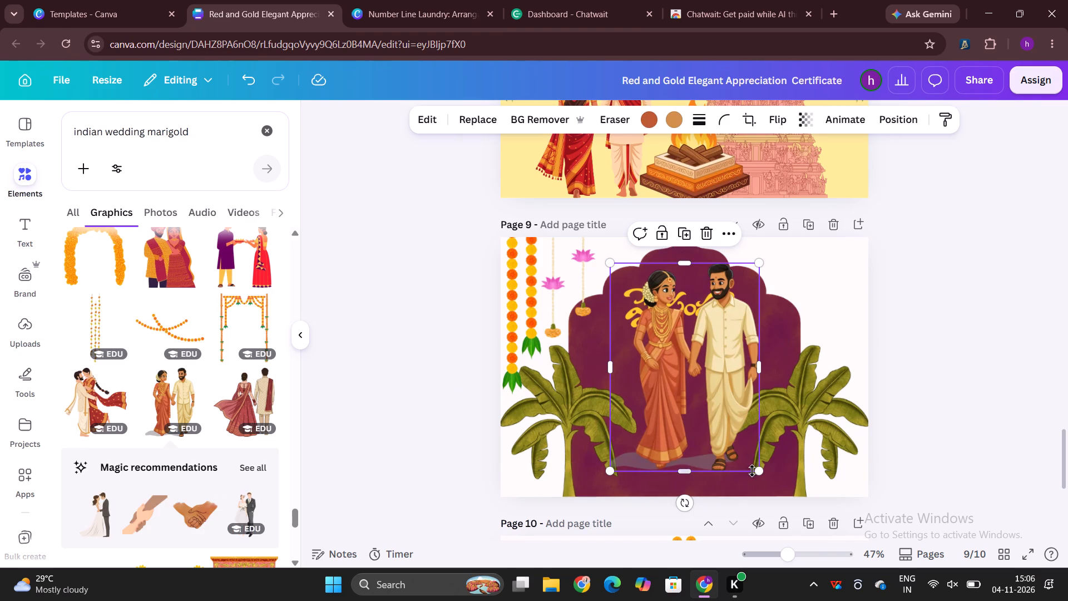
pyautogui.moveTo(764, 471); pyautogui.dragTo(744, 412)
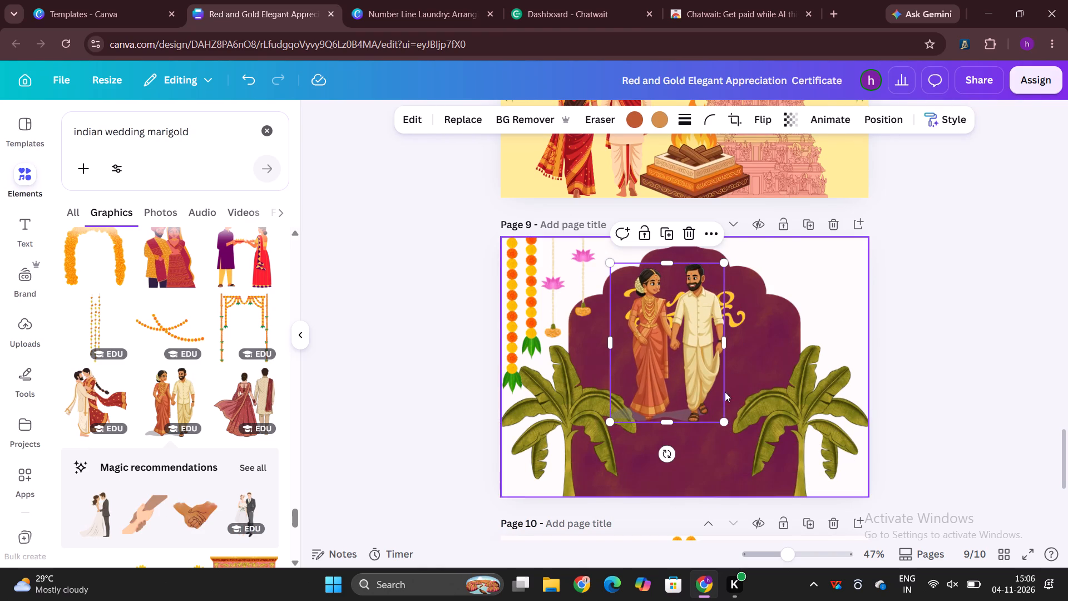
pyautogui.moveTo(699, 366); pyautogui.dragTo(719, 440)
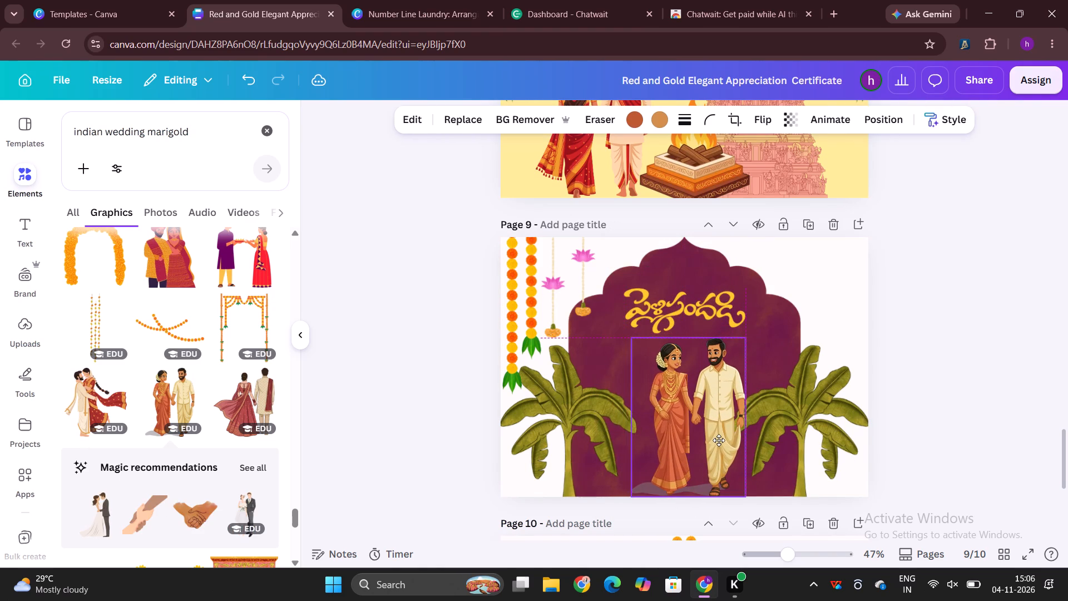
pyautogui.moveTo(719, 440); pyautogui.dragTo(719, 441)
pyautogui.click(973, 371)
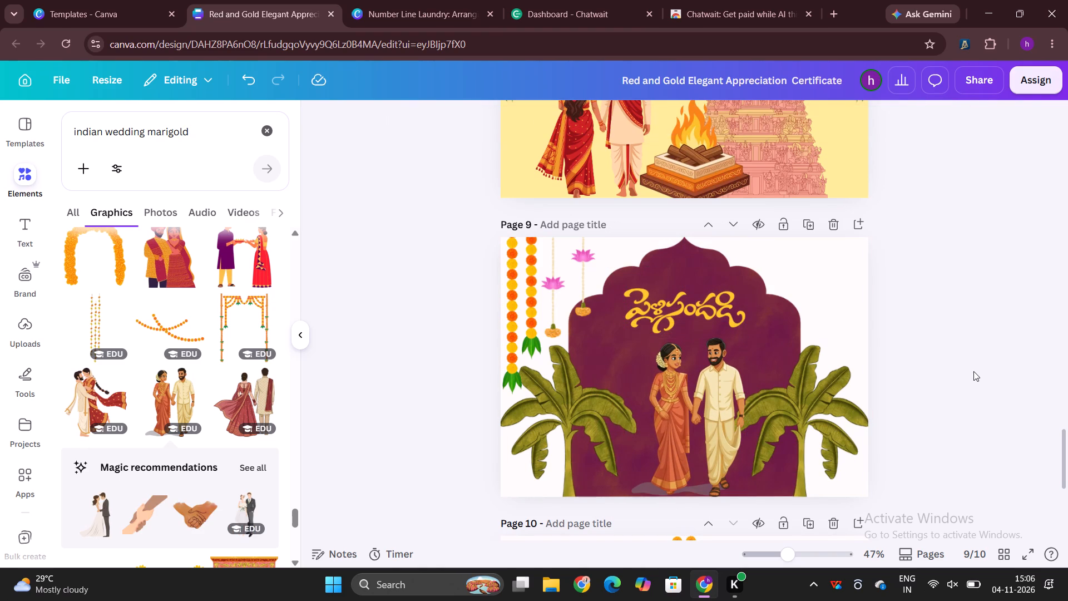
pyautogui.moveTo(689, 437); pyautogui.dragTo(683, 437)
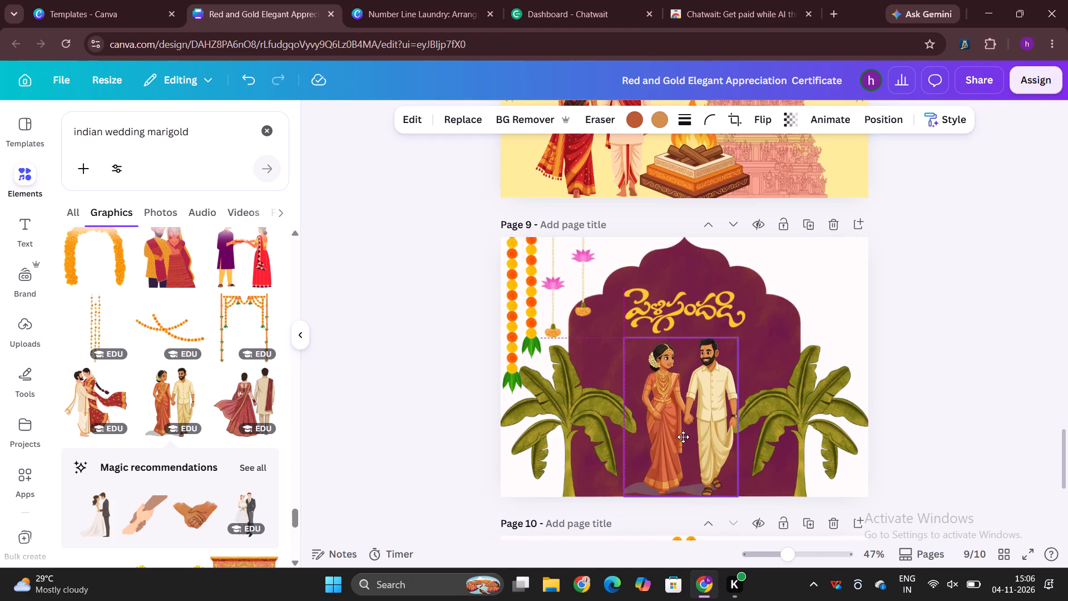
pyautogui.moveTo(683, 437); pyautogui.dragTo(683, 437)
pyautogui.click(683, 437)
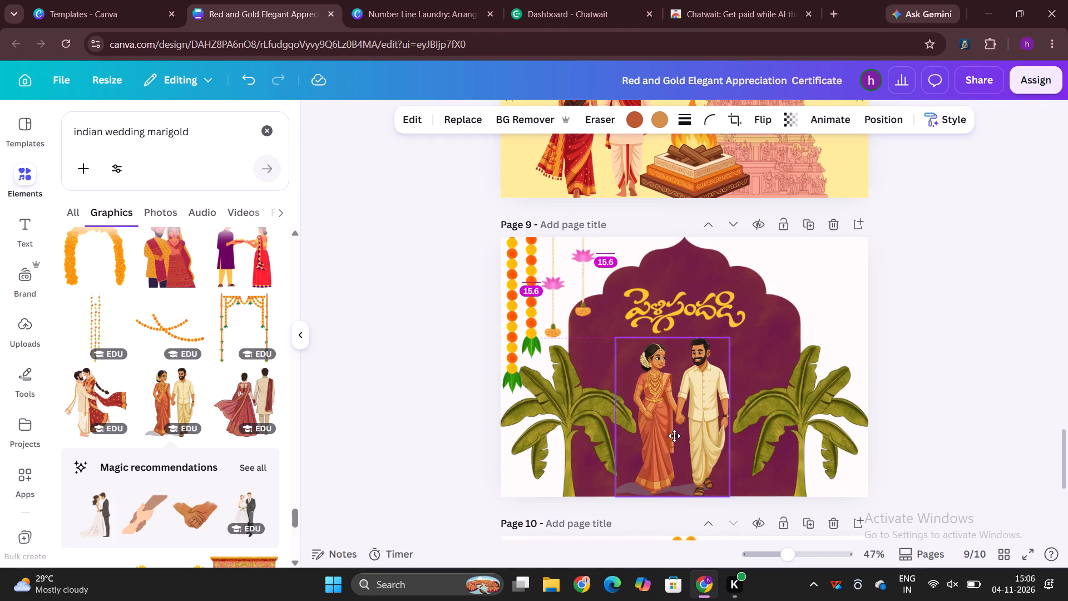
pyautogui.click(1021, 326)
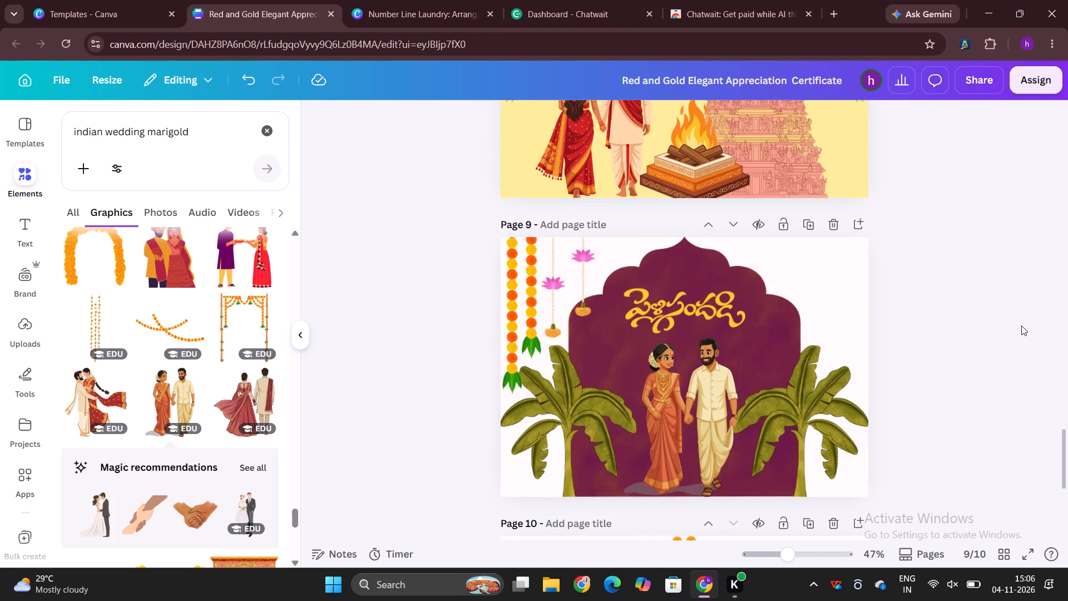
# Delete the hanging pink lotus strings beside the marigold strands on page 9.
pyautogui.click(575, 277)
pyautogui.press('BackSpace')
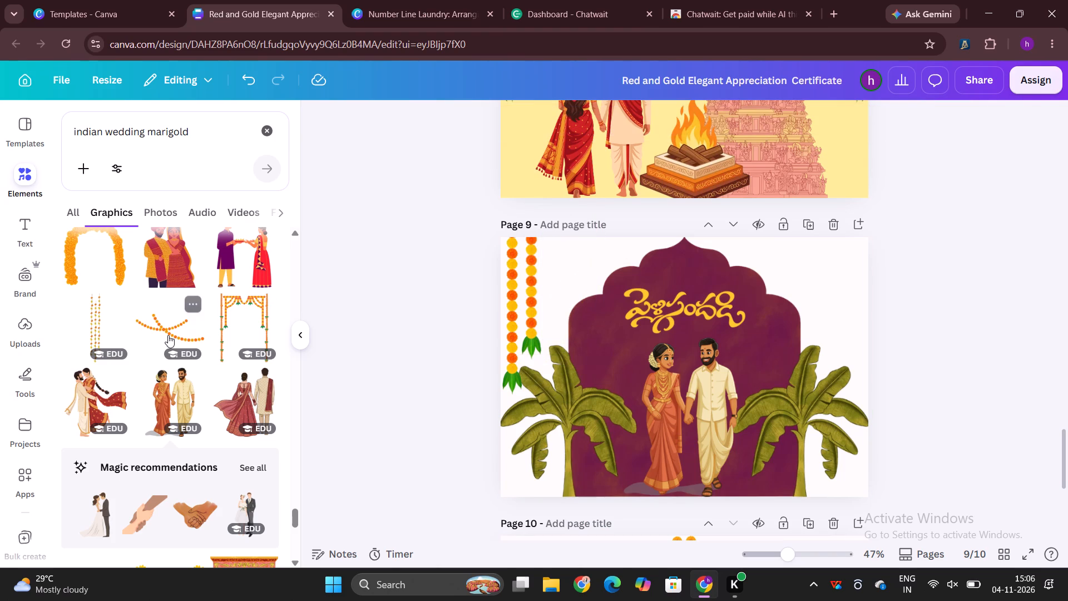
# Browse further through the "indian wedding marigold" graphics for another decoration for page 9.
pyautogui.scroll(-2, 168, 335)
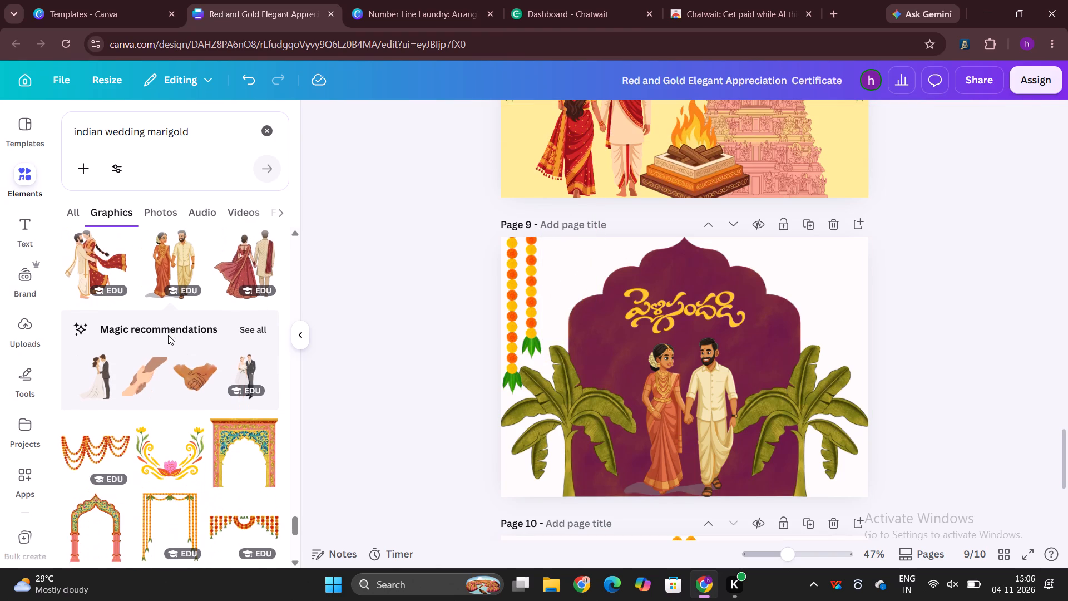
pyautogui.scroll(-3, 168, 335)
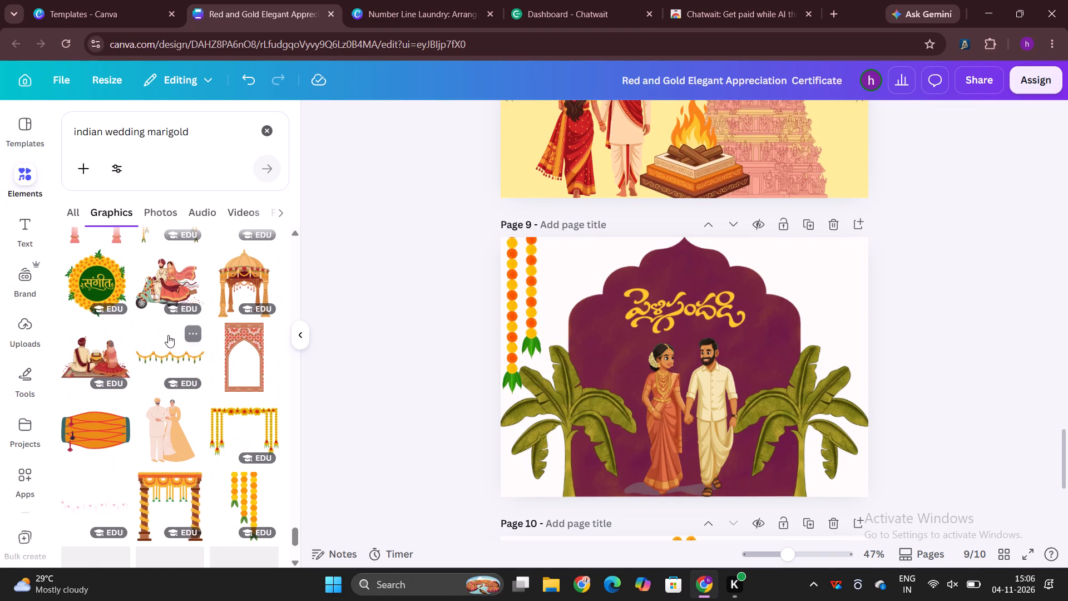
pyautogui.scroll(-7, 168, 335)
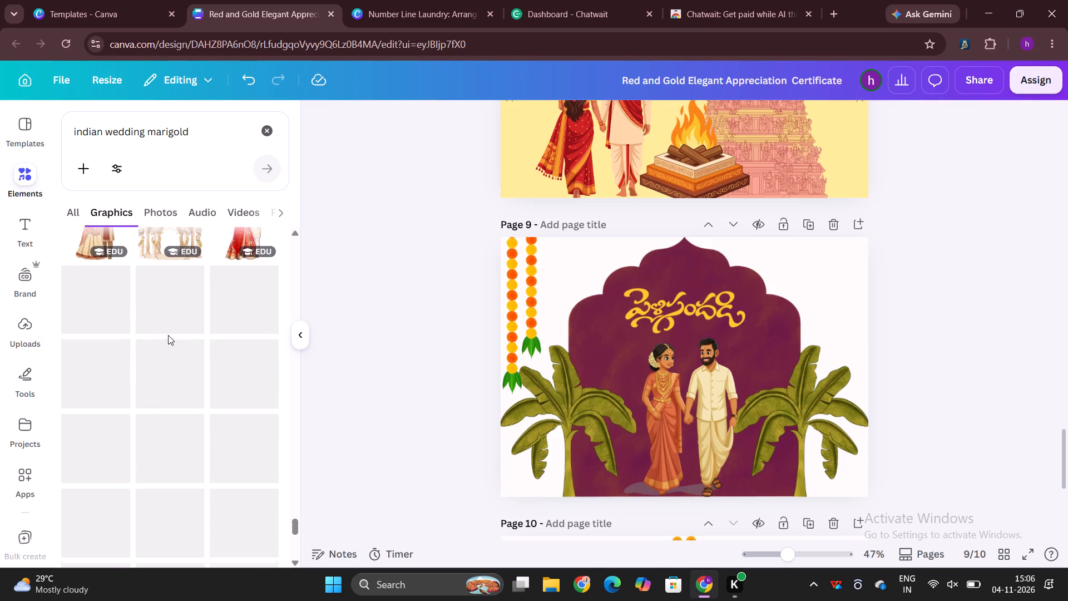
pyautogui.scroll(-1, 168, 335)
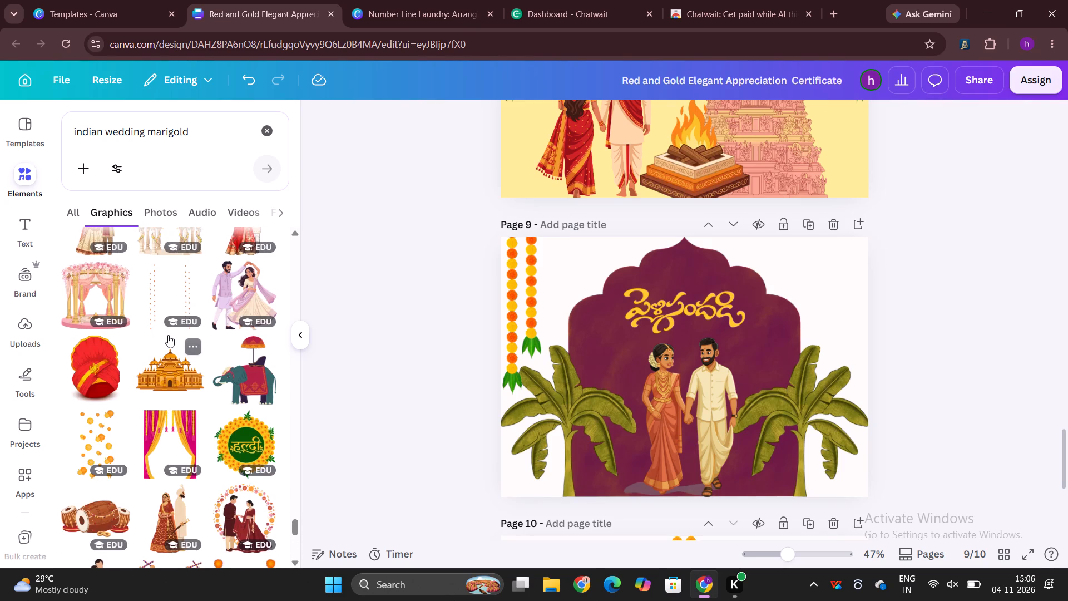
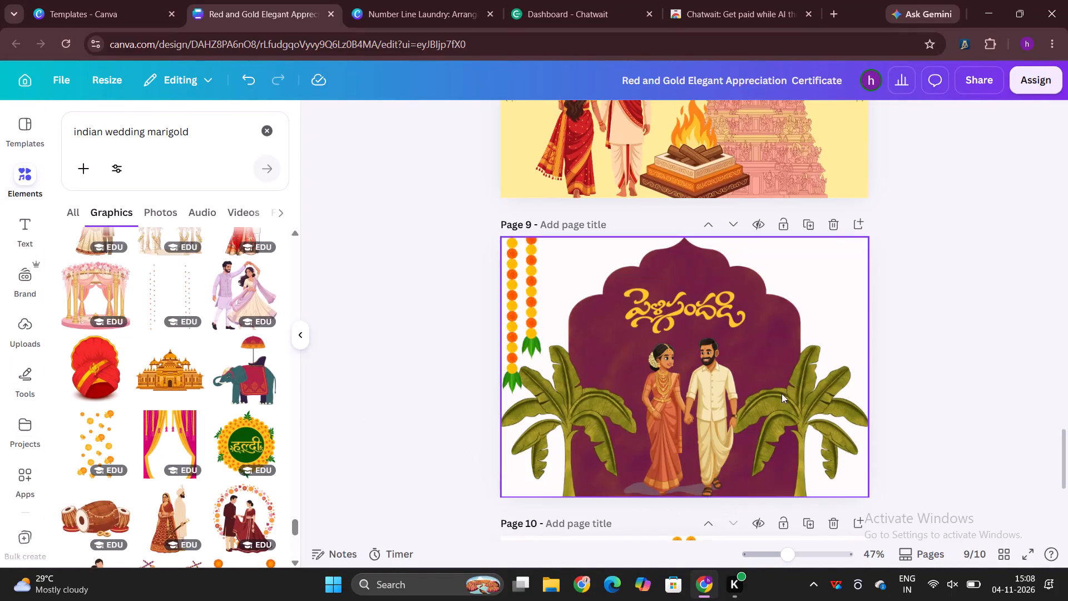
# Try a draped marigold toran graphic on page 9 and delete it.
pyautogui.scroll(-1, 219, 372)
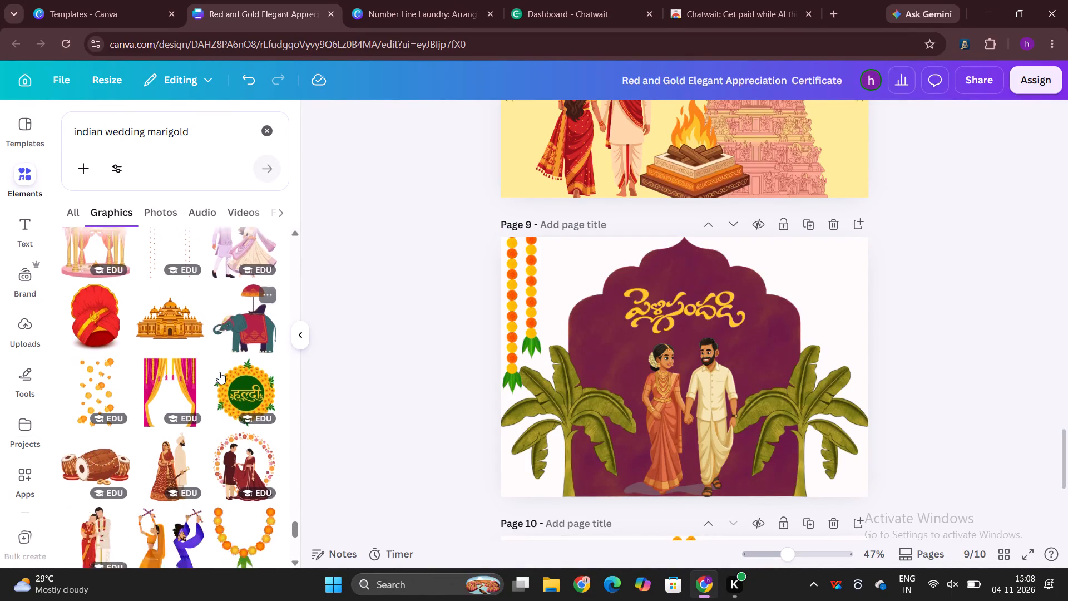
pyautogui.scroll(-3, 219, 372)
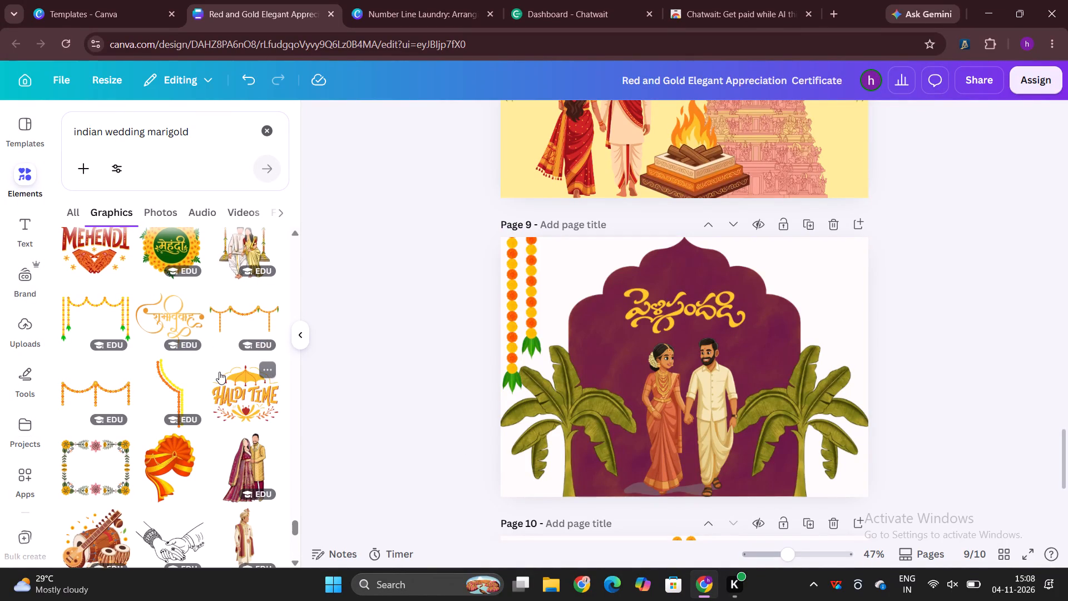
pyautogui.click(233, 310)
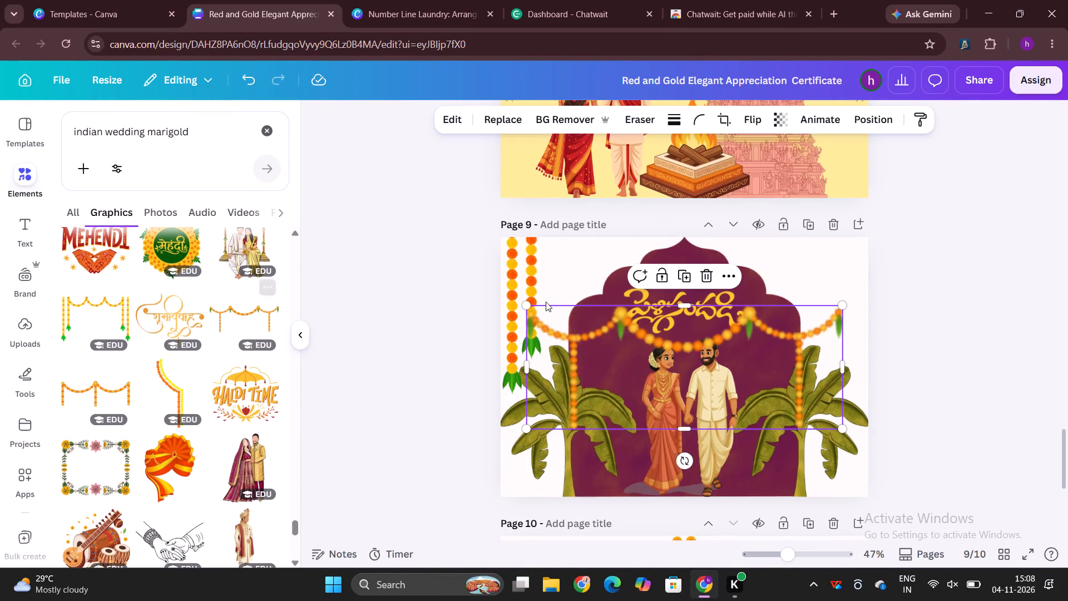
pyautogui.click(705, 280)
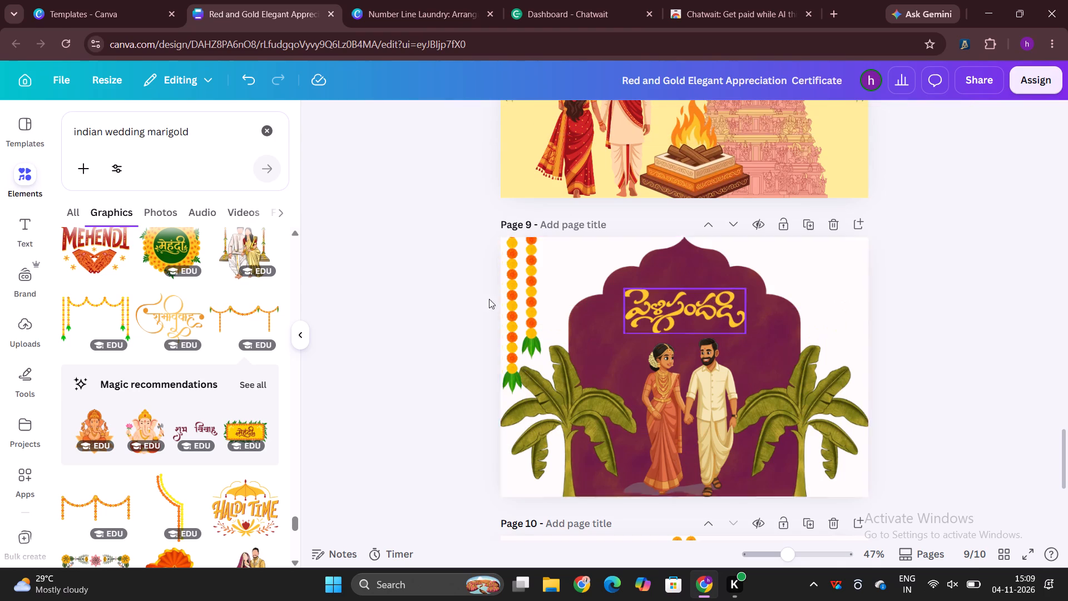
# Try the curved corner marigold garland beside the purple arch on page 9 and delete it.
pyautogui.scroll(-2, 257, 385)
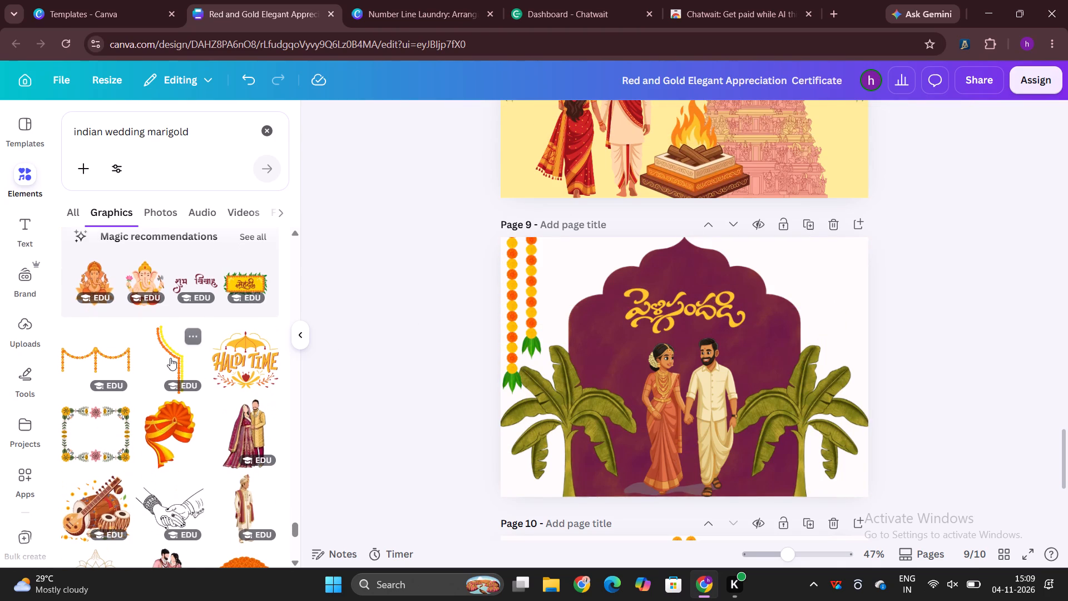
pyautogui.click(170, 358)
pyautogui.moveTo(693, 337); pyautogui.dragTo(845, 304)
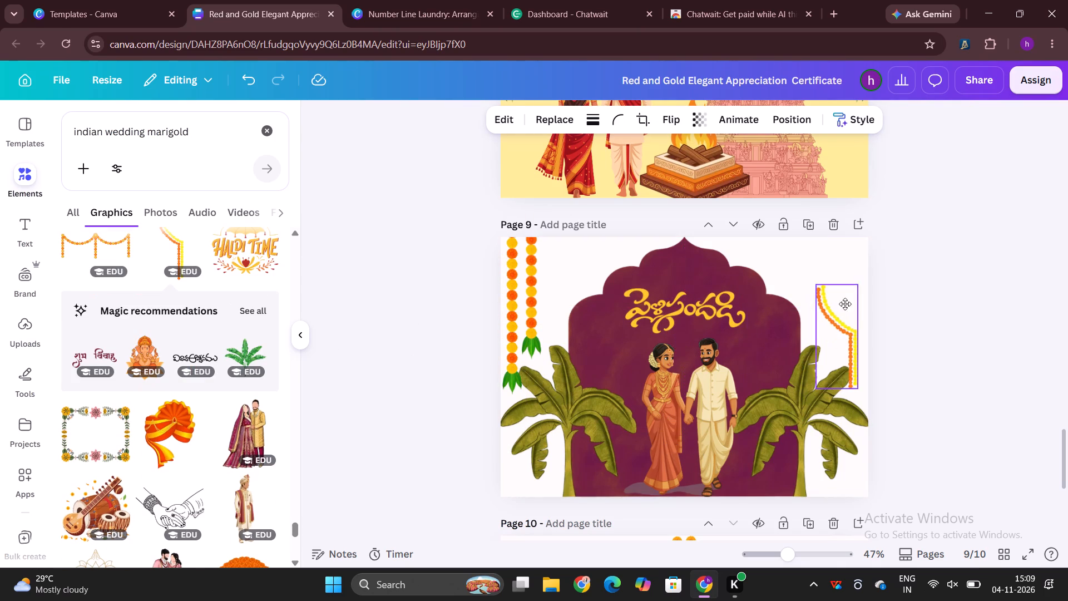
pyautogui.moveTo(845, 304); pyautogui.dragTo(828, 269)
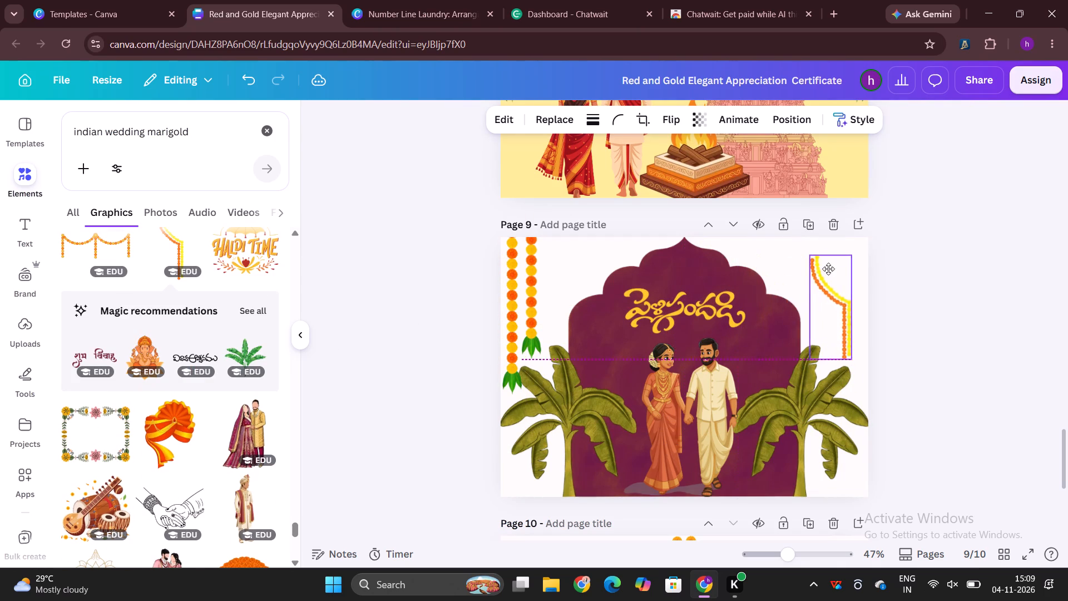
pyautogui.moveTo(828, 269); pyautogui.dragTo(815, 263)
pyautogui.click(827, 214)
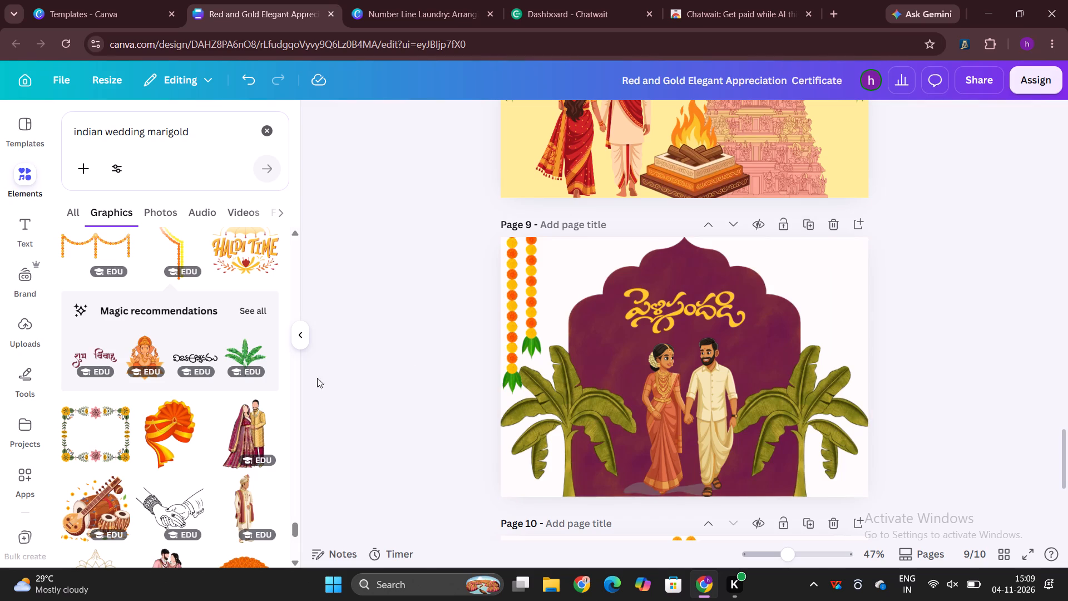
# Replace the element search with the recent query "marigold flowrs".
pyautogui.scroll(-3, 239, 429)
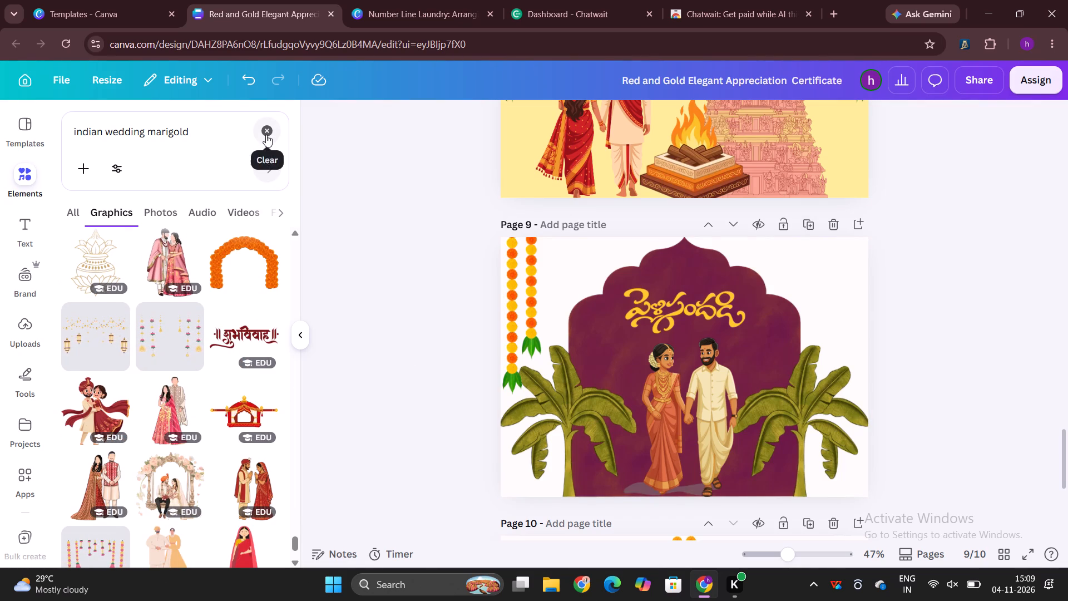
pyautogui.click(266, 135)
pyautogui.click(199, 145)
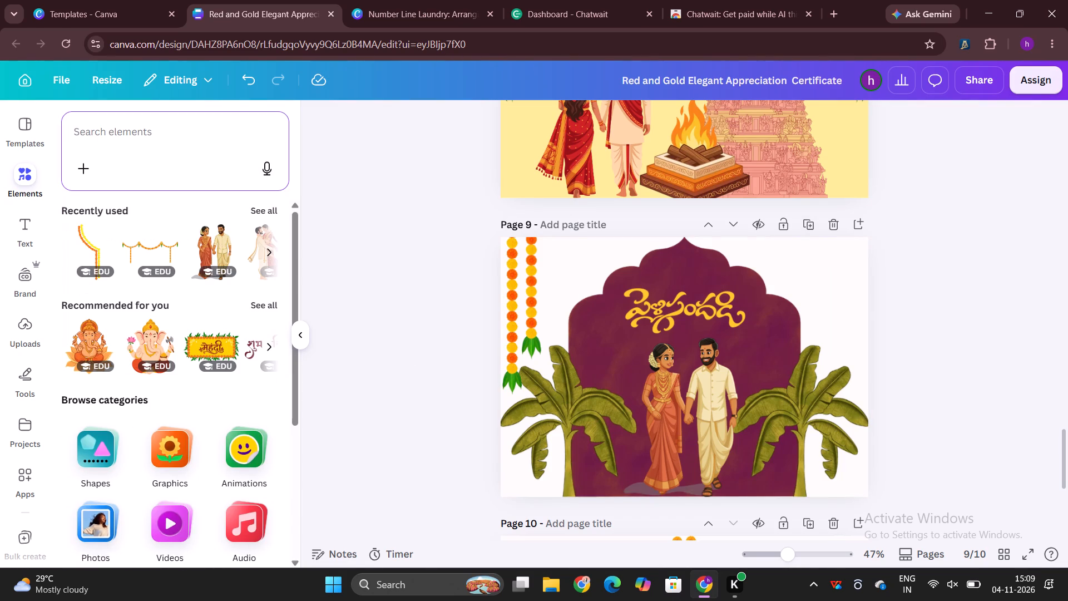
pyautogui.press('m')
pyautogui.click(199, 145)
pyautogui.doubleClick(199, 145)
pyautogui.click(433, 299)
pyautogui.click(148, 129)
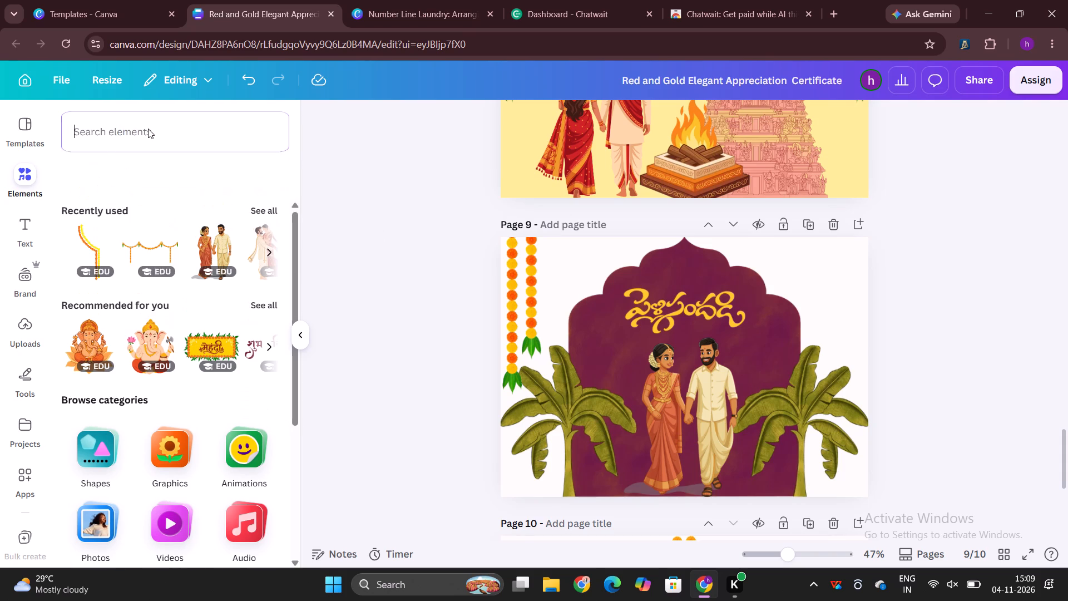
pyautogui.write('mari')
pyautogui.write('gold')
pyautogui.press('space')
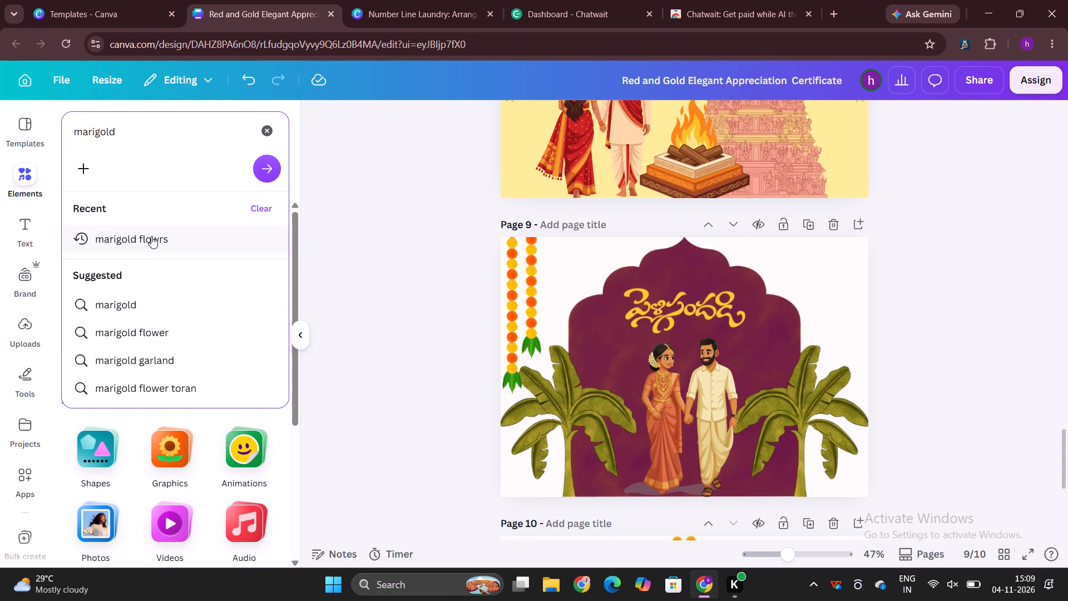
pyautogui.click(151, 236)
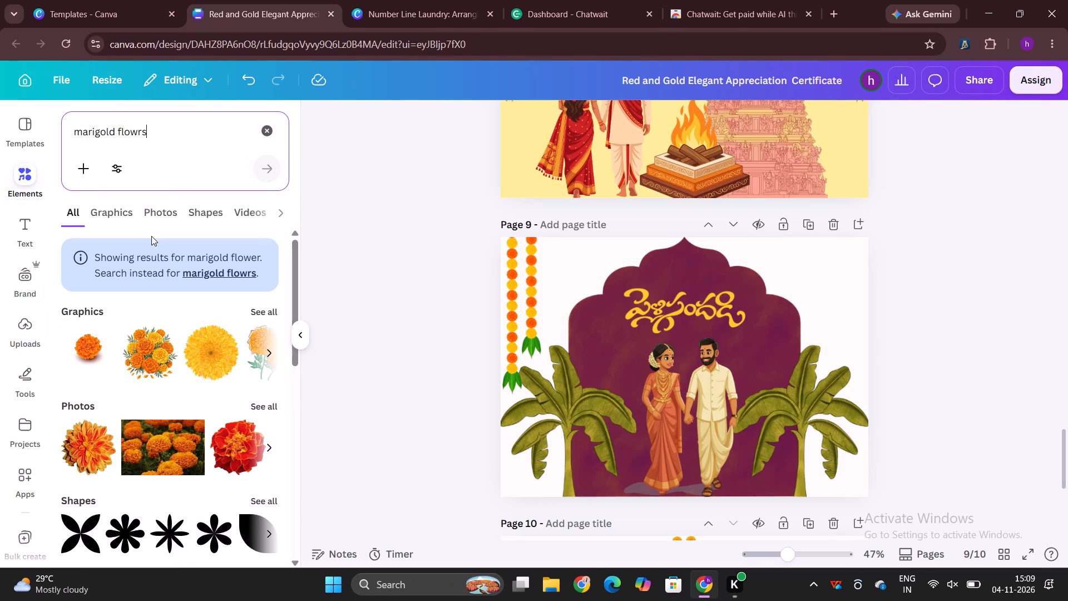
# Extend the element search to "marigold flowrs garland" and show all matching graphics.
pyautogui.scroll(-2, 151, 236)
pyautogui.click(181, 134)
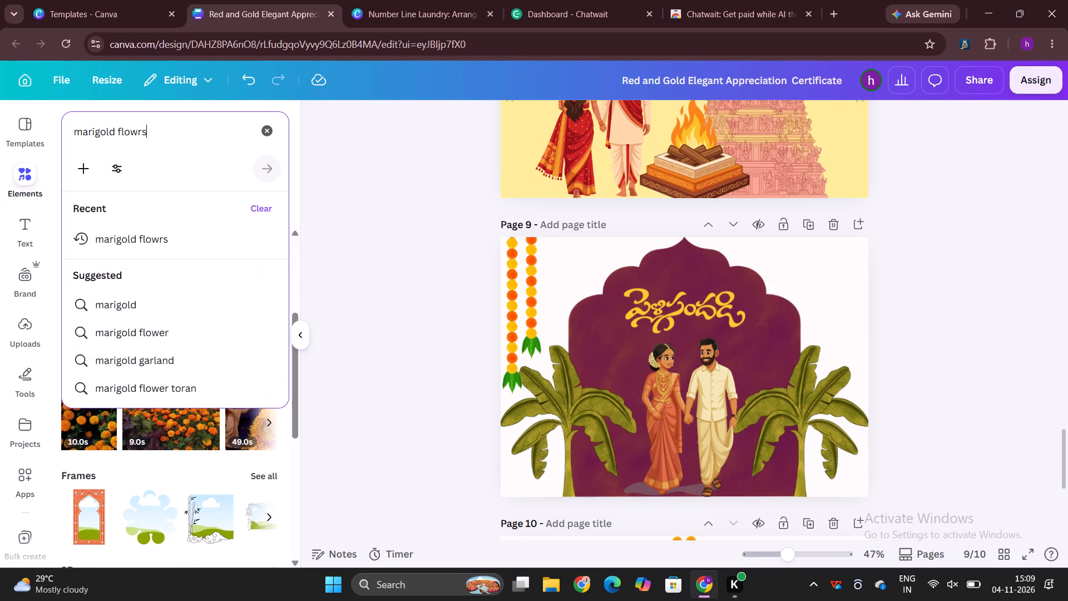
pyautogui.press('space')
pyautogui.write('g')
pyautogui.write('arland')
pyautogui.press('Return')
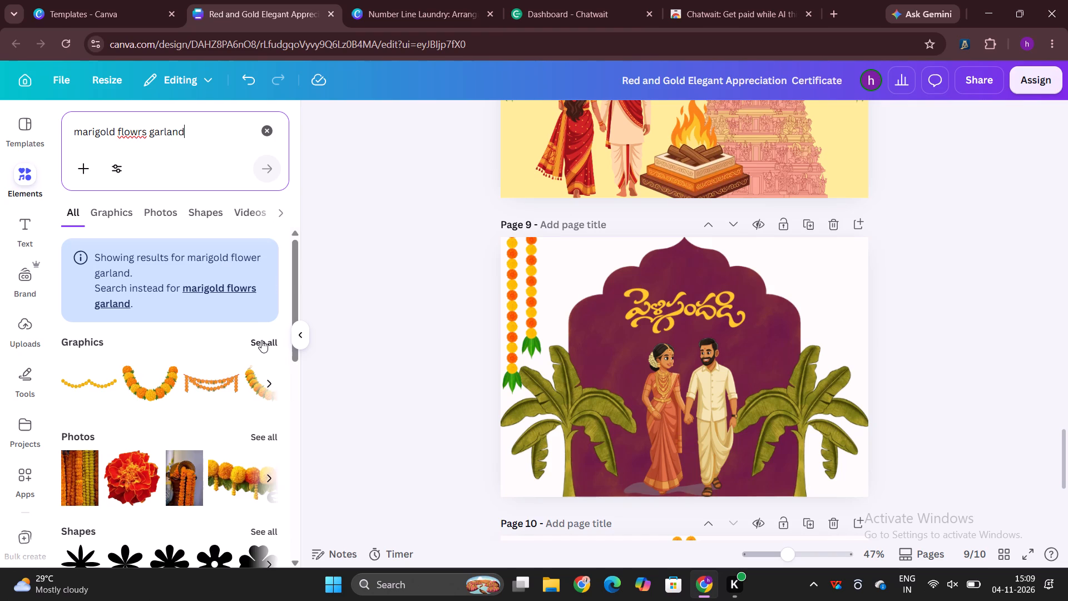
pyautogui.click(261, 340)
# Add the dense orange-and-red marigold garland graphic to page 9, widen it, and place it over the page's upper-left corner.
pyautogui.scroll(-2, 261, 340)
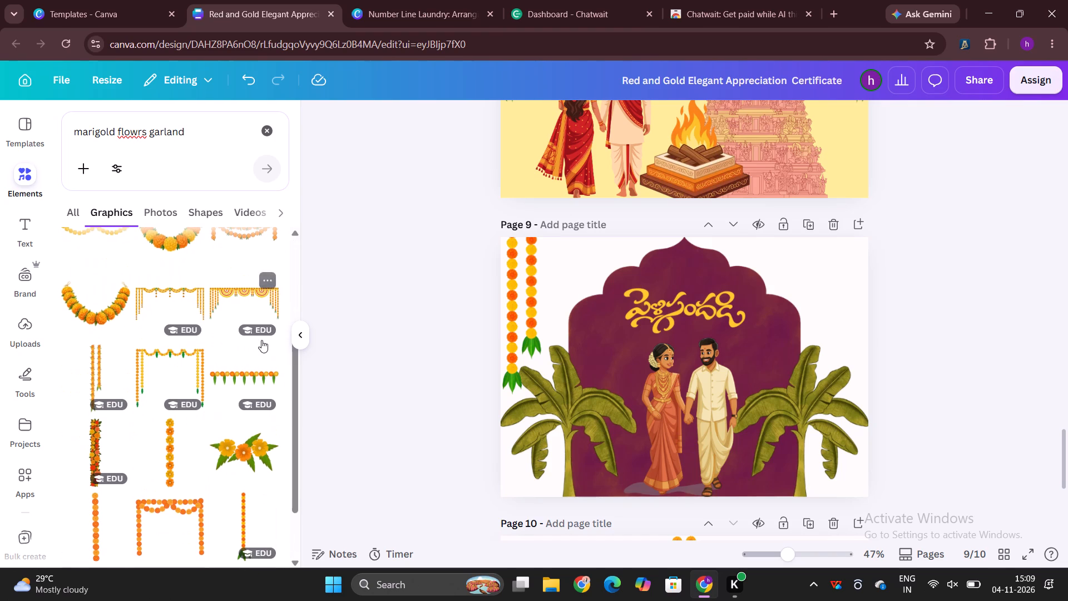
pyautogui.scroll(-2, 261, 340)
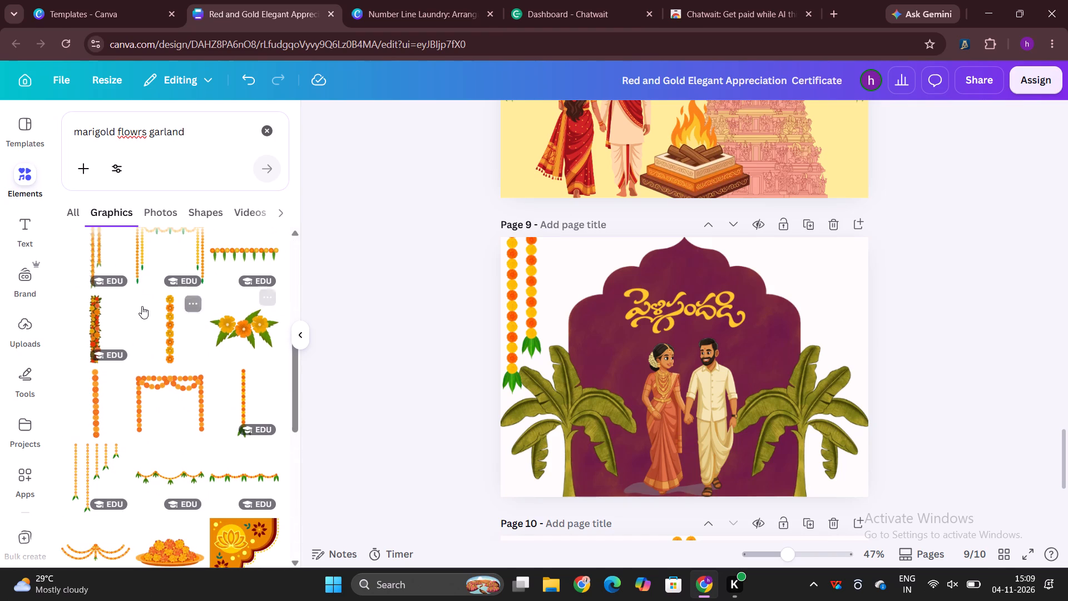
pyautogui.click(91, 315)
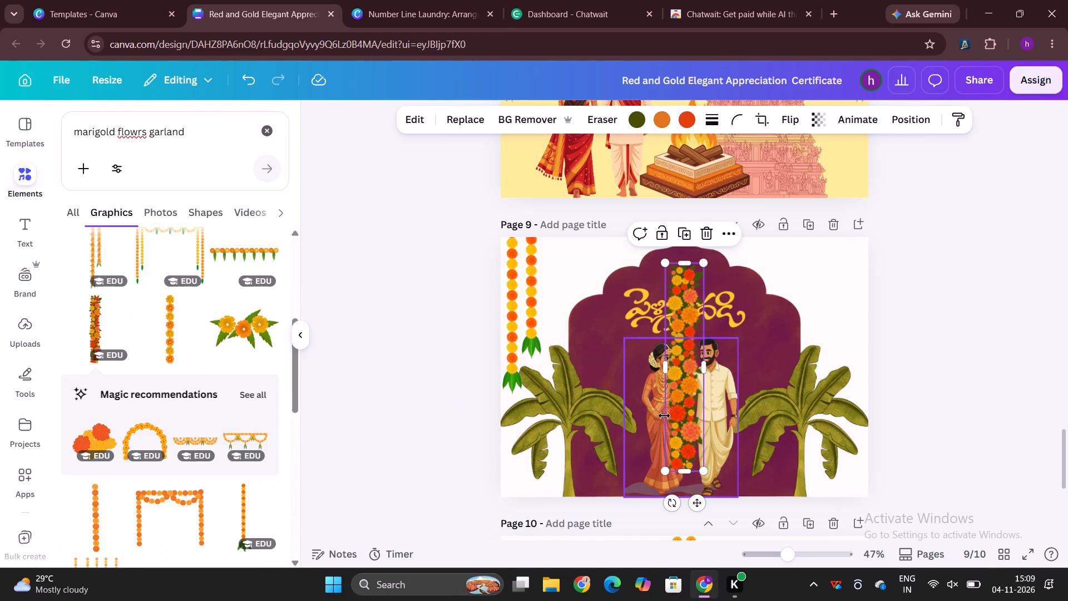
pyautogui.moveTo(670, 411); pyautogui.dragTo(619, 431)
pyautogui.moveTo(656, 329); pyautogui.dragTo(523, 295)
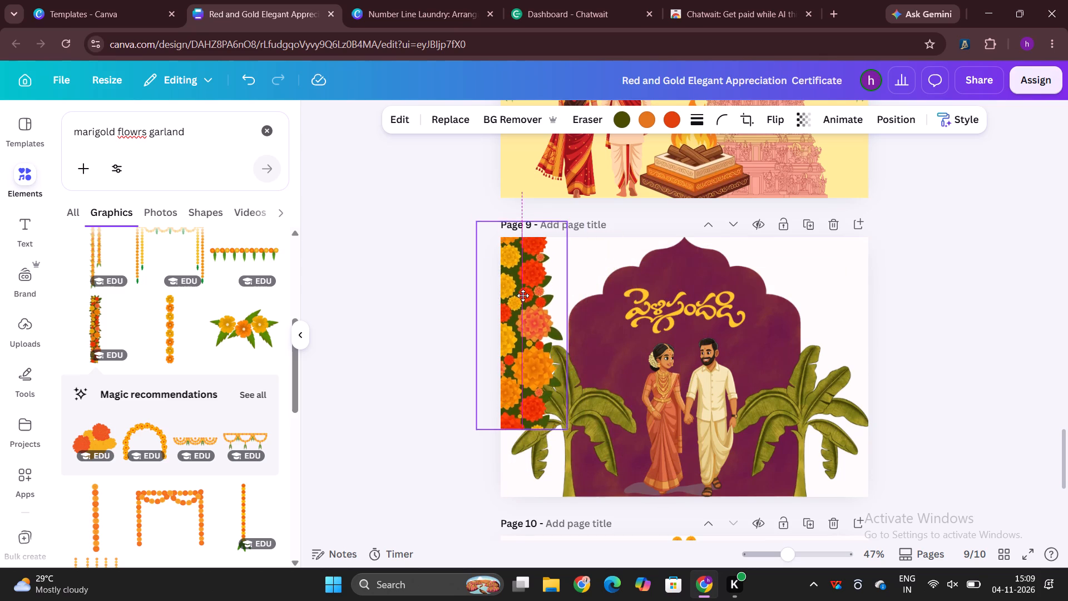
pyautogui.moveTo(523, 295); pyautogui.dragTo(524, 299)
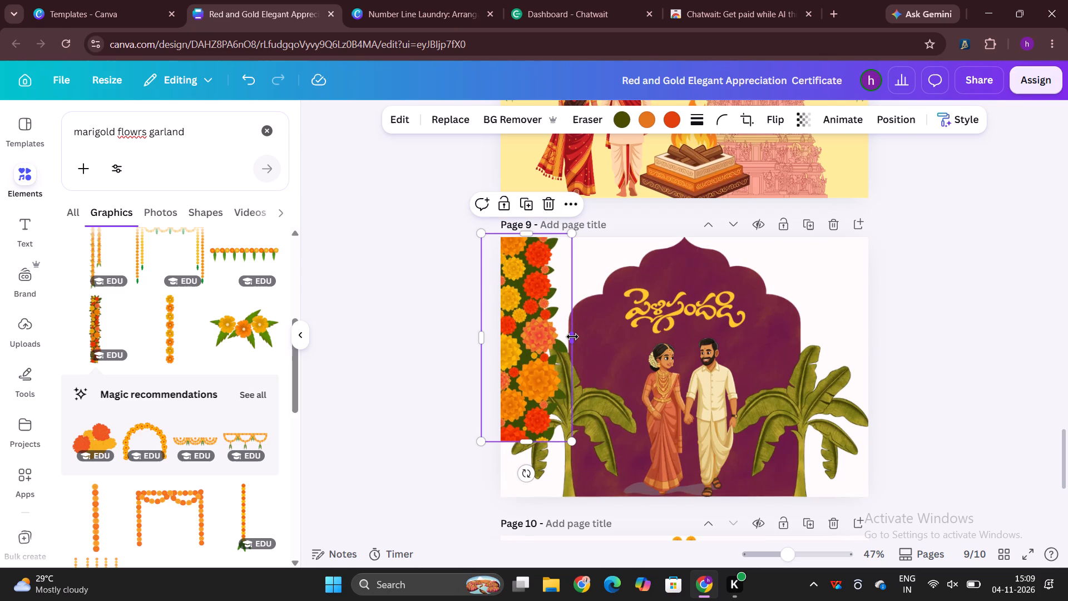
# Widen the dense marigold garland to about 87 mm and raise it partly above page 9, at about X -18.8, Y -58.4 mm.
pyautogui.moveTo(572, 337); pyautogui.dragTo(600, 272)
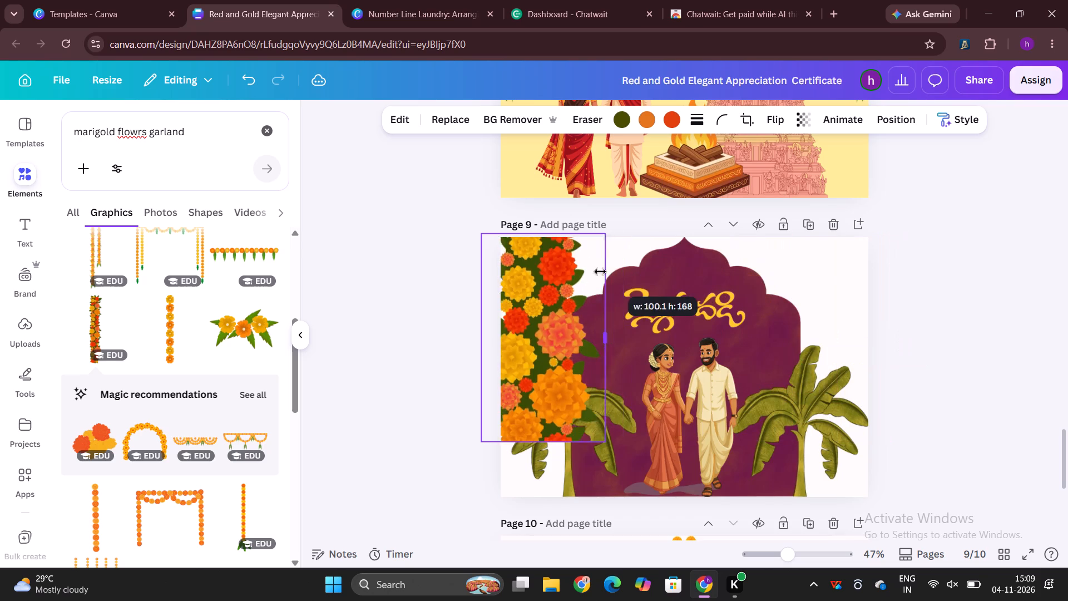
pyautogui.moveTo(600, 272); pyautogui.dragTo(590, 268)
pyautogui.moveTo(540, 280); pyautogui.dragTo(546, 203)
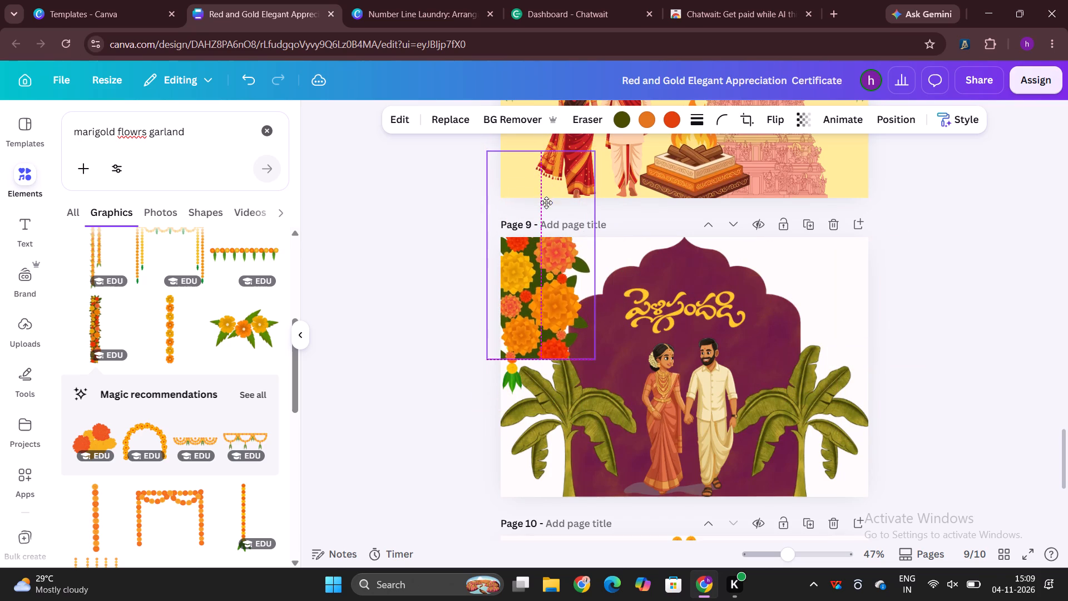
pyautogui.moveTo(546, 203); pyautogui.dragTo(542, 211)
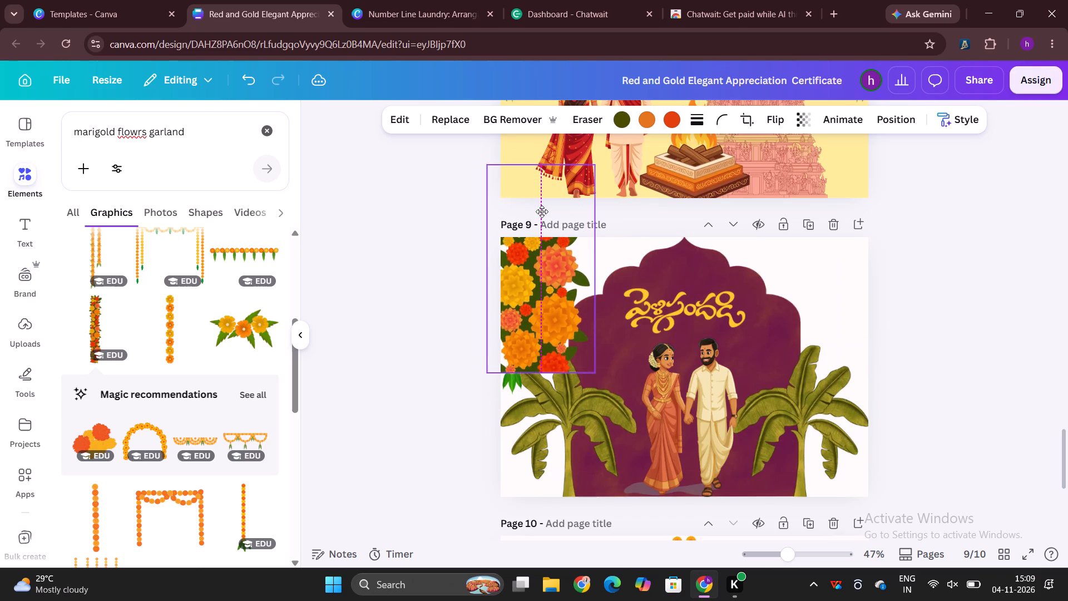
pyautogui.moveTo(542, 211); pyautogui.dragTo(540, 211)
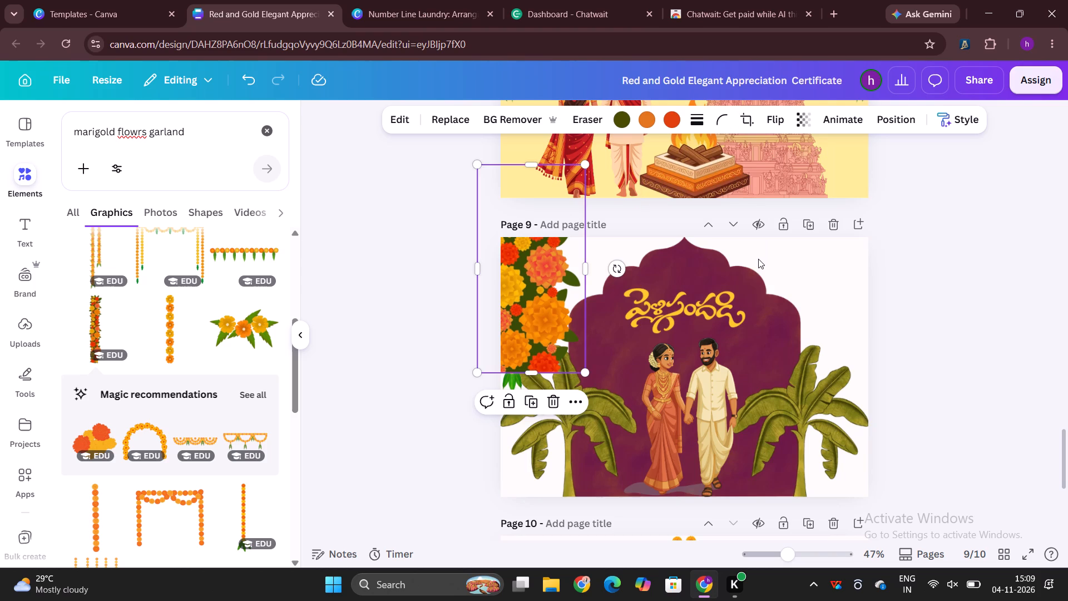
# Send the dense marigold garland one layer backward on page 9.
pyautogui.click(758, 259)
pyautogui.click(554, 279)
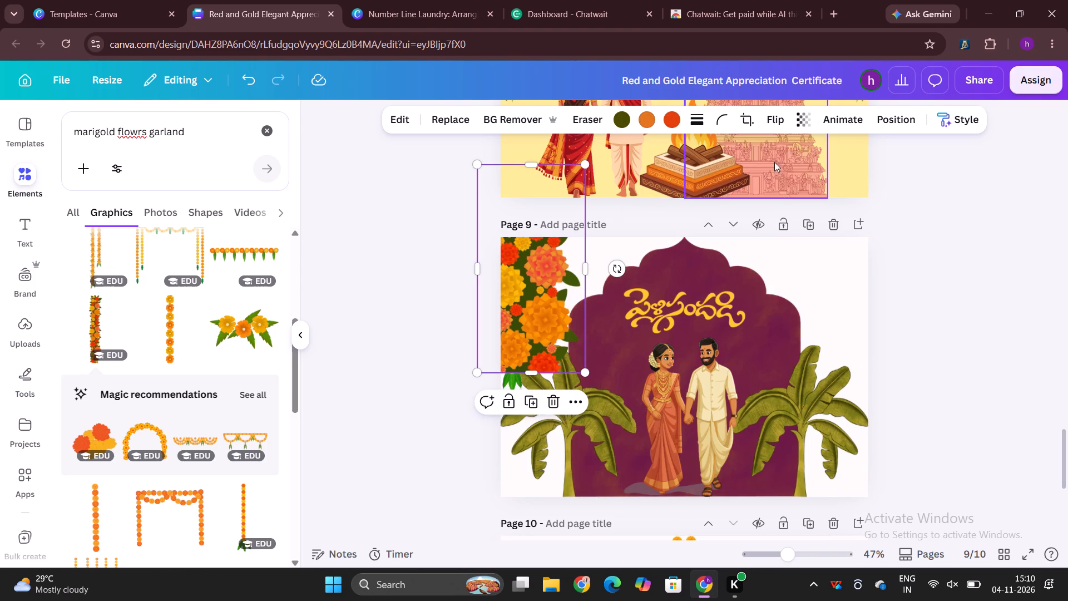
pyautogui.click(898, 125)
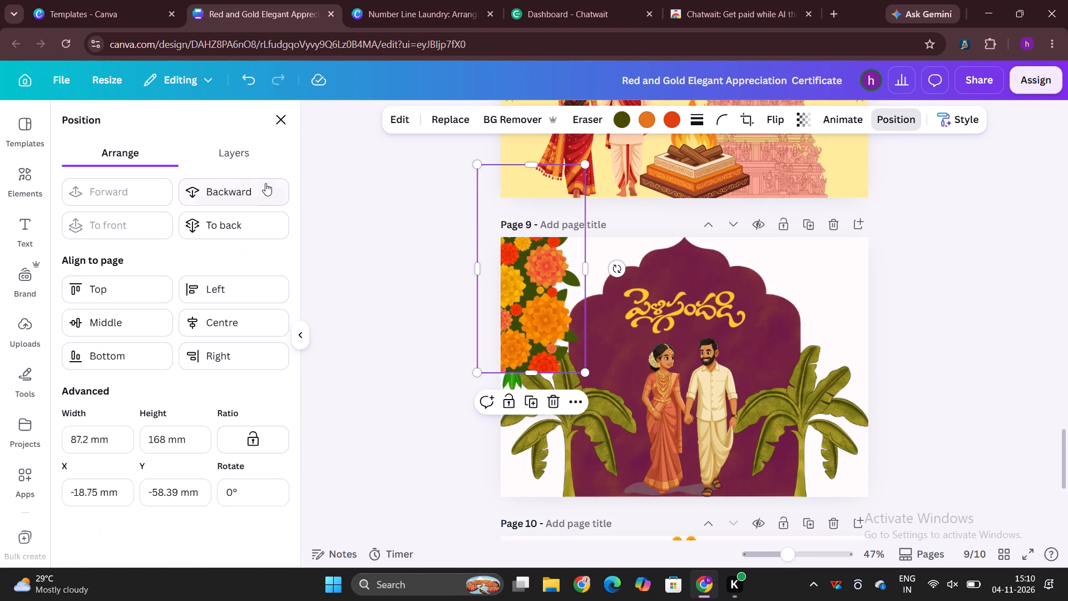
pyautogui.click(263, 185)
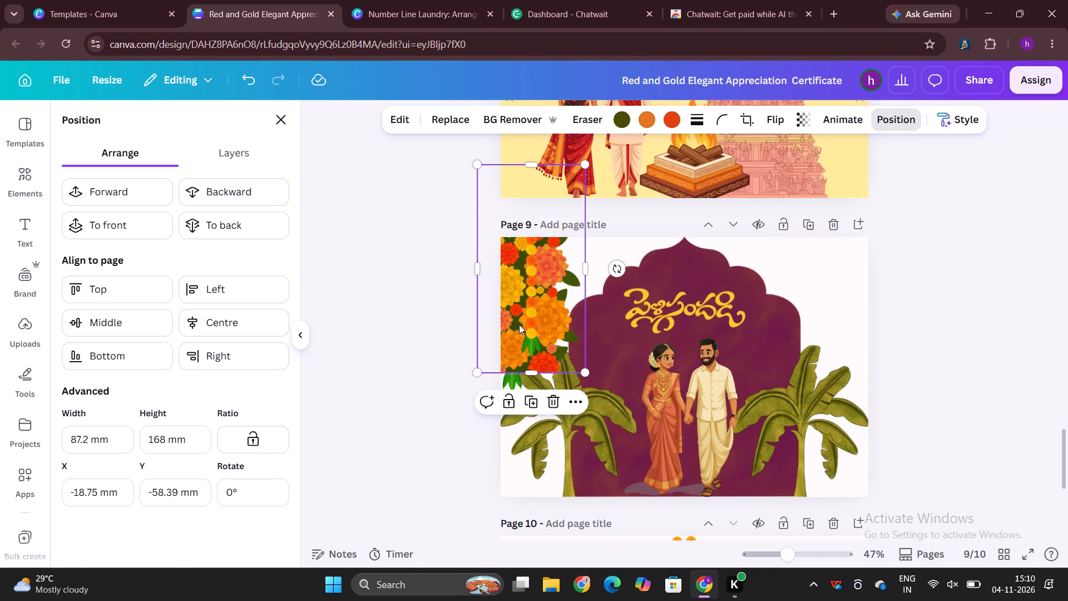
# Move the shorter marigold string out from the dense garland and off page 9.
pyautogui.click(528, 323)
pyautogui.moveTo(528, 323); pyautogui.dragTo(589, 600)
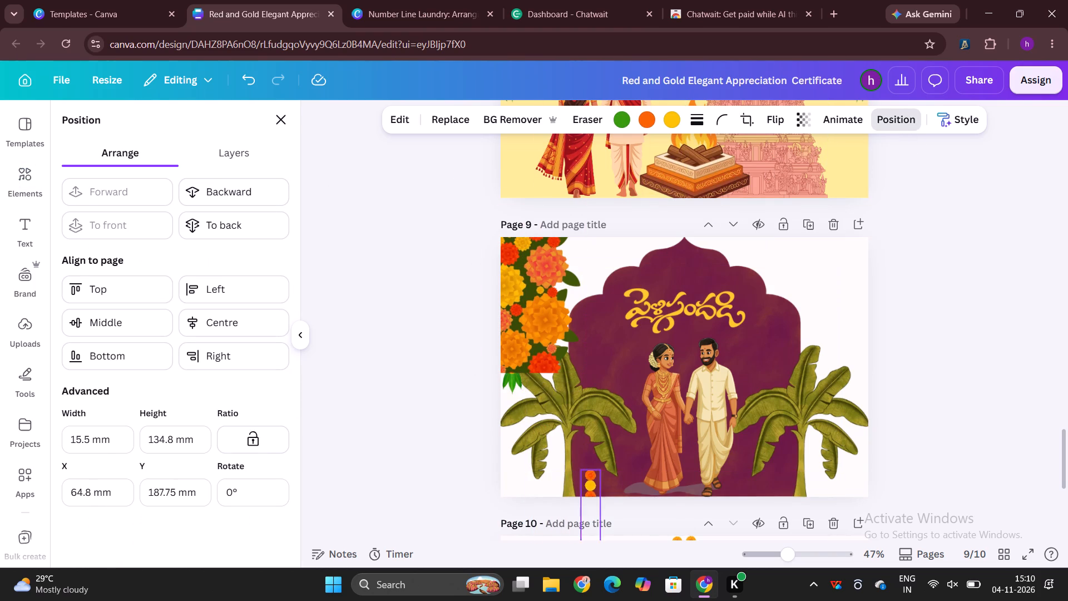
pyautogui.moveTo(589, 600); pyautogui.dragTo(921, 600)
# Duplicate the dense marigold garland and place the copy beside it at about X 40.5, Y -67.1 mm.
pyautogui.click(544, 279)
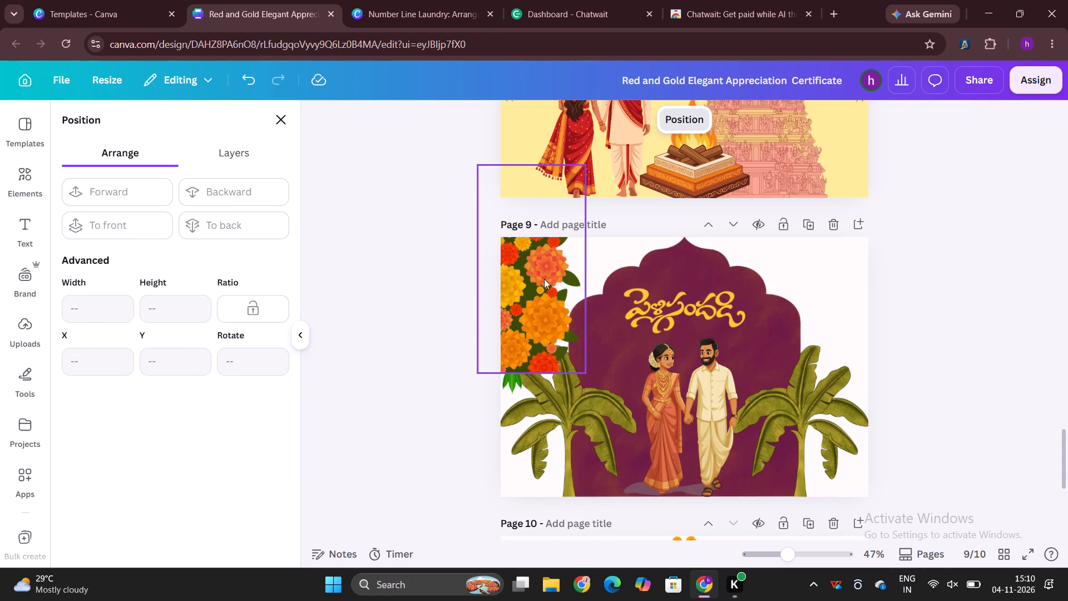
pyautogui.click(531, 402)
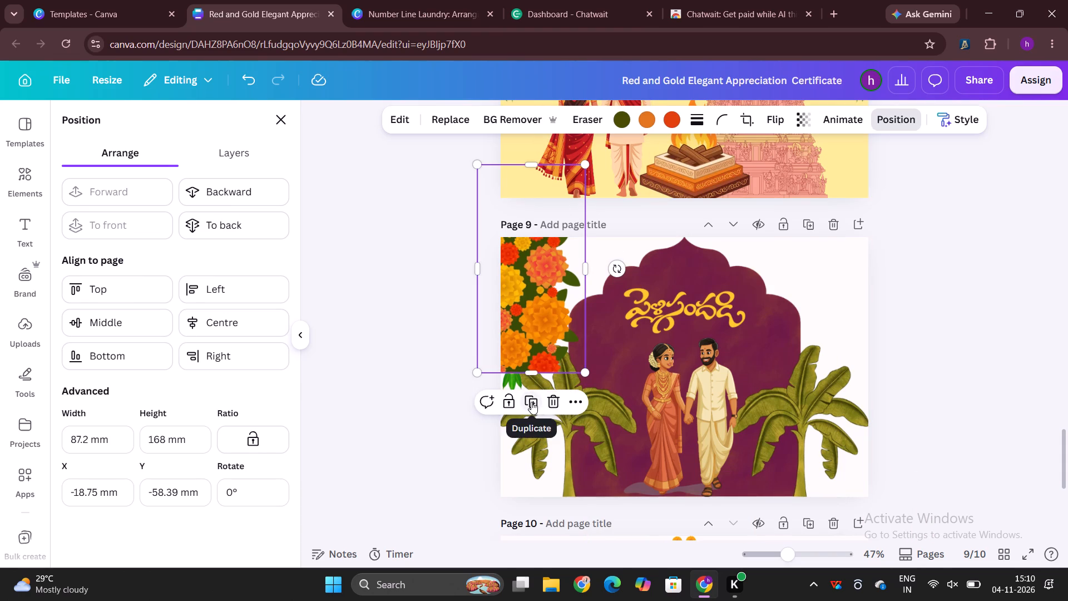
pyautogui.moveTo(557, 292); pyautogui.dragTo(625, 279)
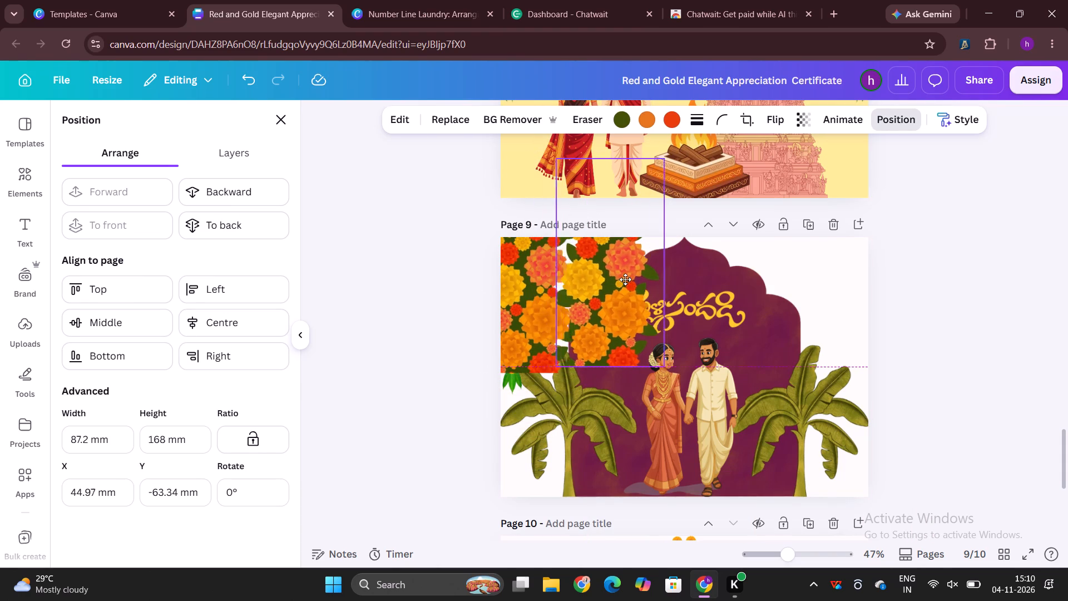
pyautogui.moveTo(625, 279); pyautogui.dragTo(632, 274)
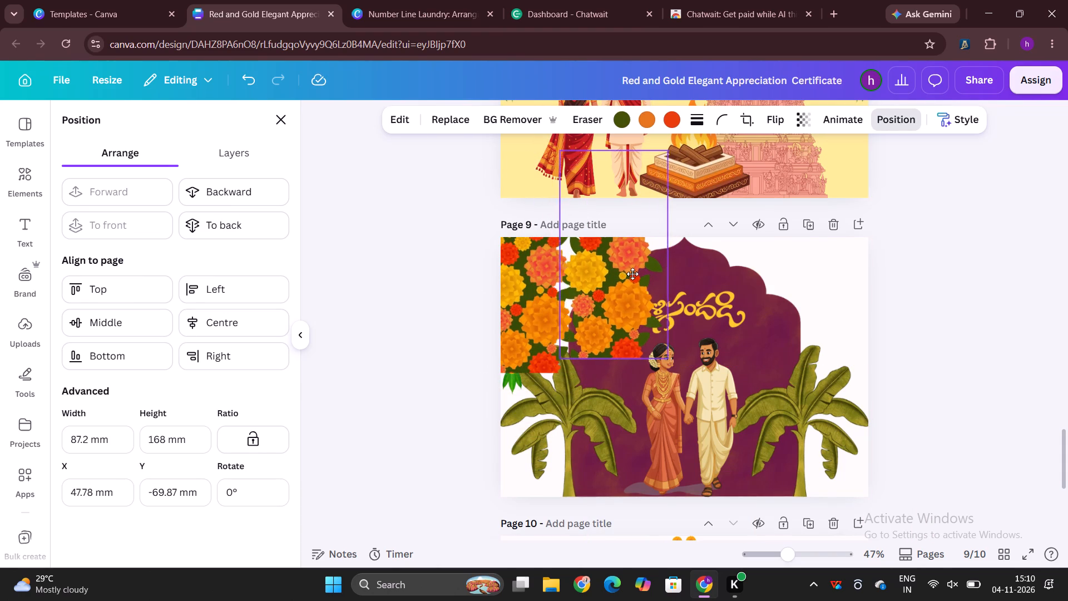
pyautogui.moveTo(632, 274); pyautogui.dragTo(625, 277)
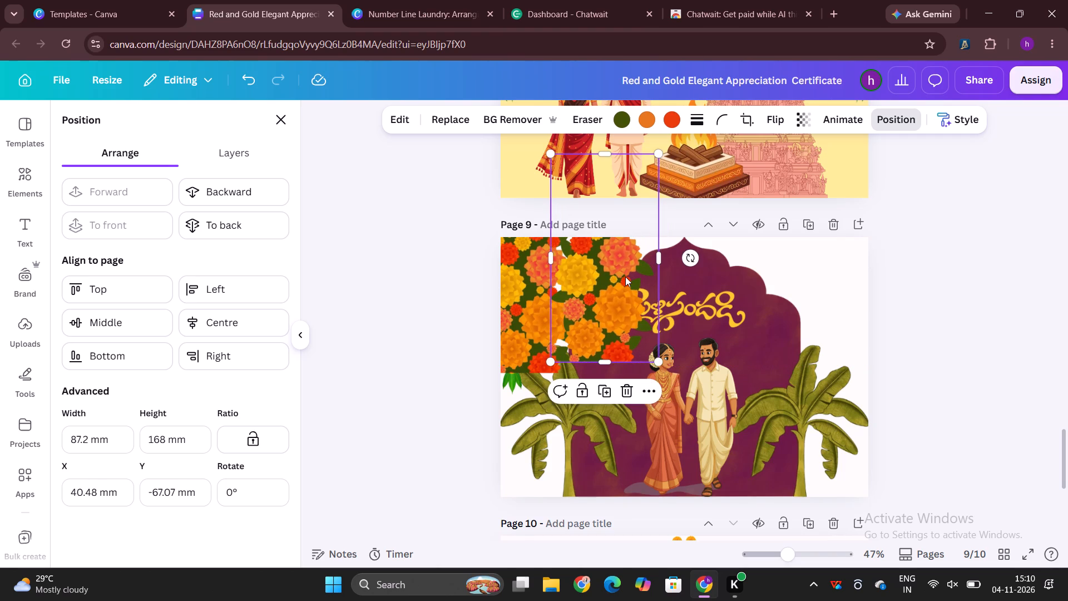
# Duplicate the second dense marigold garland to extend the floral row along the page's top edge.
pyautogui.click(603, 392)
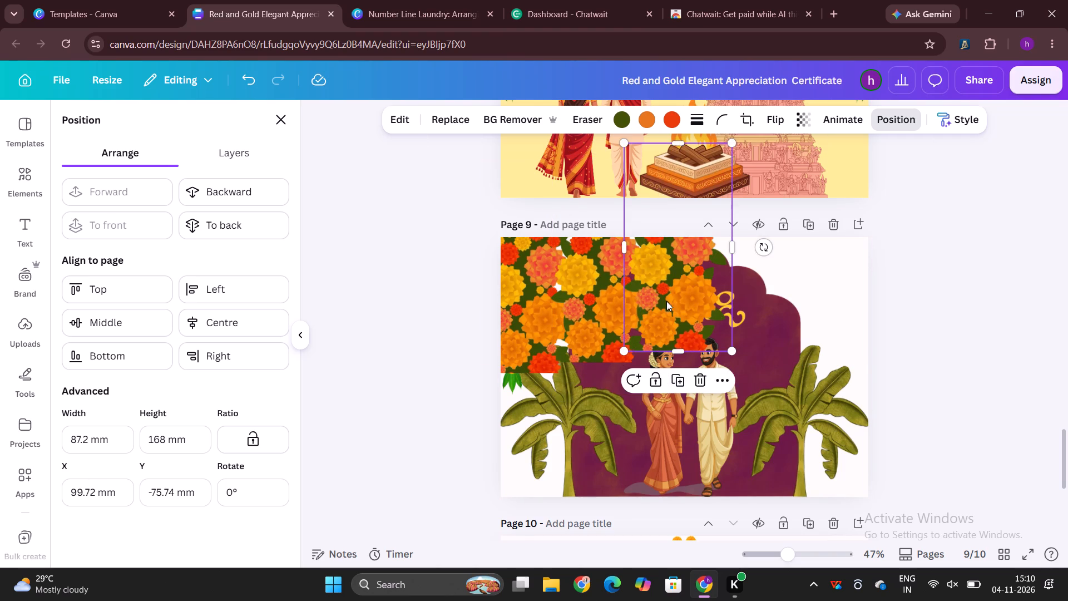
# Duplicate the newest dense marigold garland three times, extending the floral row to page 9's right edge at about X 277.4 mm.
pyautogui.click(679, 378)
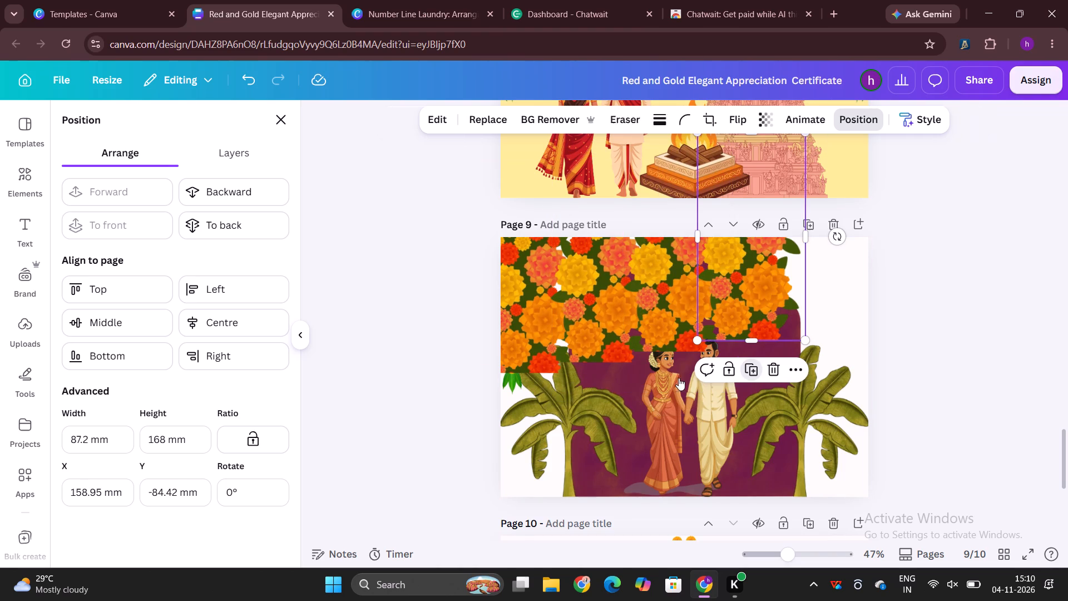
pyautogui.click(749, 366)
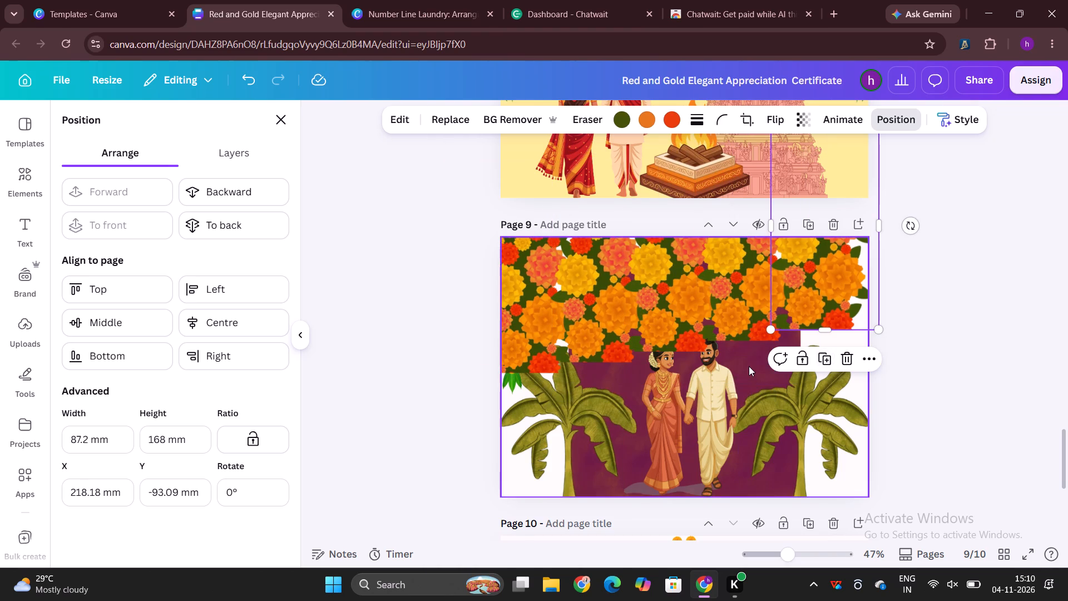
pyautogui.click(819, 358)
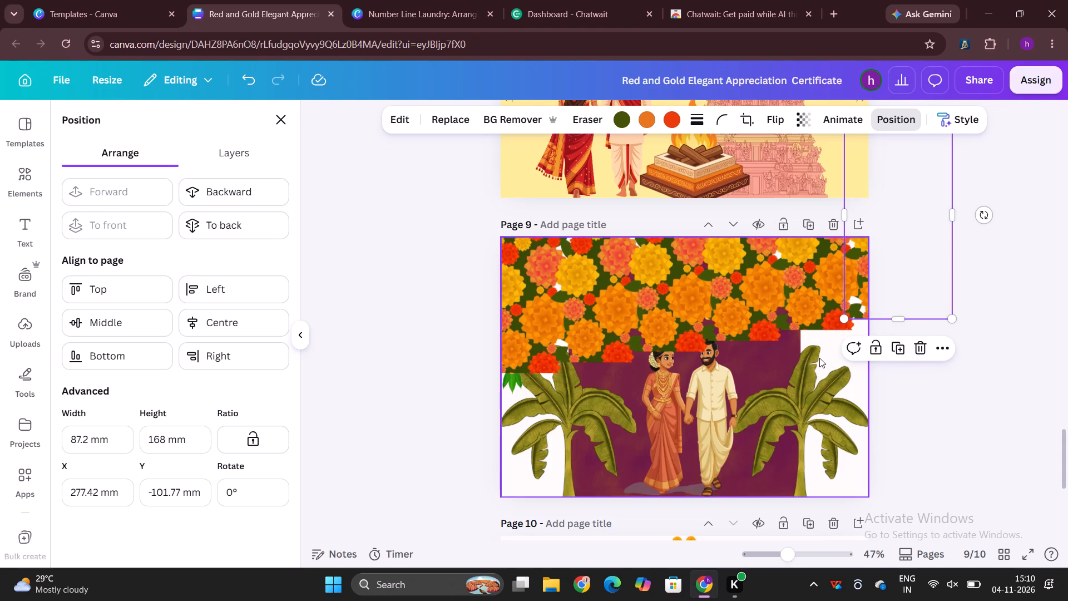
# Send the rightmost garland copy behind the purple arch image and the three copies beside it one layer backward each.
pyautogui.click(896, 128)
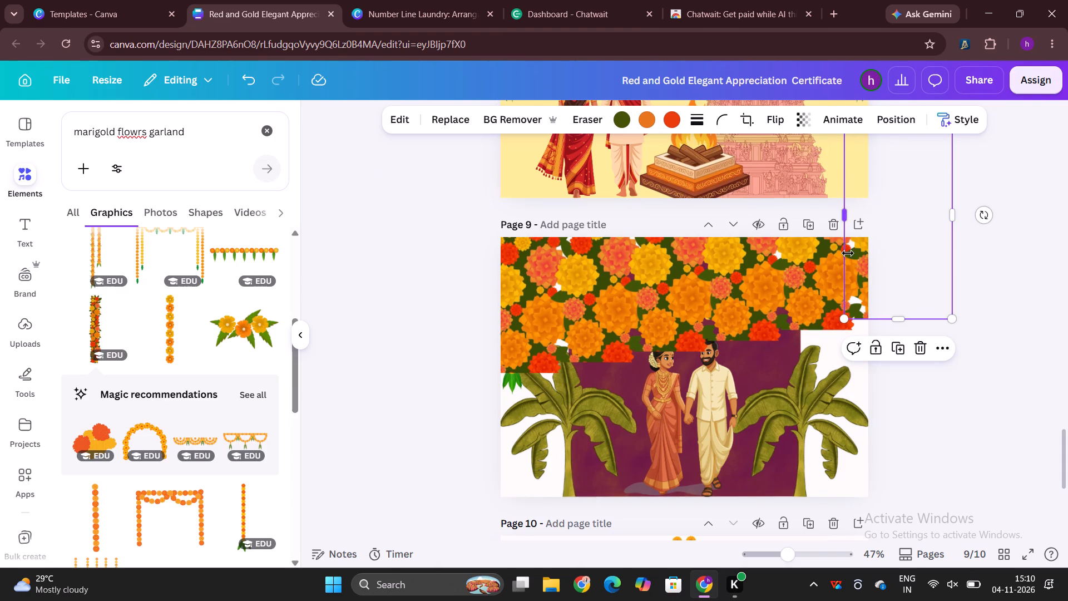
pyautogui.click(897, 122)
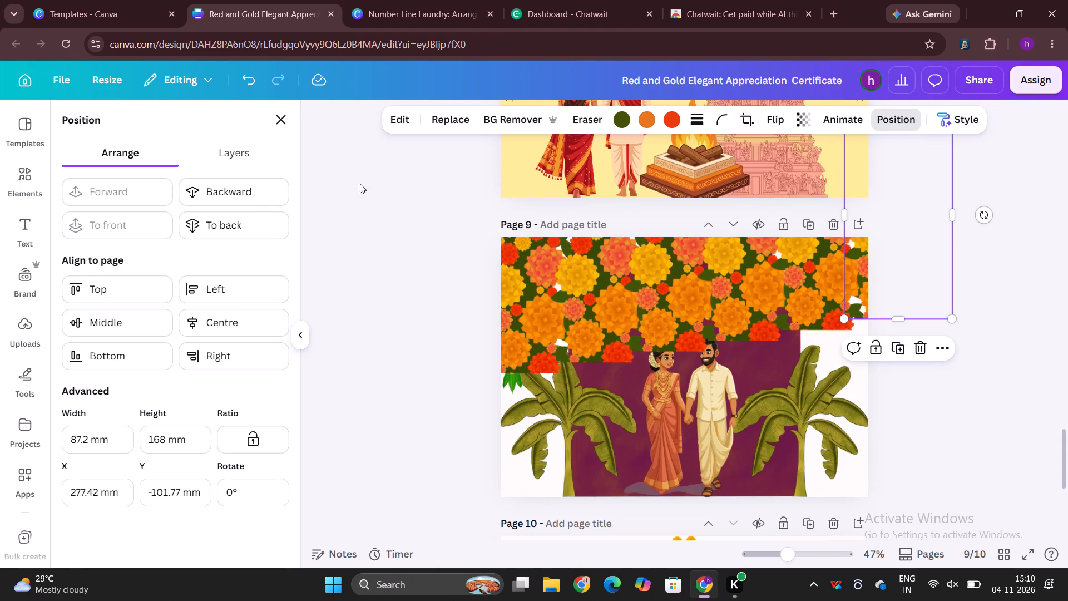
pyautogui.doubleClick(254, 193)
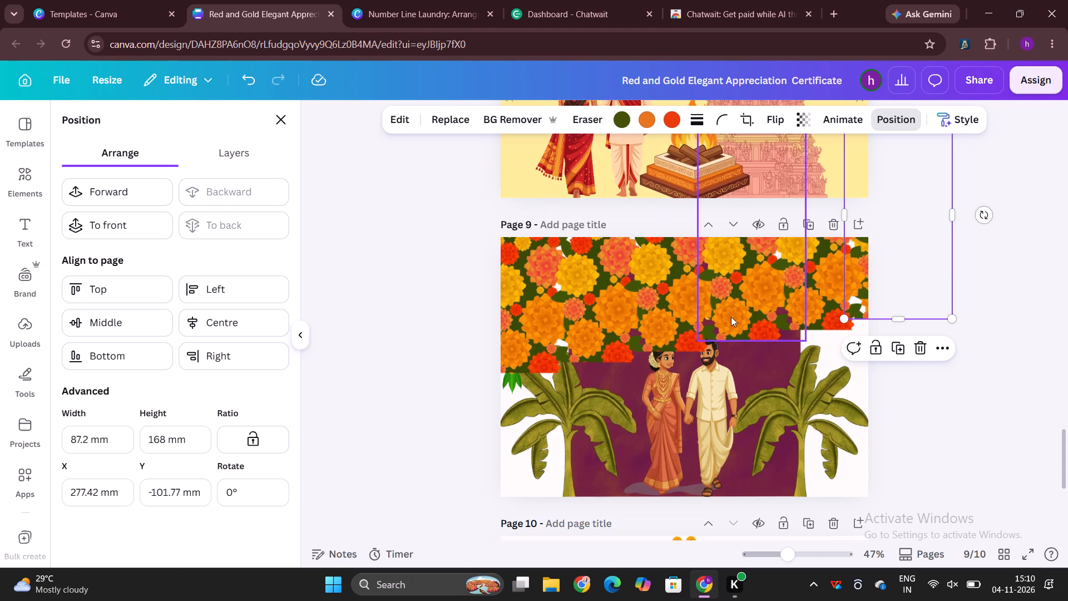
pyautogui.click(806, 303)
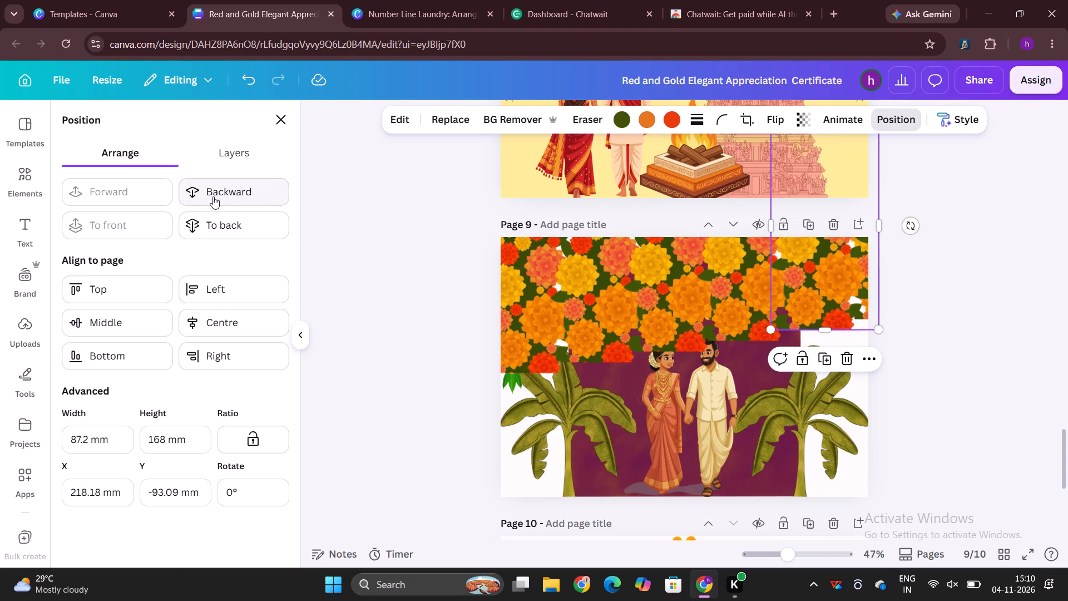
pyautogui.click(213, 196)
pyautogui.click(741, 312)
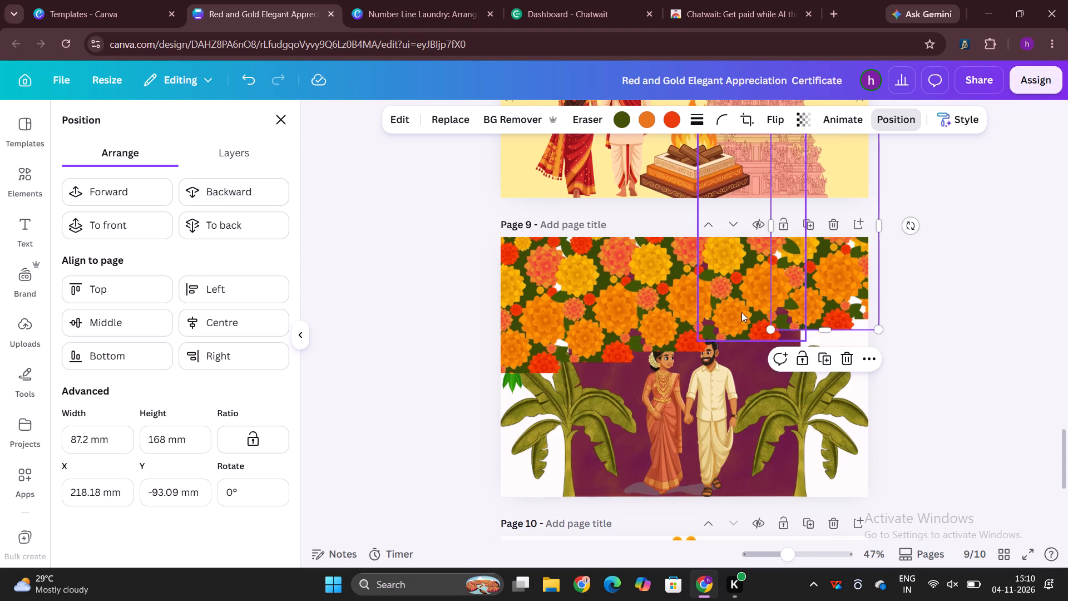
pyautogui.click(242, 192)
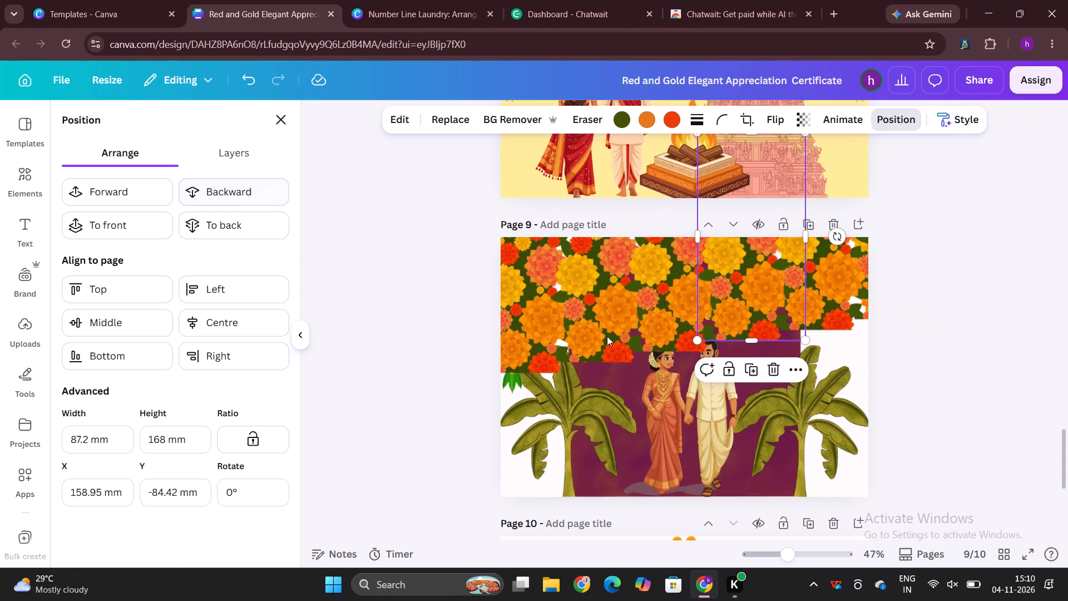
pyautogui.click(687, 295)
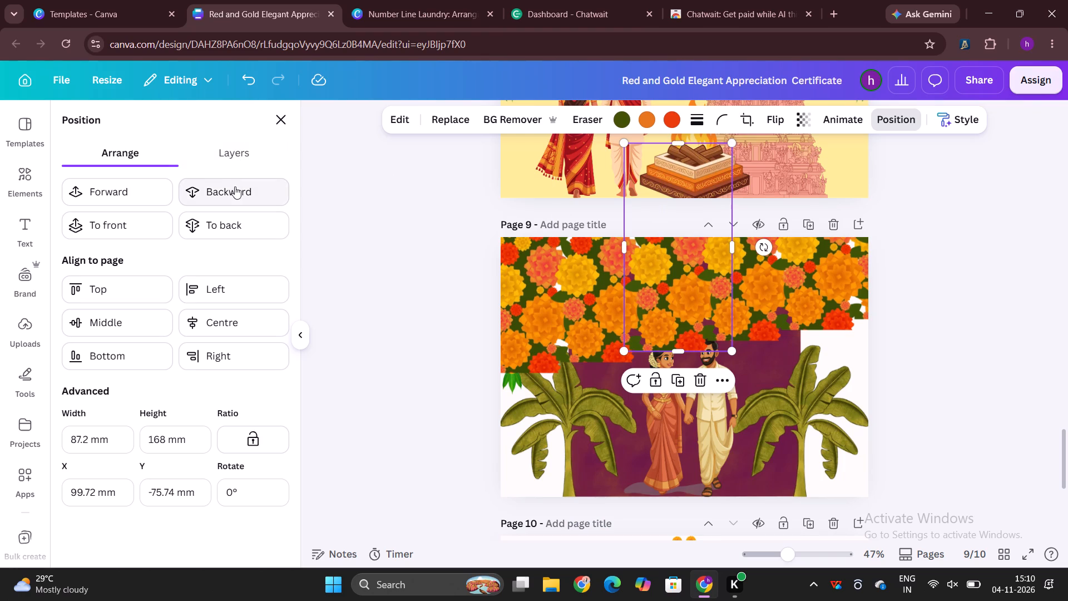
pyautogui.click(235, 186)
# Send the garland copies at about X 40.5, 99.7 and 159 mm behind the purple arch image.
pyautogui.click(601, 331)
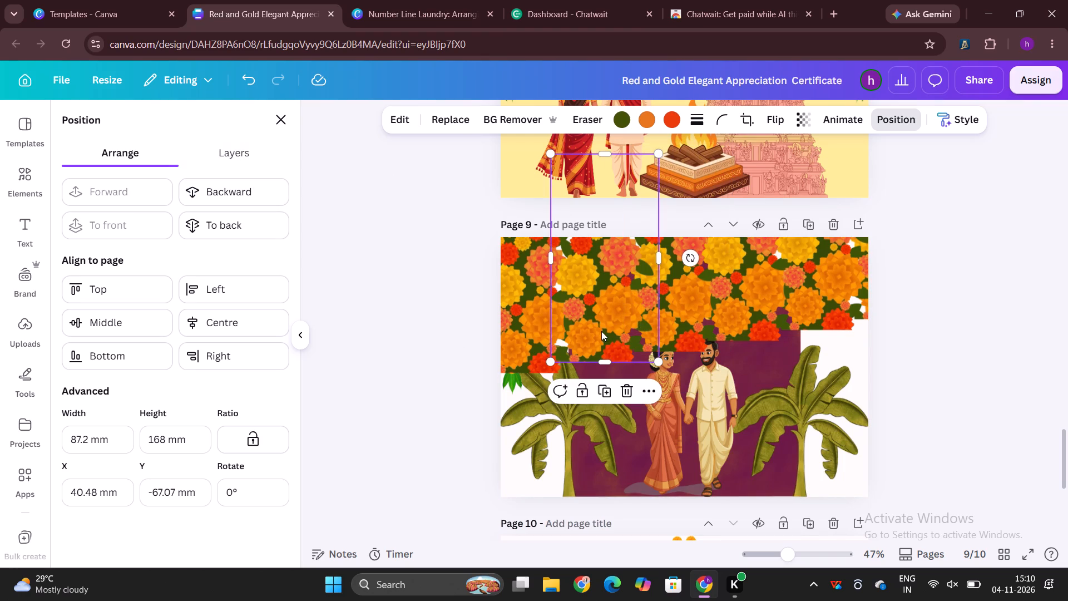
pyautogui.click(240, 197)
pyautogui.tripleClick(240, 197)
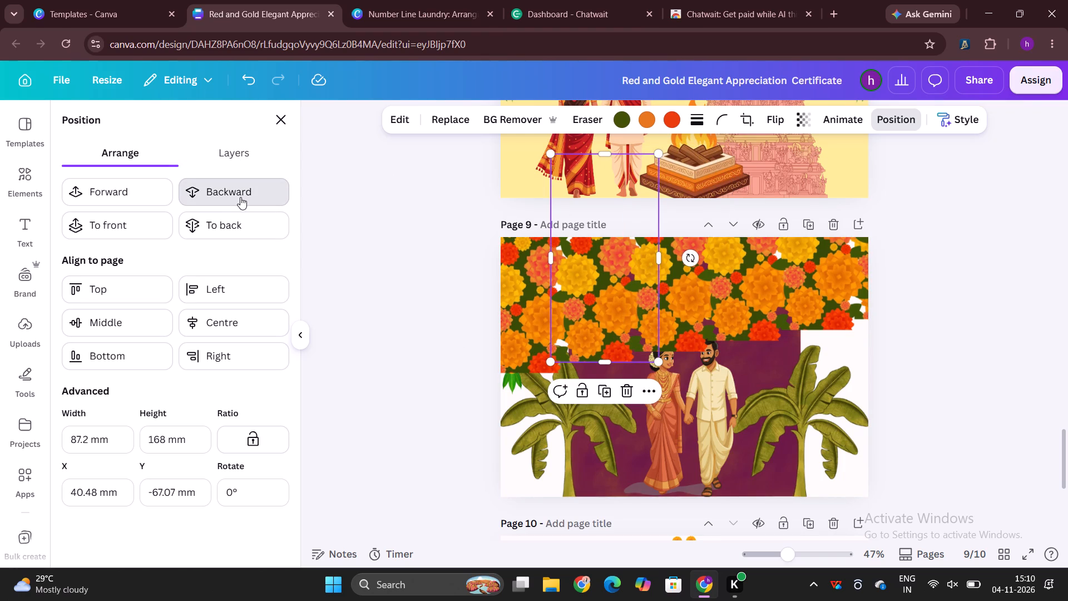
pyautogui.tripleClick(240, 197)
pyautogui.click(240, 197)
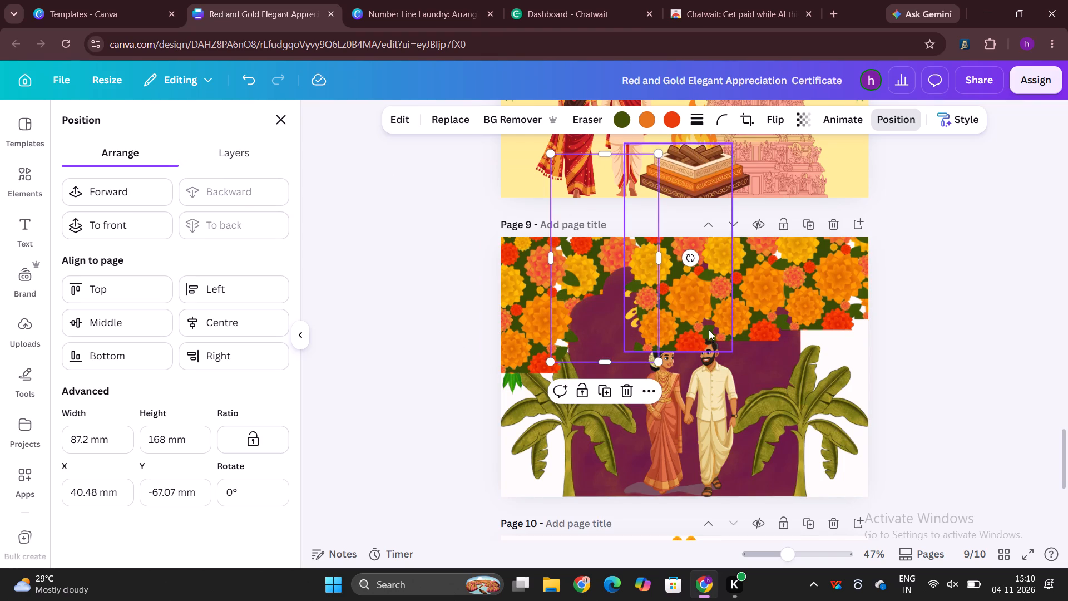
pyautogui.click(653, 299)
pyautogui.click(653, 299)
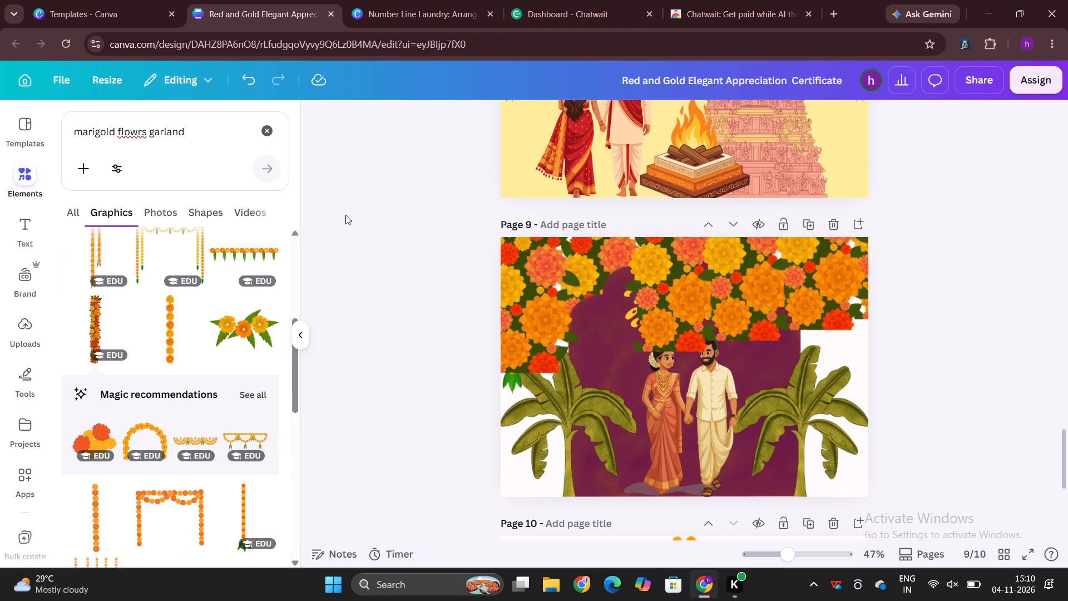
pyautogui.click(655, 287)
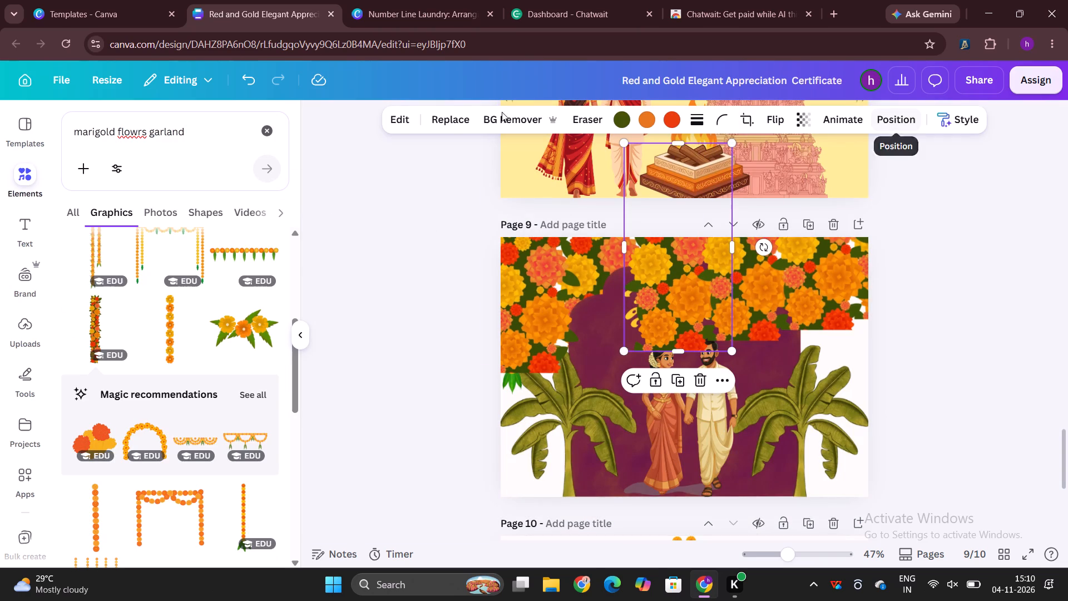
pyautogui.click(901, 119)
pyautogui.tripleClick(249, 190)
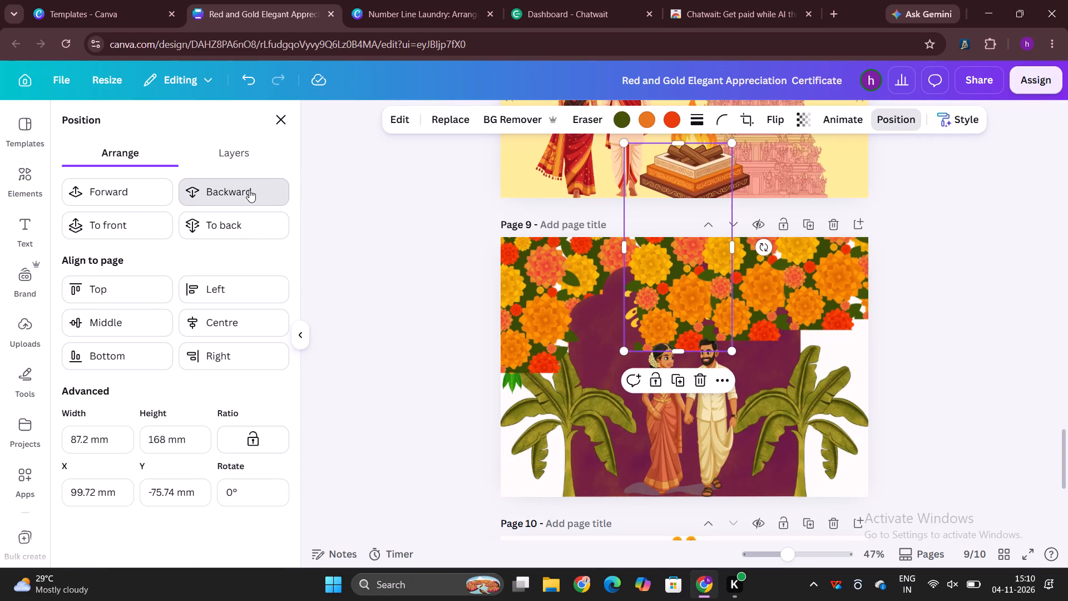
pyautogui.doubleClick(249, 190)
pyautogui.click(753, 308)
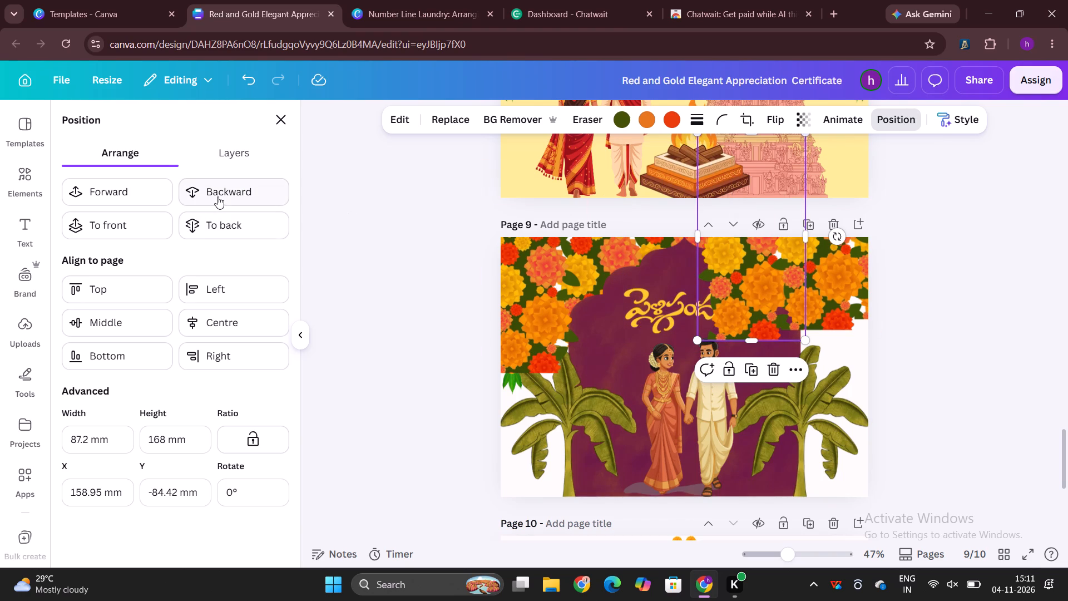
pyautogui.tripleClick(217, 196)
pyautogui.click(217, 196)
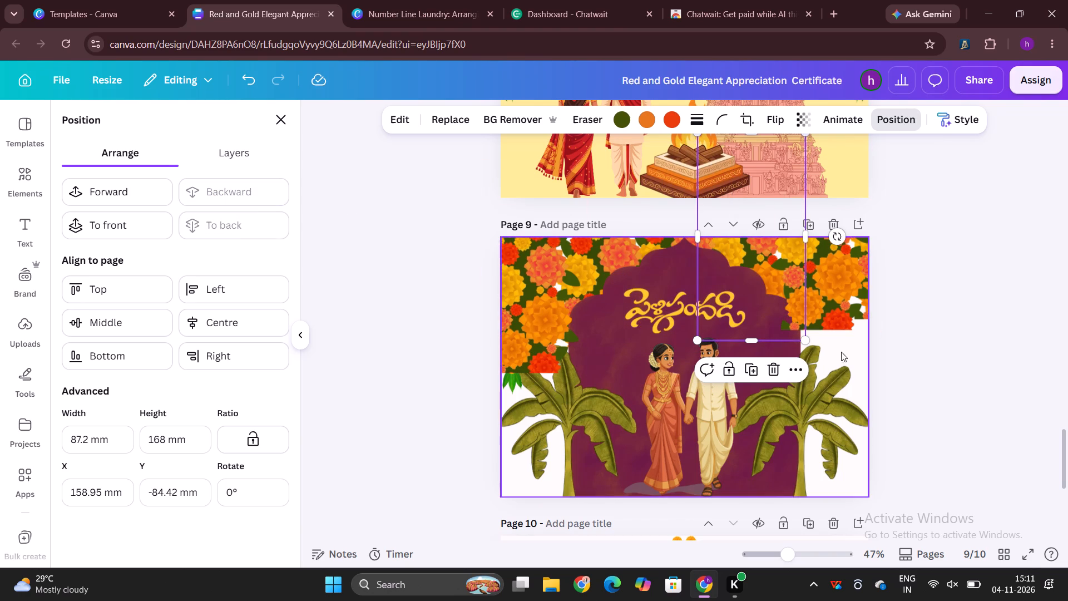
# Delete the dense garland copy at about X 218.2 mm and the one at page 9's left edge.
pyautogui.click(839, 293)
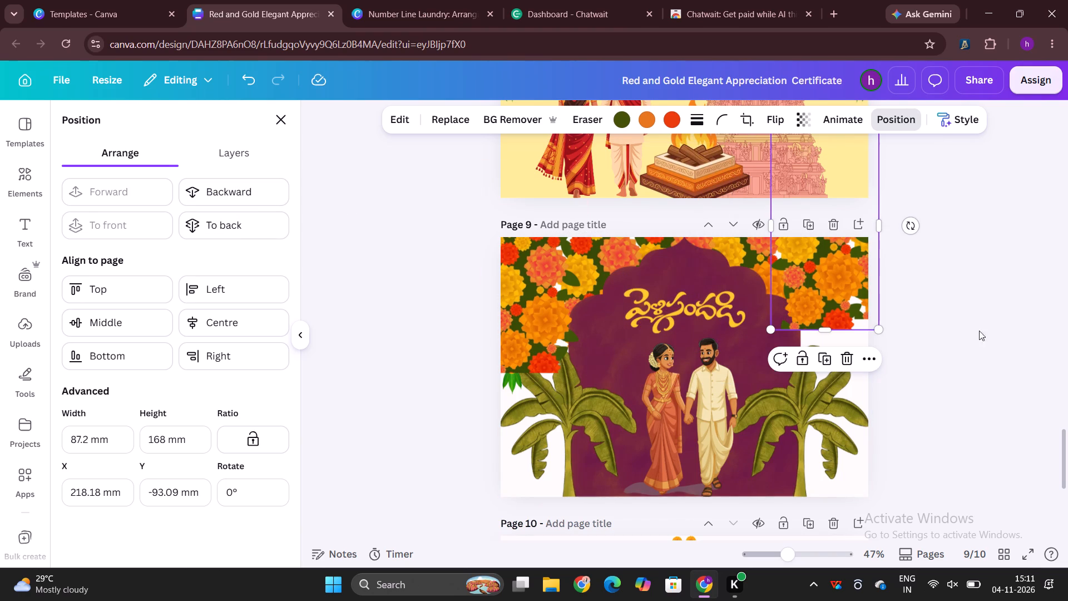
pyautogui.click(1035, 317)
pyautogui.click(1035, 317)
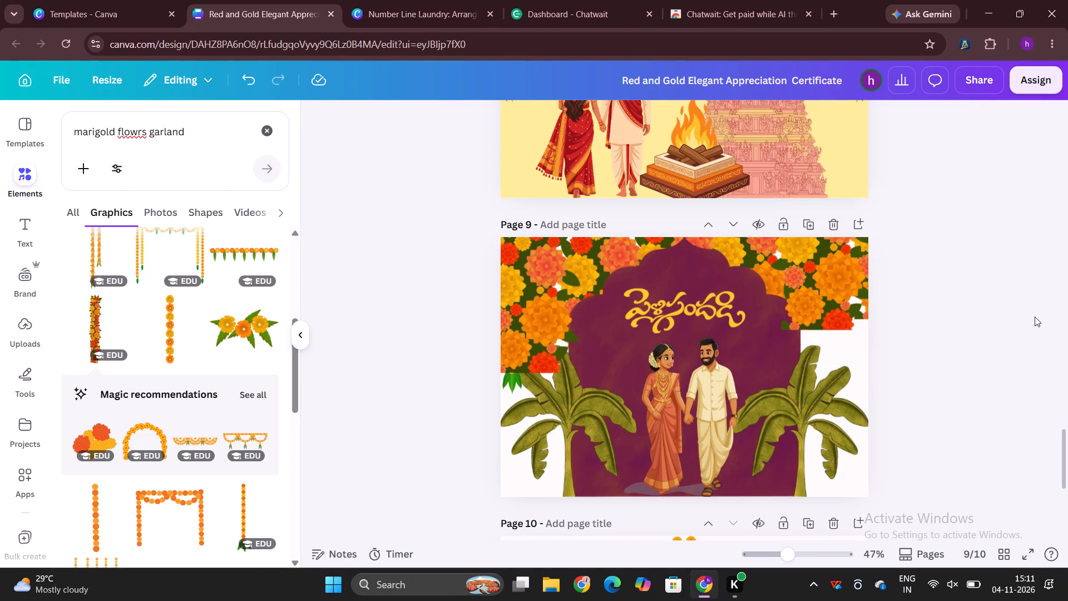
pyautogui.click(808, 264)
pyautogui.press('BackSpace')
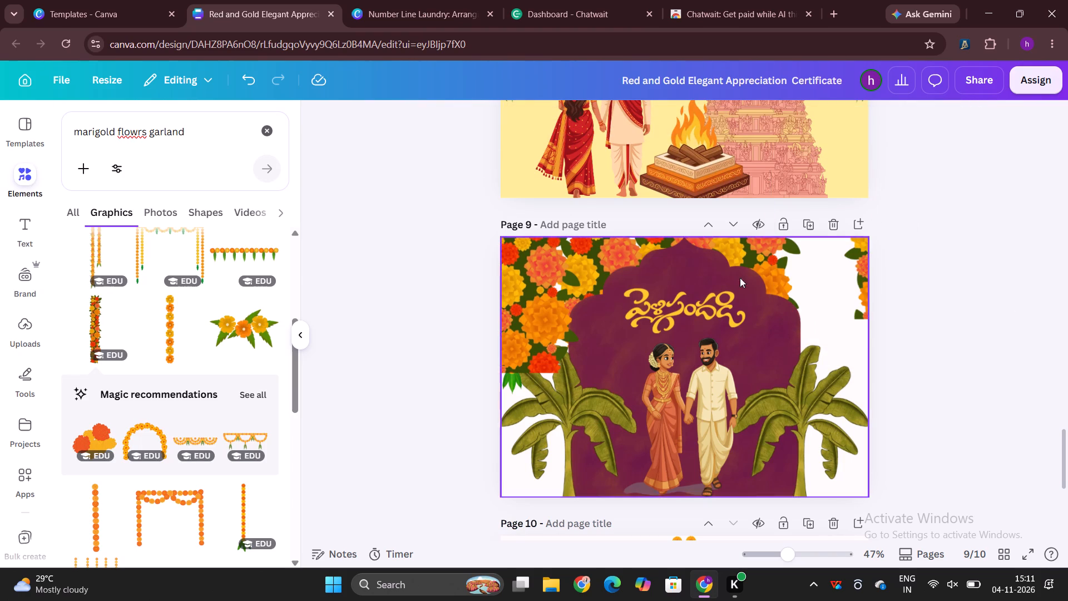
pyautogui.click(525, 297)
pyautogui.press('BackSpace')
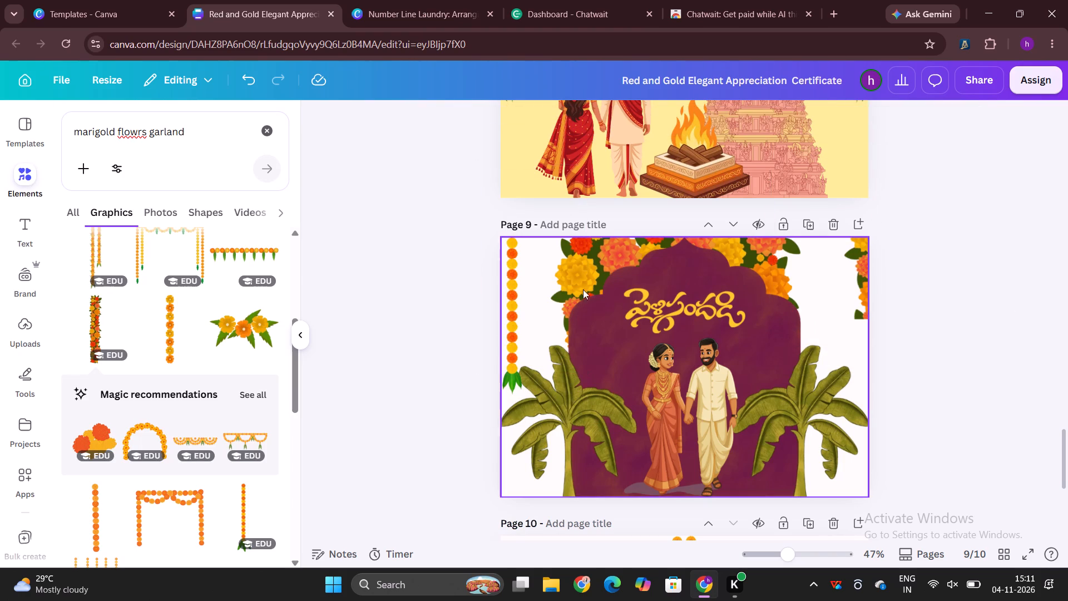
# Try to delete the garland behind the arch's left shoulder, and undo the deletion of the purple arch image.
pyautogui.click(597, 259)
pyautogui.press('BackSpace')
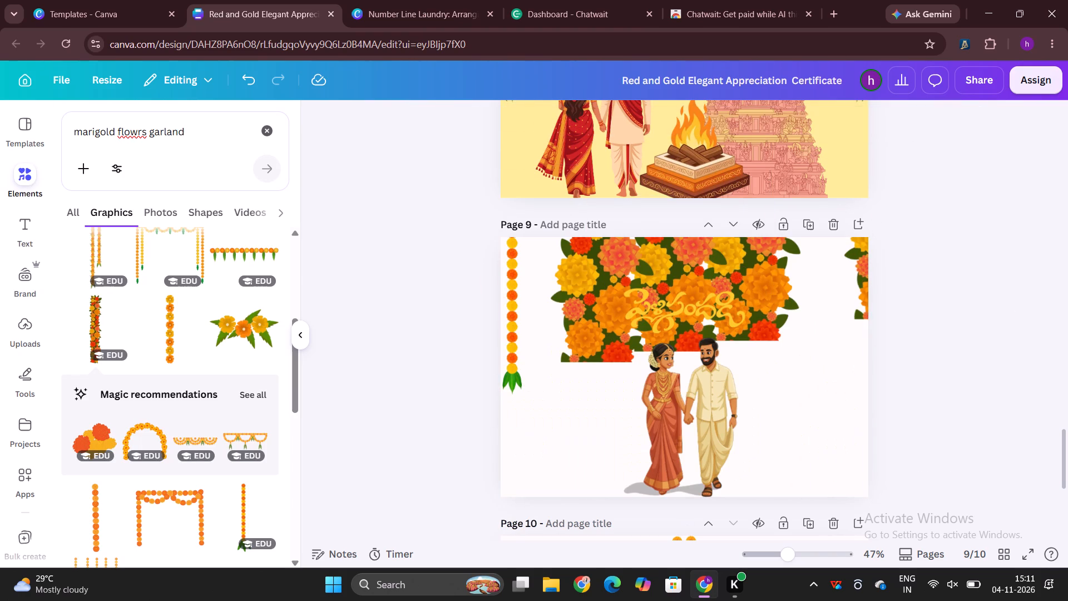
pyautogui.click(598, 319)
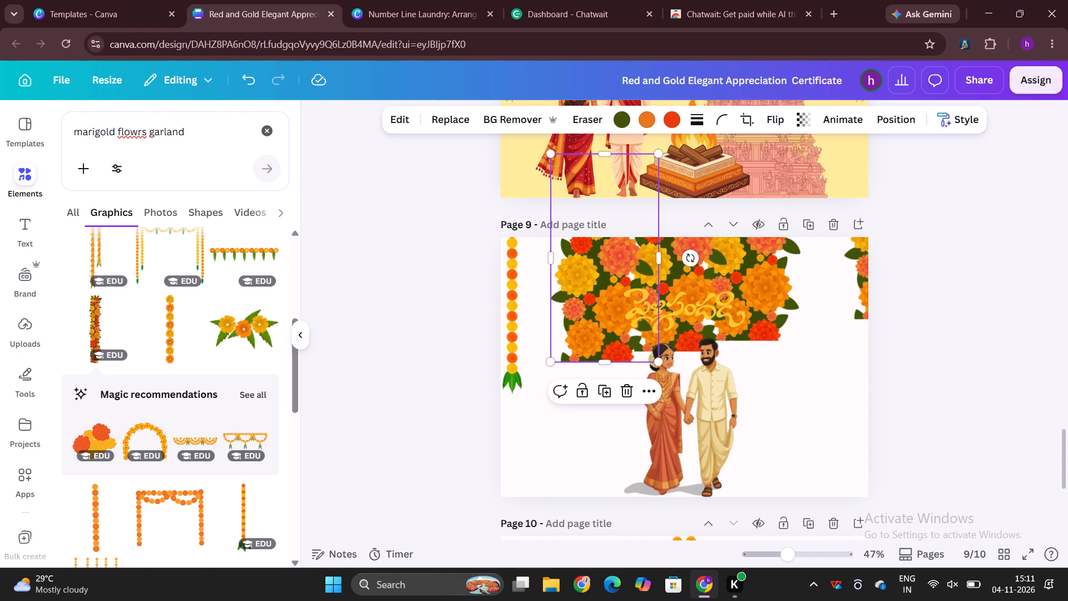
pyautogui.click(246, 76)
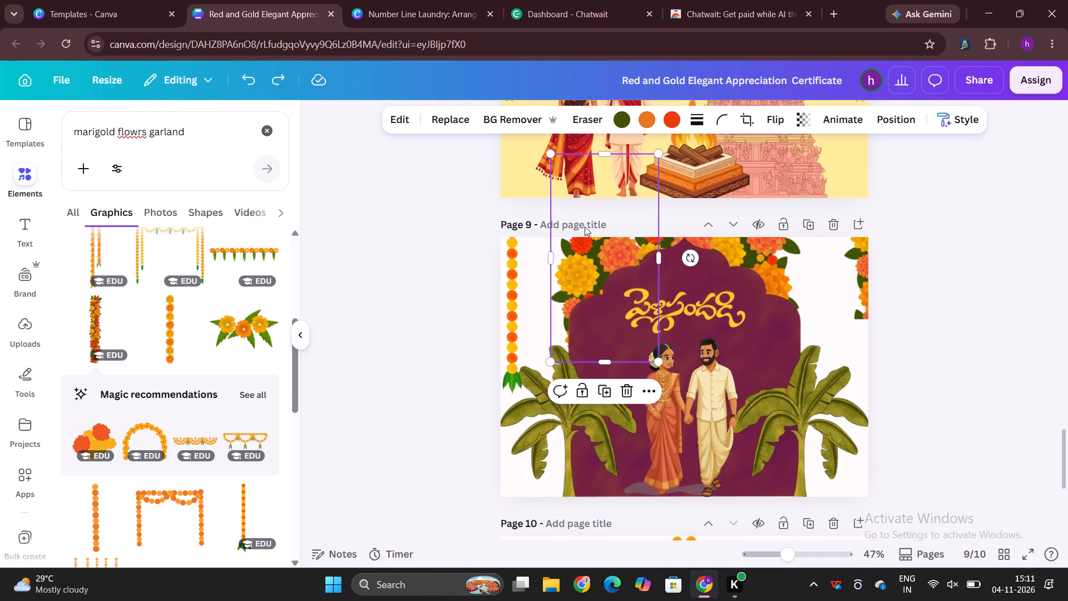
# Move the garland behind the arch's left shoulder off page 9.
pyautogui.moveTo(597, 246); pyautogui.dragTo(194, 109)
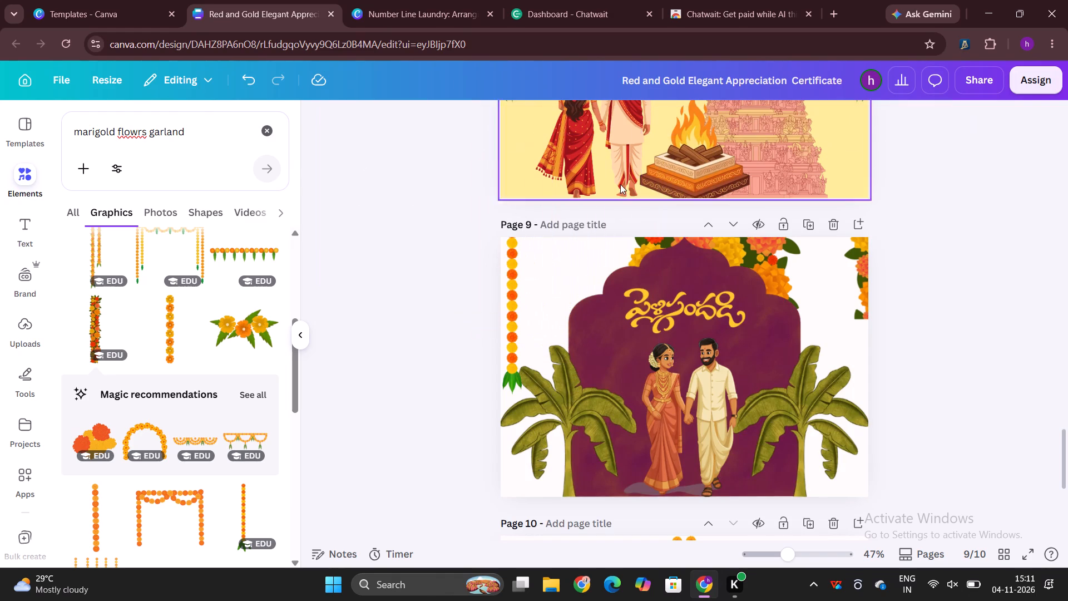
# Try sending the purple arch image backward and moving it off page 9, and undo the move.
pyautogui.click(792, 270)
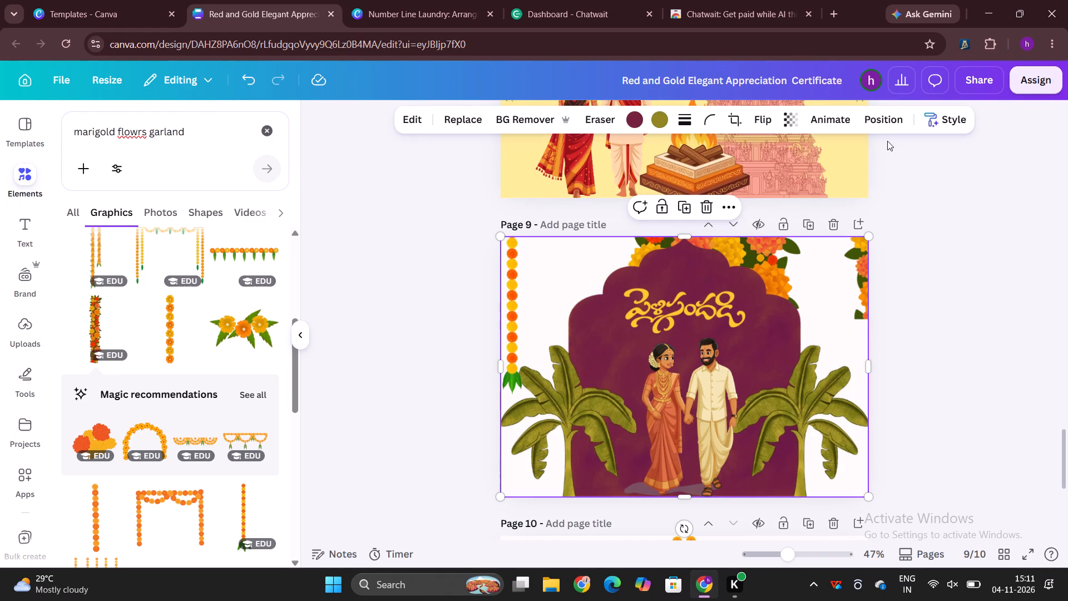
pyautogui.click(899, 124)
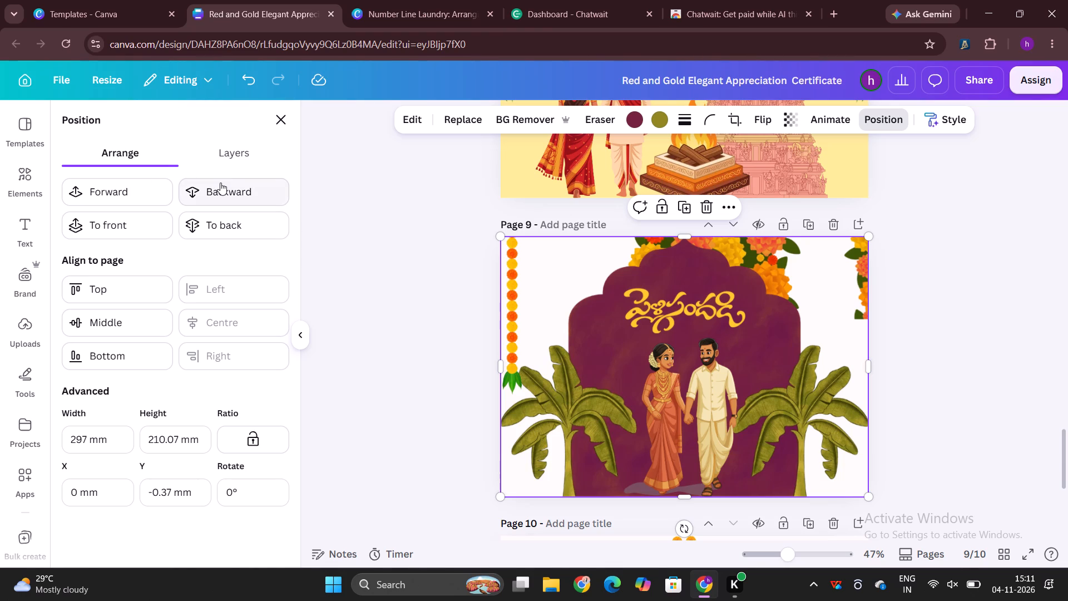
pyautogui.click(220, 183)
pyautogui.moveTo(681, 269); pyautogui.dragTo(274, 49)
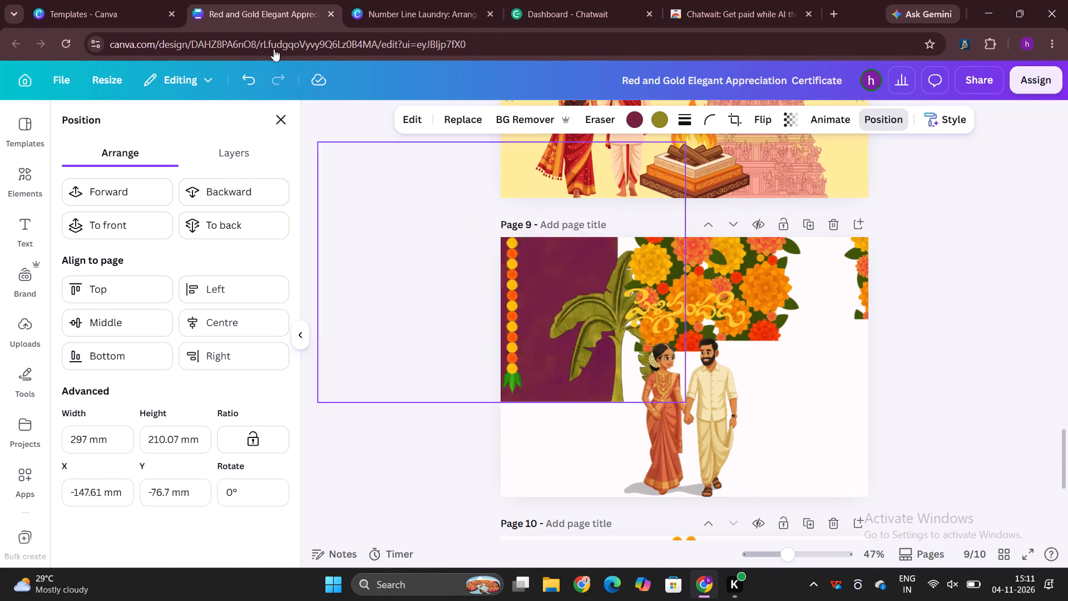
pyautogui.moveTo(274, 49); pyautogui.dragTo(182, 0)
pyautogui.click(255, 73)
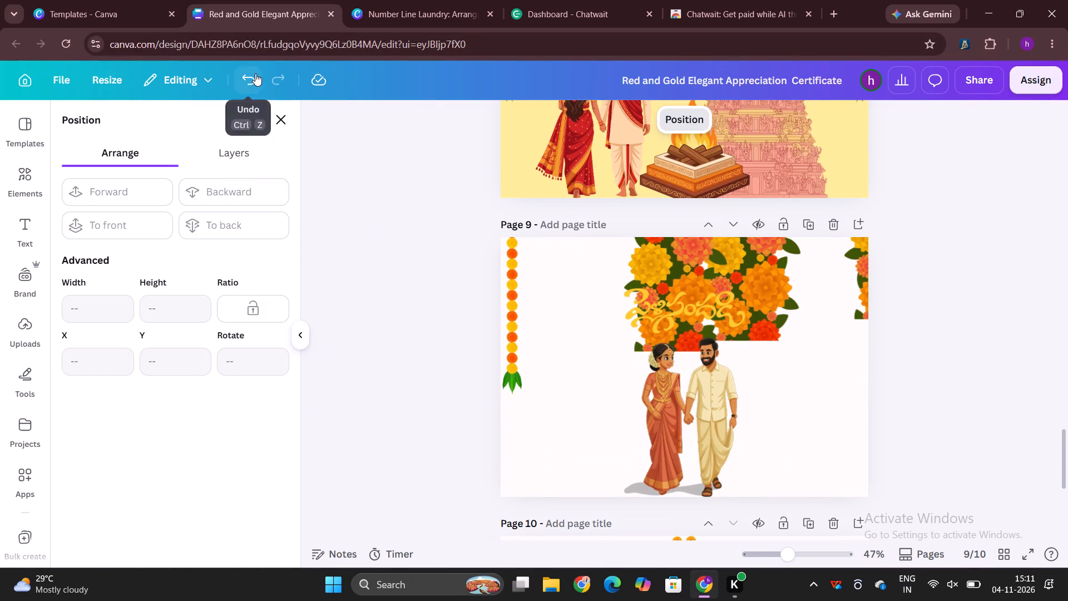
# Move the dense garland at the arch's top centre off page 9.
pyautogui.click(680, 282)
pyautogui.moveTo(680, 282); pyautogui.dragTo(107, 208)
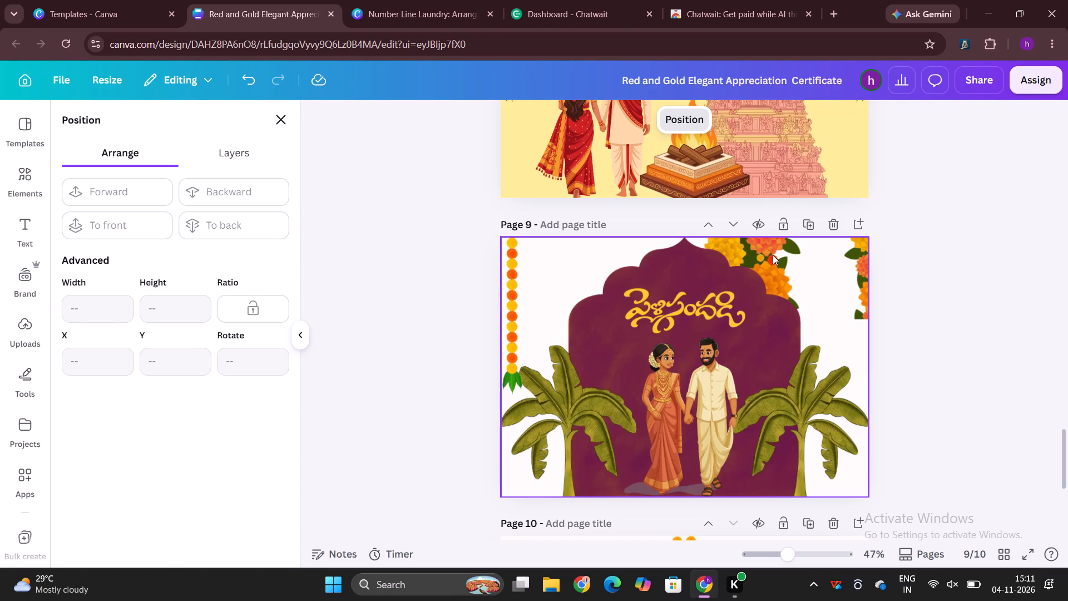
# Send the purple arch image backward and move the dense marigold garland at its right shoulder off page 9.
pyautogui.click(773, 255)
pyautogui.click(888, 110)
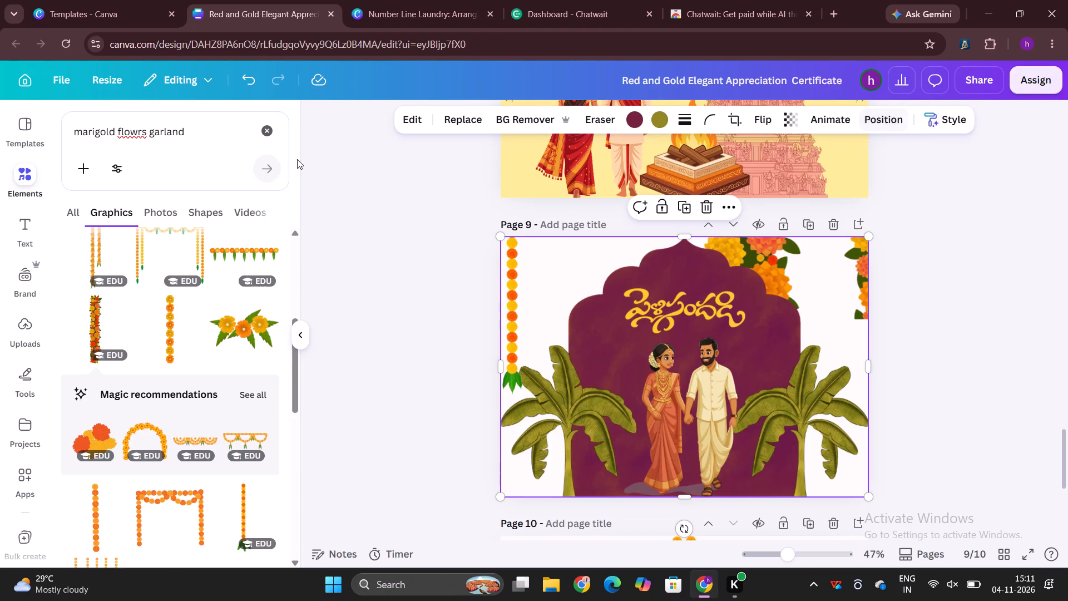
pyautogui.click(887, 120)
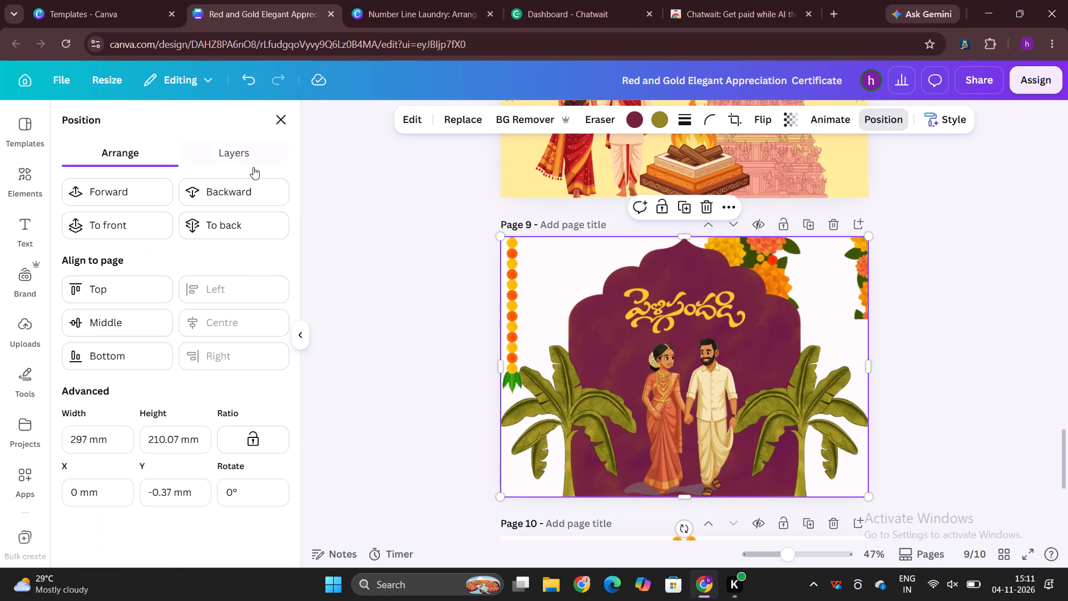
pyautogui.click(241, 185)
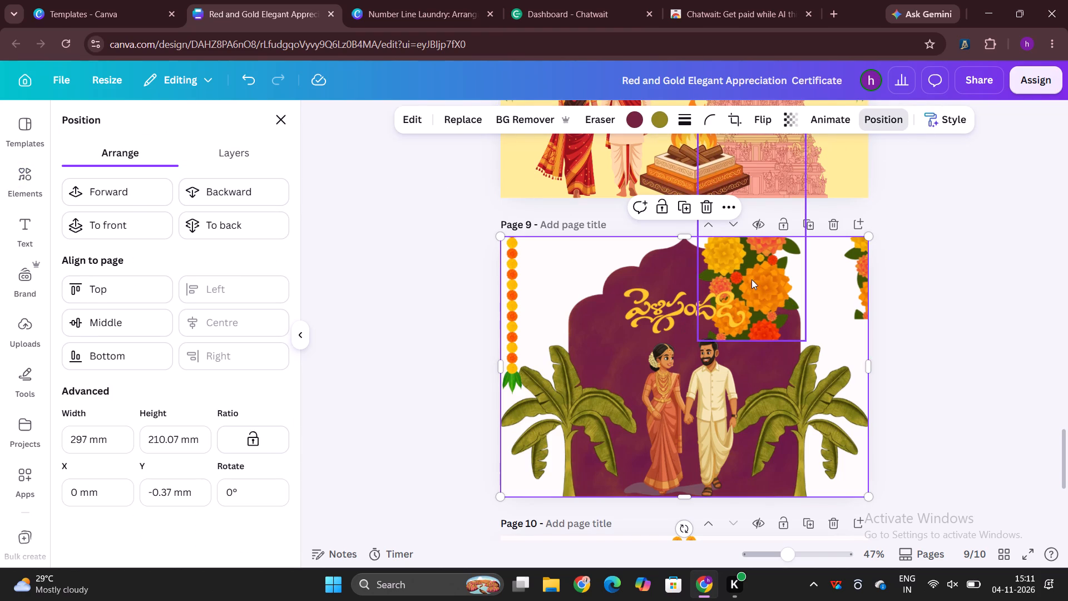
pyautogui.moveTo(751, 279); pyautogui.dragTo(1019, 327)
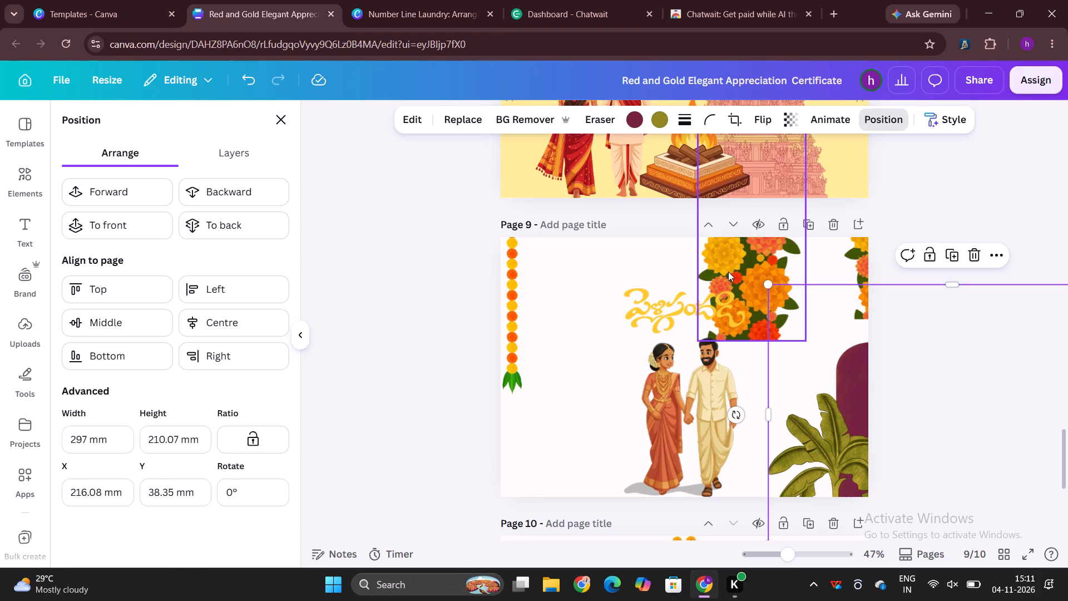
pyautogui.moveTo(728, 272); pyautogui.dragTo(1067, 92)
# Move the purple arch image back over page 9, at about X -3 mm and Y 0 mm.
pyautogui.moveTo(852, 394); pyautogui.dragTo(581, 344)
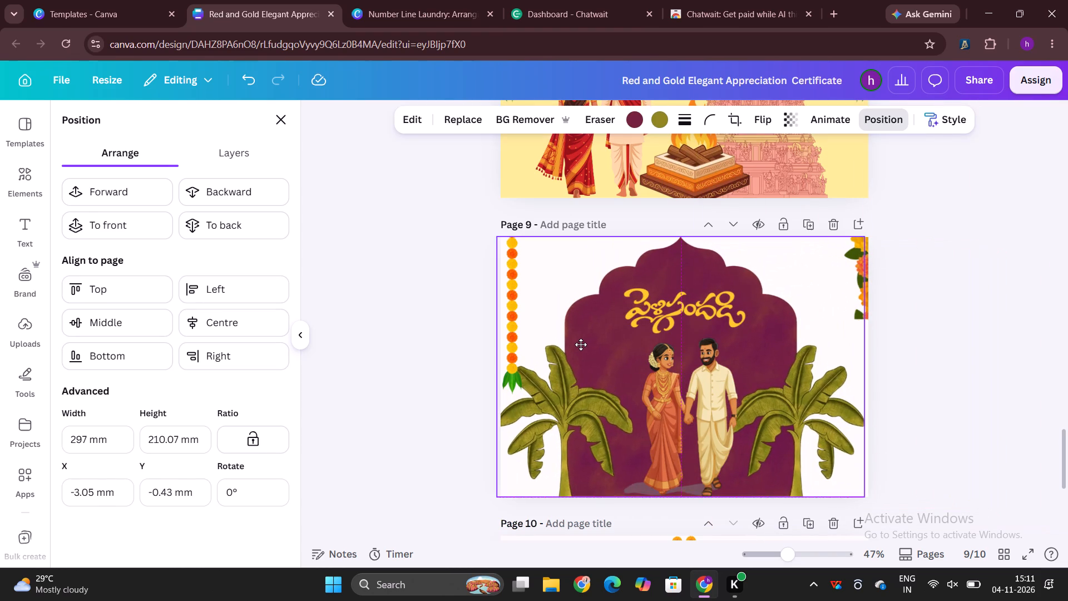
pyautogui.moveTo(581, 344); pyautogui.dragTo(582, 347)
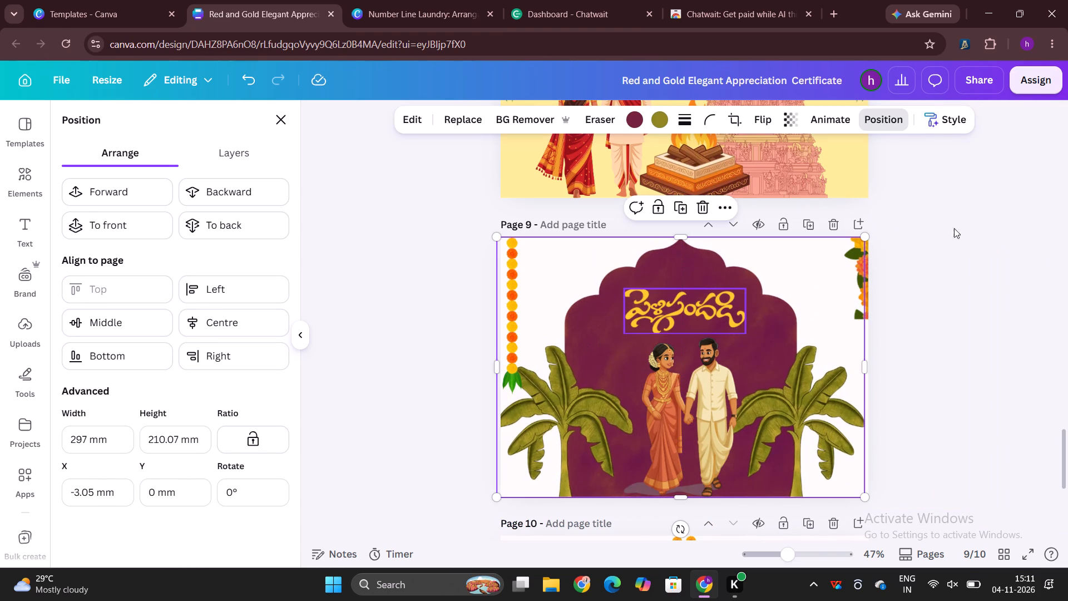
# Delete the remaining dense garland at page 9's upper-right corner.
pyautogui.click(863, 285)
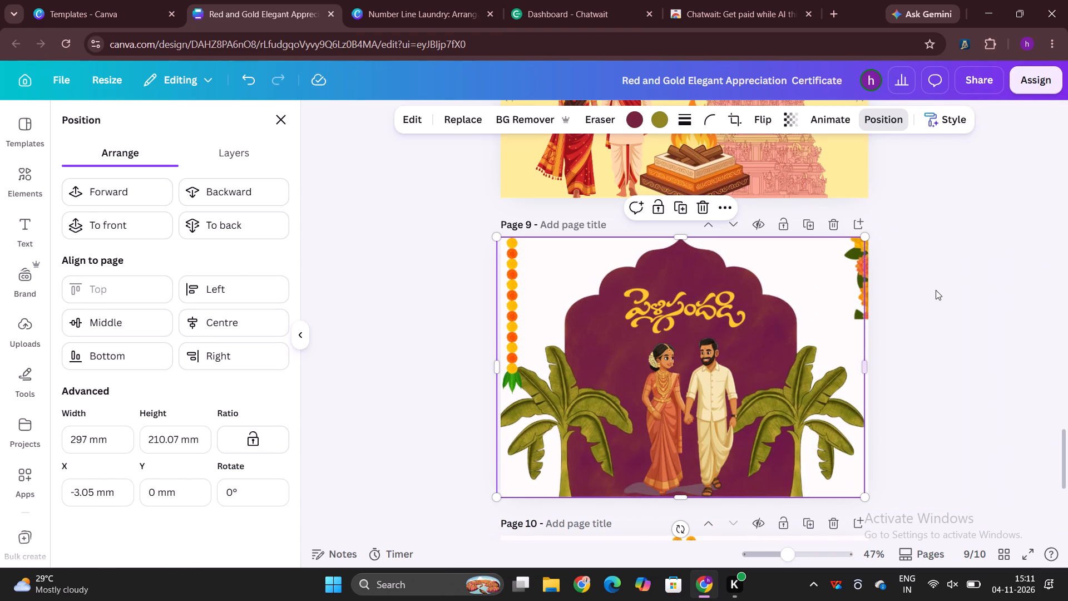
pyautogui.click(936, 290)
pyautogui.click(936, 290)
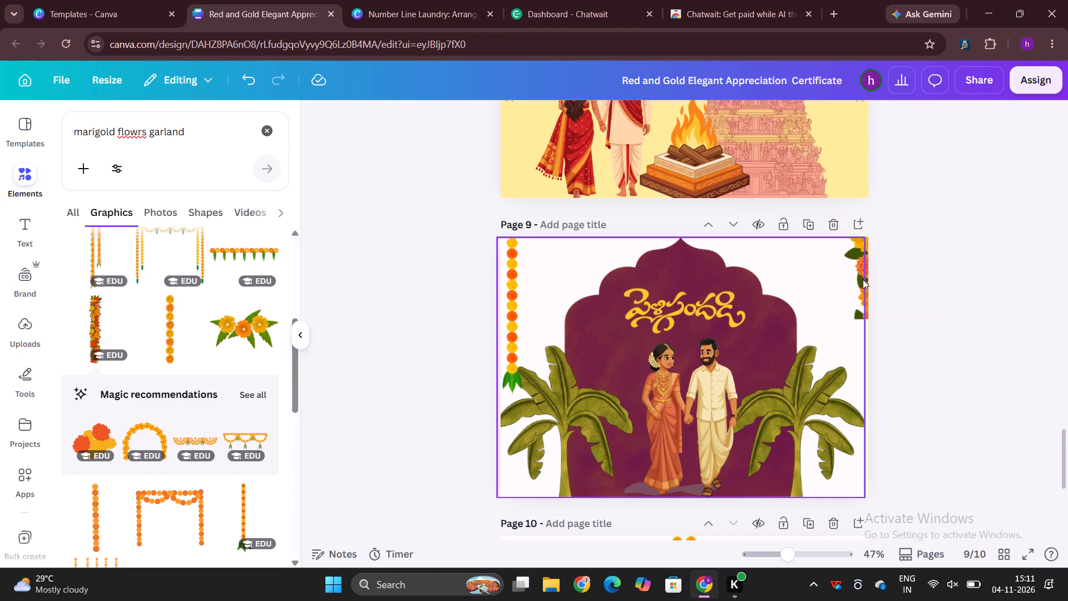
pyautogui.click(868, 279)
pyautogui.press('BackSpace')
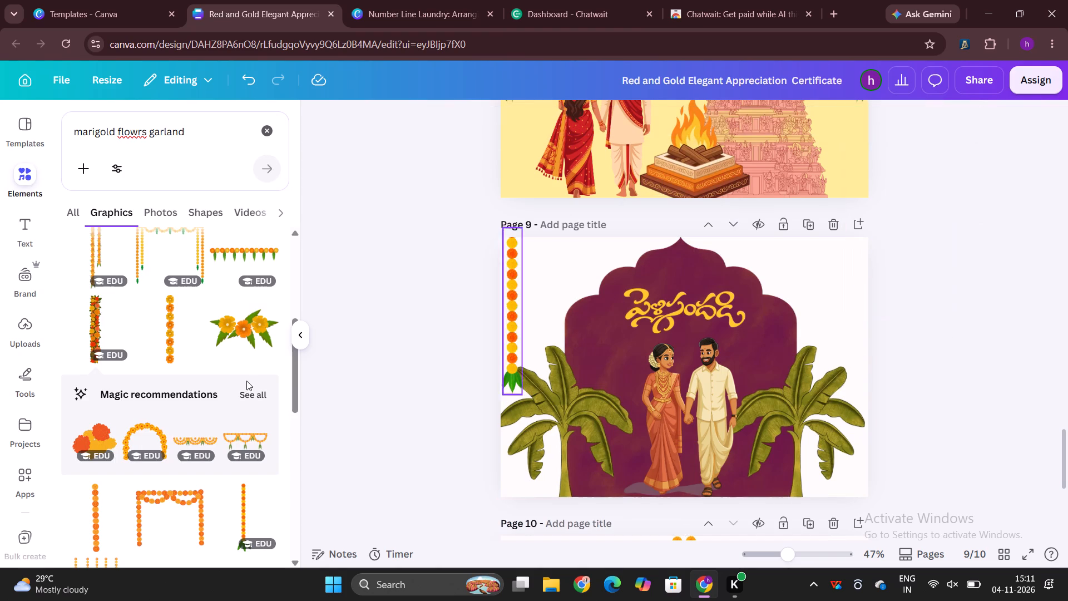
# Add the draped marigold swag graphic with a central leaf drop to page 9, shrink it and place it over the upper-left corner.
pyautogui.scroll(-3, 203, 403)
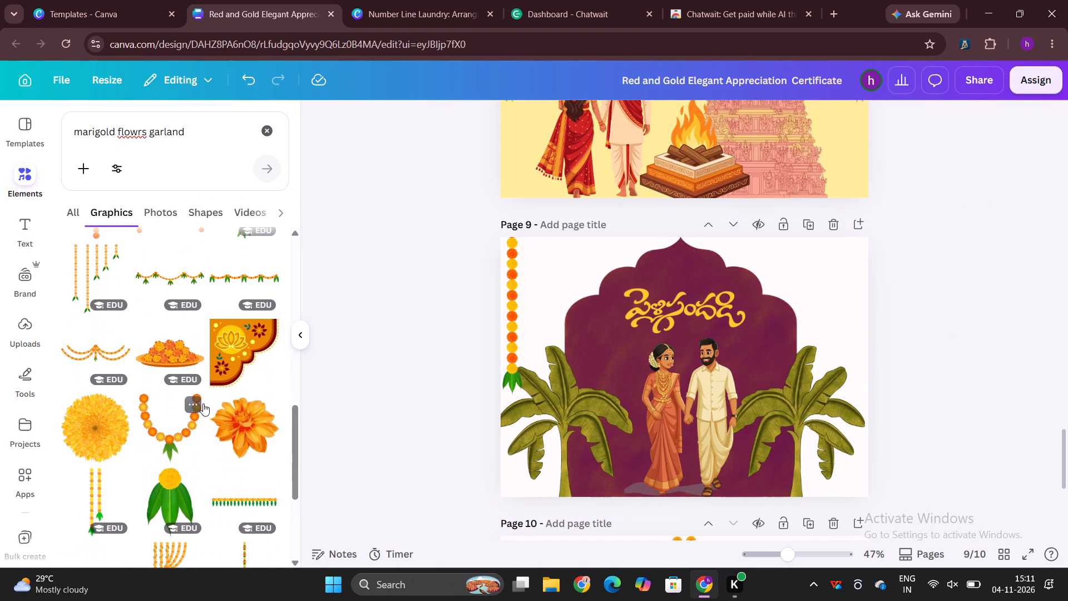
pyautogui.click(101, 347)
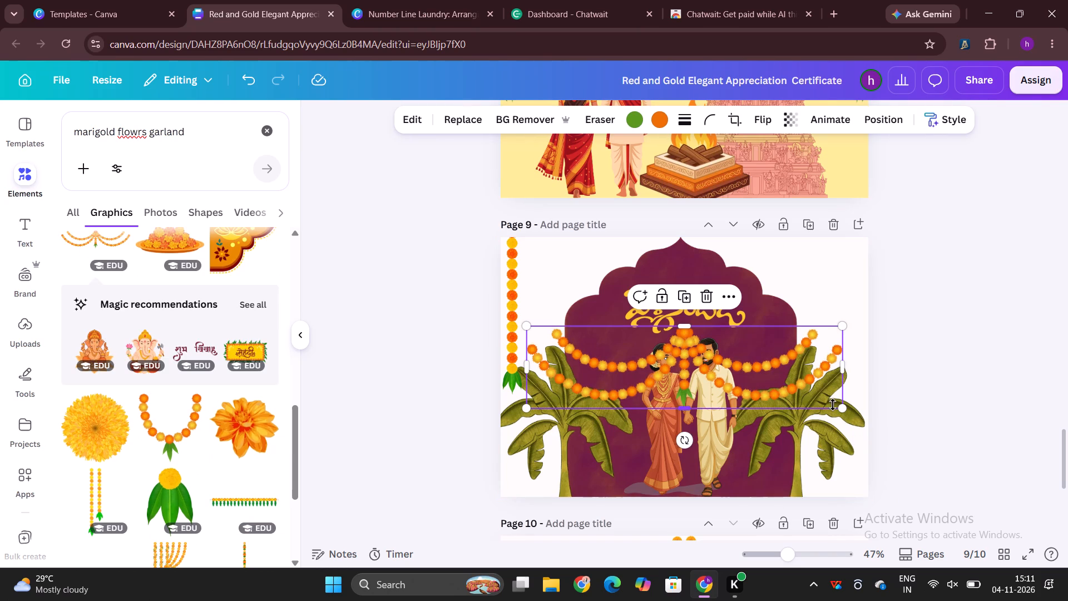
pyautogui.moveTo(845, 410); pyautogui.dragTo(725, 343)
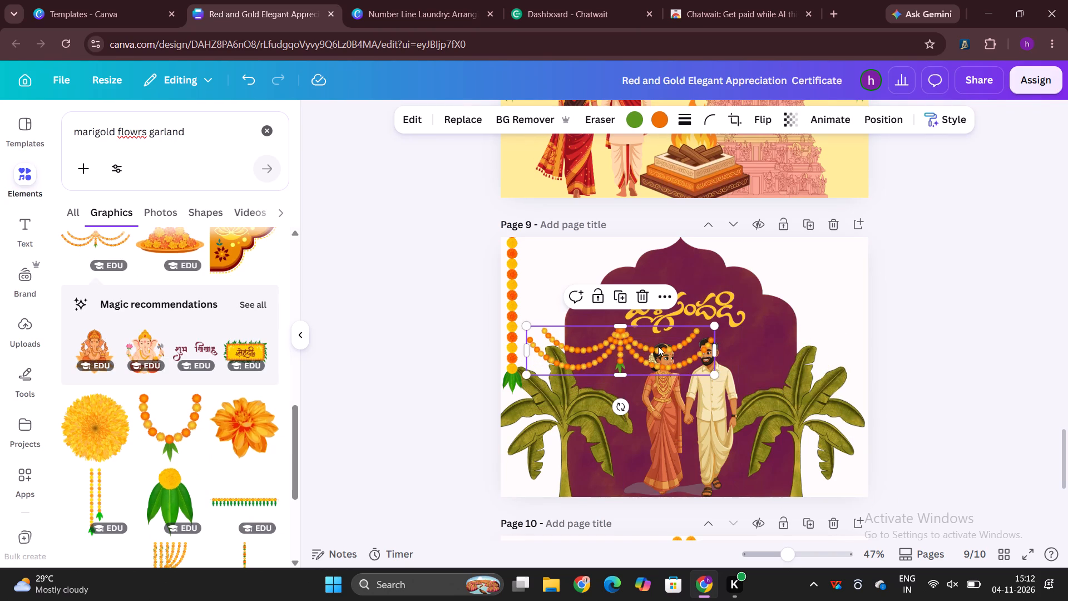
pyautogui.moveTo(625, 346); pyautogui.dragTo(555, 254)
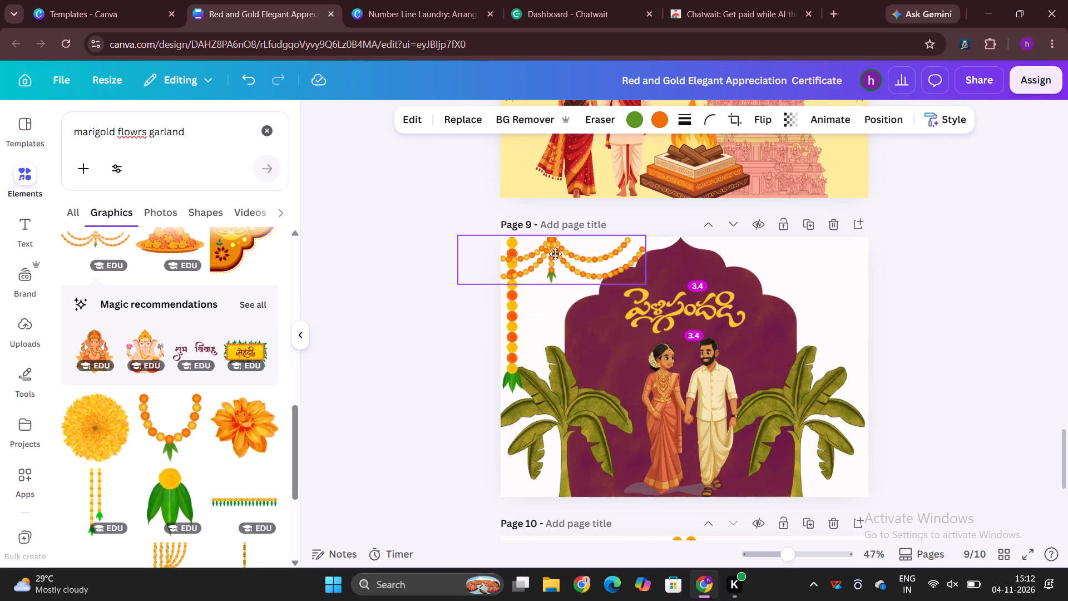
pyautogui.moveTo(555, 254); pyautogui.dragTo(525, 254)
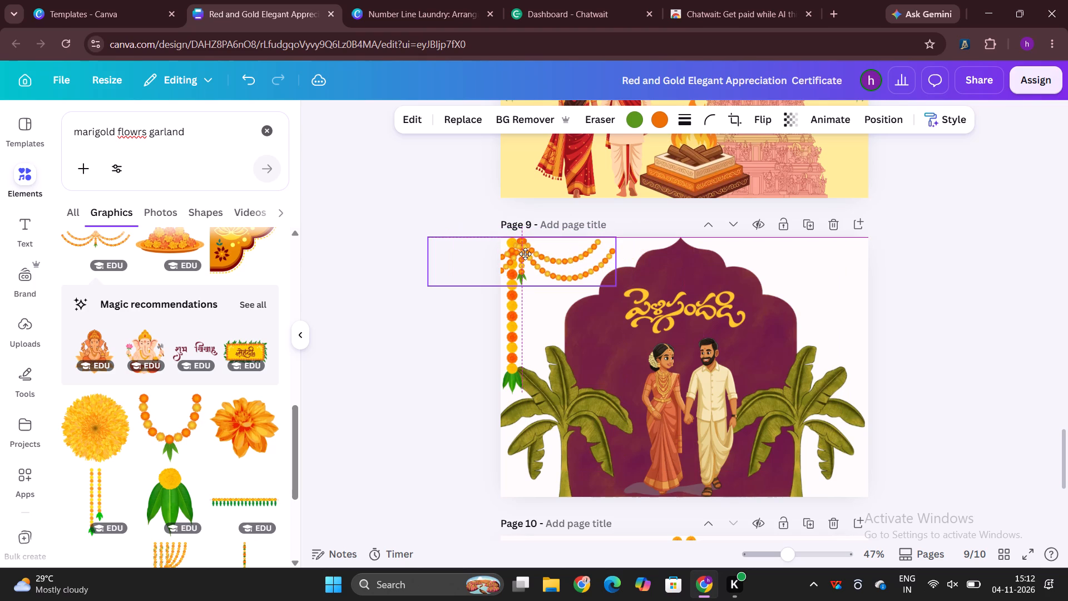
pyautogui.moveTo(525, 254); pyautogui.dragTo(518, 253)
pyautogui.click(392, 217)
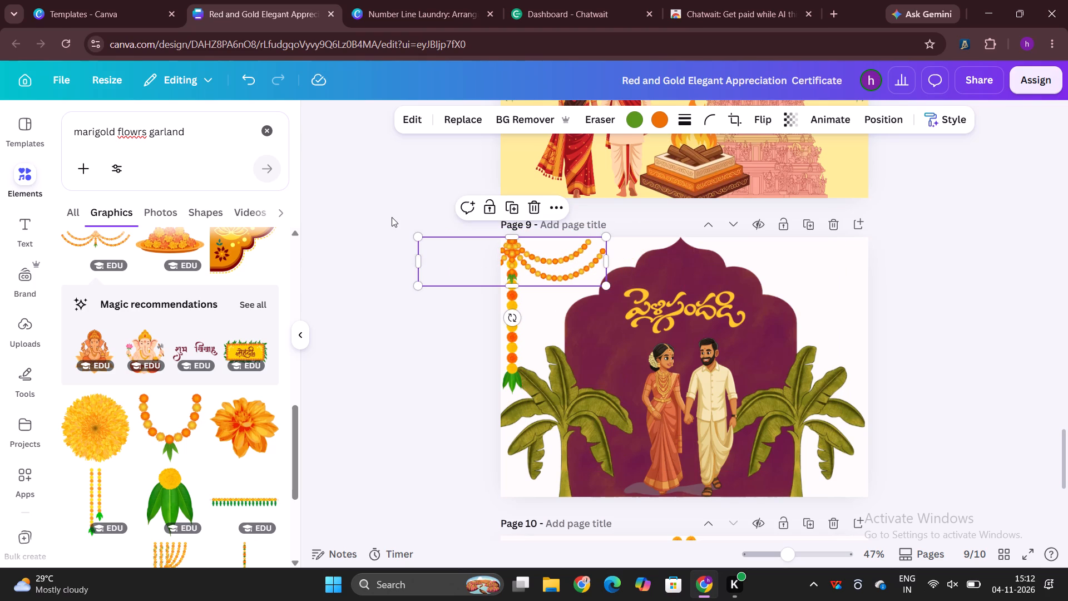
# Delete the vertical marigold string hanging along page 9's left edge.
pyautogui.click(509, 298)
pyautogui.press('BackSpace')
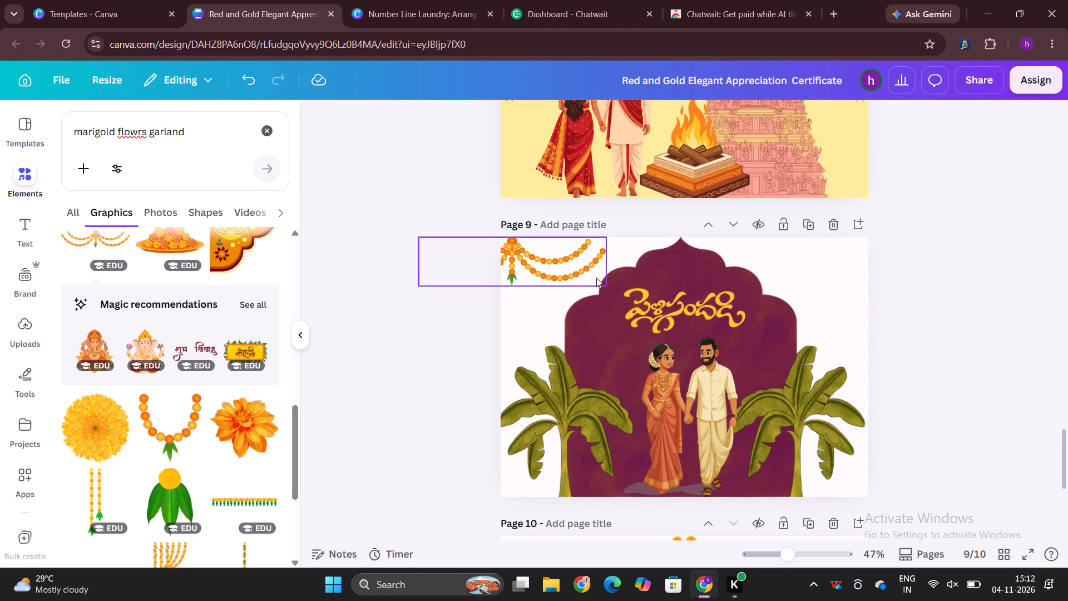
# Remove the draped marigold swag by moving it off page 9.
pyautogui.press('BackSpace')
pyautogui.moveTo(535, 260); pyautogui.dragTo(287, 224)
# Add the yellow marigold with hanging green leaves to page 9, shrink it and place it near the upper-left corner.
pyautogui.scroll(-1, 171, 426)
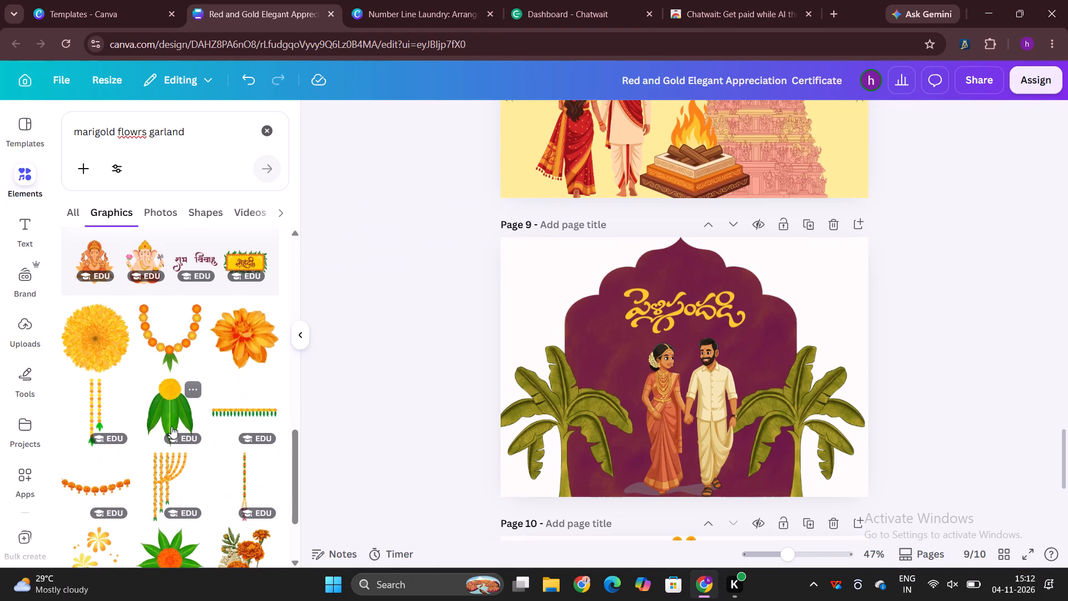
pyautogui.click(177, 405)
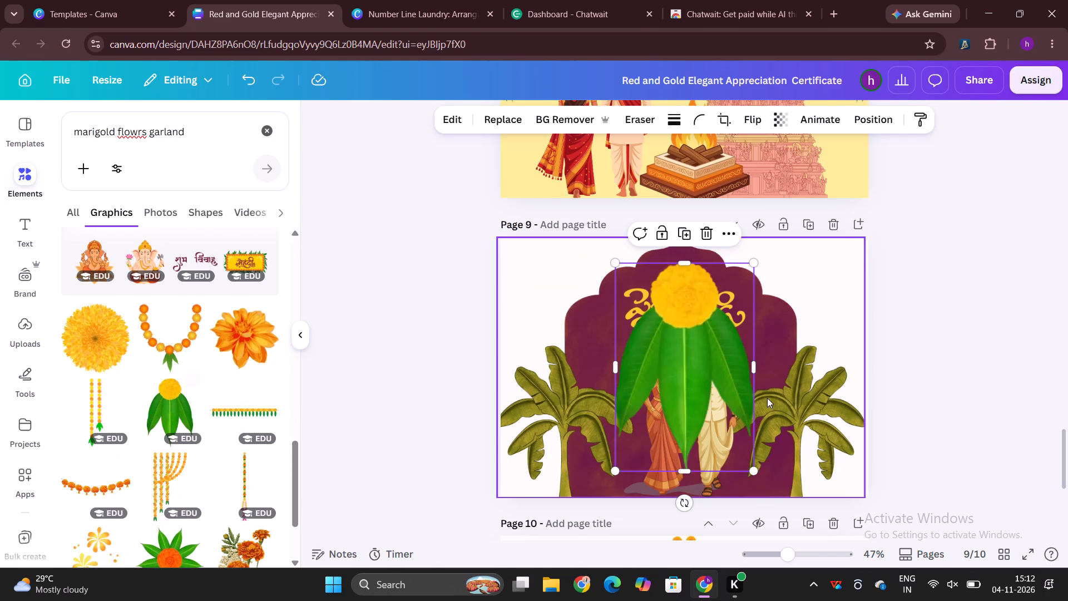
pyautogui.moveTo(750, 467); pyautogui.dragTo(646, 364)
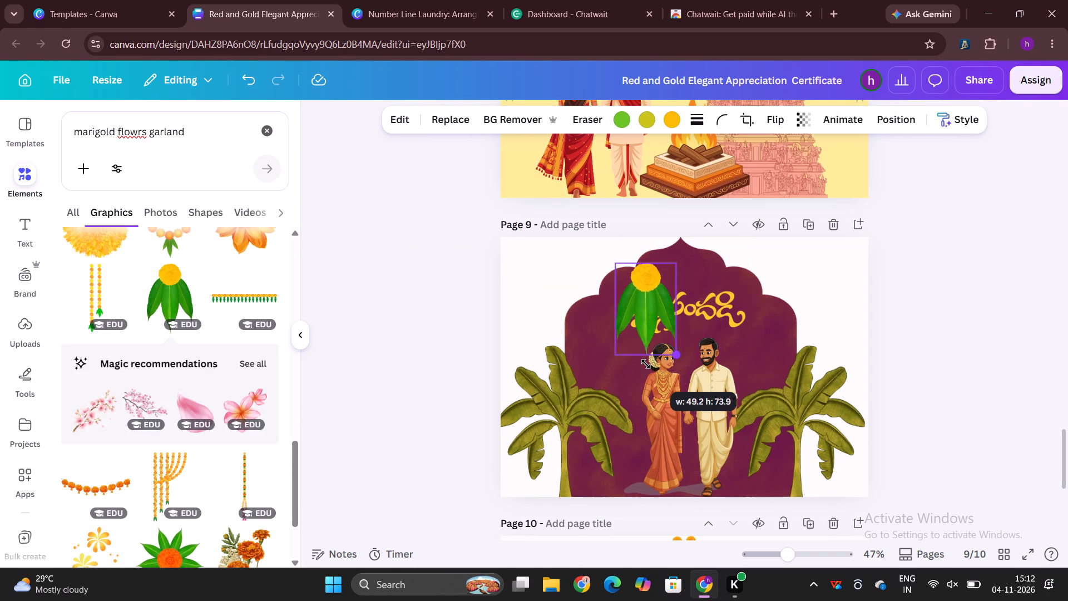
pyautogui.moveTo(646, 364); pyautogui.dragTo(619, 327)
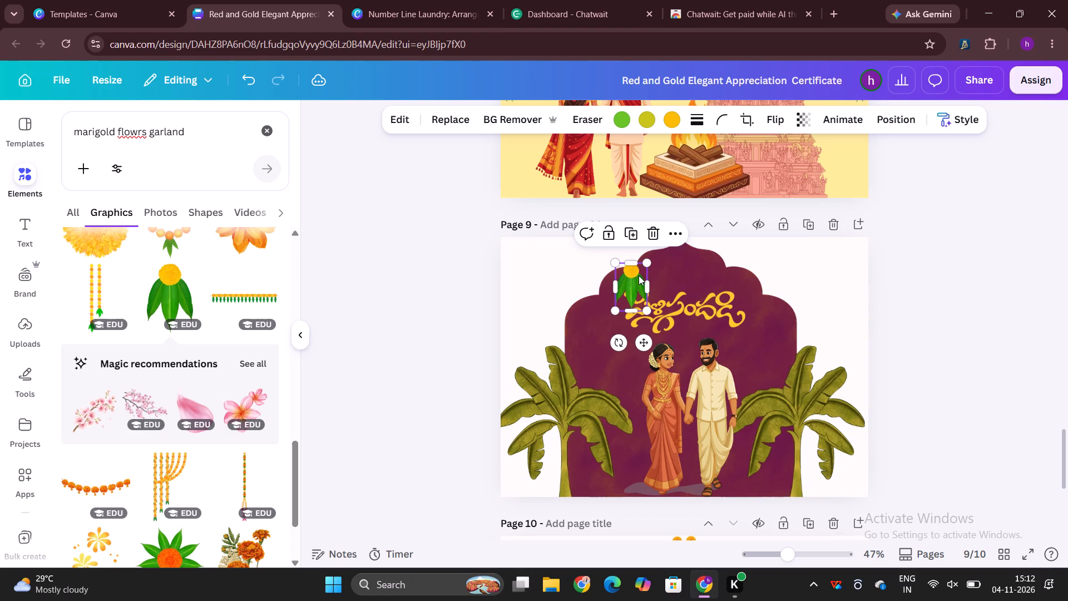
pyautogui.moveTo(639, 275); pyautogui.dragTo(532, 252)
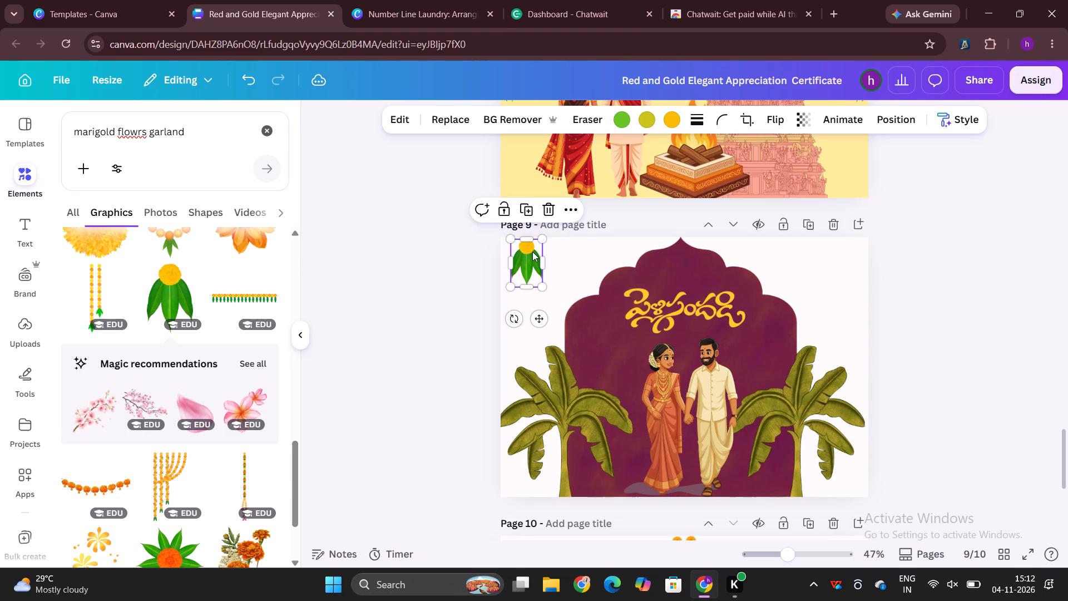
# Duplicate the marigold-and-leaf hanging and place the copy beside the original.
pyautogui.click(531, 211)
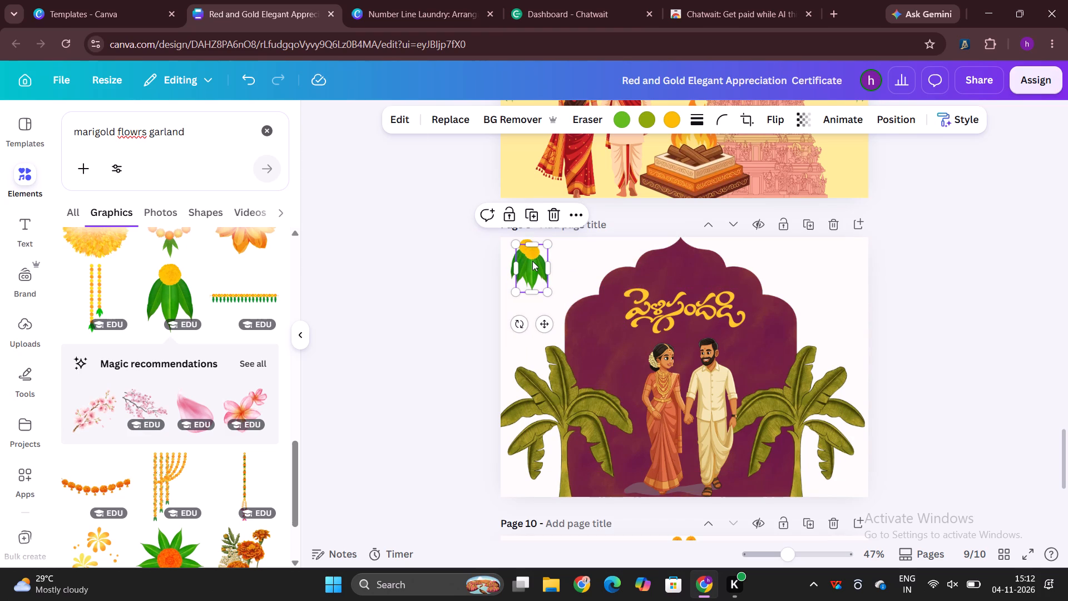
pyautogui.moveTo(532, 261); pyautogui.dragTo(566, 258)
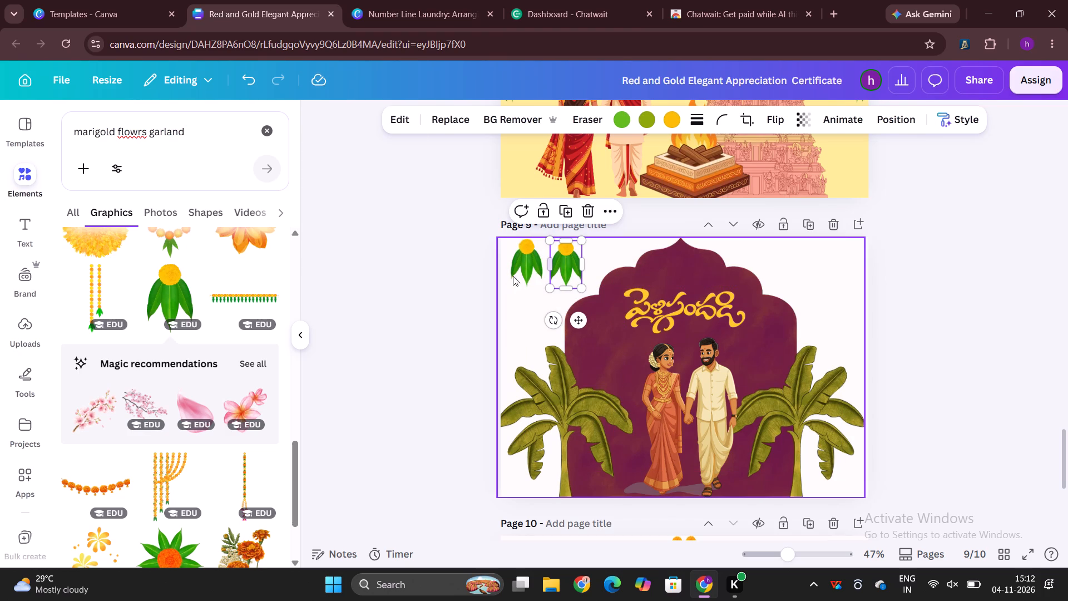
# Shrink the original marigold-and-leaf hanging near page 9's upper-left corner further.
pyautogui.click(526, 272)
pyautogui.moveTo(512, 286); pyautogui.dragTo(513, 282)
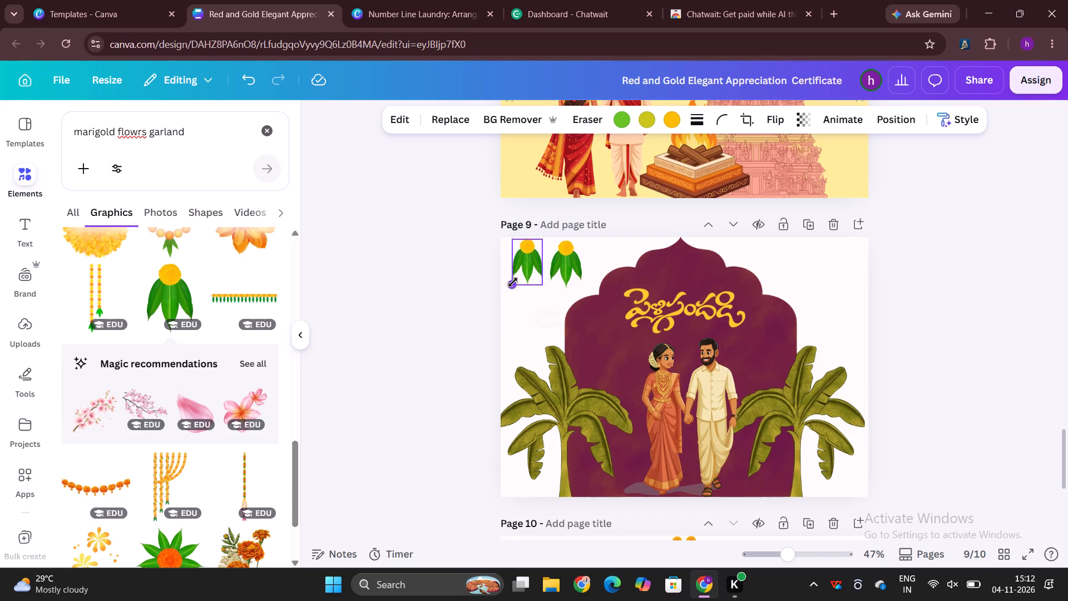
pyautogui.moveTo(513, 282); pyautogui.dragTo(518, 273)
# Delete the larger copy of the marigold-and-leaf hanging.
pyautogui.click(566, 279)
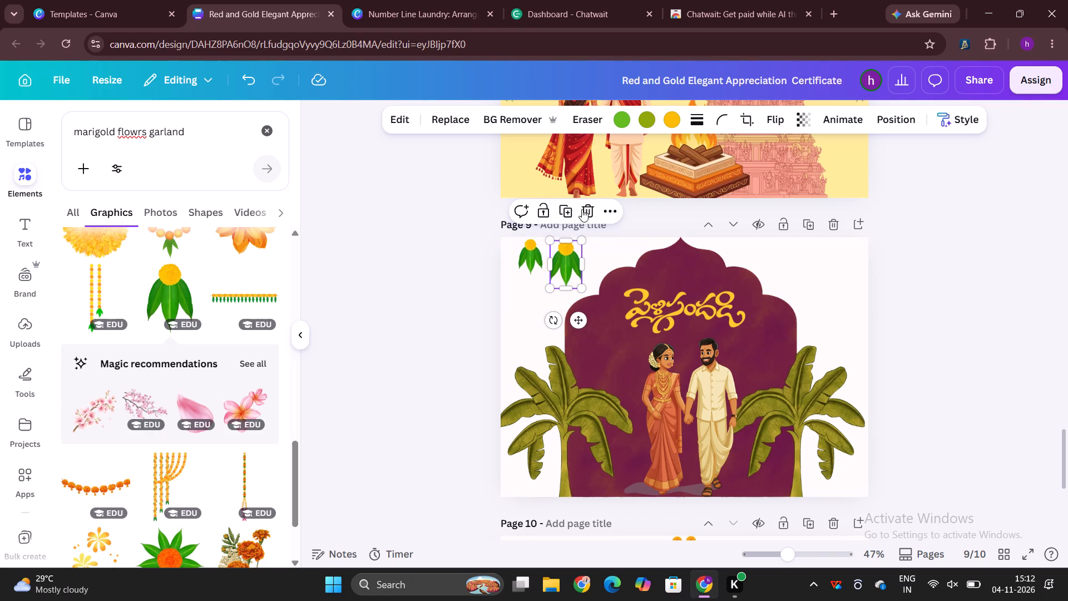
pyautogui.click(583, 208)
# Move the small marigold-and-leaf hanging up against page 9's top edge, near the left corner.
pyautogui.click(532, 253)
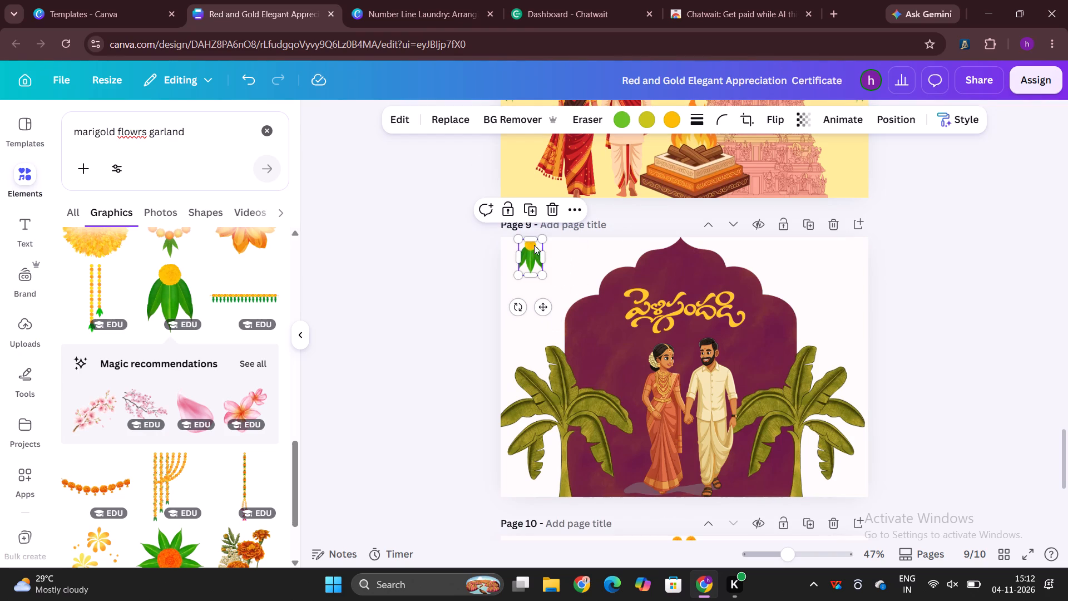
pyautogui.moveTo(530, 250); pyautogui.dragTo(531, 247)
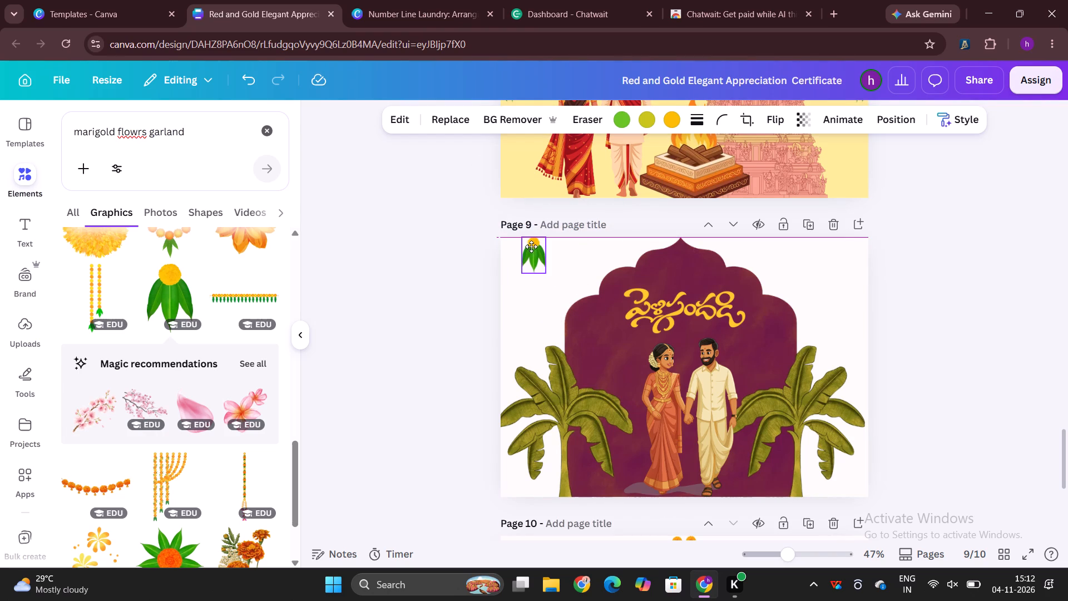
pyautogui.moveTo(531, 247); pyautogui.dragTo(527, 245)
# Duplicate the small marigold-and-leaf hanging repeatedly to form an evenly spaced row of eleven along page 9's top edge.
pyautogui.click(532, 208)
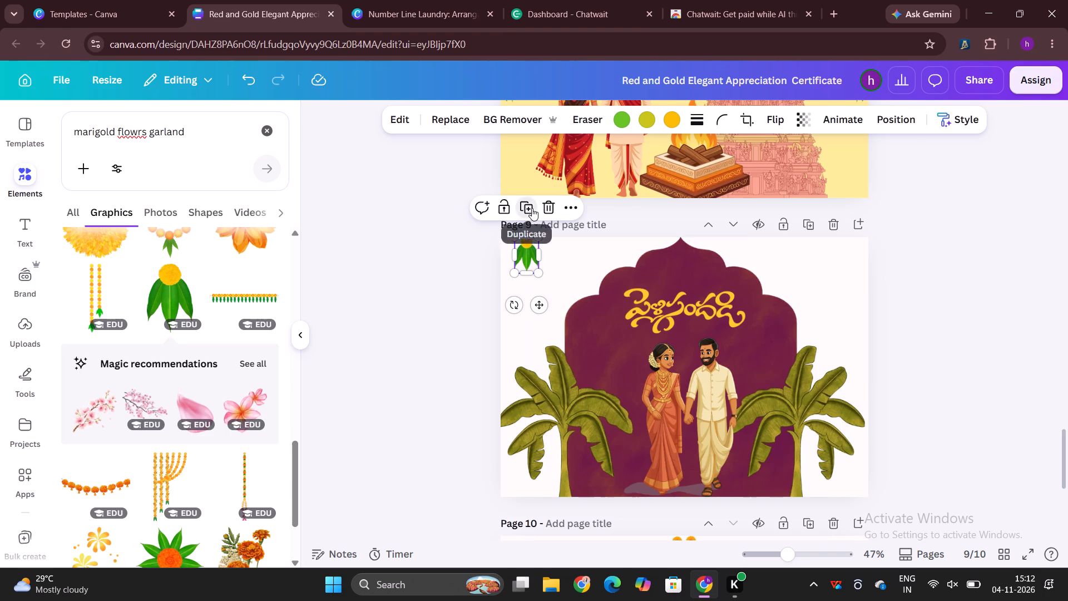
pyautogui.moveTo(535, 271); pyautogui.dragTo(561, 269)
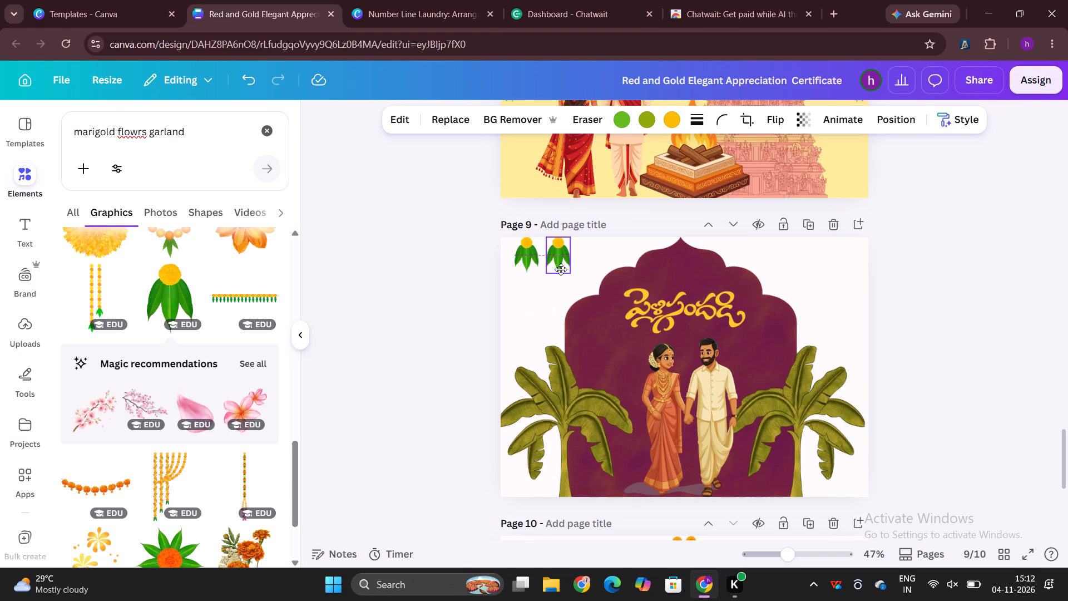
pyautogui.moveTo(561, 269); pyautogui.dragTo(560, 266)
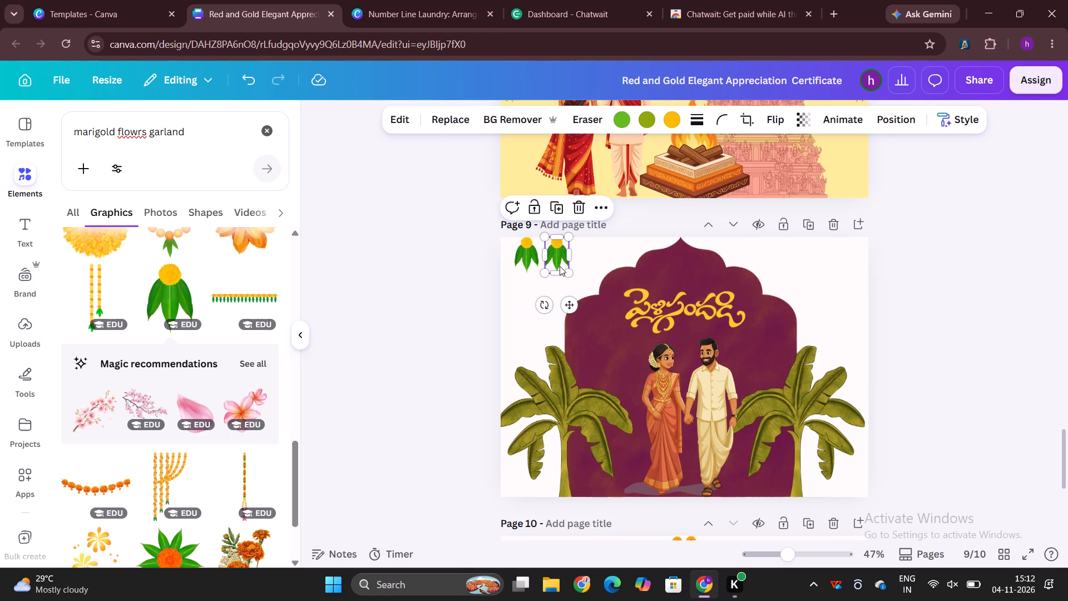
pyautogui.click(557, 208)
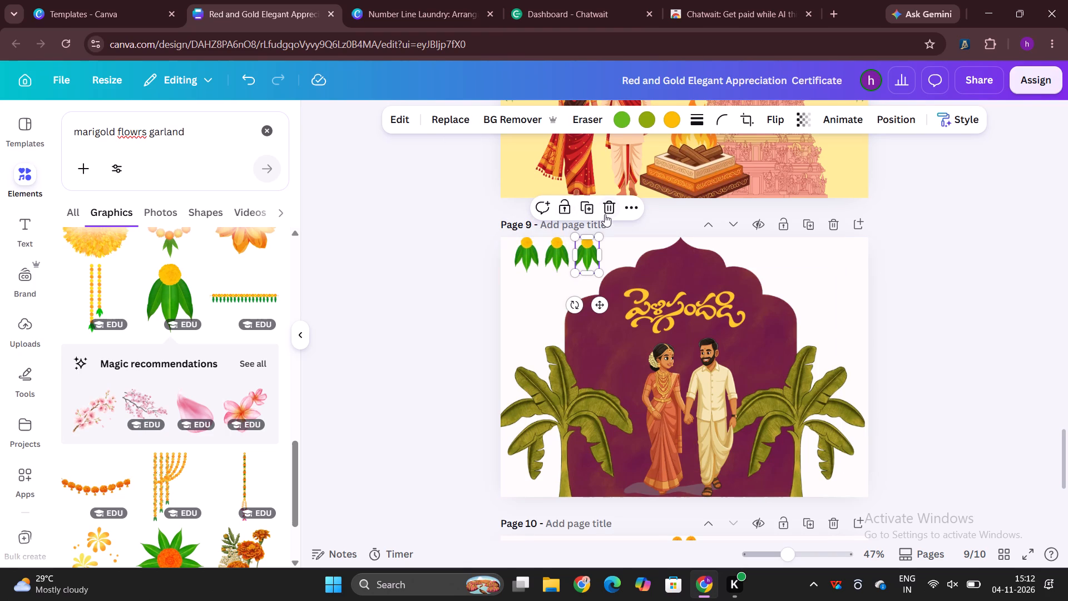
pyautogui.click(586, 209)
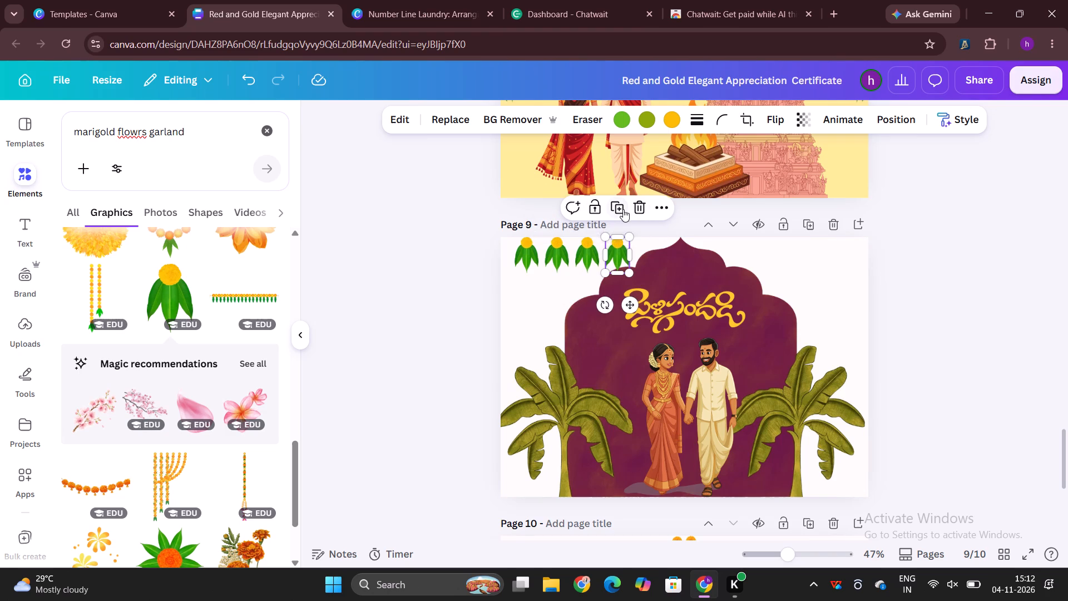
pyautogui.click(622, 209)
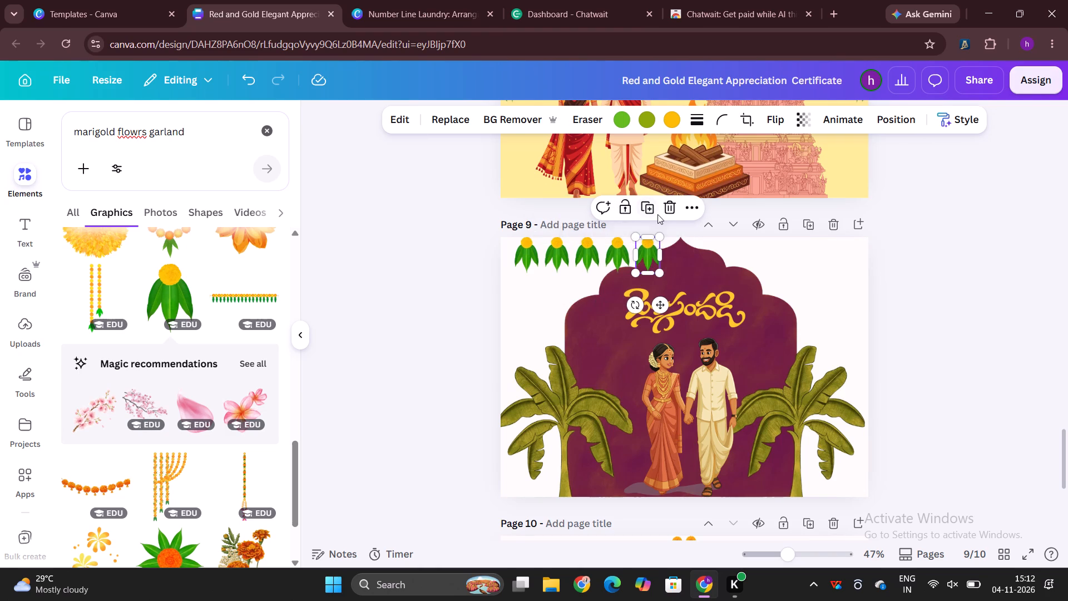
pyautogui.click(654, 210)
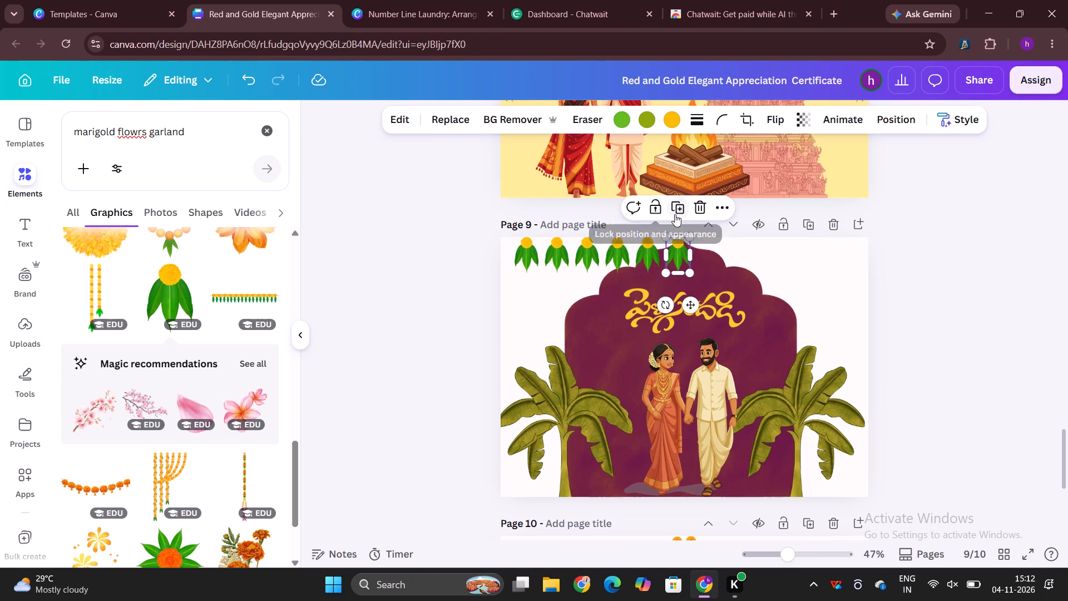
pyautogui.click(675, 214)
pyautogui.click(709, 214)
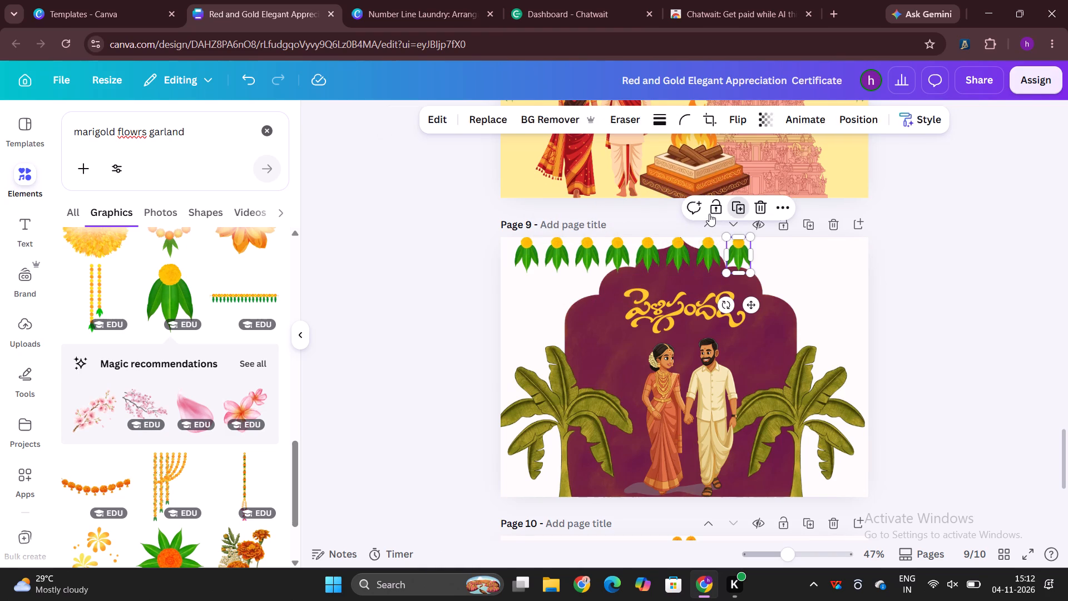
pyautogui.click(742, 210)
pyautogui.click(771, 205)
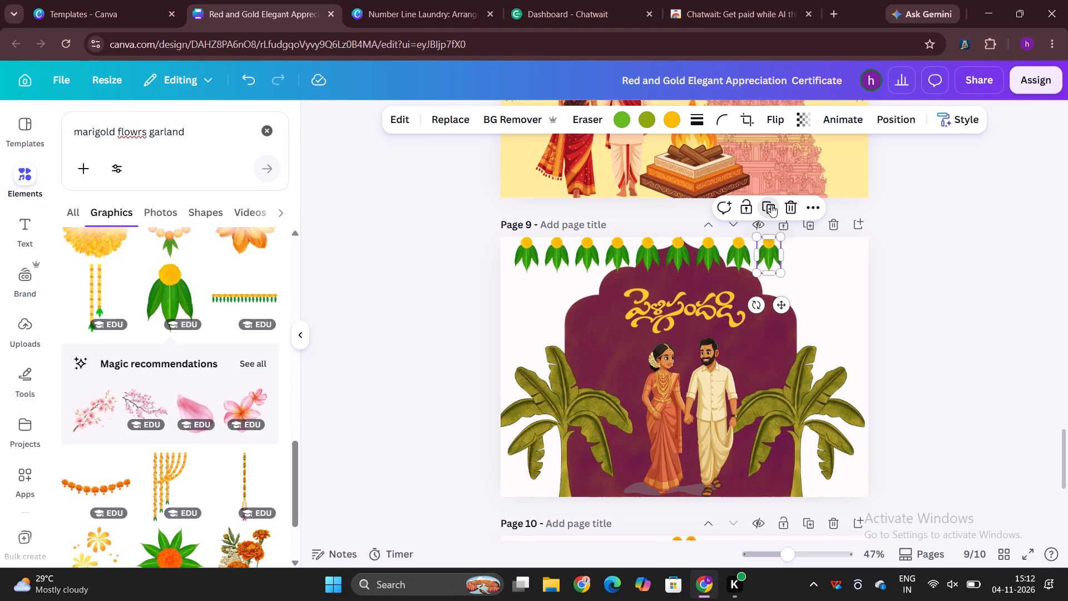
pyautogui.click(802, 208)
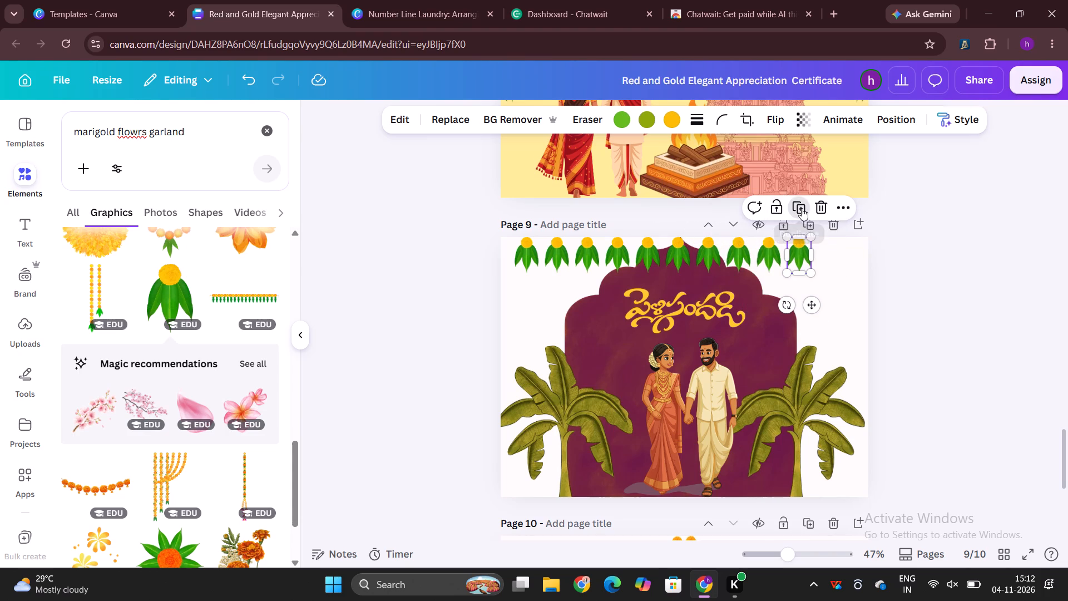
pyautogui.click(898, 263)
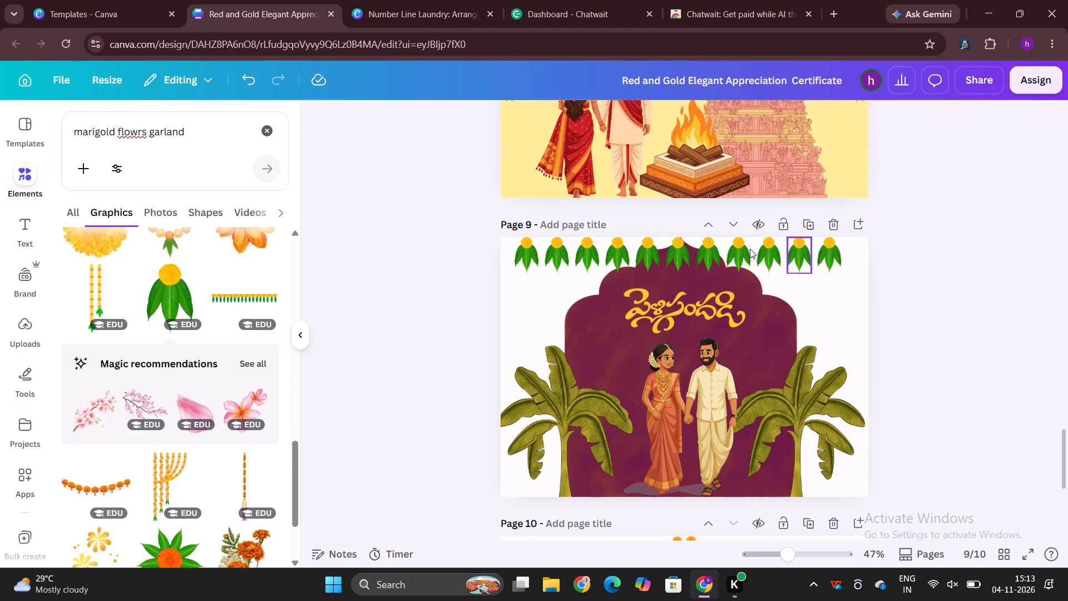
# Delete the three middle marigold-and-leaf hangings that overlap the top of the purple arch.
pyautogui.click(649, 248)
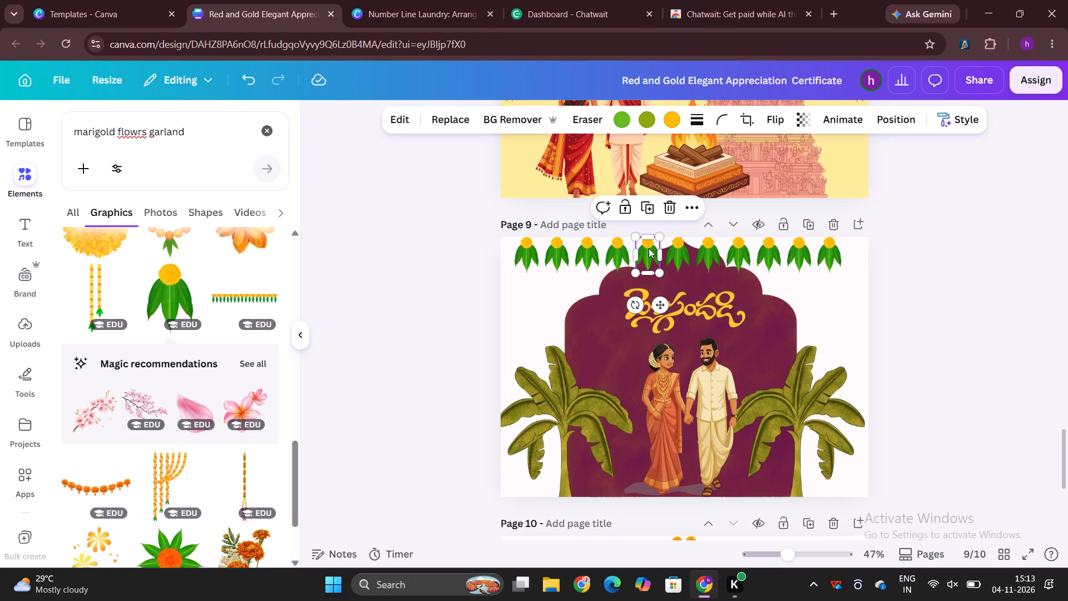
pyautogui.press('BackSpace')
pyautogui.click(678, 255)
pyautogui.press('BackSpace')
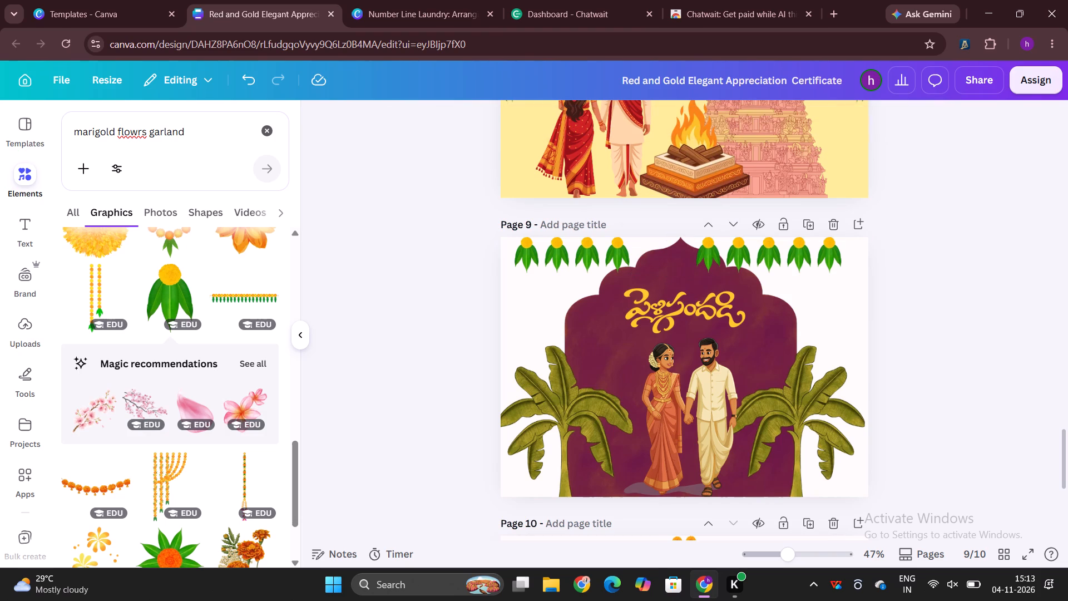
pyautogui.click(723, 262)
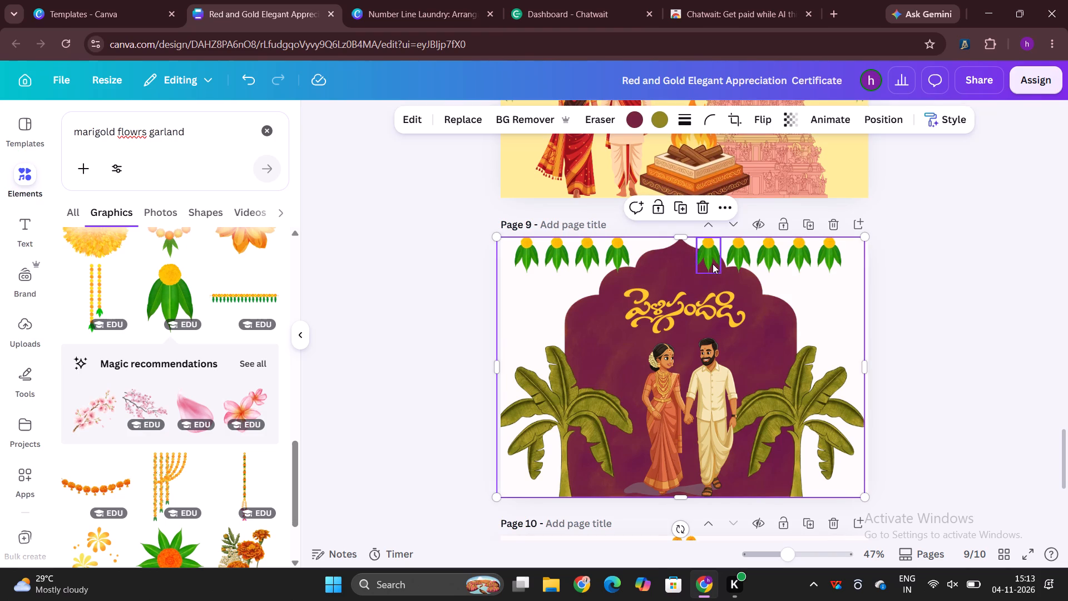
pyautogui.click(711, 263)
pyautogui.press('BackSpace')
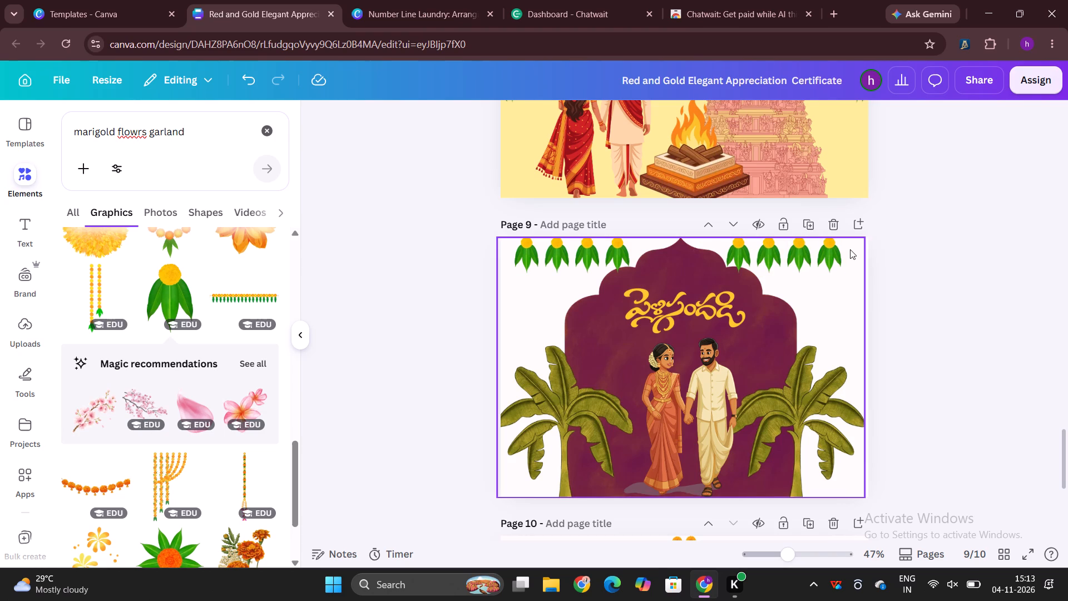
# Shift the four hangings to the right of the arch toward page 9's right edge and space them evenly.
pyautogui.moveTo(837, 247); pyautogui.dragTo(849, 245)
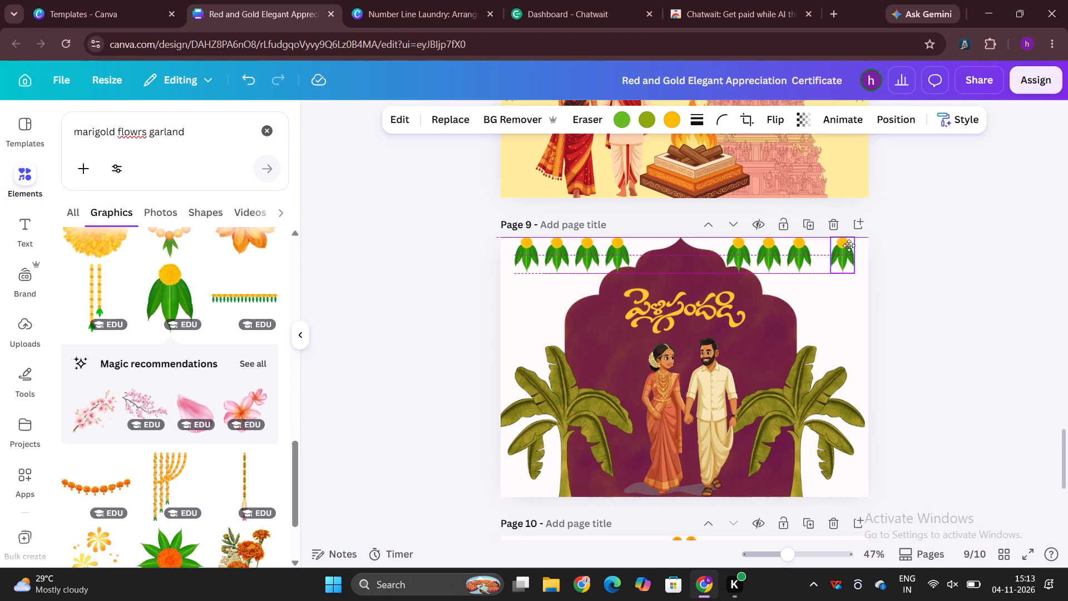
pyautogui.moveTo(849, 245); pyautogui.dragTo(849, 246)
pyautogui.moveTo(803, 249); pyautogui.dragTo(808, 250)
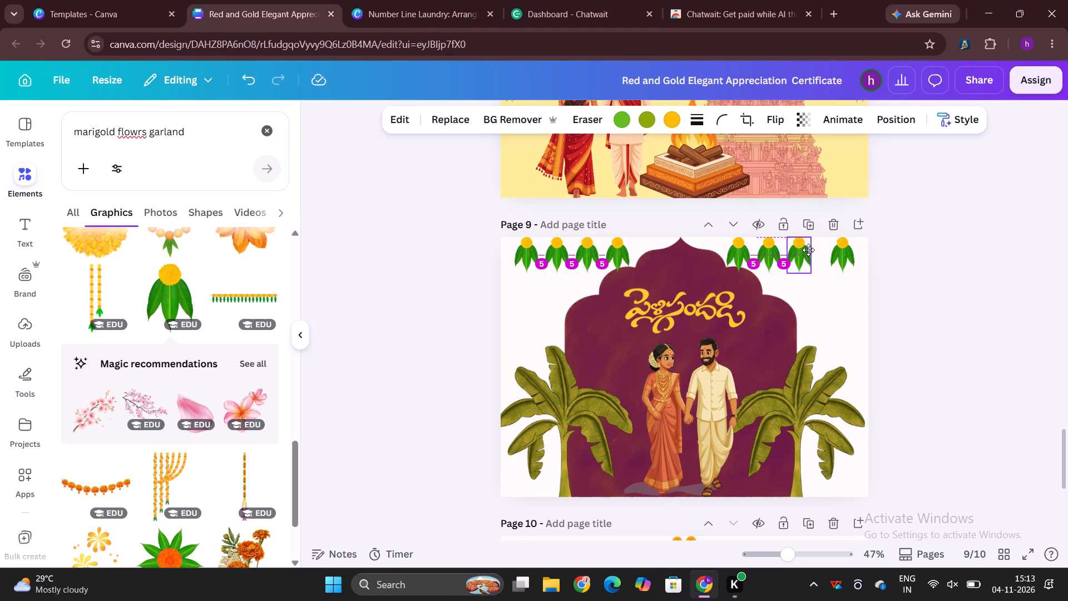
pyautogui.moveTo(808, 250); pyautogui.dragTo(810, 250)
pyautogui.click(773, 249)
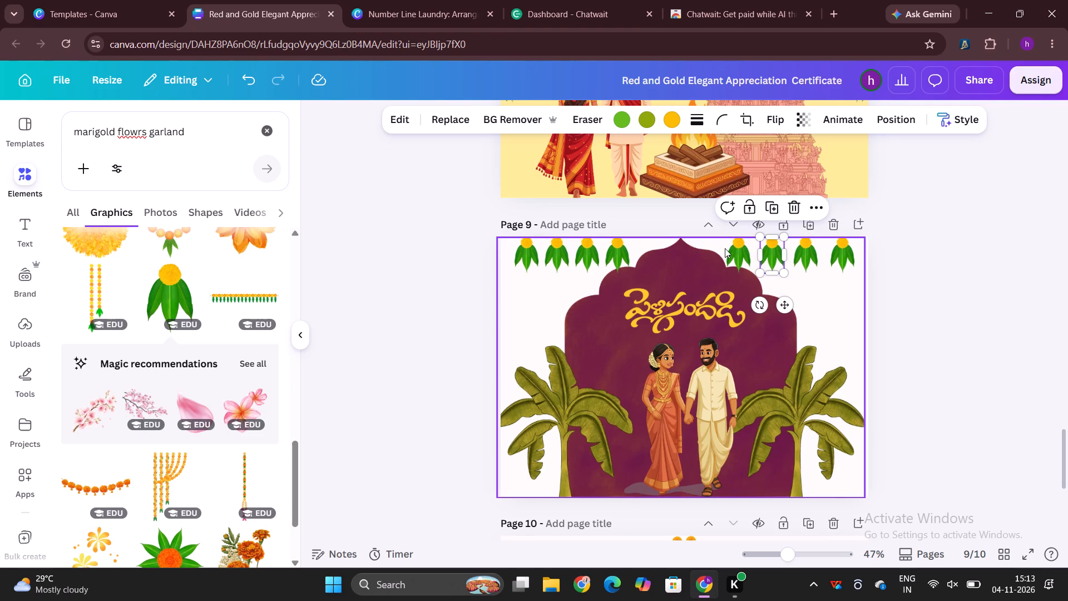
pyautogui.moveTo(747, 252); pyautogui.dragTo(754, 252)
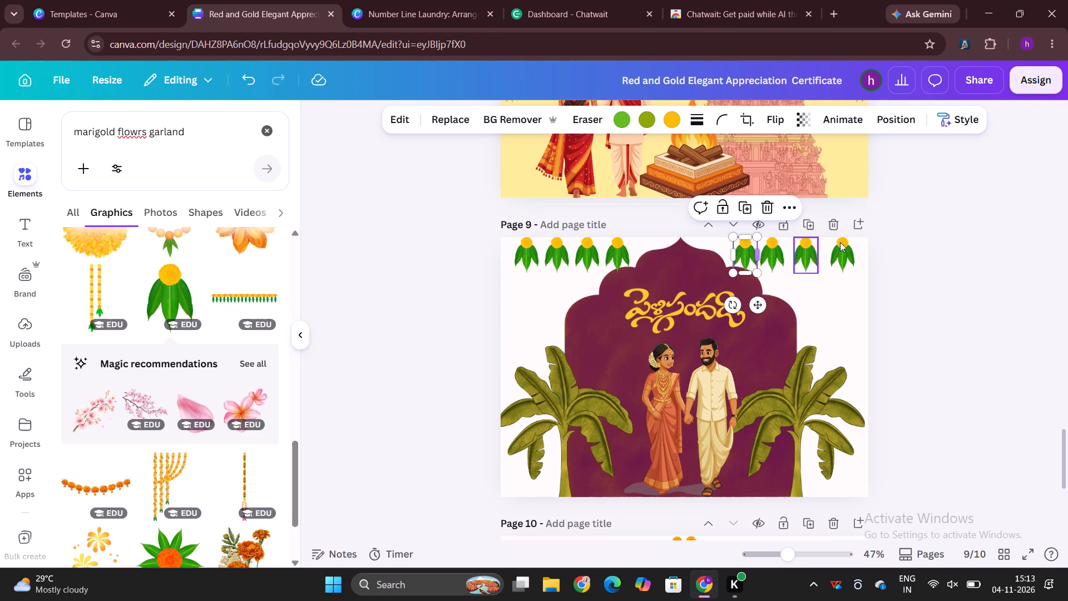
pyautogui.moveTo(813, 254); pyautogui.dragTo(817, 254)
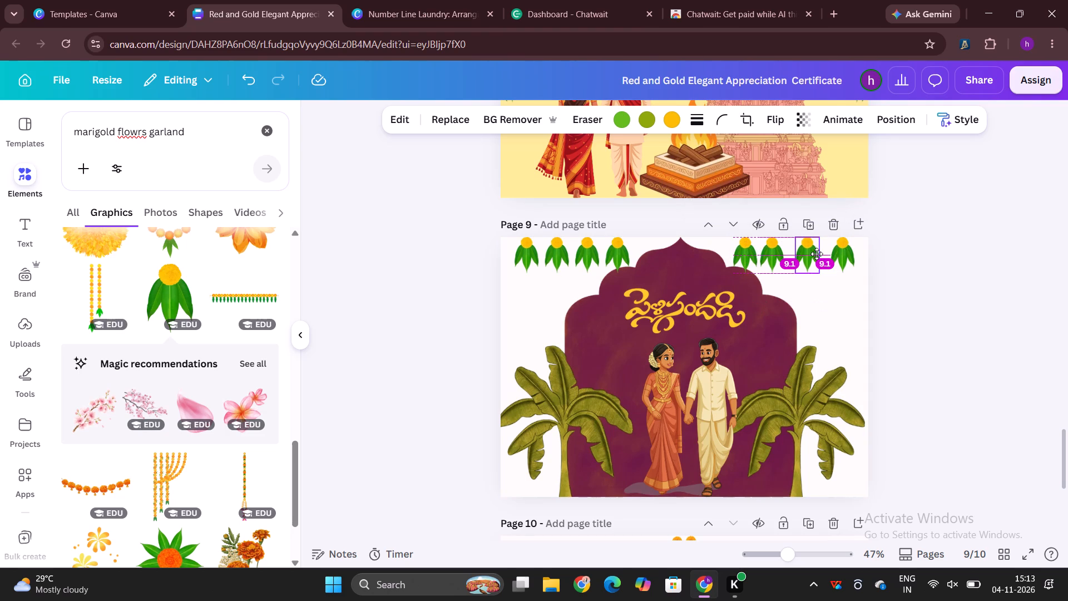
pyautogui.moveTo(817, 254); pyautogui.dragTo(818, 254)
pyautogui.moveTo(818, 254); pyautogui.dragTo(819, 254)
pyautogui.moveTo(777, 259); pyautogui.dragTo(790, 259)
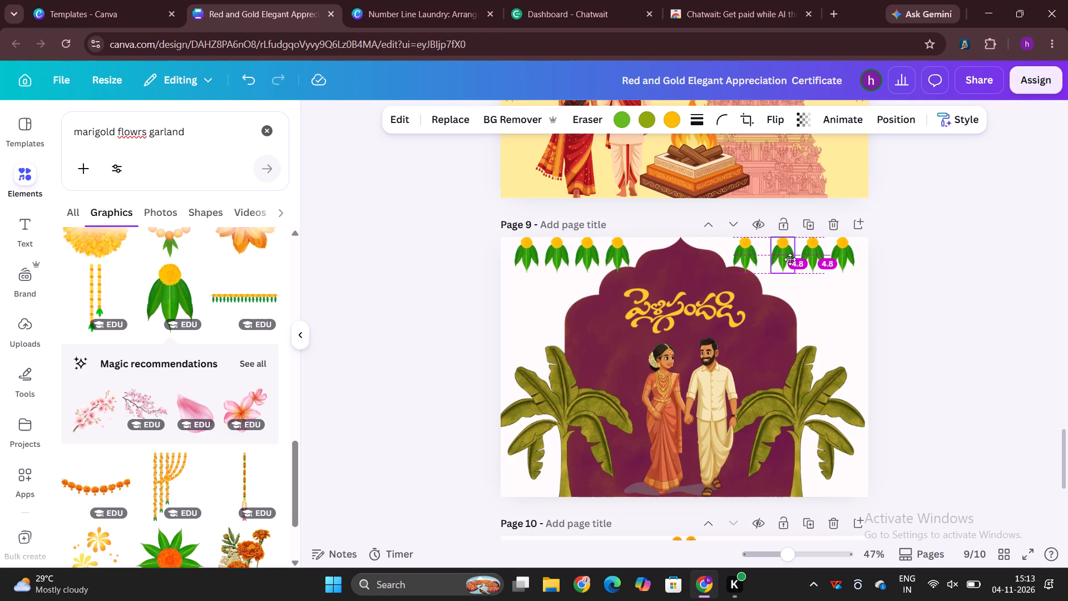
pyautogui.moveTo(790, 259); pyautogui.dragTo(784, 259)
pyautogui.click(942, 275)
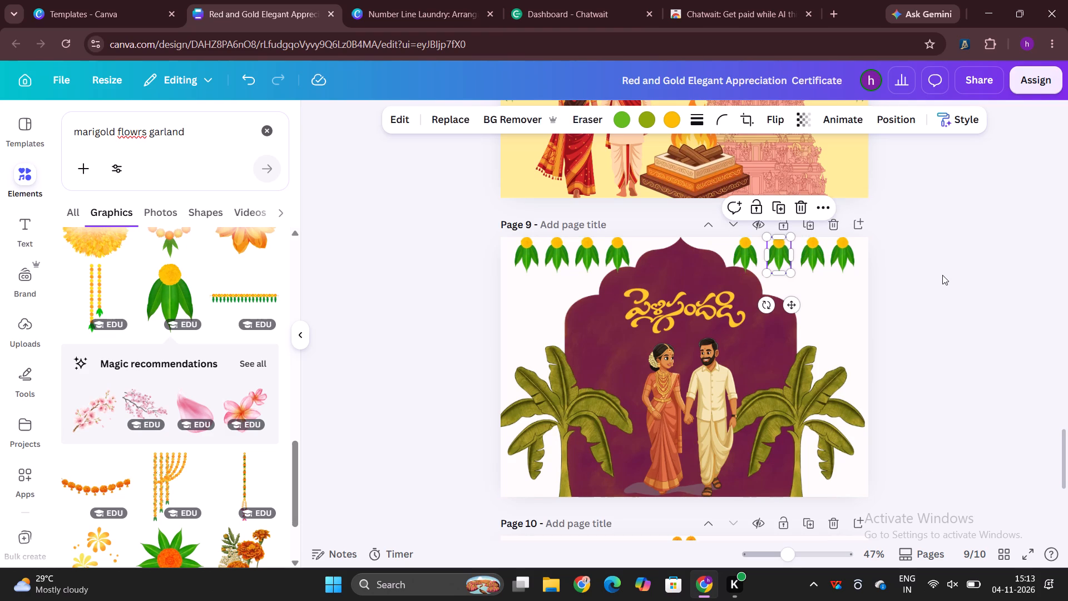
# Browse the marigold garland graphics for another decoration suited to page 9.
pyautogui.click(531, 299)
pyautogui.scroll(-2, 236, 425)
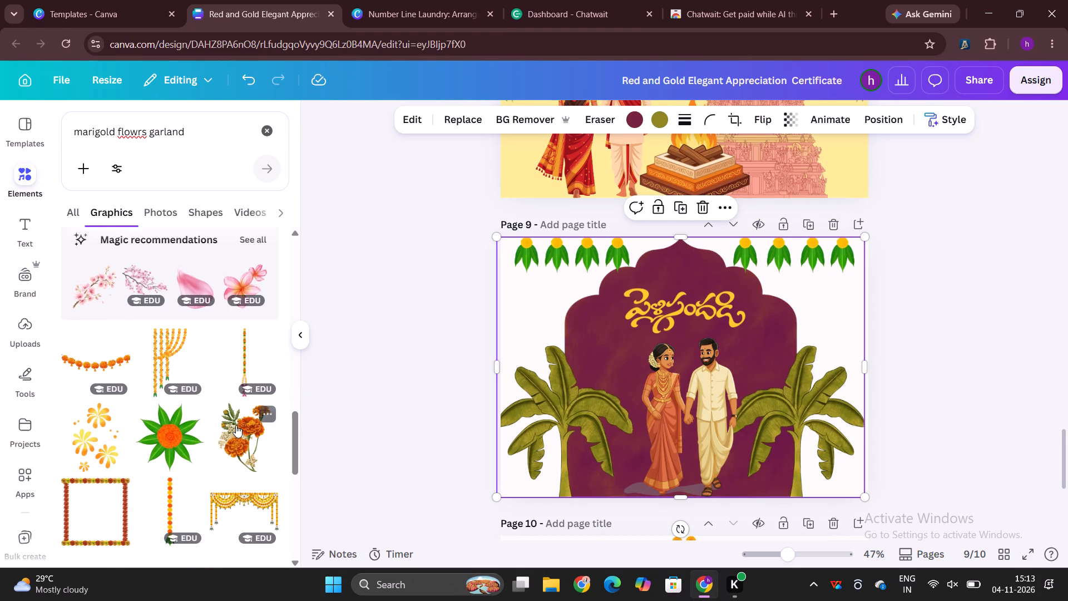
pyautogui.scroll(-2, 236, 425)
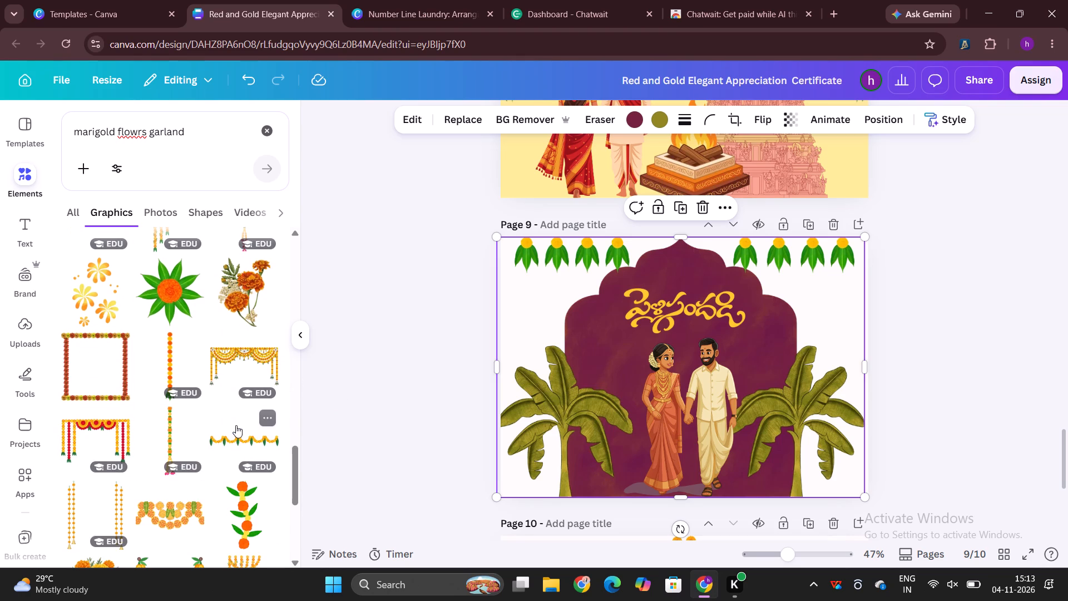
pyautogui.scroll(-3, 236, 425)
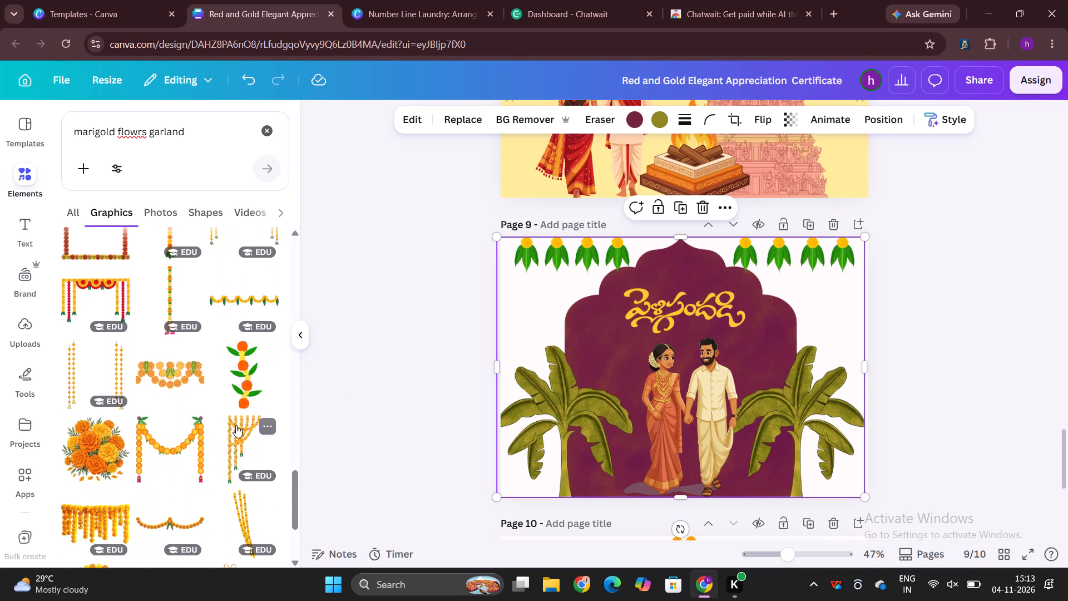
pyautogui.scroll(-5, 236, 425)
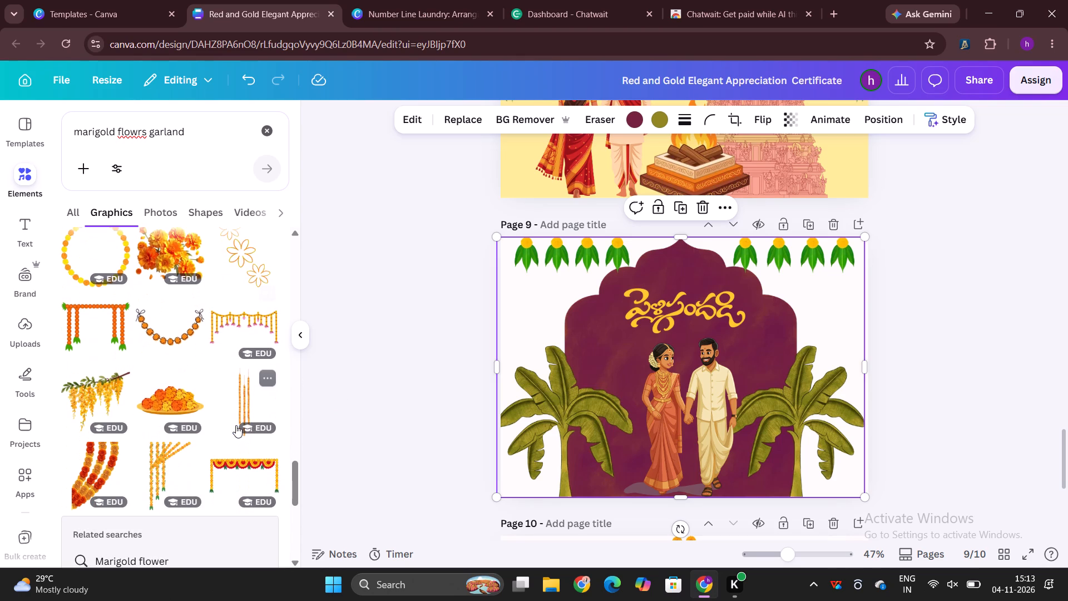
pyautogui.scroll(-4, 236, 425)
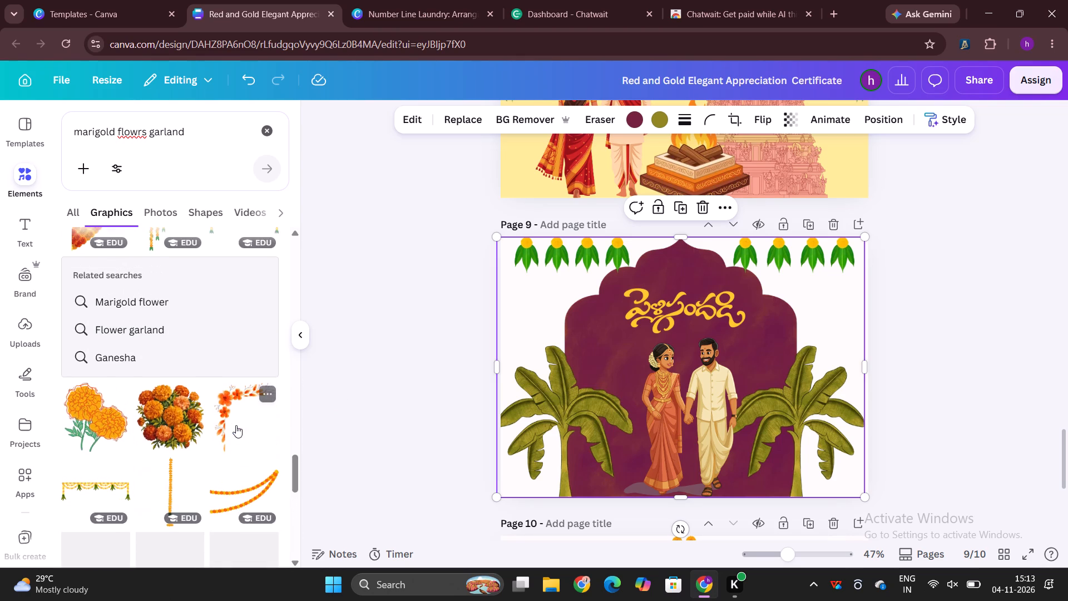
pyautogui.scroll(-3, 236, 425)
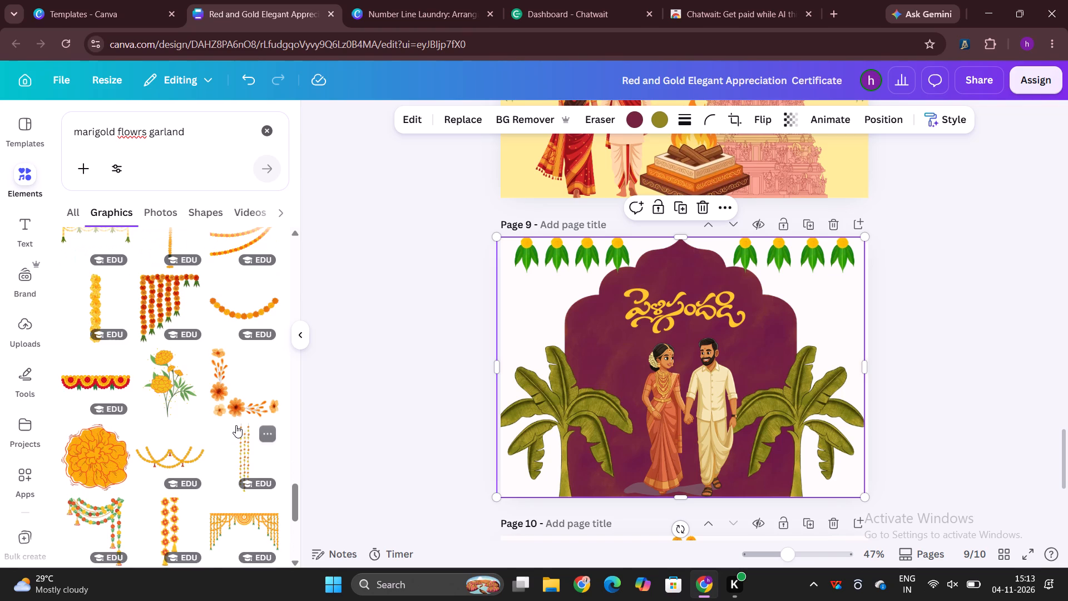
pyautogui.scroll(-2, 203, 330)
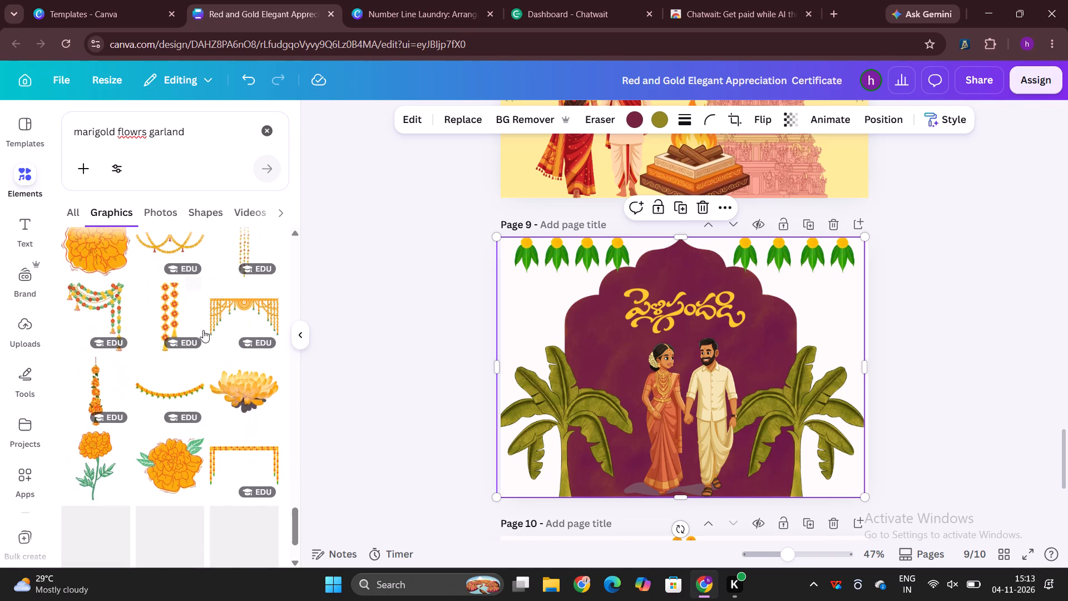
pyautogui.scroll(-5, 203, 330)
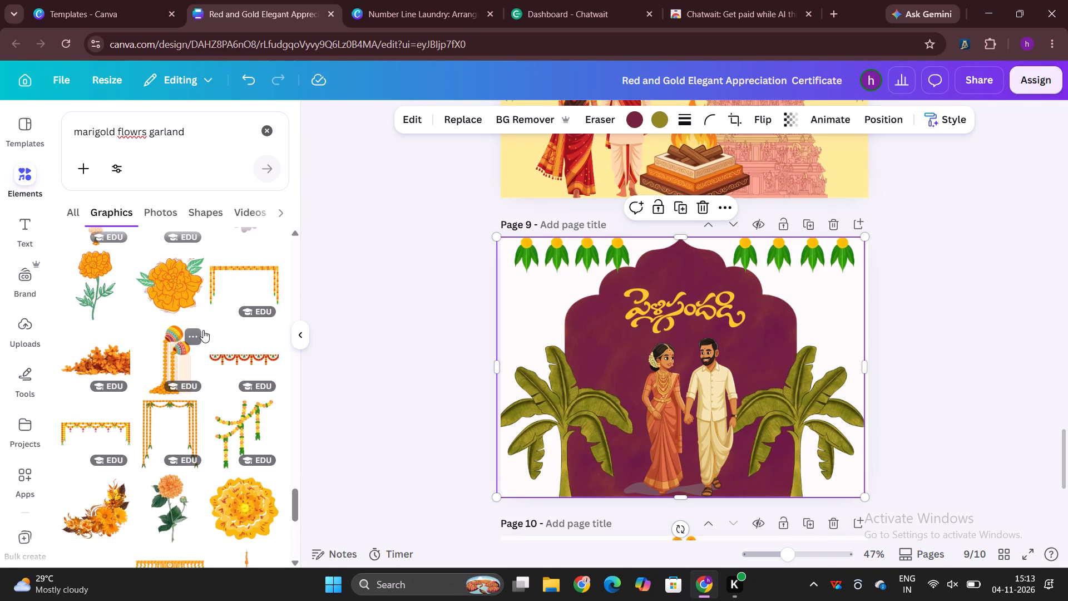
pyautogui.scroll(13, 203, 330)
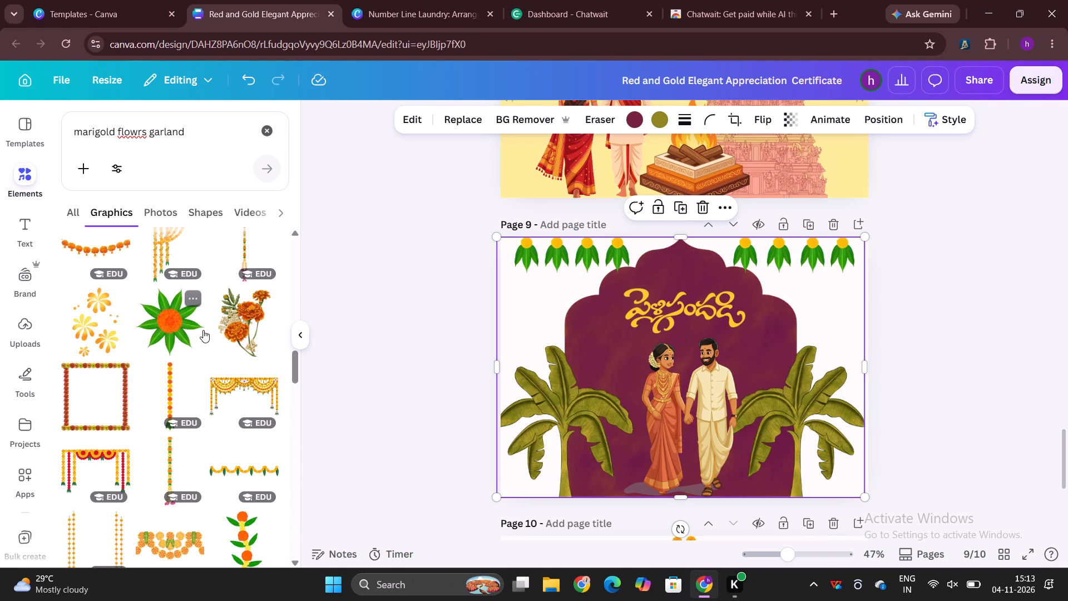
pyautogui.scroll(4, 271, 362)
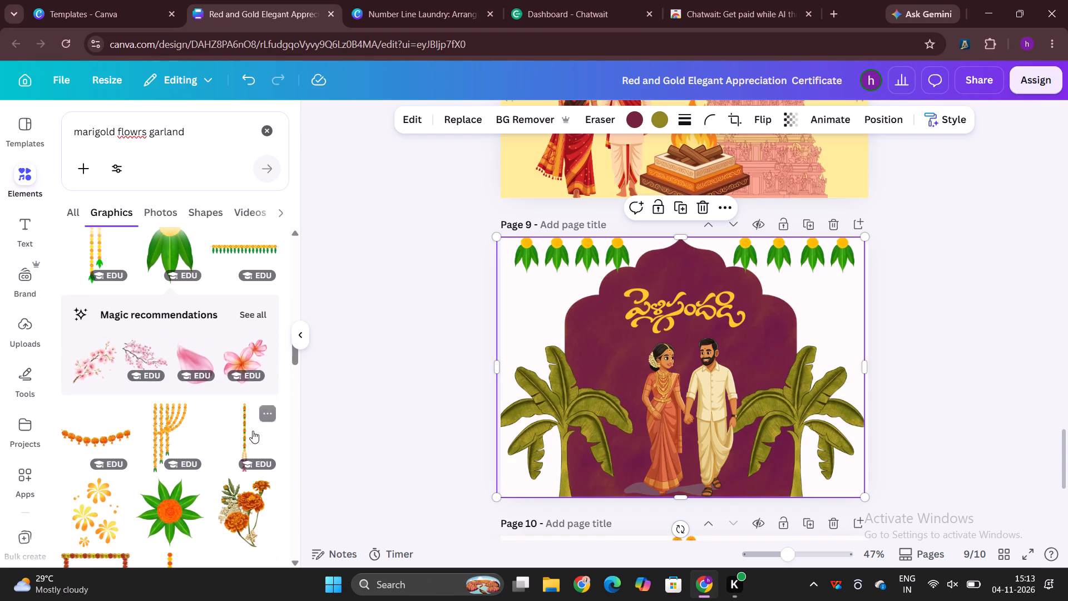
# Add the vertical marigold string garland, enlarge it to about 15.7 by 149.2, and hang it along page 9's left edge.
pyautogui.click(240, 435)
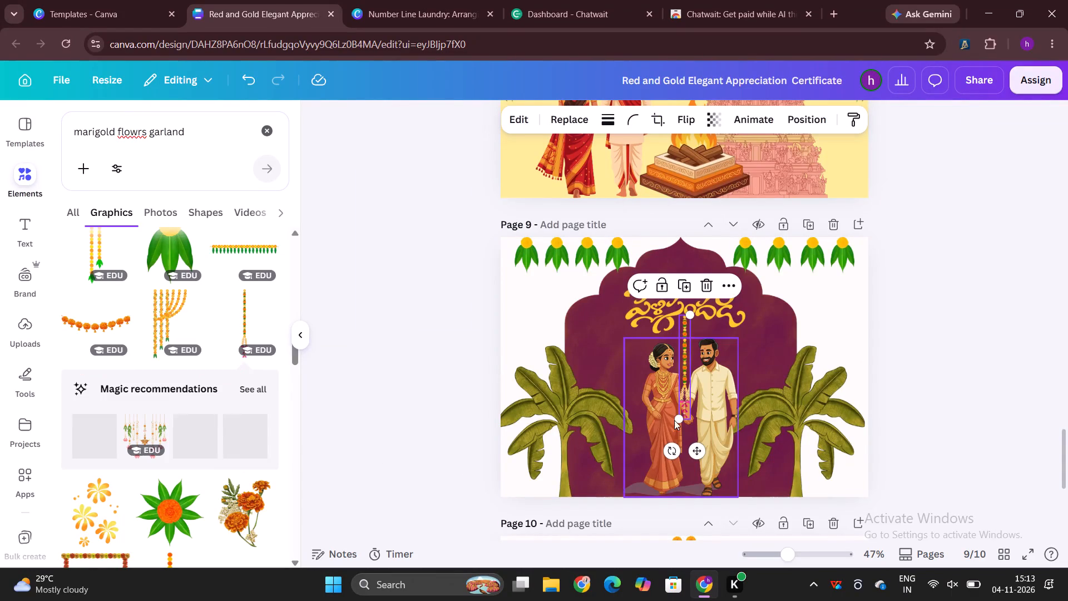
pyautogui.moveTo(678, 415); pyautogui.dragTo(570, 503)
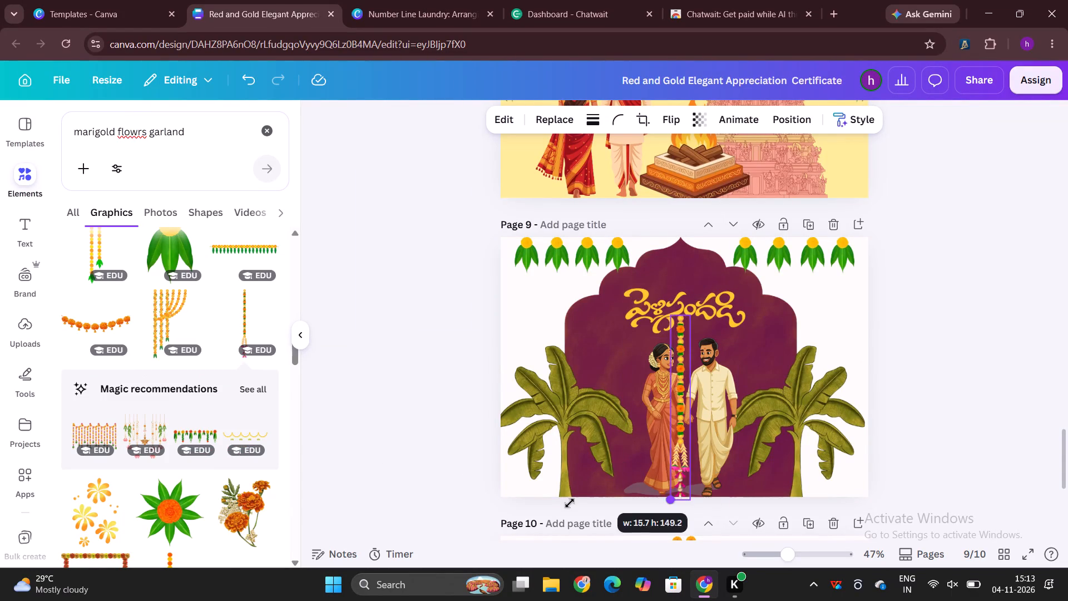
pyautogui.moveTo(570, 503); pyautogui.dragTo(568, 504)
pyautogui.moveTo(724, 433); pyautogui.dragTo(560, 338)
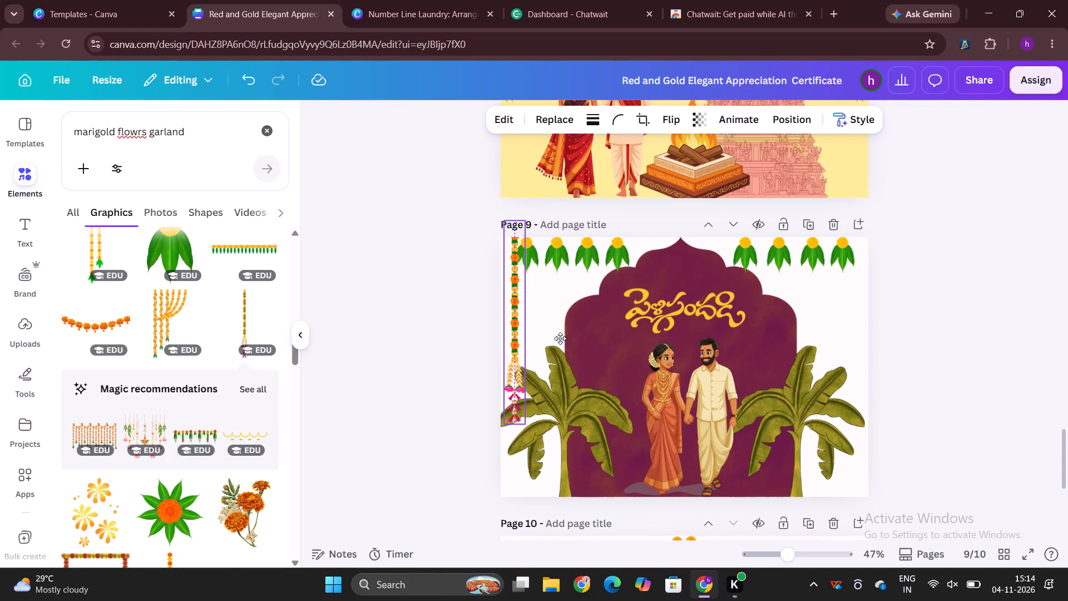
pyautogui.moveTo(560, 338); pyautogui.dragTo(553, 338)
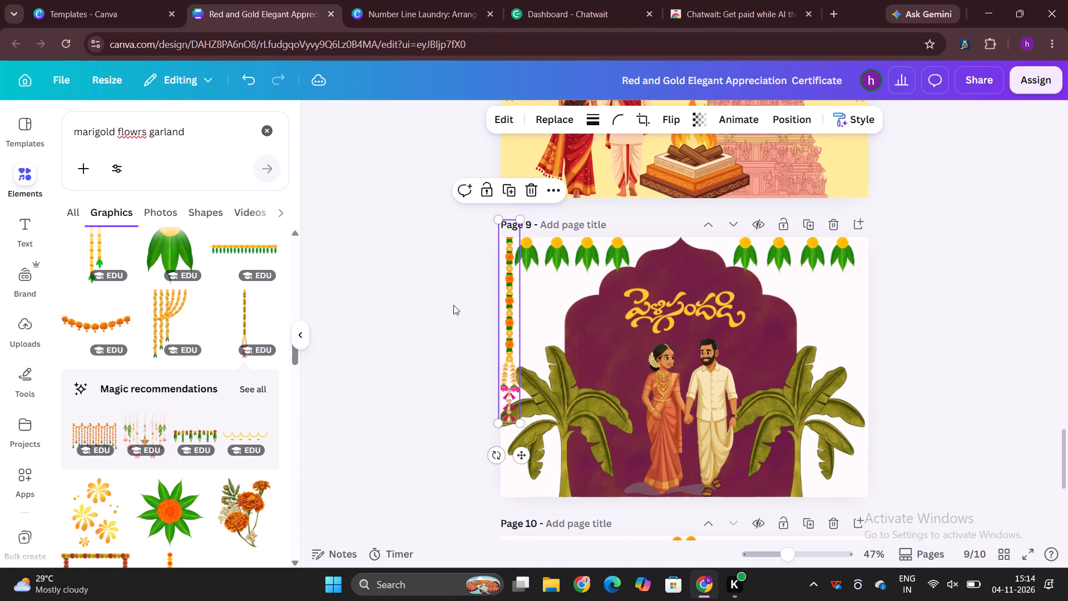
pyautogui.click(430, 295)
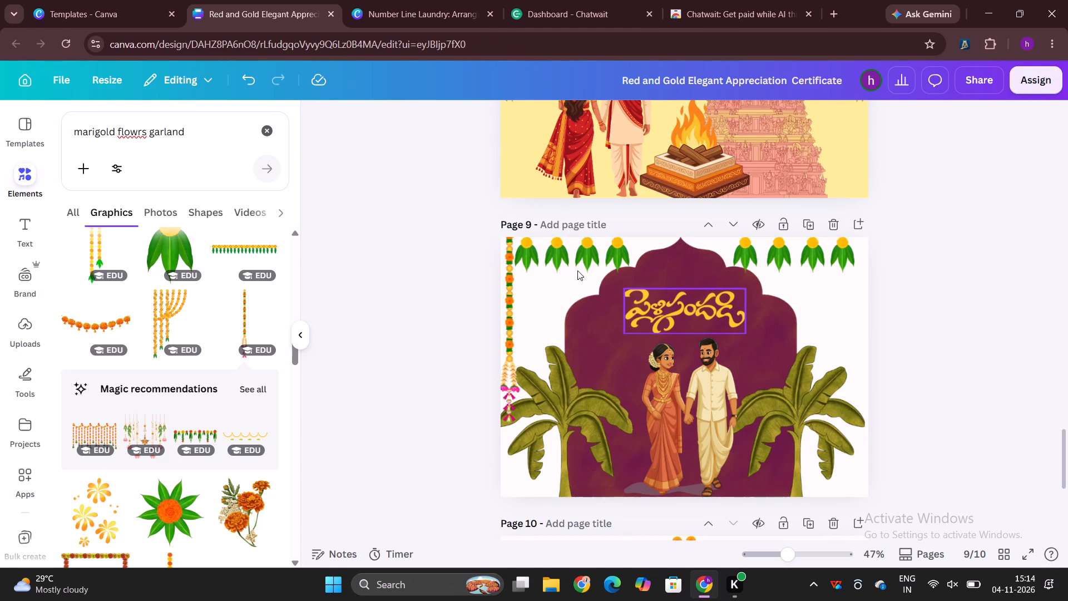
pyautogui.click(408, 303)
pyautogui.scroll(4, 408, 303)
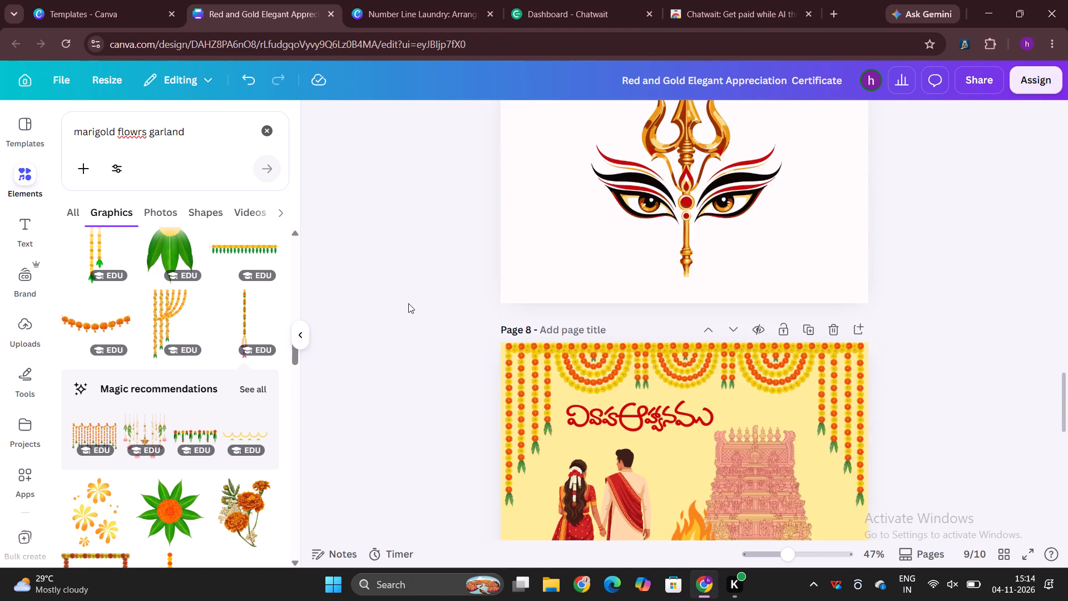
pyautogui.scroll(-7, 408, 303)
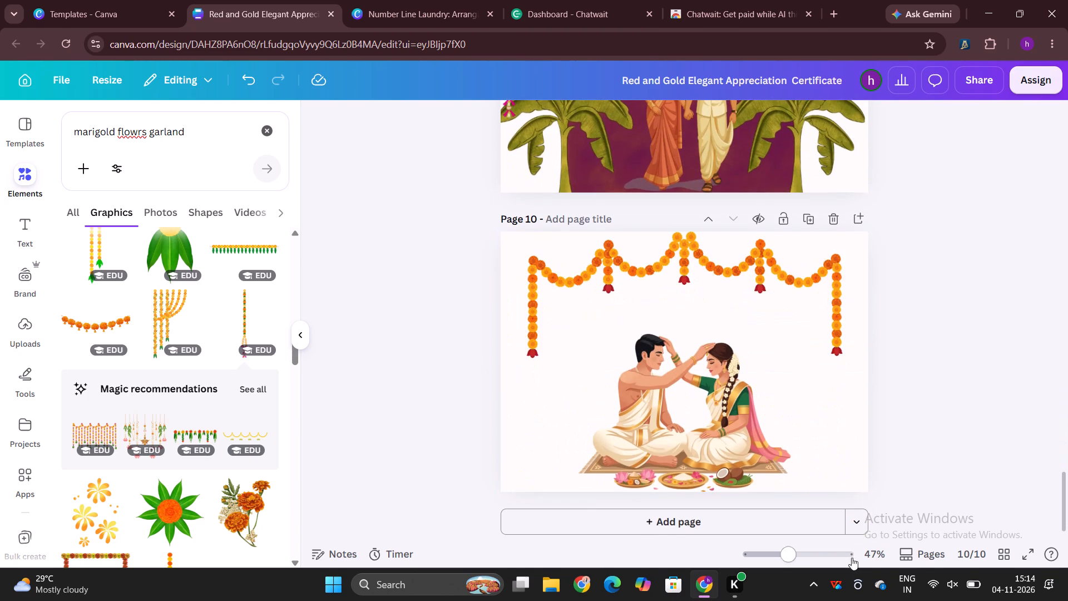
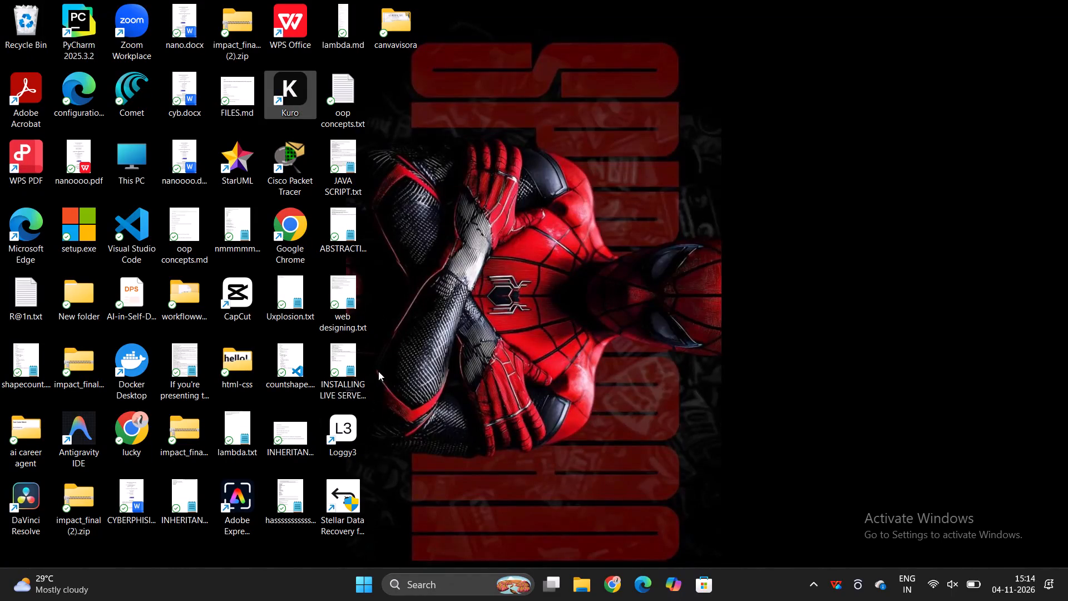
# Launch the Loggy3 application from the desktop.
pyautogui.doubleClick(342, 430)
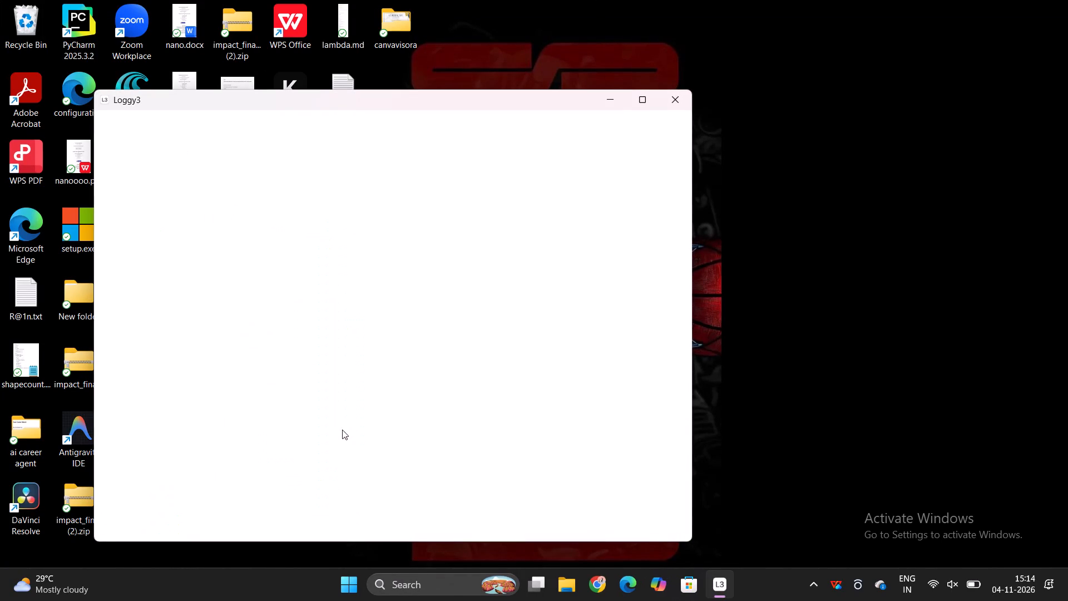